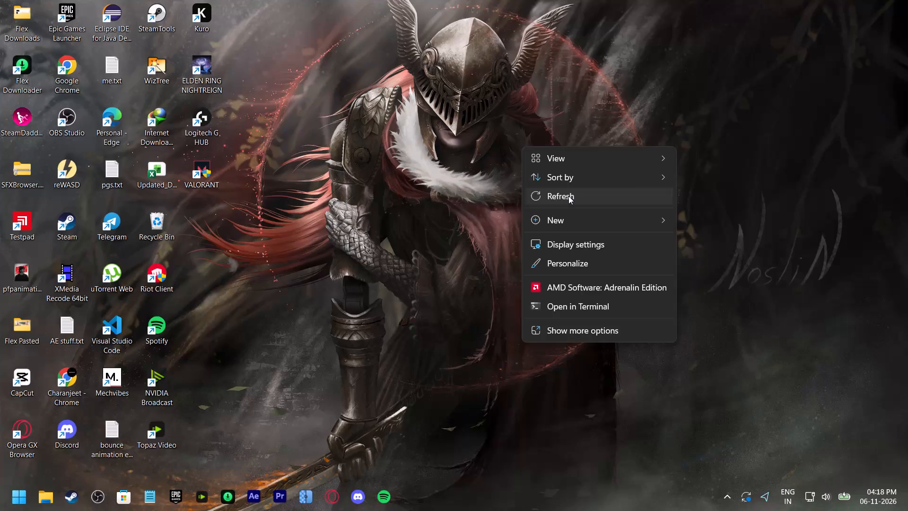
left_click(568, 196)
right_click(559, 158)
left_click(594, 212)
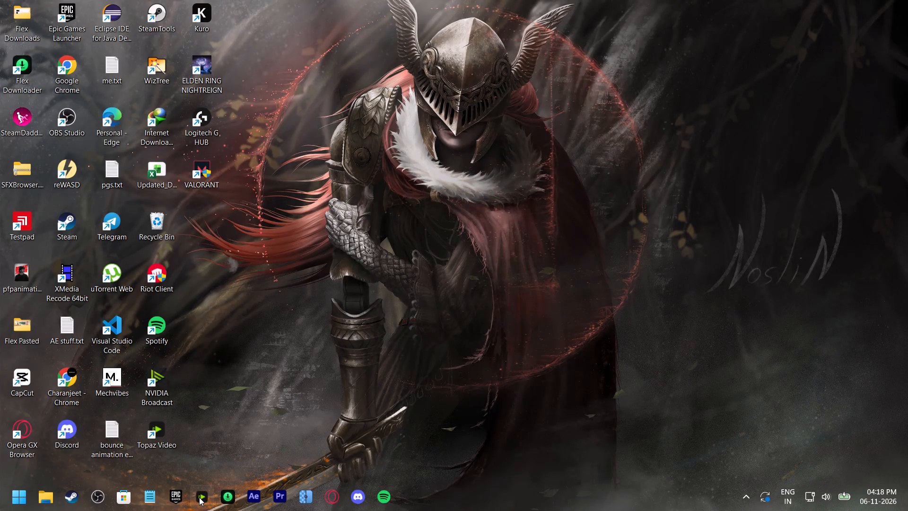
Launch Topaz Video and open its video import dialog.
left_click(204, 497)
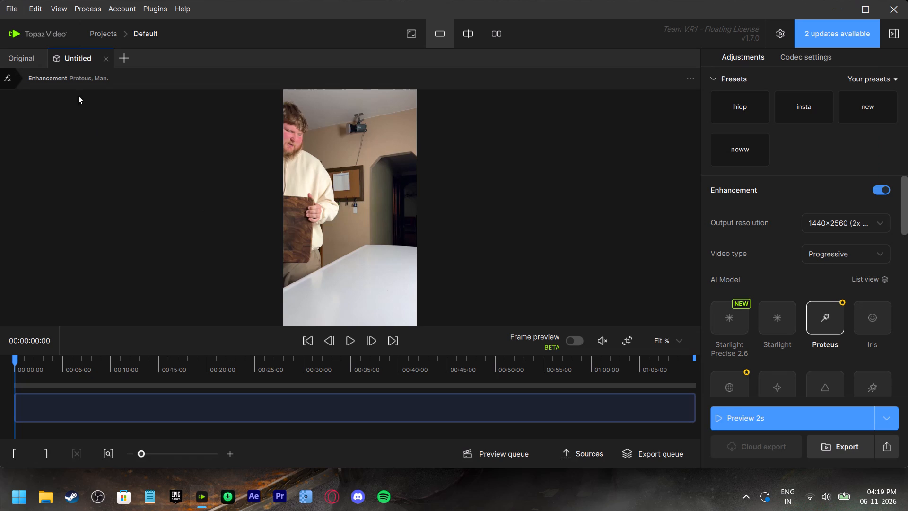
left_click(12, 6)
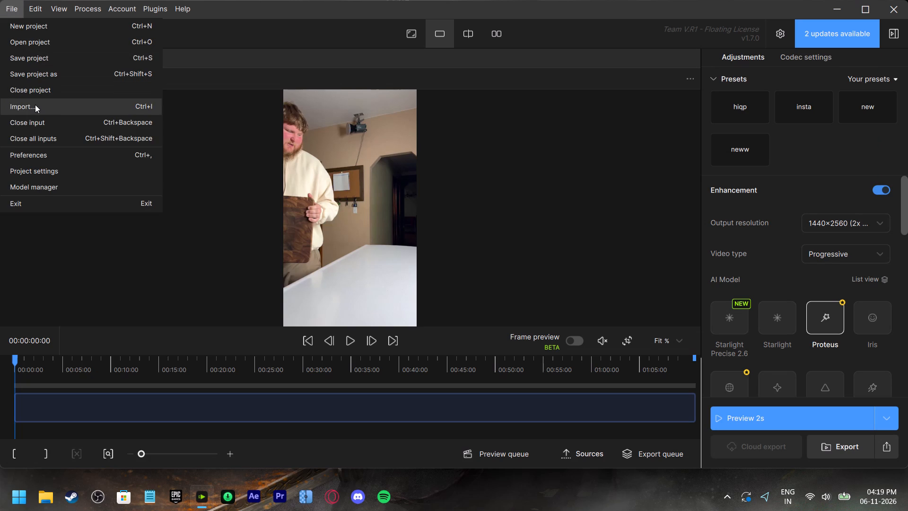
left_click(35, 105)
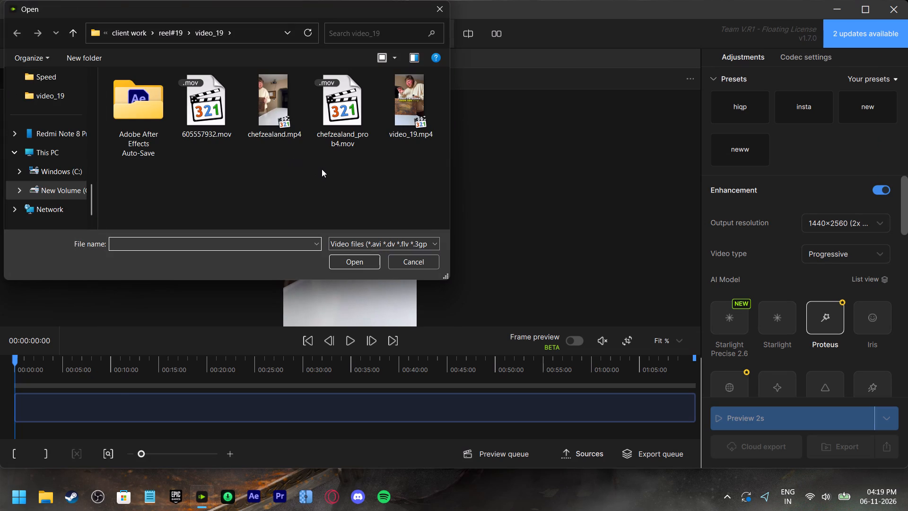
Switch to File Explorer and open the reel#19 project folder through the video_19 folder.
left_click(52, 494)
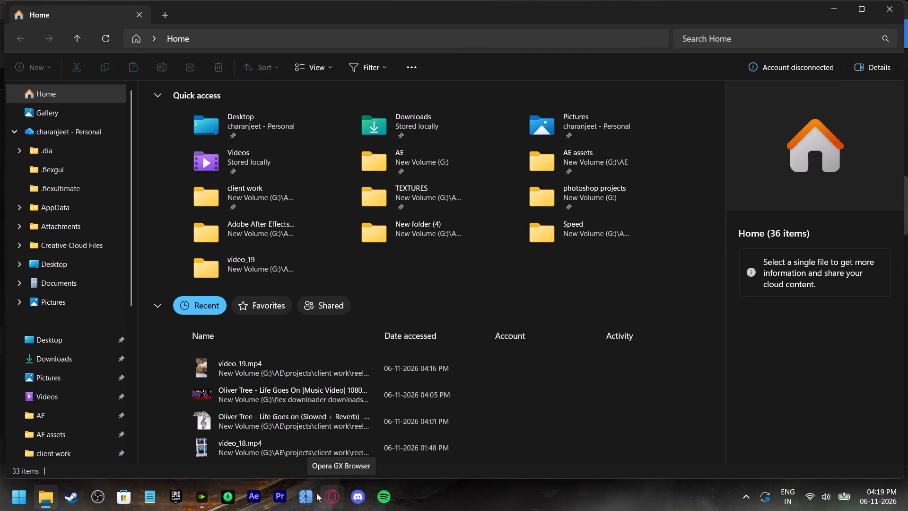
scroll(80, 401, "down", 4)
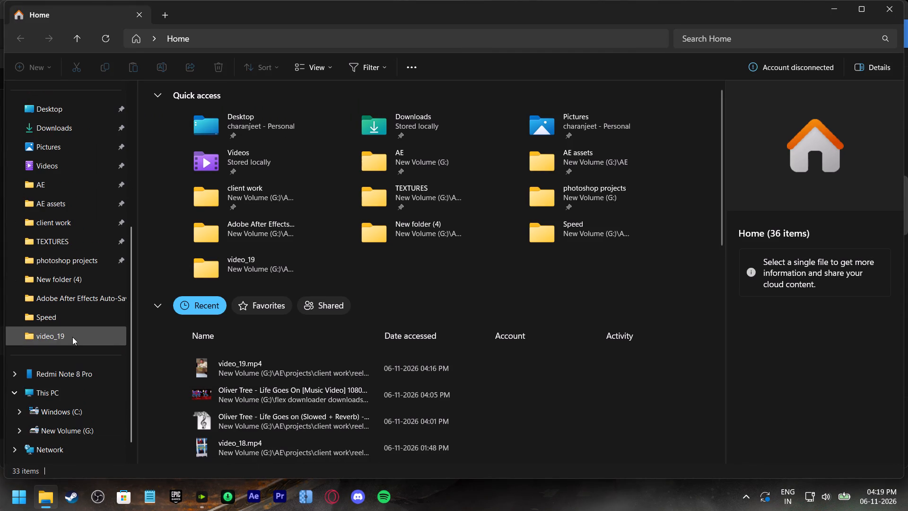
left_click(72, 337)
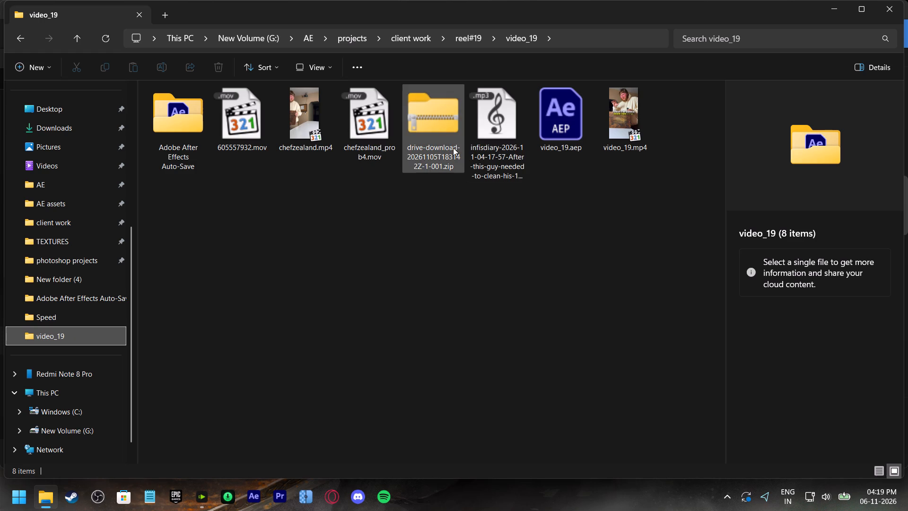
left_click(465, 39)
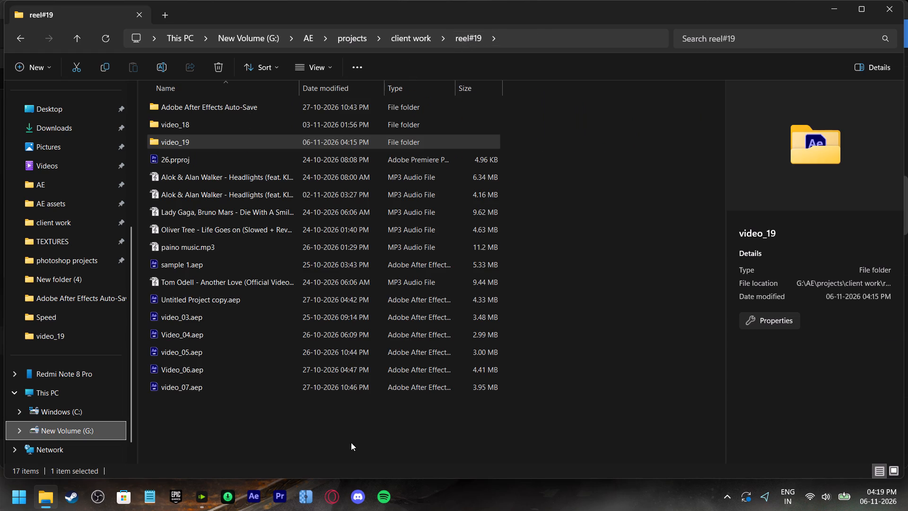
Switch to Opera GX and download all four files from the shared Google Drive folder clips > New folder.
left_click(326, 496)
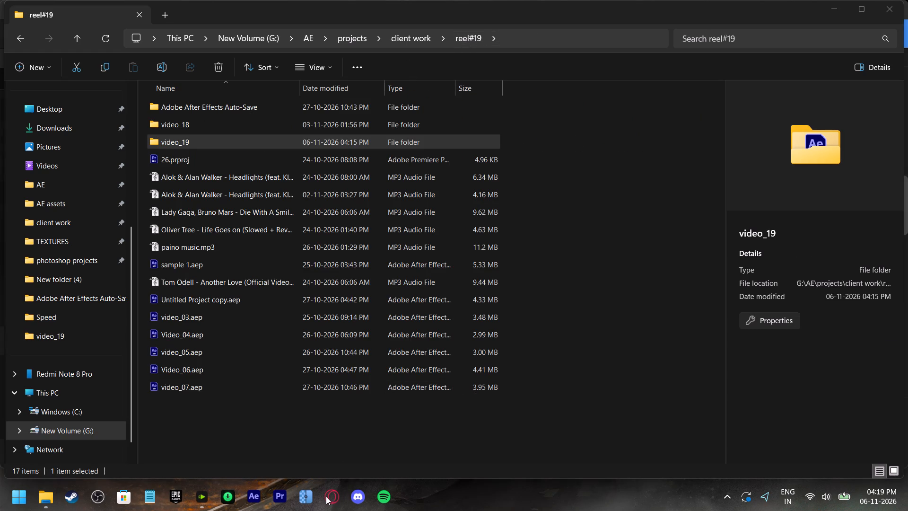
left_click(692, 0)
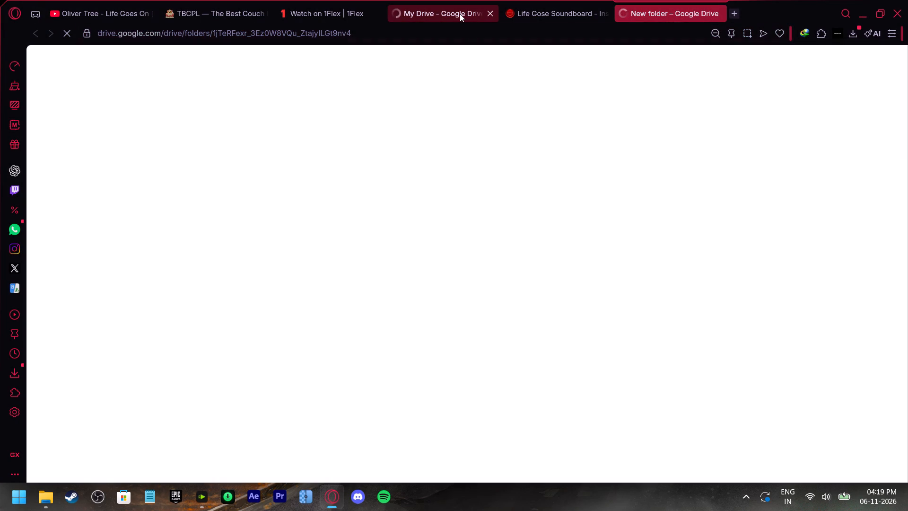
left_click_drag(710, 262, 206, 181)
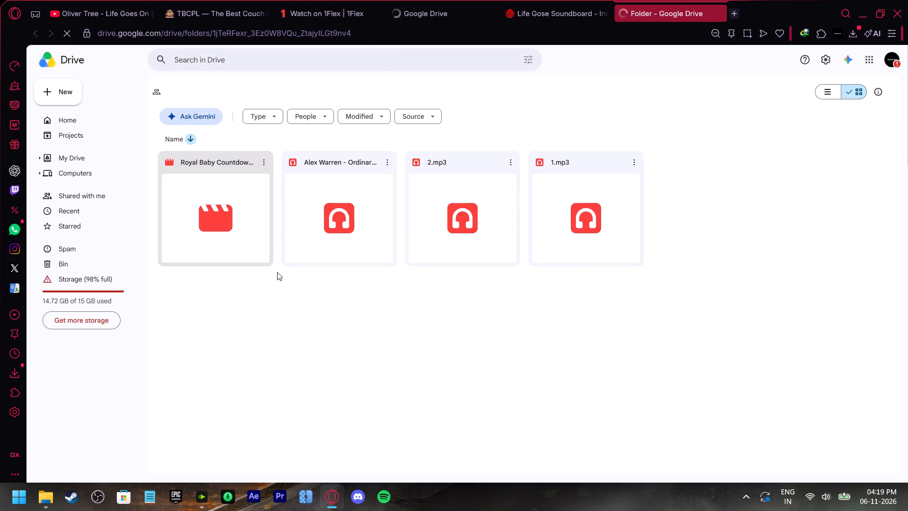
left_click_drag(200, 294, 209, 252)
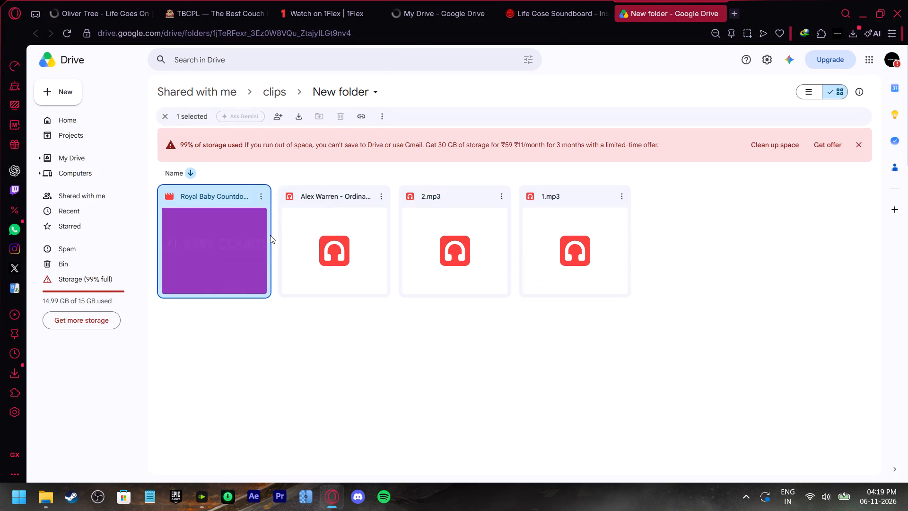
right_click(321, 200)
left_click_drag(628, 316, 164, 202)
right_click(418, 187)
left_click(461, 212)
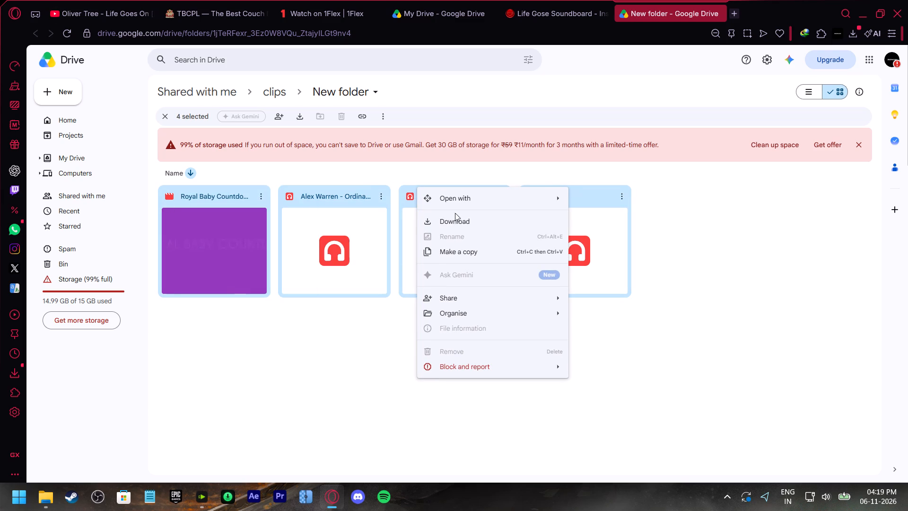
left_click(446, 218)
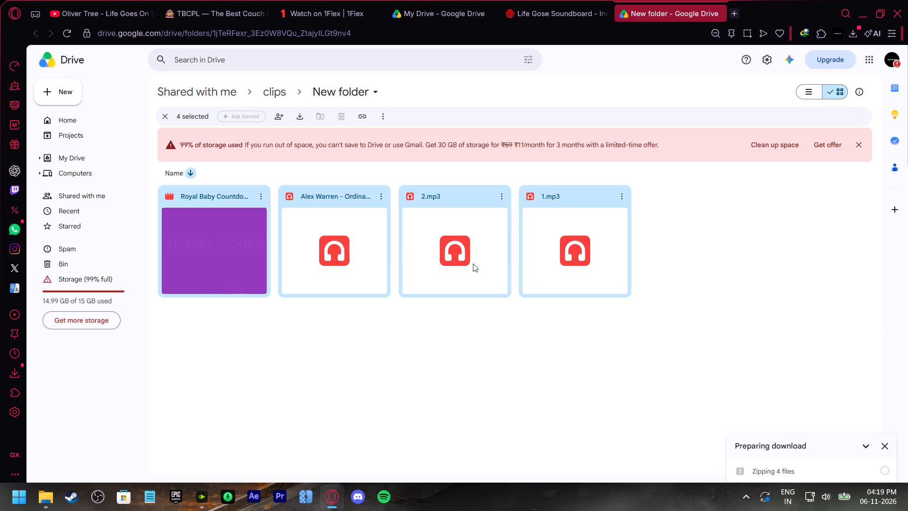
Open Drive's extra-storage offer page and return to the shared folder.
left_click(88, 318)
left_click(647, 4)
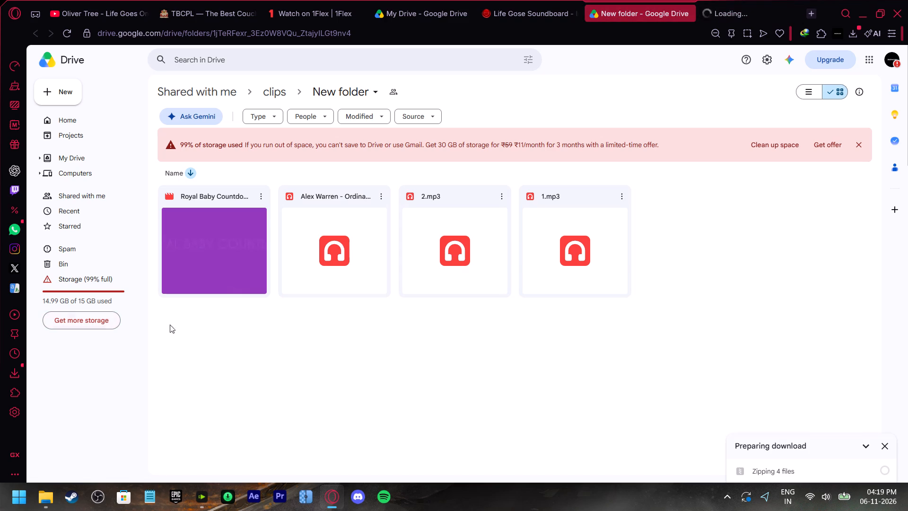
Open the Drive bin, find the oldest binned videos and preview podcast short 2.mp4.
left_click(69, 264)
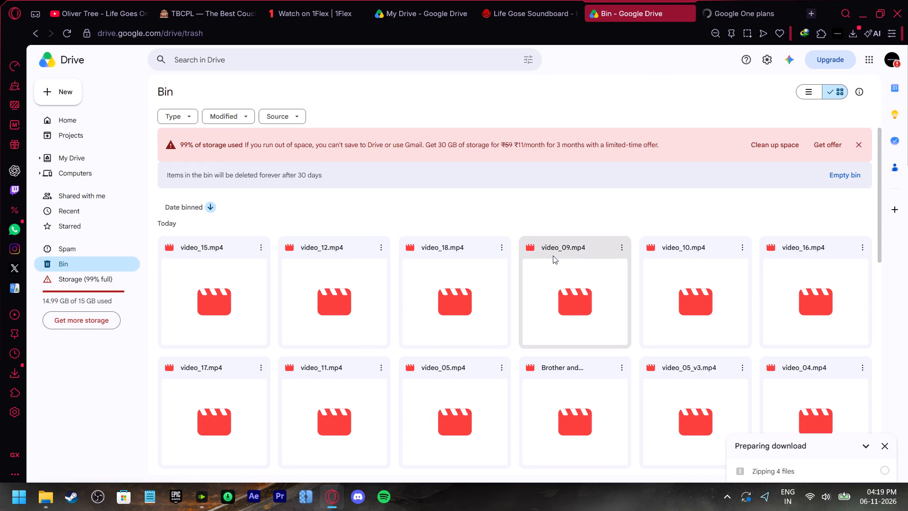
scroll(223, 260, "down", 10)
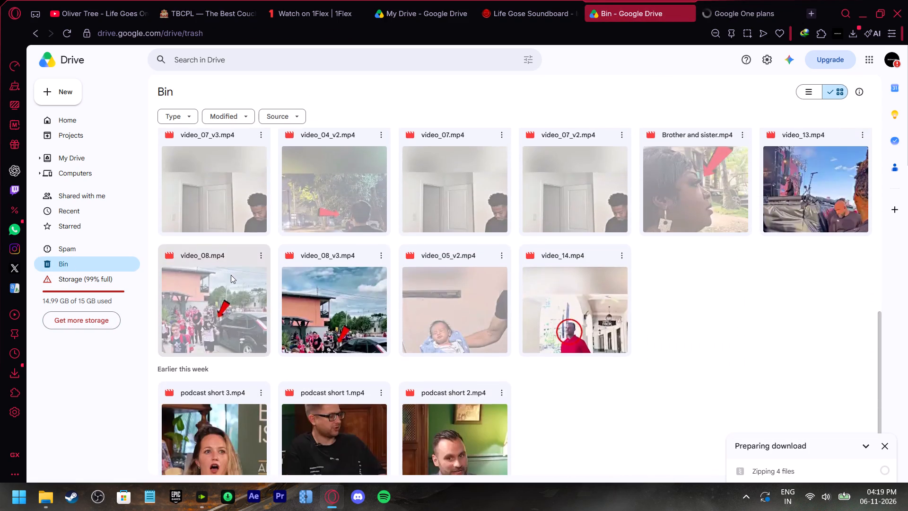
scroll(231, 275, "down", 1)
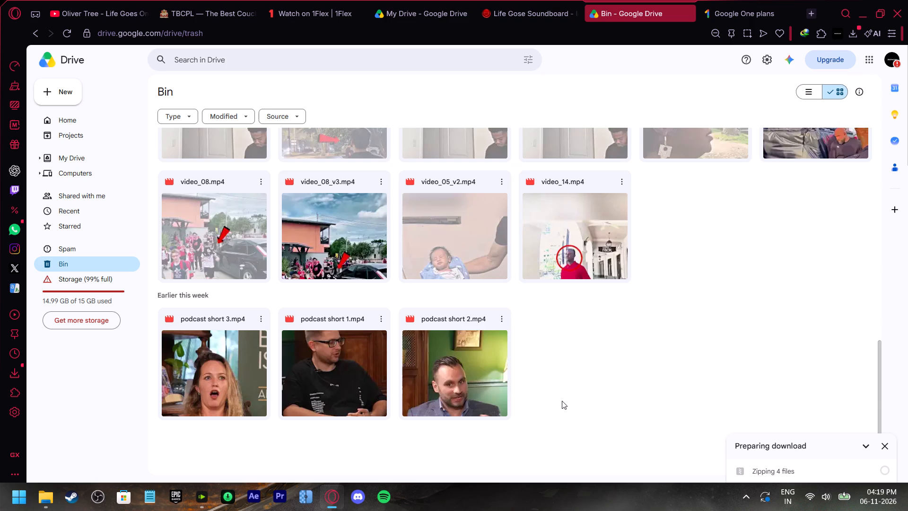
double_click(466, 385)
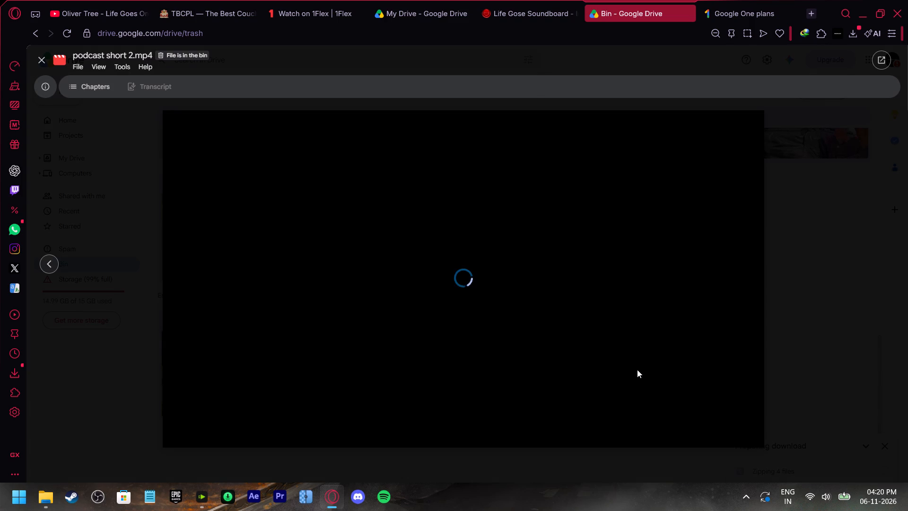
left_click(794, 365)
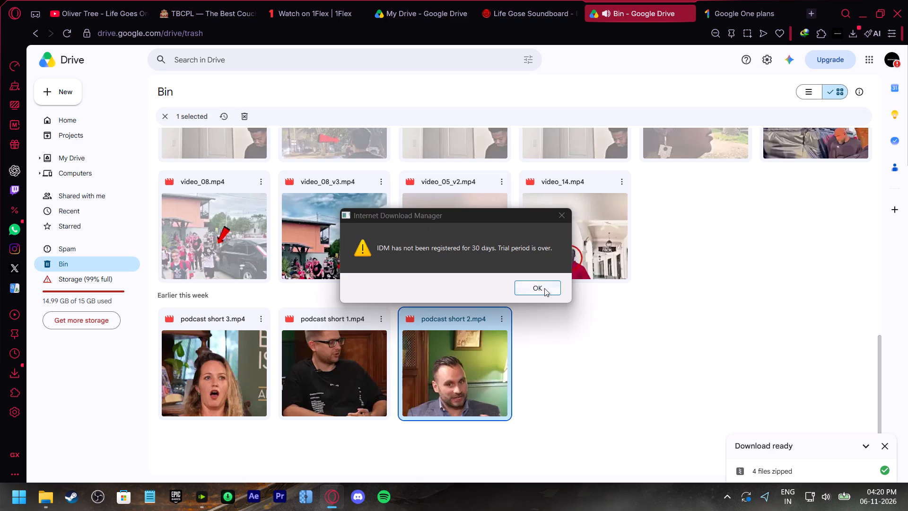
Dismiss the Internet Download Manager trial notice and registration form, and open the preview of podcast short 3.mp4.
left_click(544, 288)
double_click(249, 388)
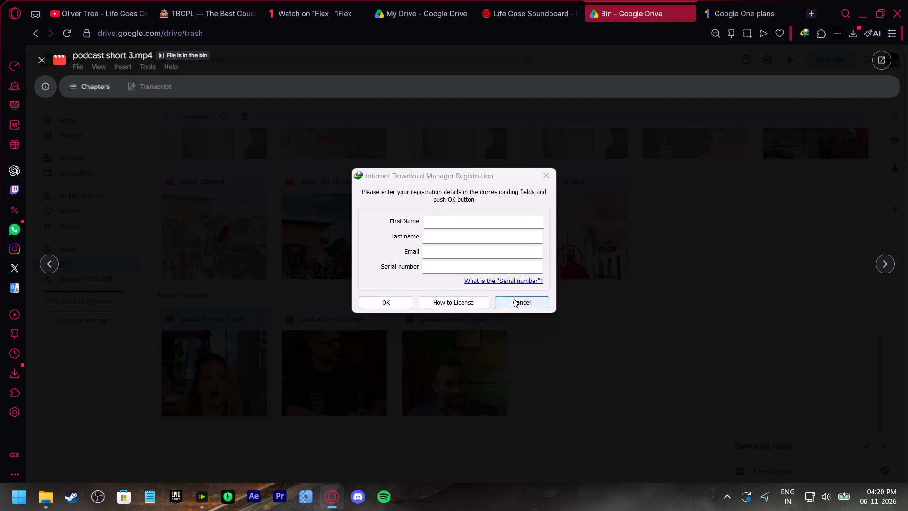
left_click(517, 304)
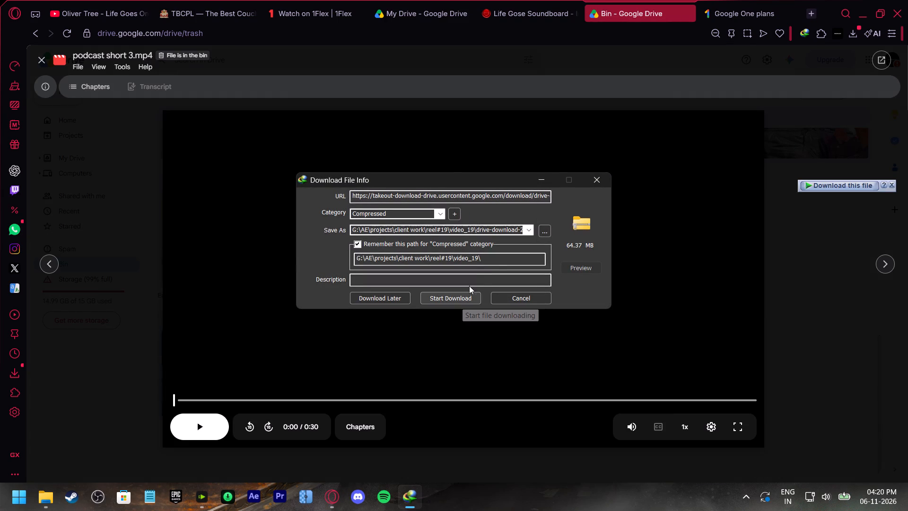
Browse for the zip download's save location and create a folder named video_20 inside reel#19.
left_click(547, 233)
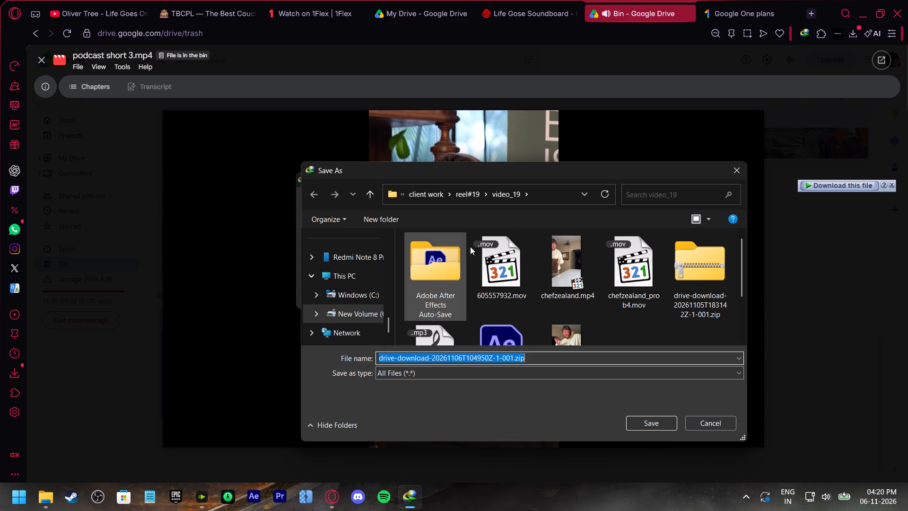
left_click(452, 196)
left_click(462, 194)
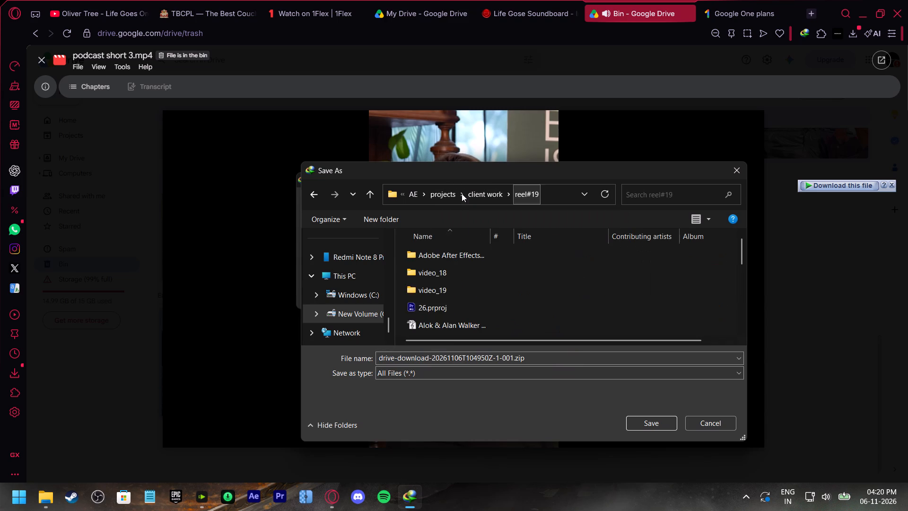
left_click(379, 216)
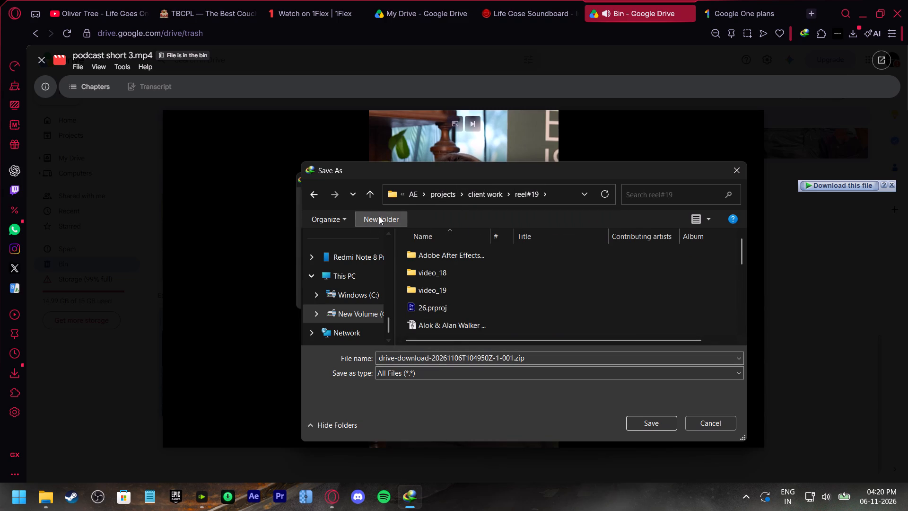
type("video")
type("_20")
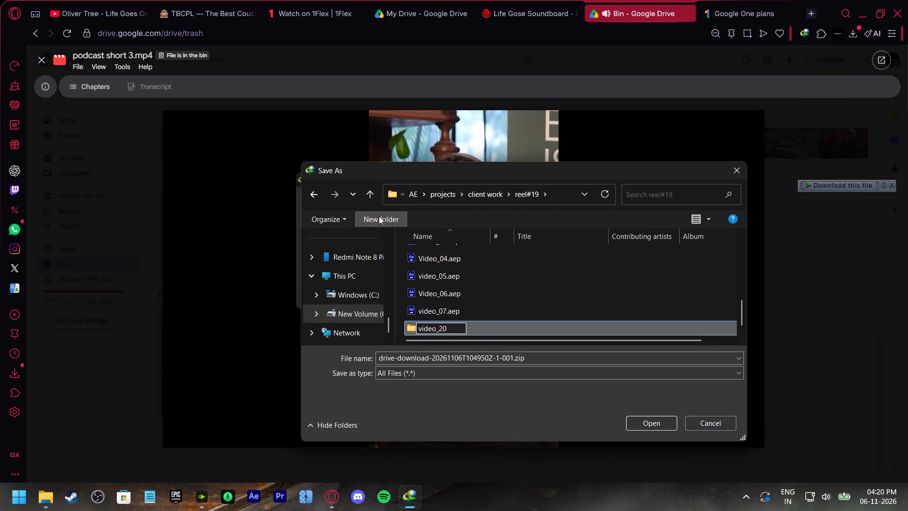
left_click(633, 427)
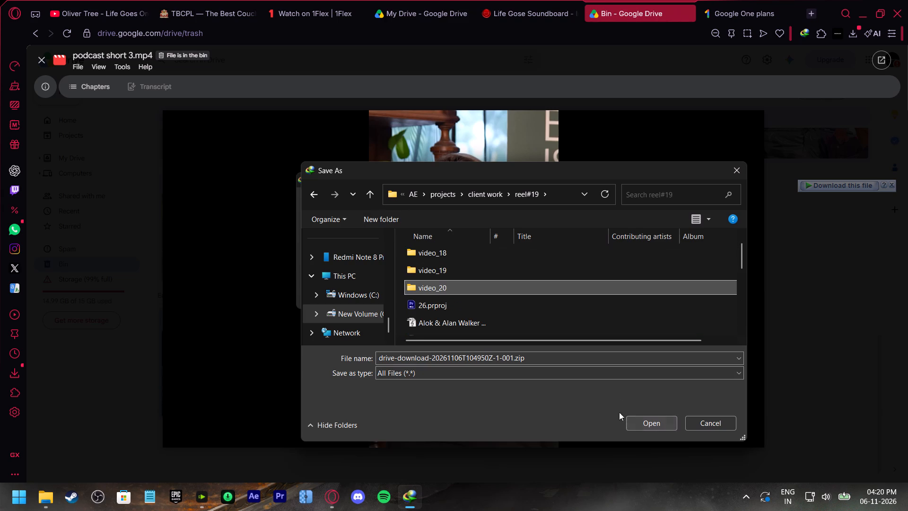
Set the video_20 folder as the zip's save location and start the download.
double_click(480, 291)
left_click(658, 423)
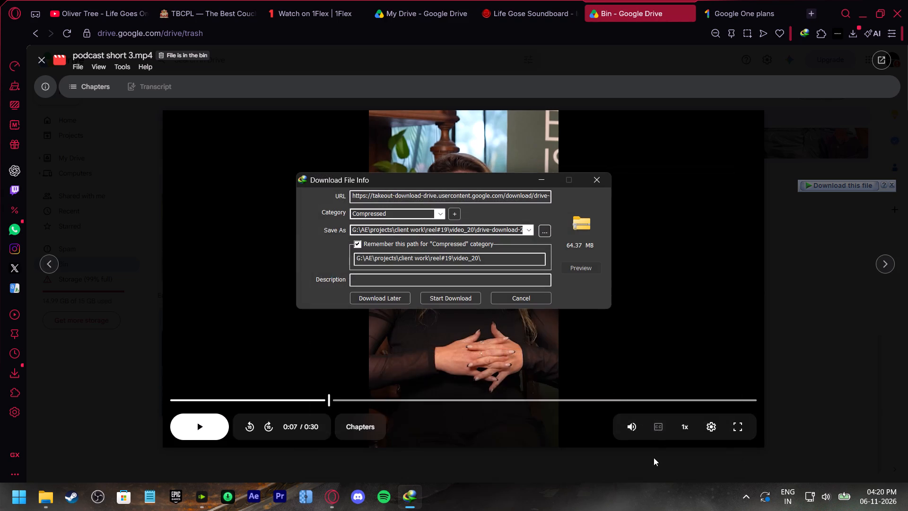
left_click(459, 294)
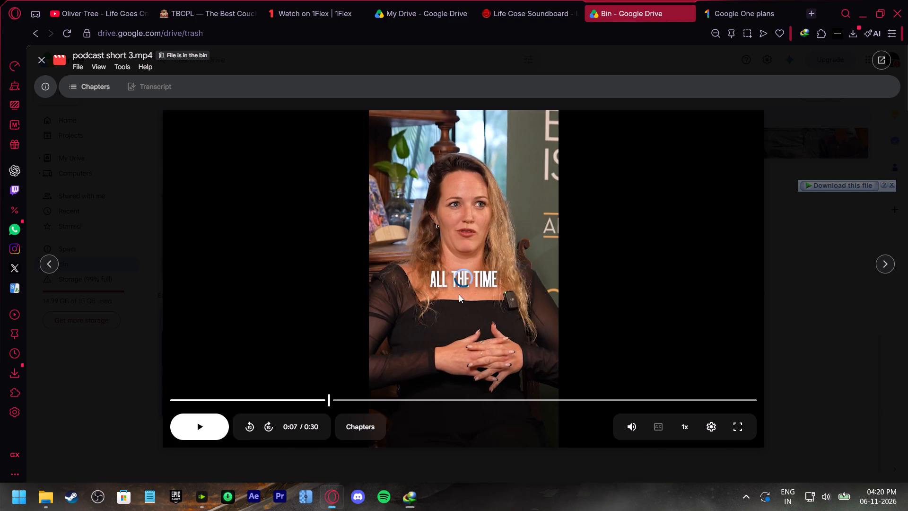
Close the podcast short 3.mp4 preview and briefly preview podcast short 1.mp4 from the bin.
left_click(834, 281)
double_click(354, 377)
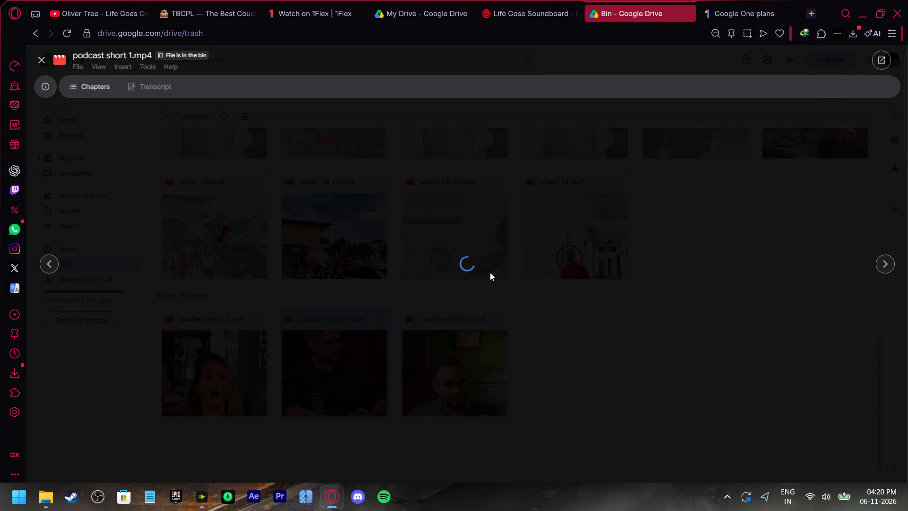
left_click(820, 367)
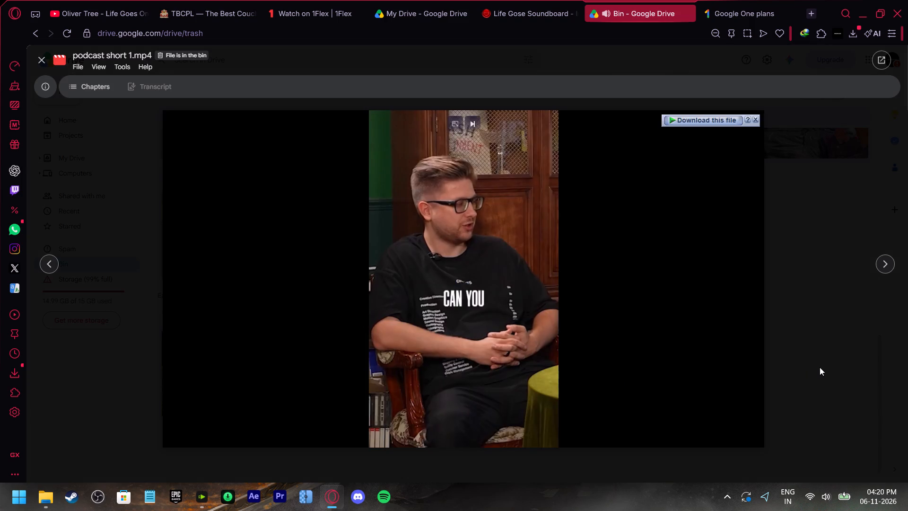
Select all the binned videos in the Drive bin, from video_15.mp4 to podcast short 2.mp4, and delete them forever.
left_click_drag(689, 414, 192, 247)
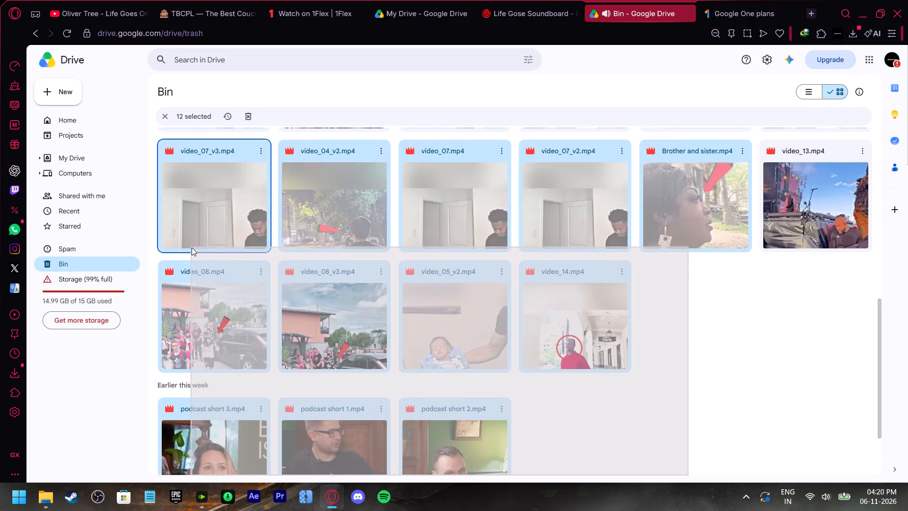
left_click_drag(192, 247, 194, 263)
left_click(432, 414)
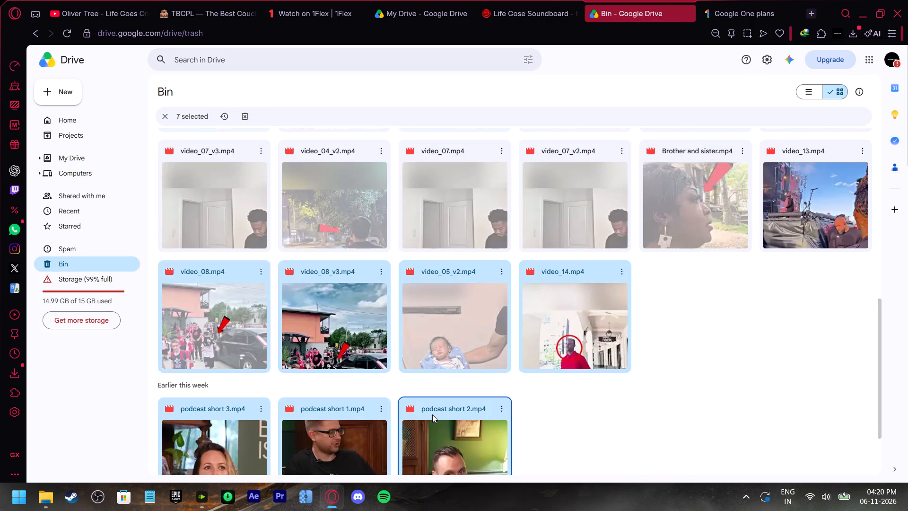
scroll(629, 414, "up", 8)
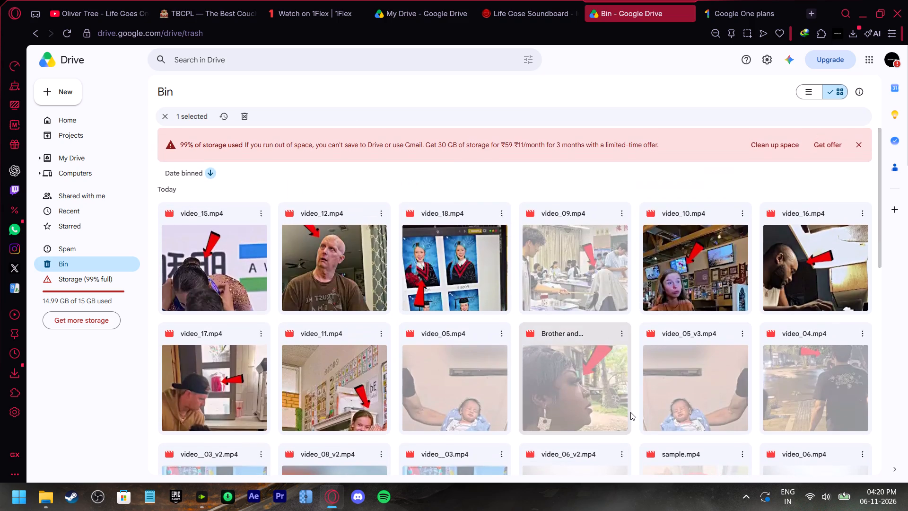
scroll(630, 412, "up", 2)
left_click(231, 267, "shift")
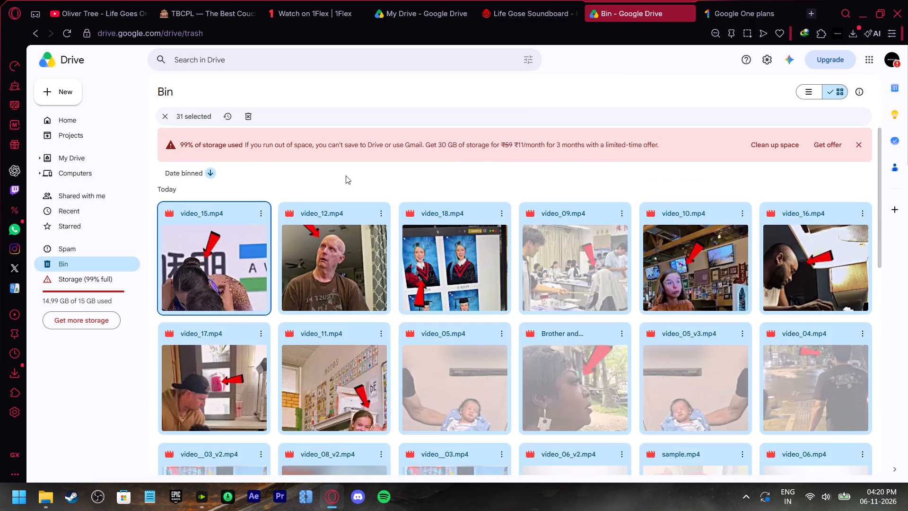
left_click(248, 118)
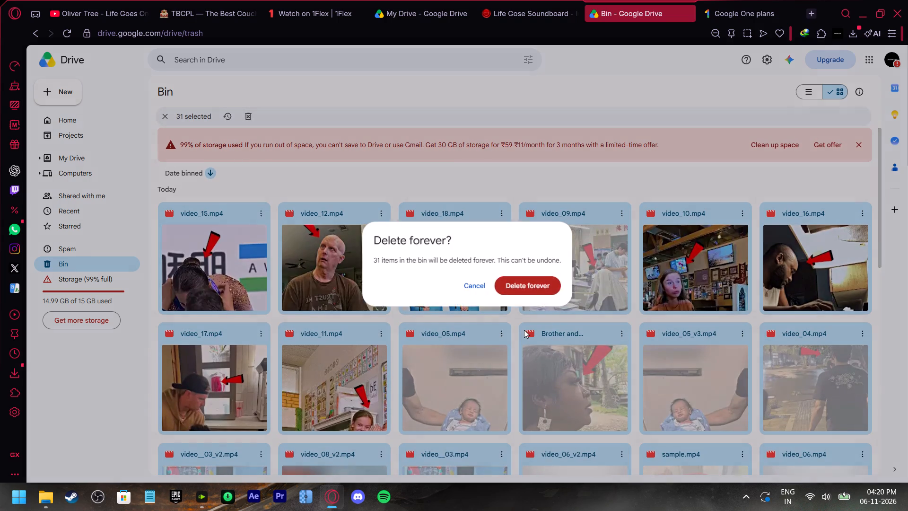
left_click(529, 276)
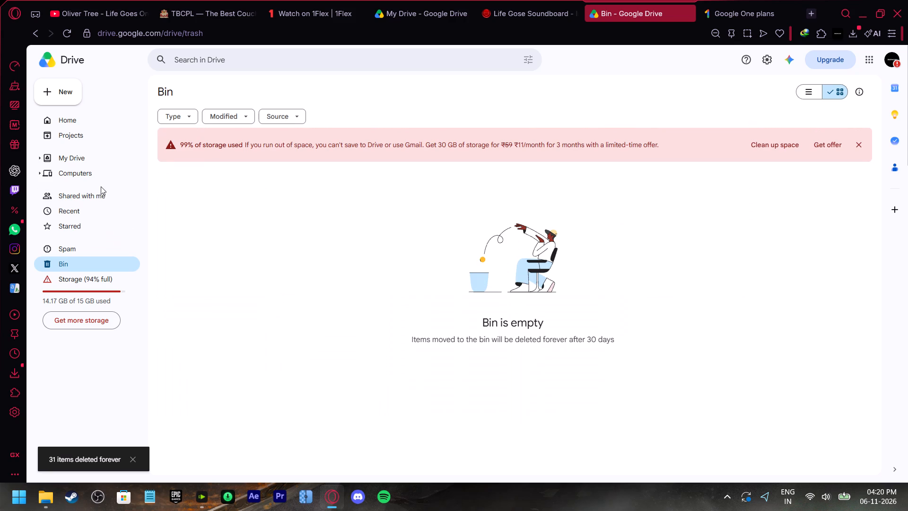
Go to My Drive and reload the page to refresh the storage usage.
left_click(83, 162)
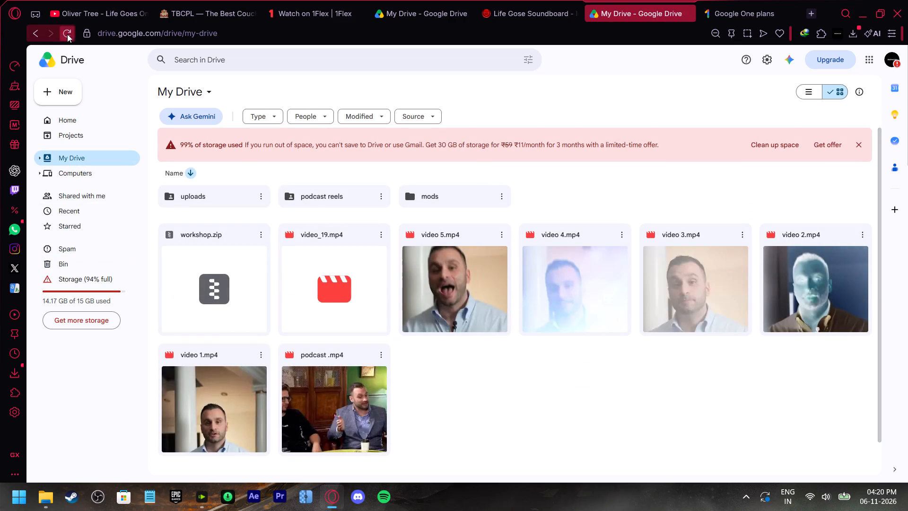
left_click(69, 34)
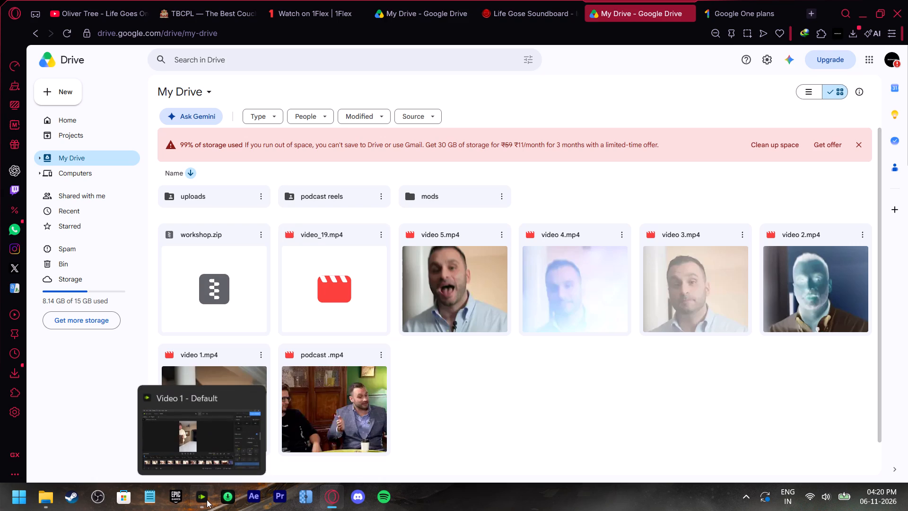
In File Explorer, open the video_20 folder inside reel#19 and extract the downloaded drive zip there with WinRAR.
left_click(51, 498)
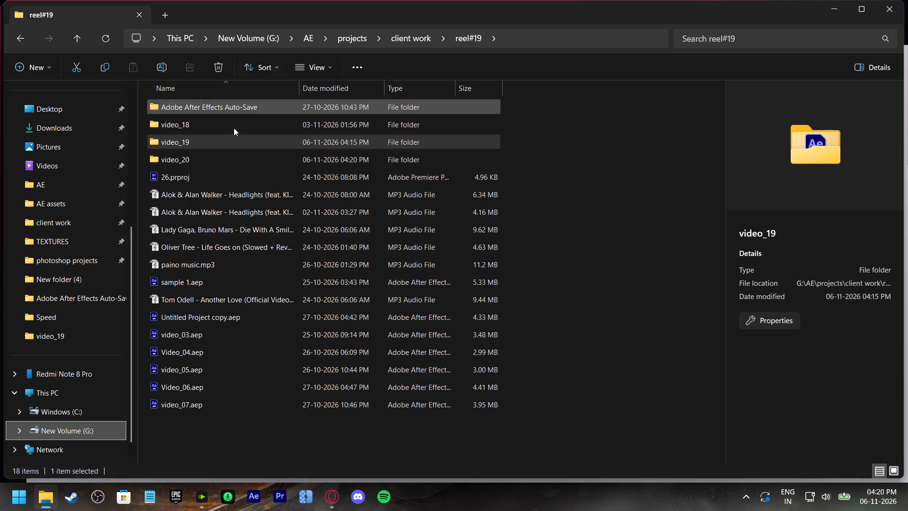
double_click(208, 154)
right_click(207, 103)
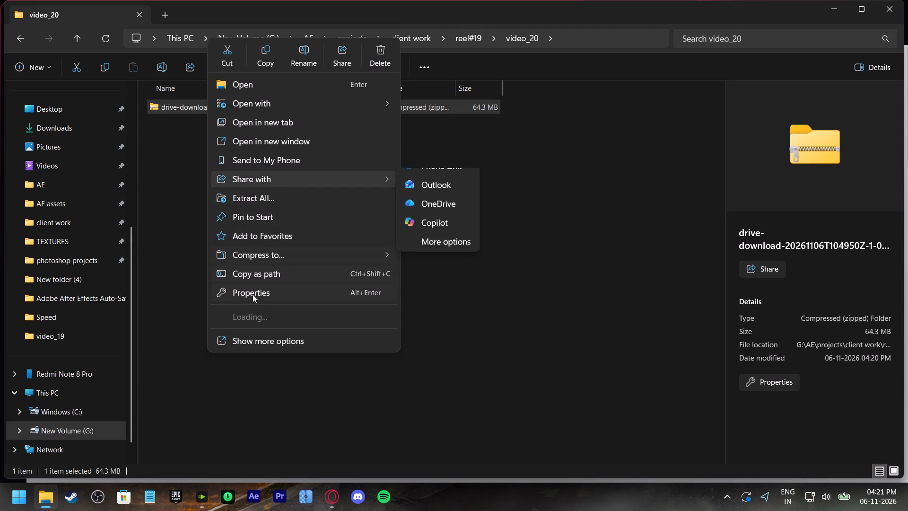
left_click(248, 316)
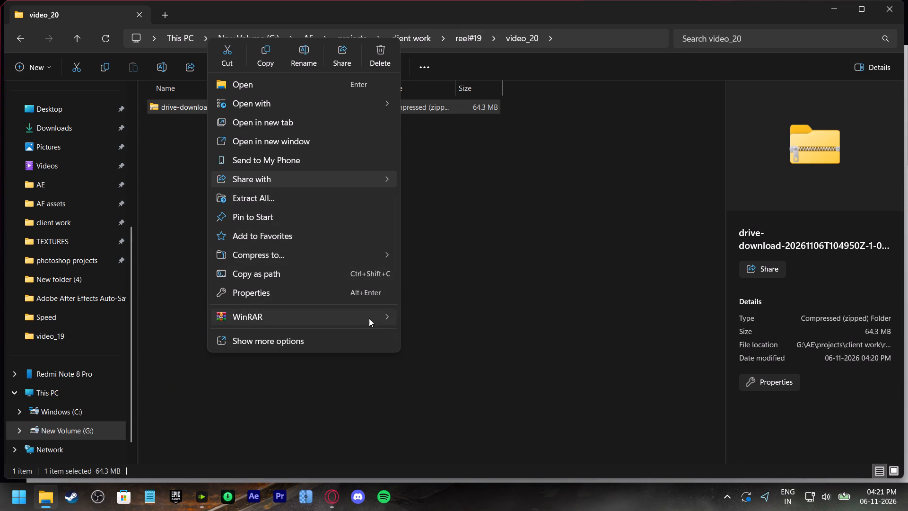
left_click(447, 368)
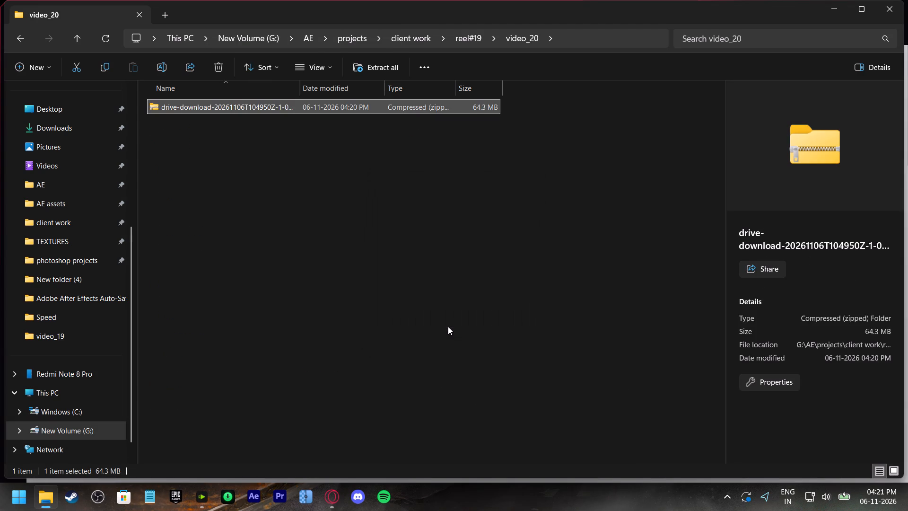
Close the File Explorer window and quit the Opera browser.
left_click(907, 0)
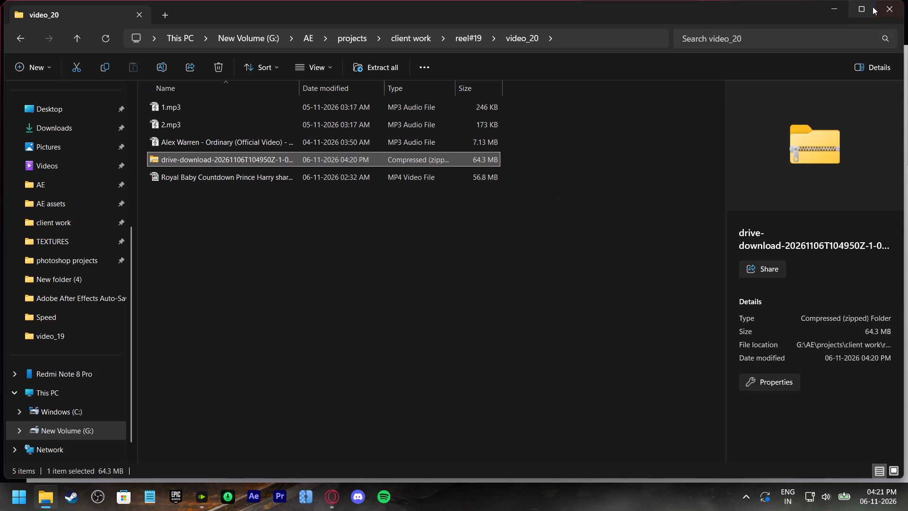
left_click(888, 6)
left_click(907, 0)
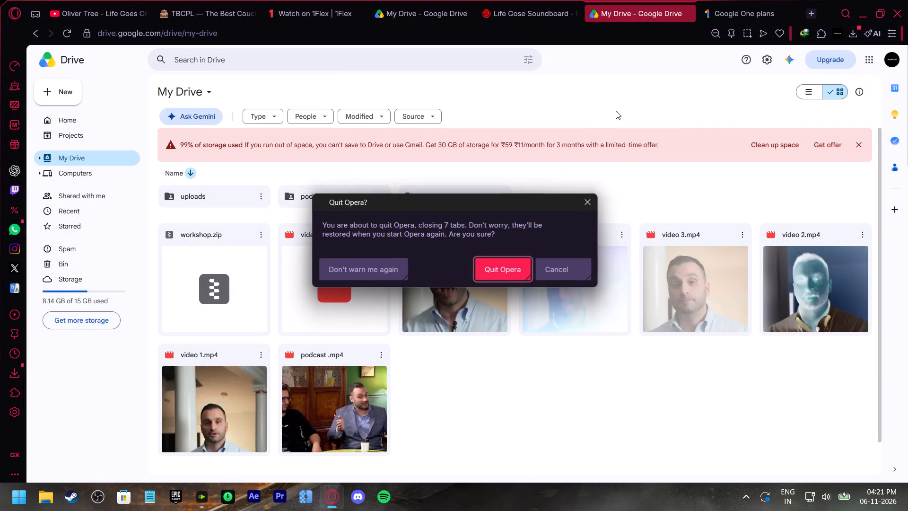
left_click(515, 266)
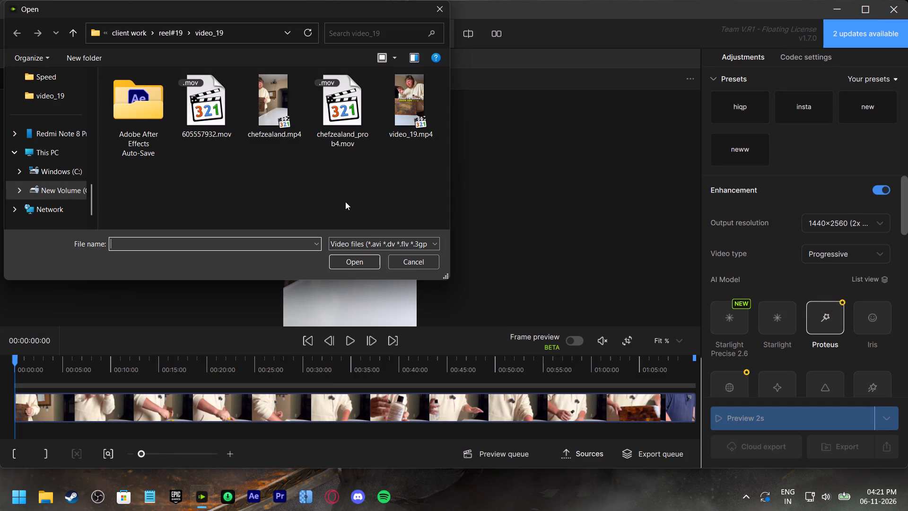
In Topaz Video, open the Royal Baby Countdown Prince Harry video from the video_20 folder inside reel#19.
left_click(169, 31)
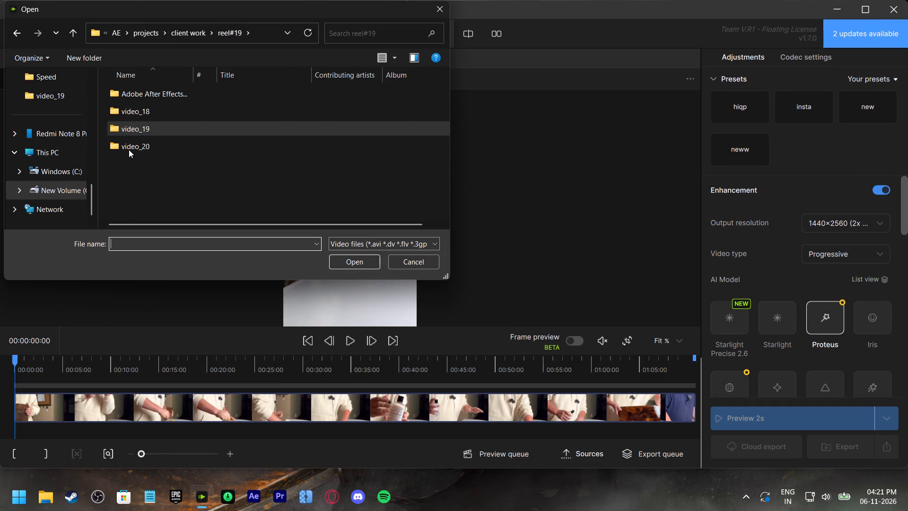
double_click(129, 150)
left_click(150, 109)
left_click(352, 266)
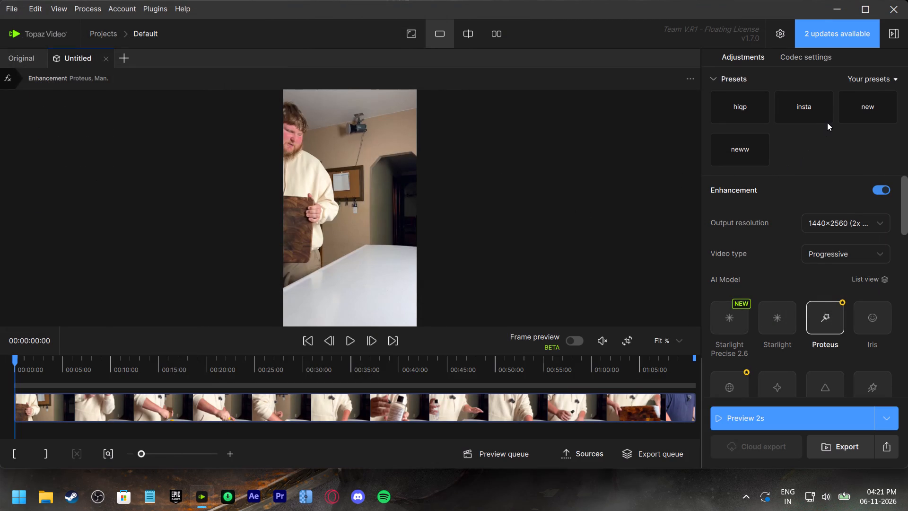
Apply the insta preset to the video and render a 2-second preview starting at about 00:00:47.
left_click(253, 370)
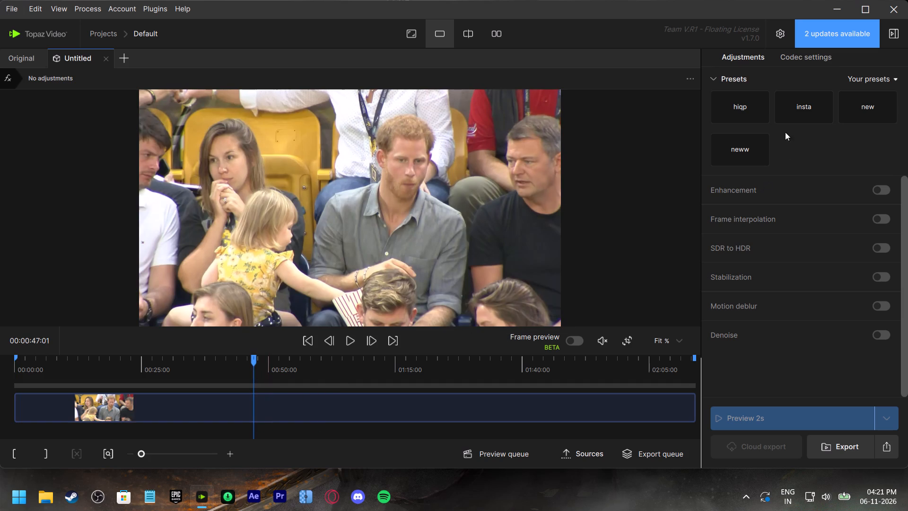
left_click(801, 107)
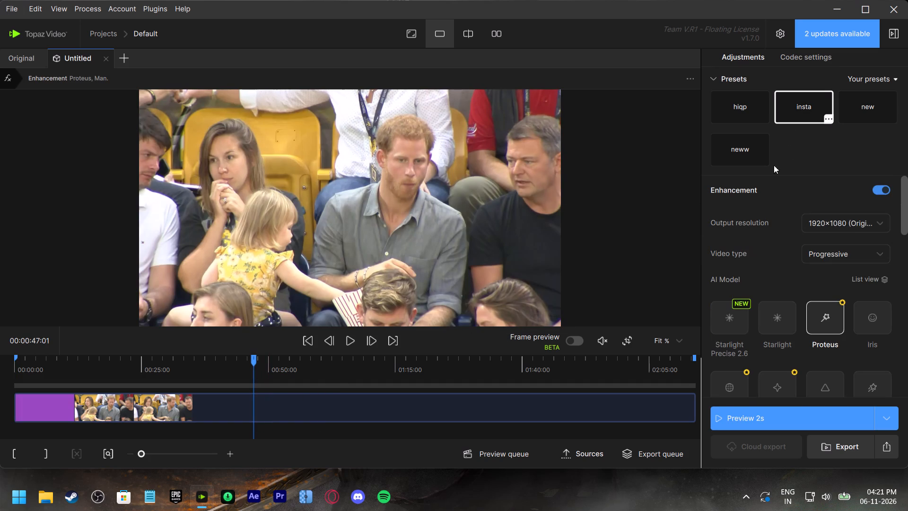
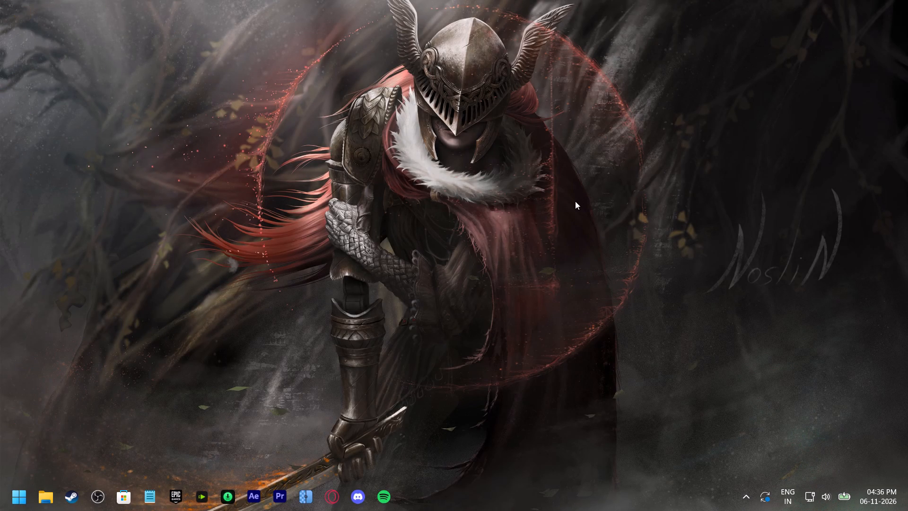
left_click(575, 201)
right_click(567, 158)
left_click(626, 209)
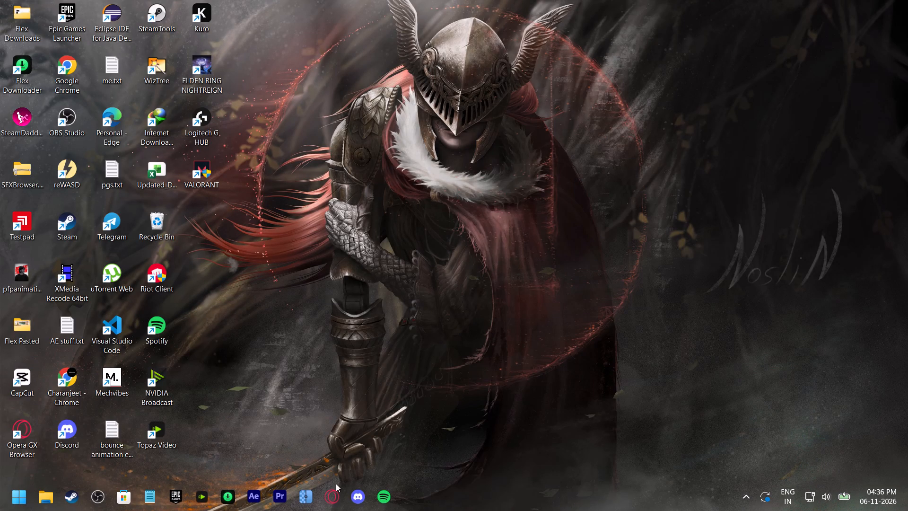
Launch Adobe After Effects 2025 from the desktop.
left_click(264, 500)
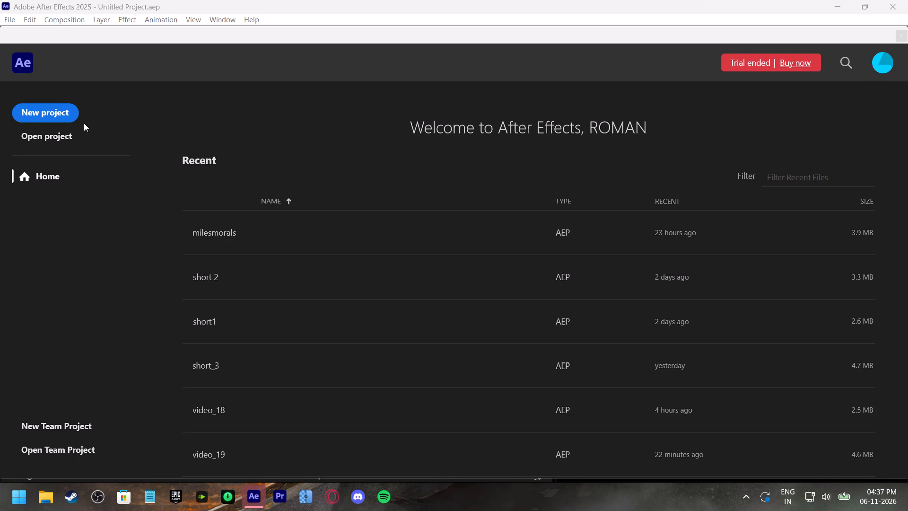
Switch from After Effects to Discord.
left_click(356, 494)
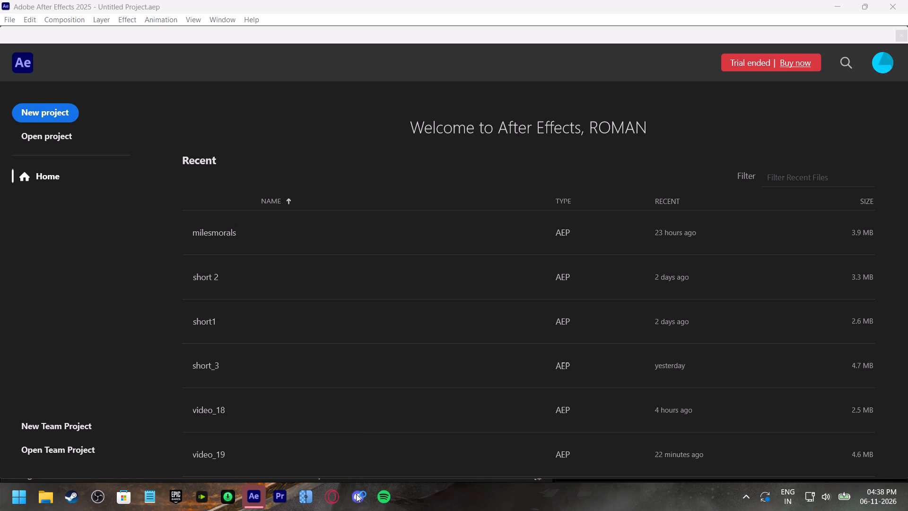
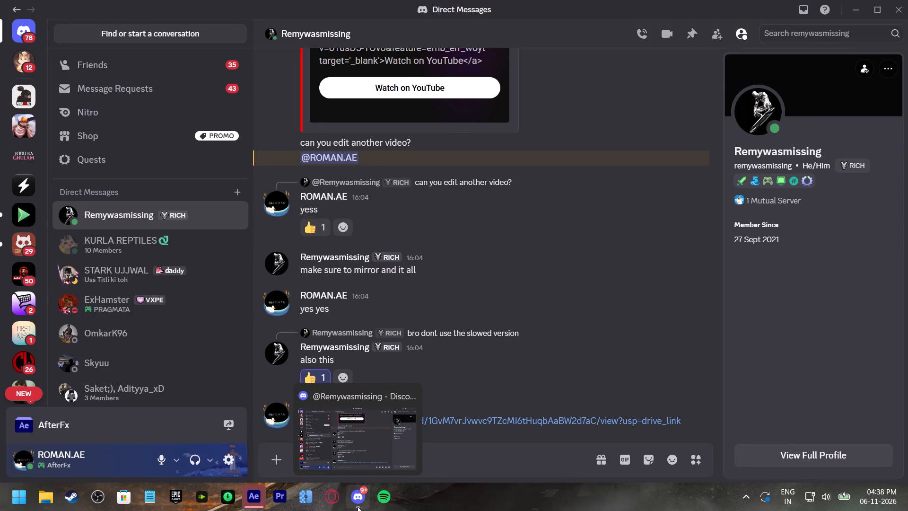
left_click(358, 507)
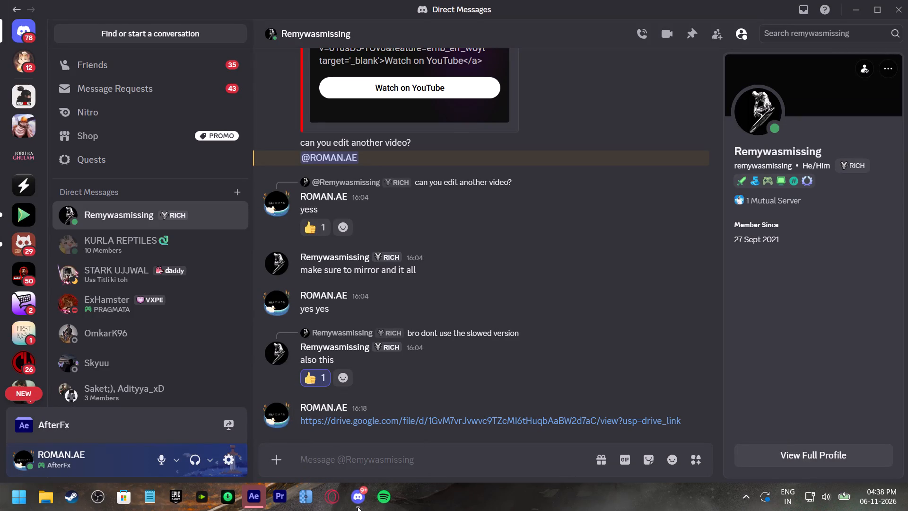
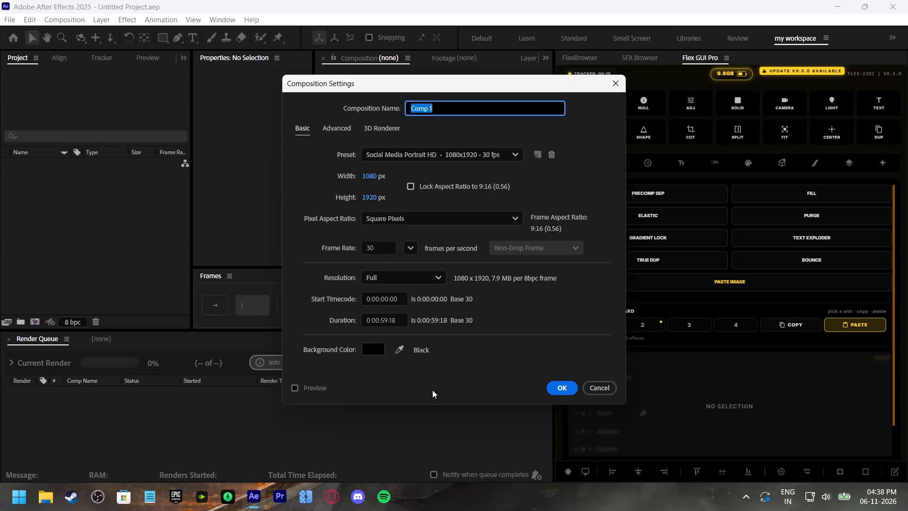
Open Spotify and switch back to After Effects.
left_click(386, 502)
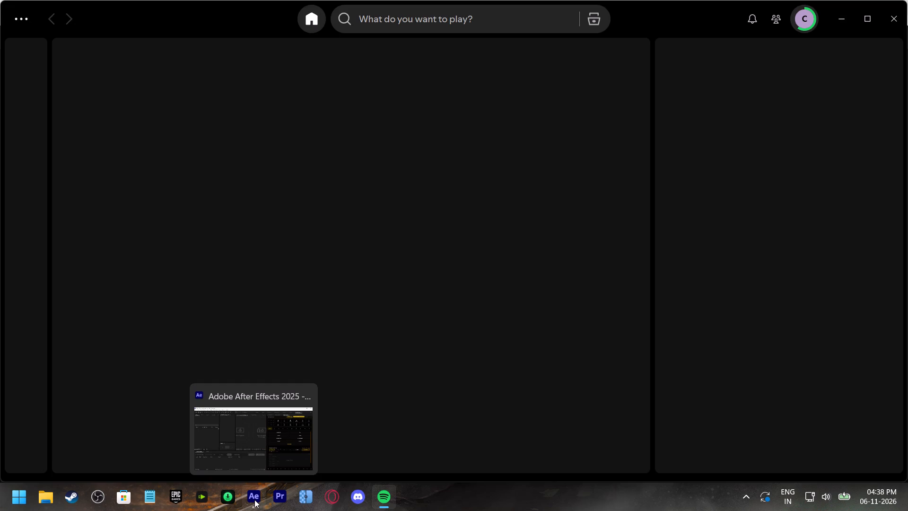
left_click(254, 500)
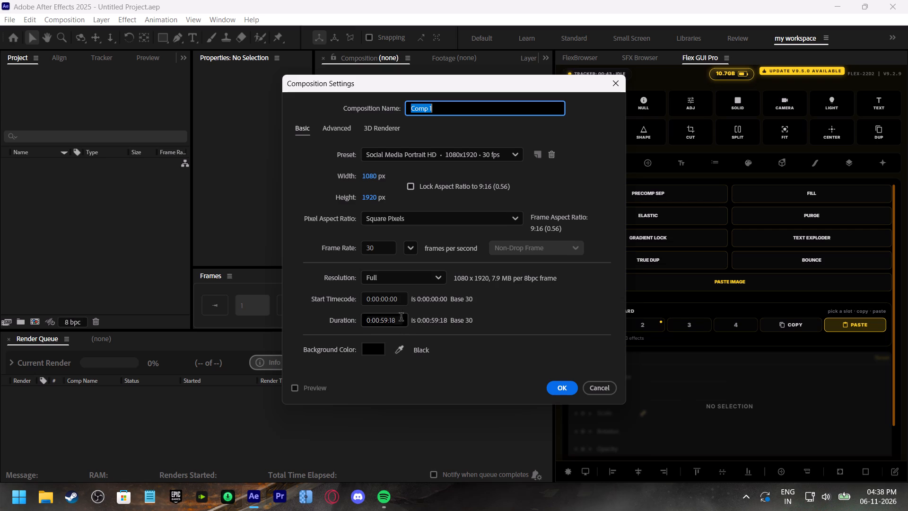
Create a composition with the Social Media Portrait HD preset, 1080x1920 at 30 fps, lasting 0:00:59:18.
left_click(373, 201)
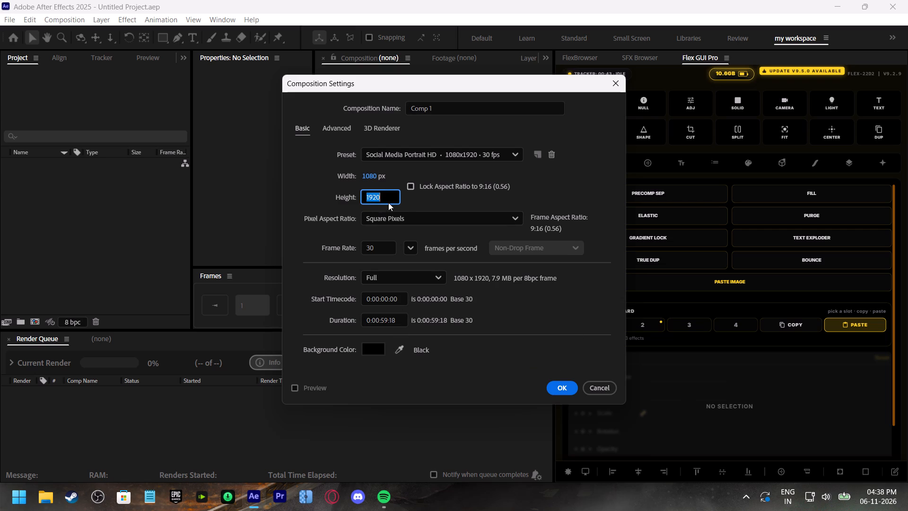
left_click(439, 197)
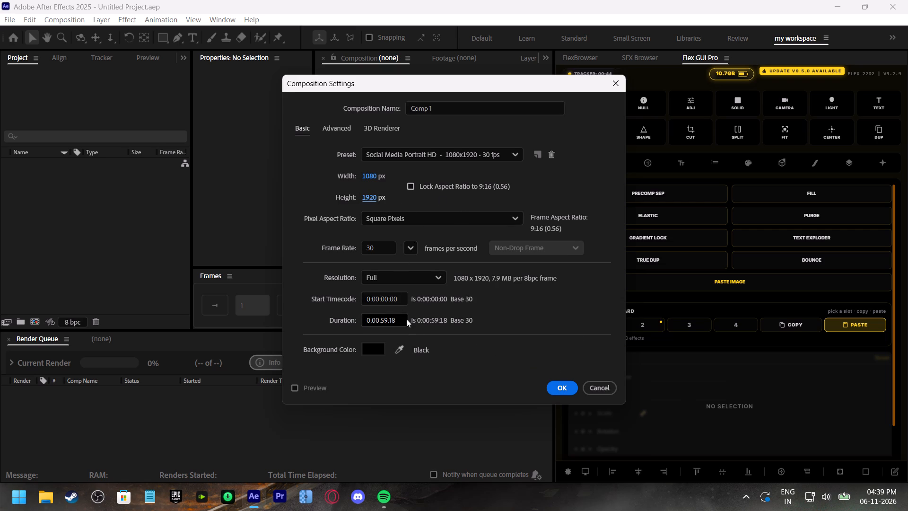
left_click(564, 388)
left_click(62, 211)
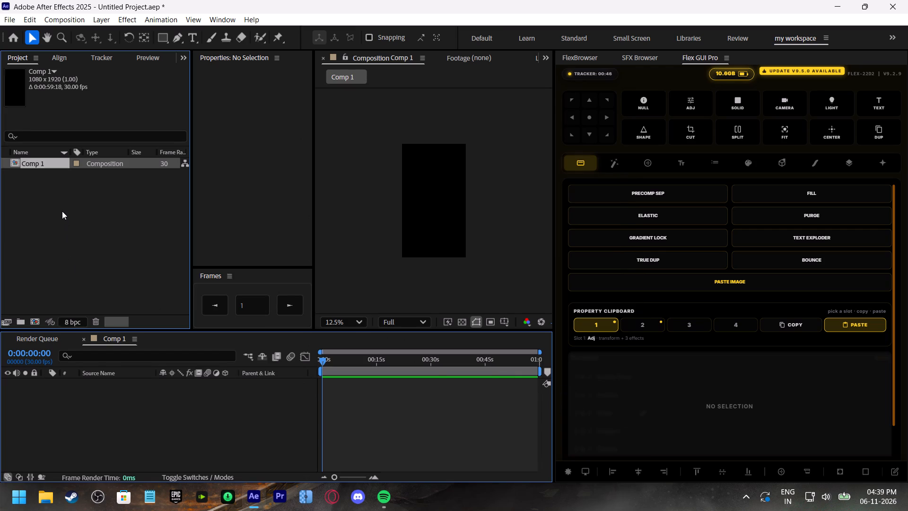
Import 1.mp3, 2.mp3, the Alex Warren - Ordinary MP3 and the Royal Baby Countdown MOV from the reel#19 video_20 folder as footage.
double_click(59, 206)
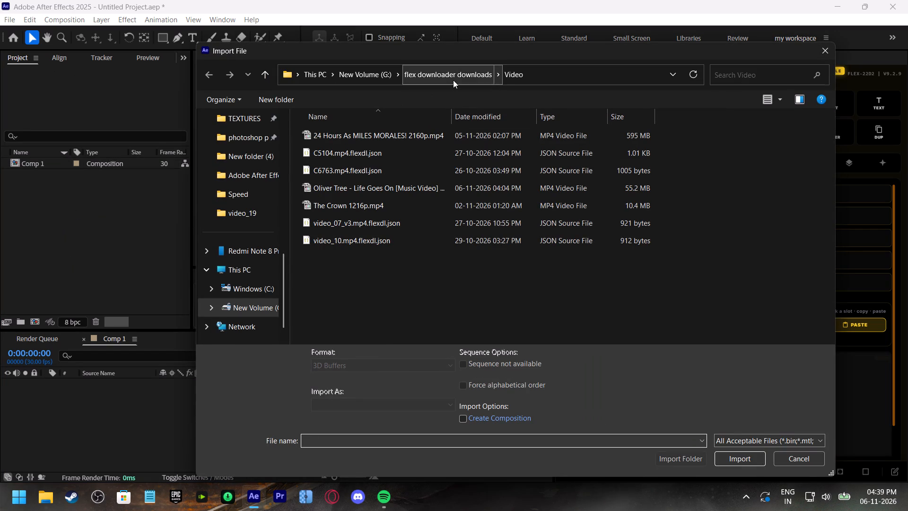
left_click(245, 212)
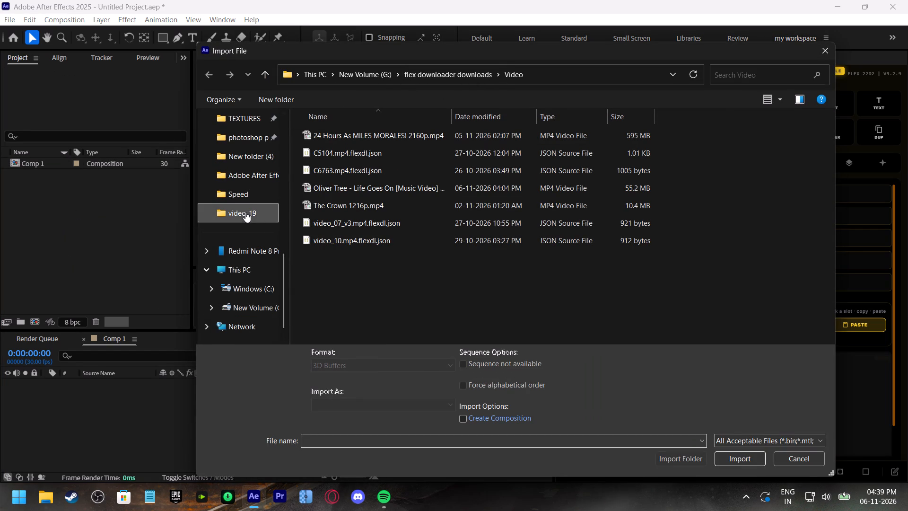
left_click(517, 79)
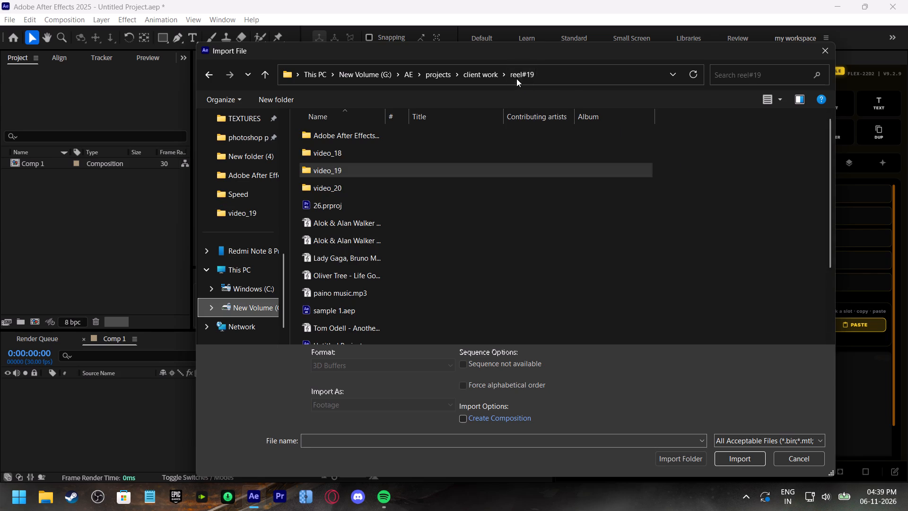
double_click(371, 187)
left_click_drag(360, 267, 355, 217)
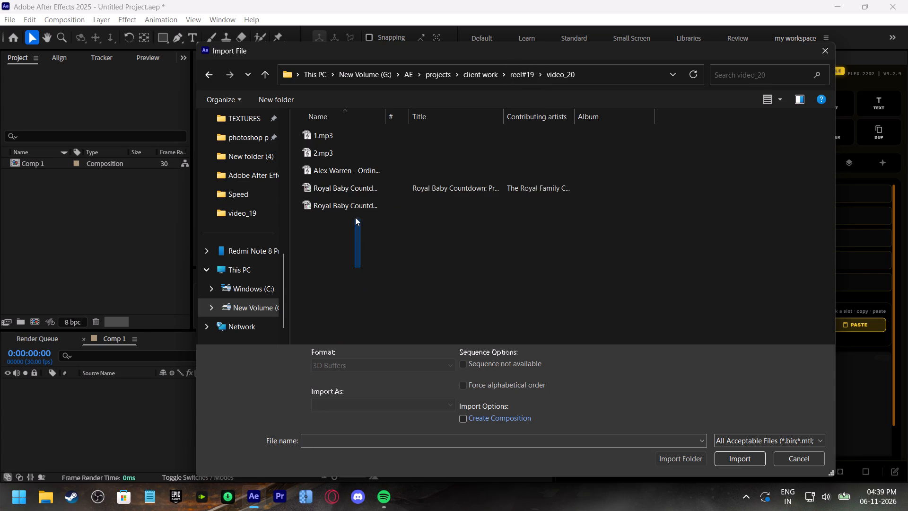
left_click_drag(355, 217, 356, 214)
left_click(379, 193)
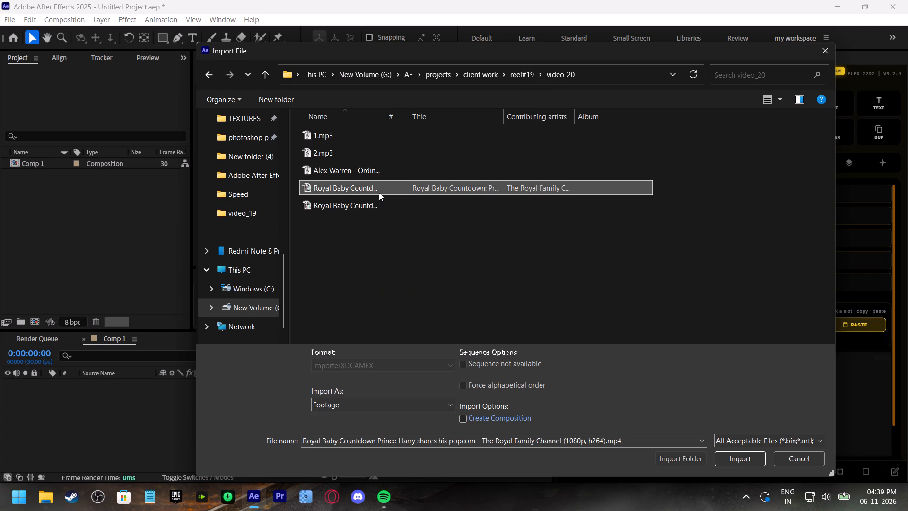
left_click(365, 207)
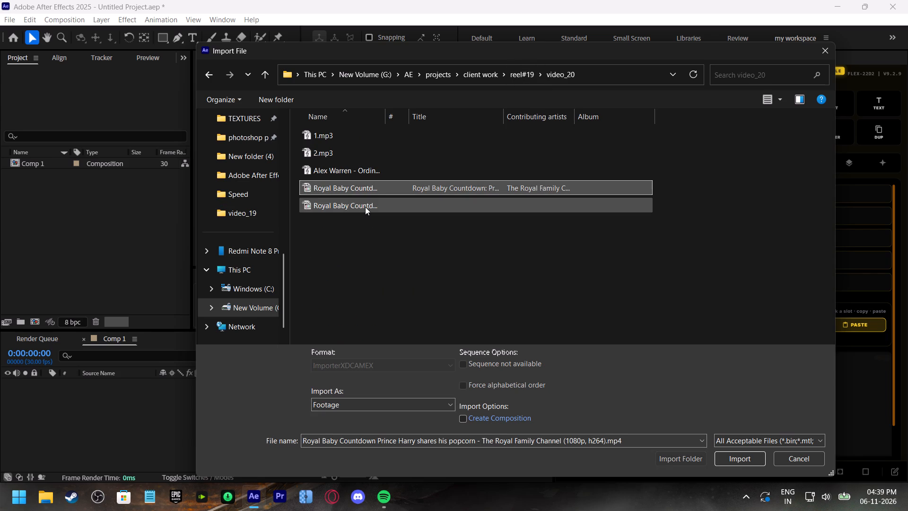
left_click(367, 167, "ctrl")
left_click(361, 157, "ctrl")
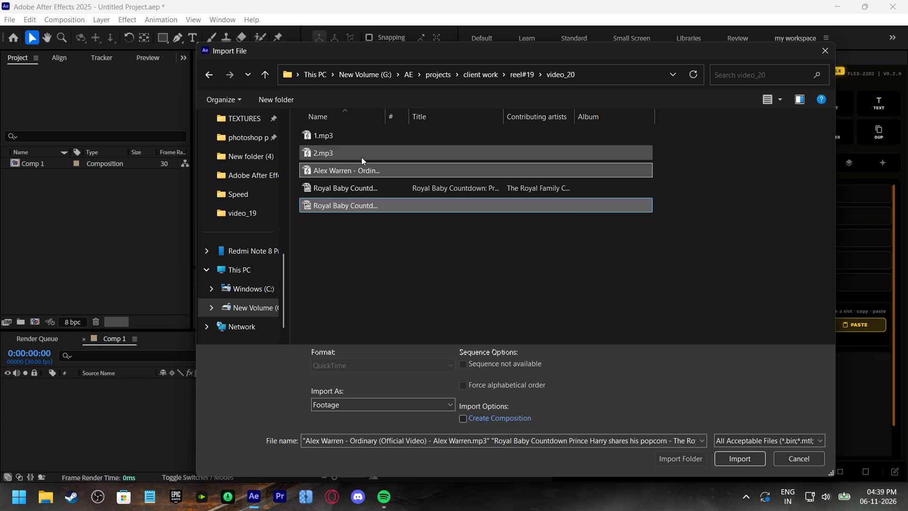
left_click(369, 138, "ctrl")
left_click(754, 459)
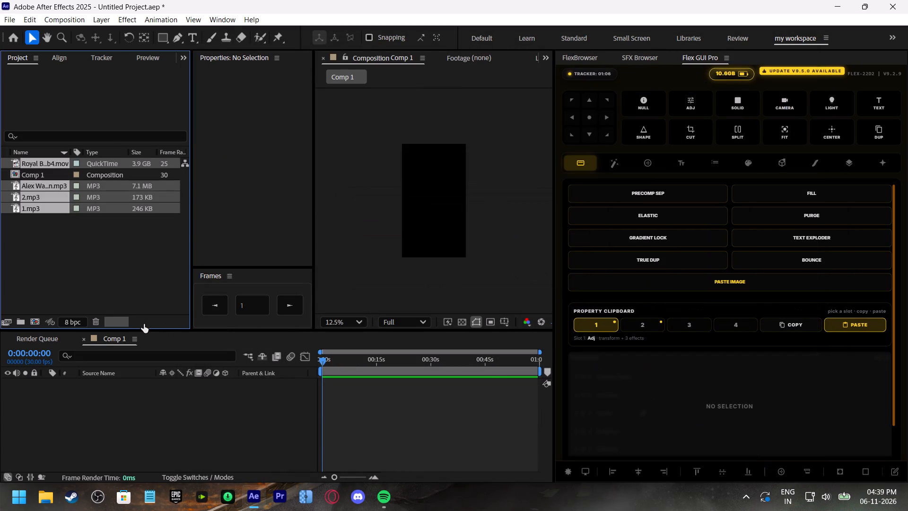
left_click(92, 257)
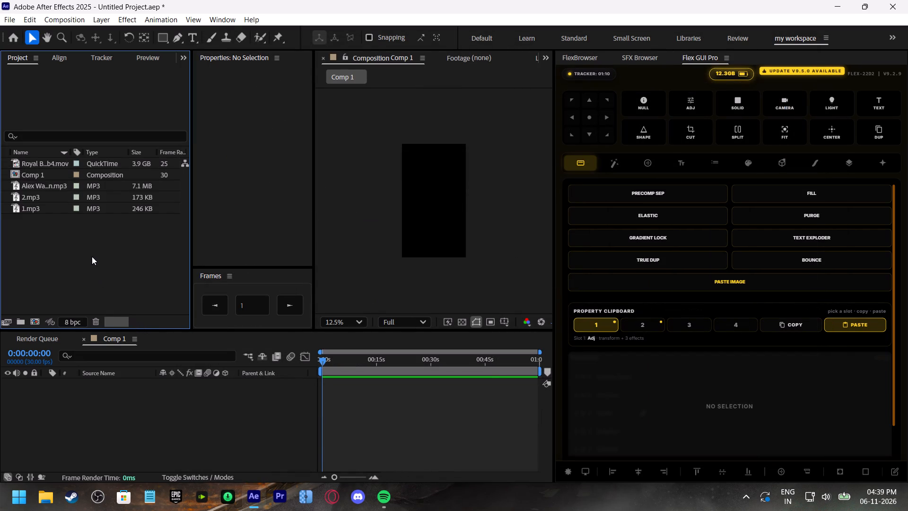
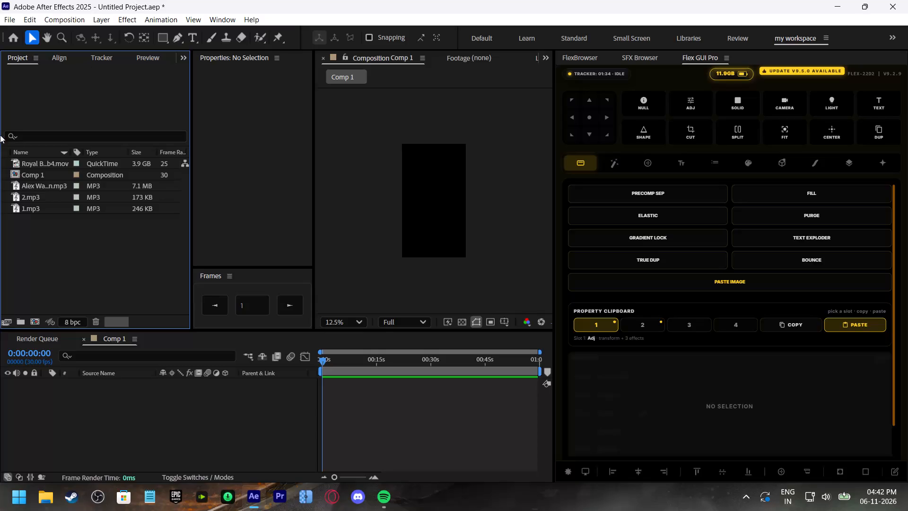
Add 1.mp3 to the Comp 1 timeline, starting at 0:00.
left_click(34, 245)
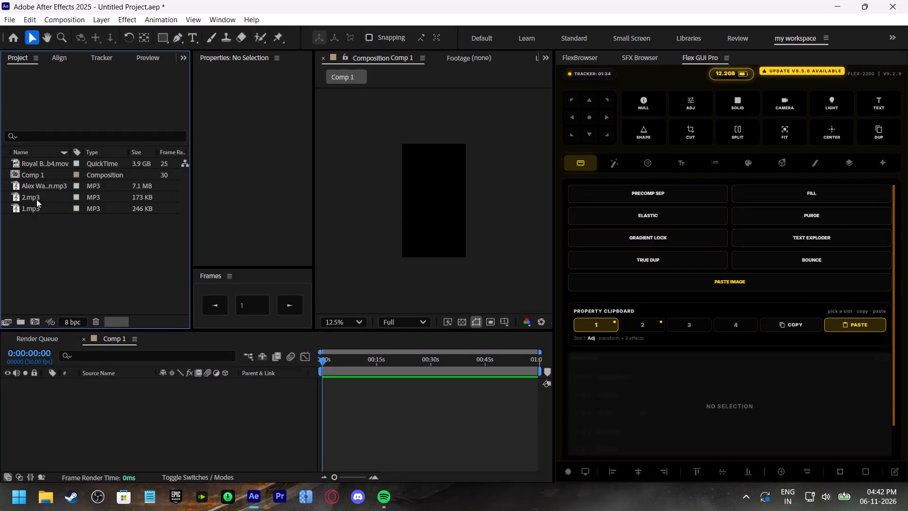
left_click(38, 184)
left_click(34, 200)
left_click_drag(36, 206, 235, 317)
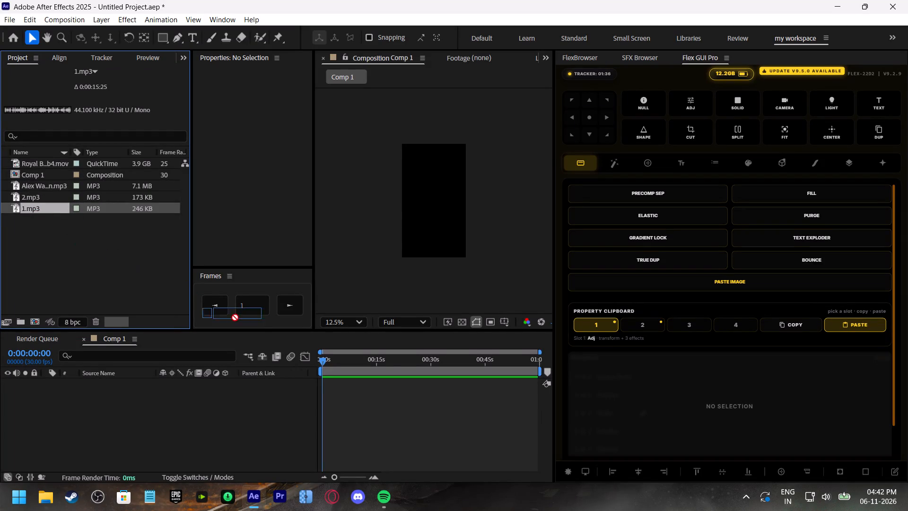
left_click_drag(235, 317, 263, 406)
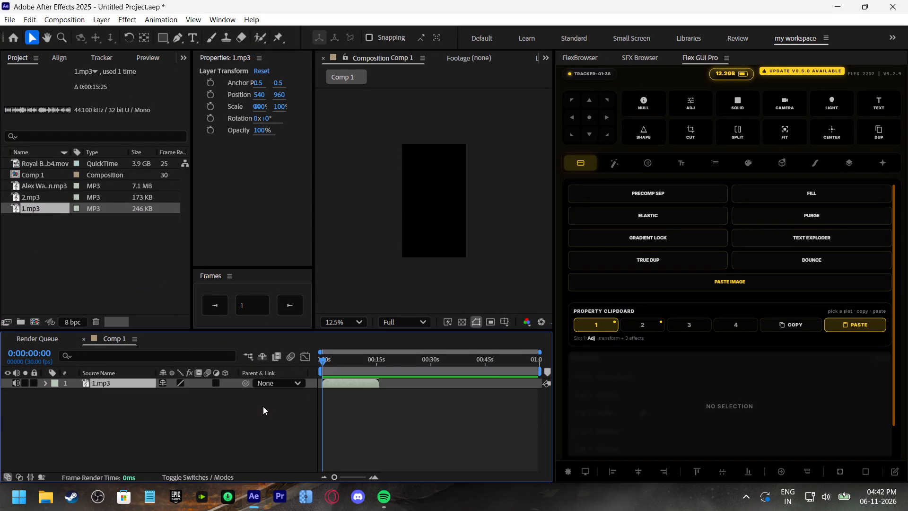
Add 2.mp3 to the timeline so it begins where 1.mp3 ends, and move it above the 1.mp3 layer.
left_click_drag(34, 195, 333, 409)
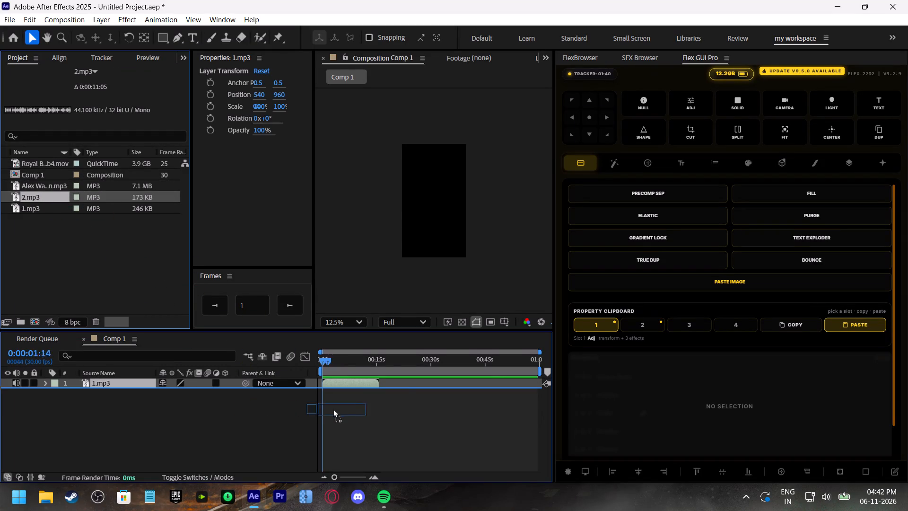
left_click_drag(333, 409, 380, 395)
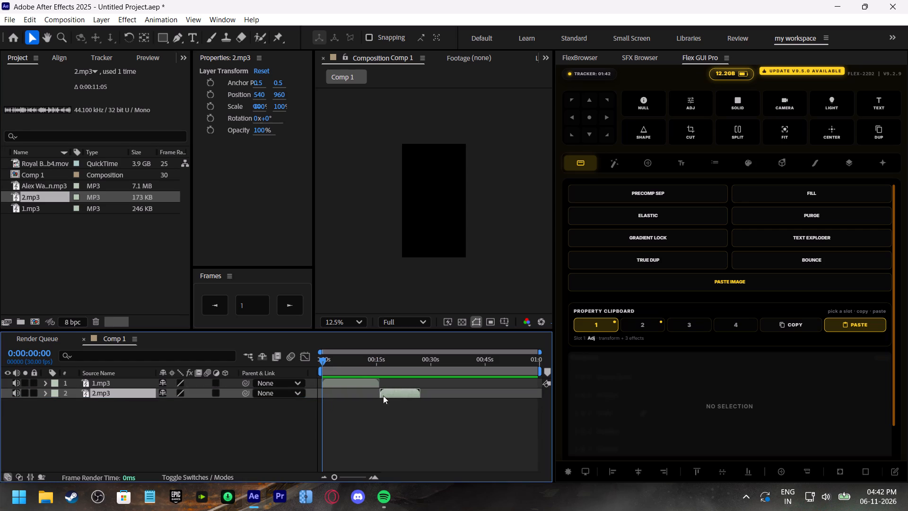
left_click_drag(130, 394, 131, 380)
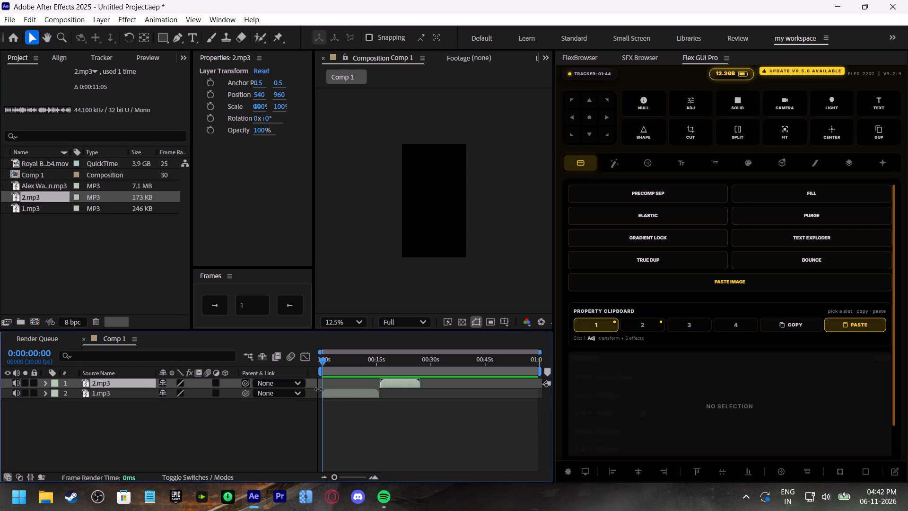
left_click(389, 382)
Add the Royal Baby Countdown MOV to Comp 1 as the top layer, starting at 0:00.
left_click(38, 162)
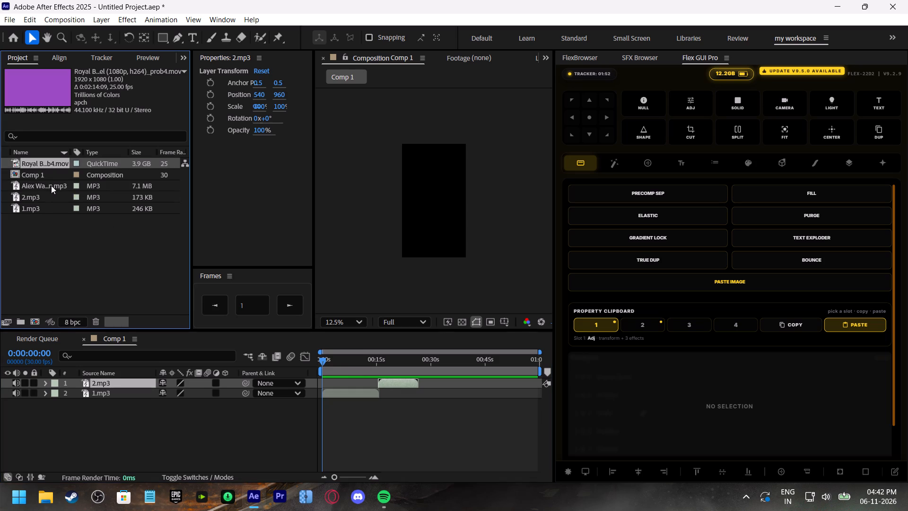
left_click_drag(41, 165, 291, 382)
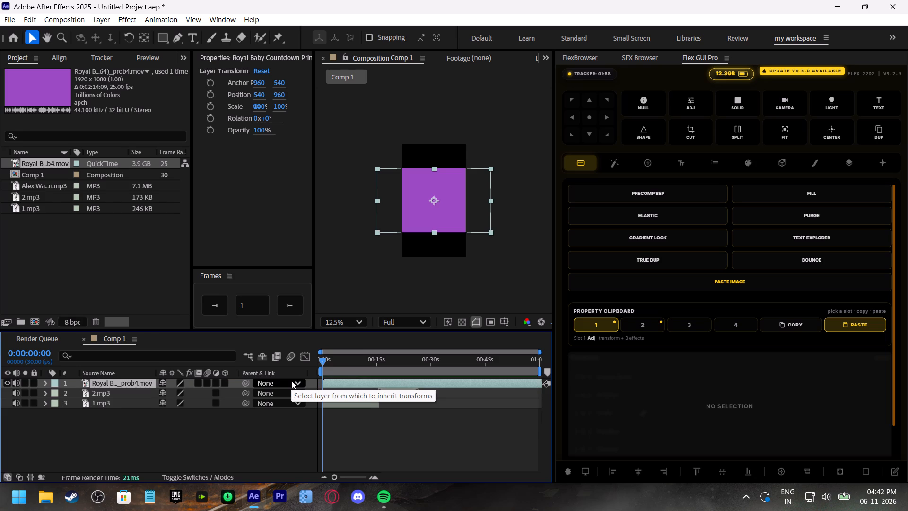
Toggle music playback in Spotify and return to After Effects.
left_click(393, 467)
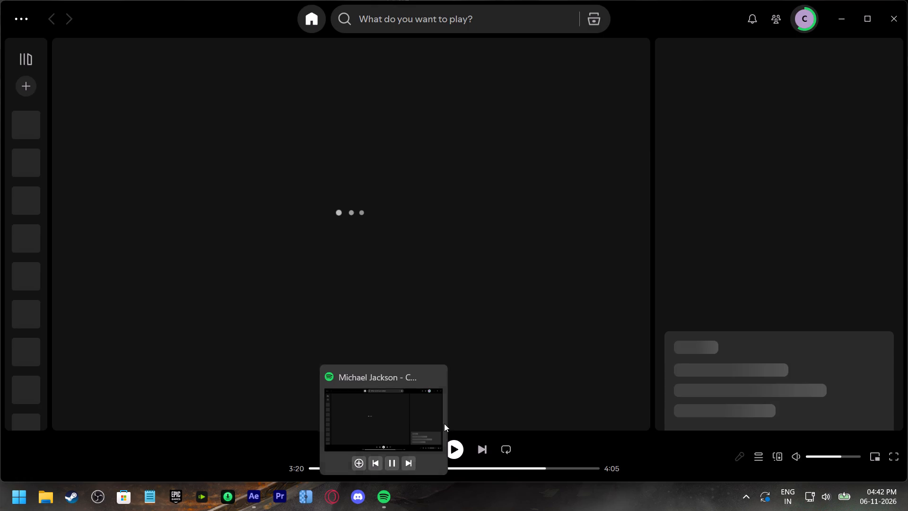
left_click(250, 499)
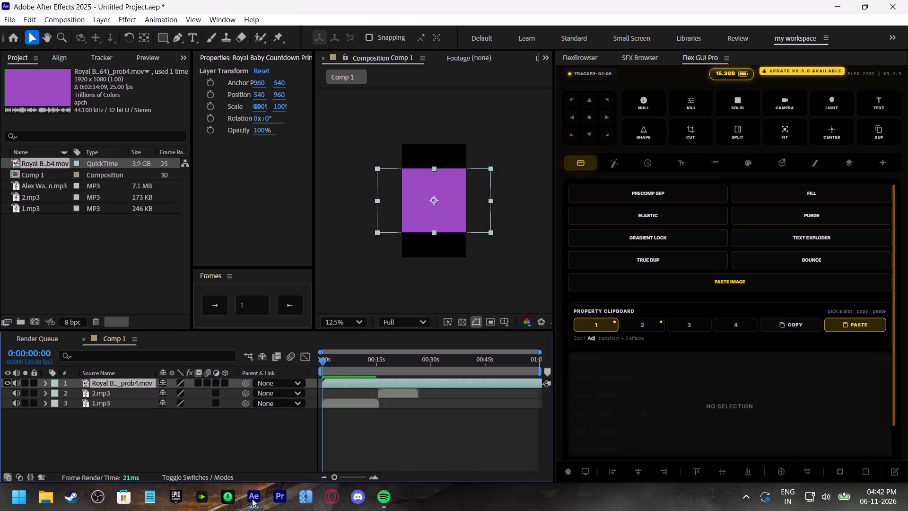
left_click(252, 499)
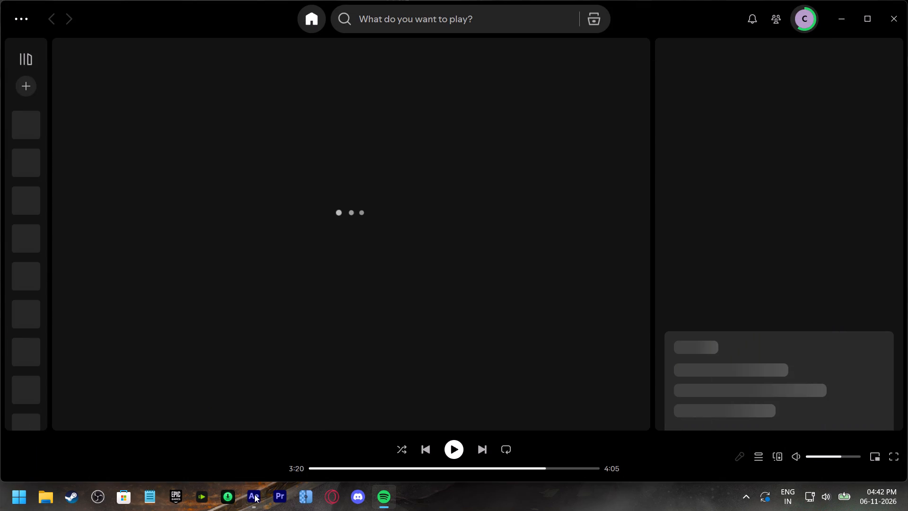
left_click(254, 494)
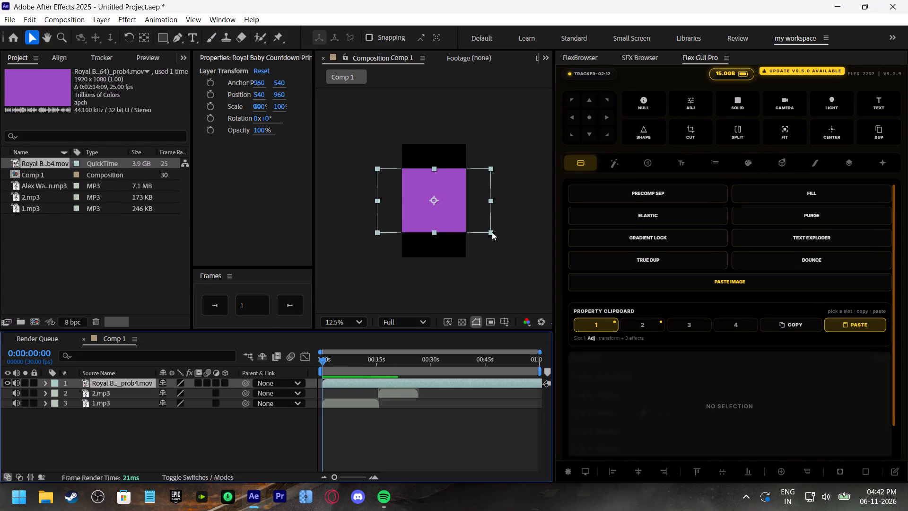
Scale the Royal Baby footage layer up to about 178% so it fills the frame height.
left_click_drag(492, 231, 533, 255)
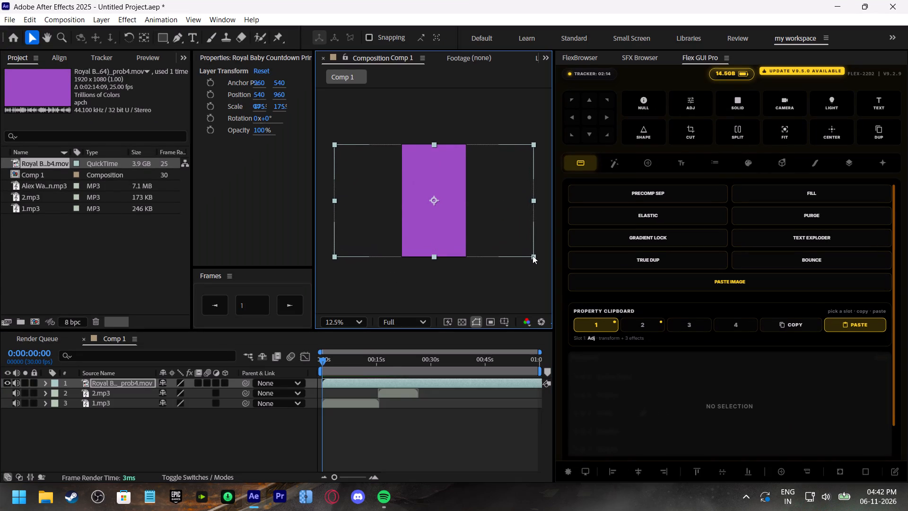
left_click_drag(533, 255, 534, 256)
At 0:00:12:17, scale the Royal Baby footage layer to about 111% and move it to position 668, 960.
left_click_drag(352, 358, 354, 358)
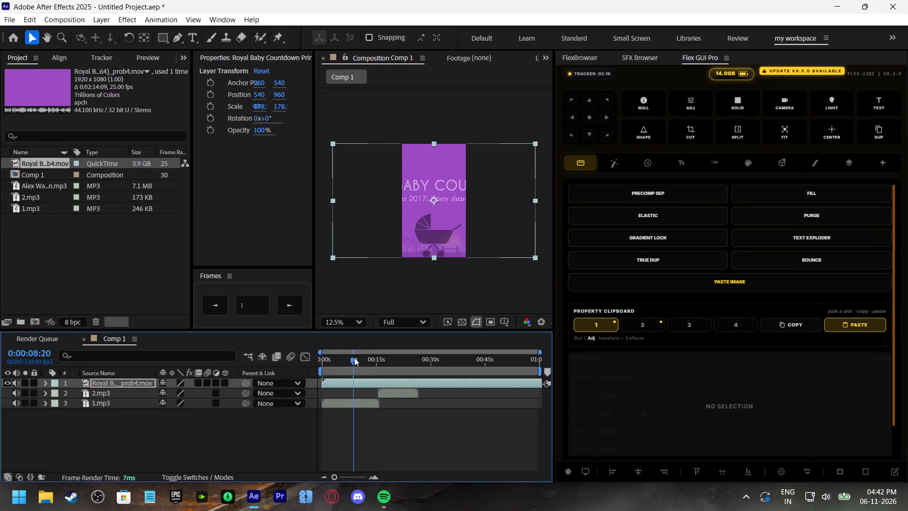
left_click_drag(354, 358, 368, 361)
left_click_drag(535, 255, 518, 238)
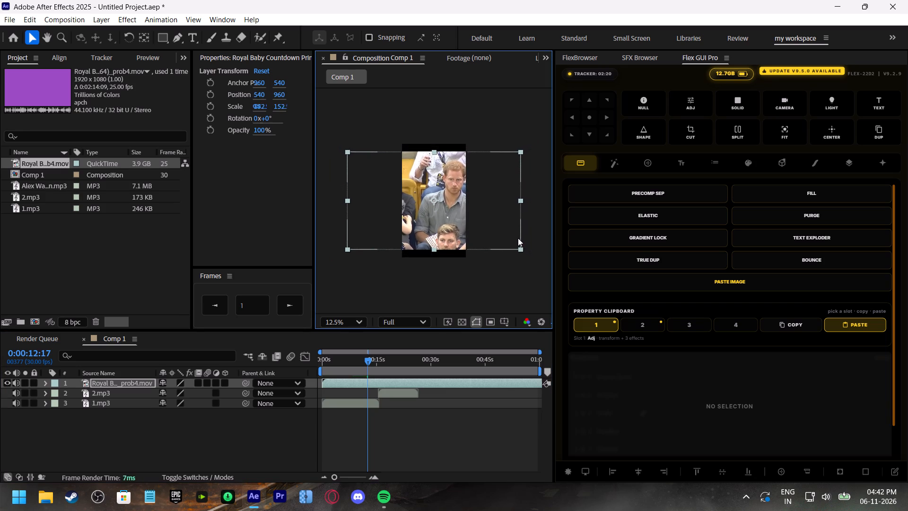
left_click_drag(518, 238, 506, 227)
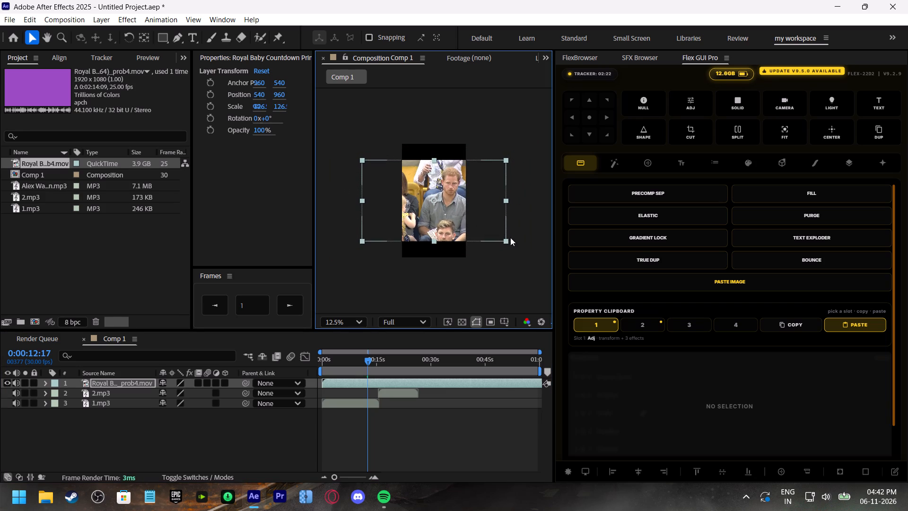
left_click_drag(506, 241, 509, 237)
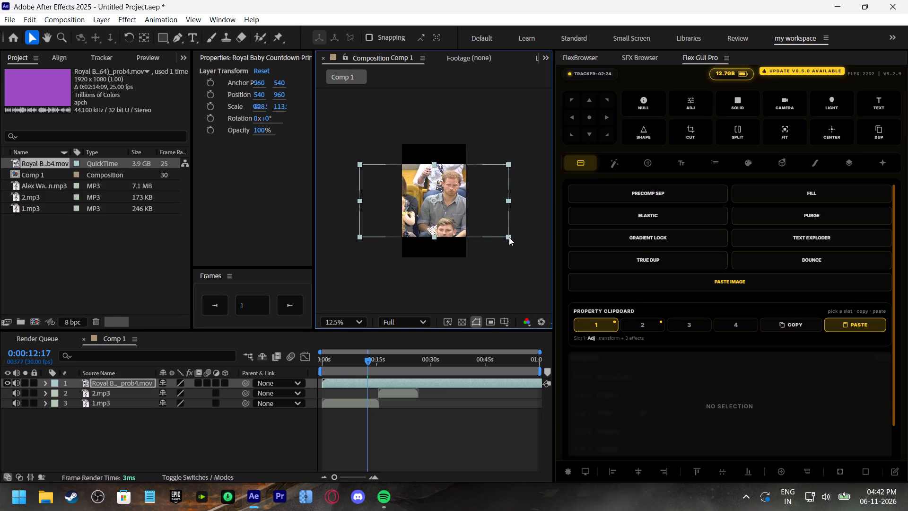
left_click_drag(509, 237, 507, 232)
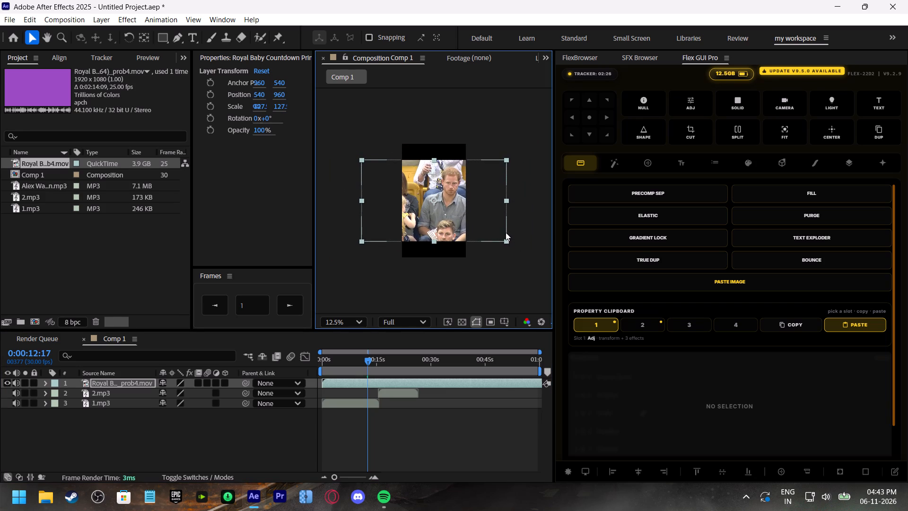
left_click_drag(465, 223, 470, 223, "shift")
left_click_drag(454, 219, 461, 219)
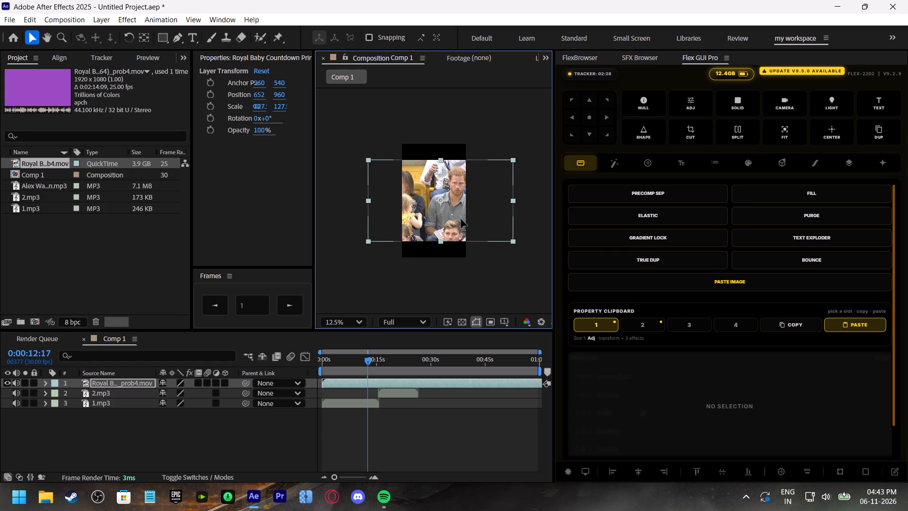
left_click_drag(461, 219, 456, 218)
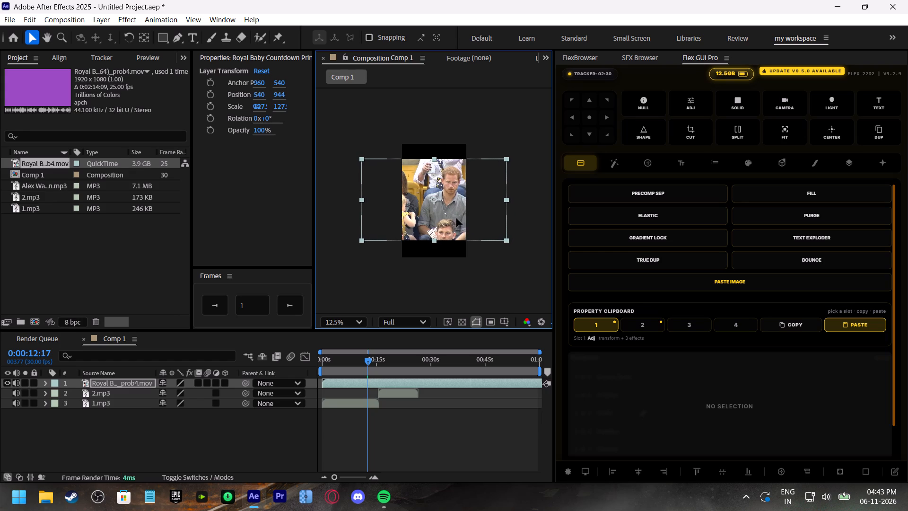
left_click_drag(456, 218, 462, 222)
left_click_drag(515, 240, 505, 229)
left_click(463, 220, "shift")
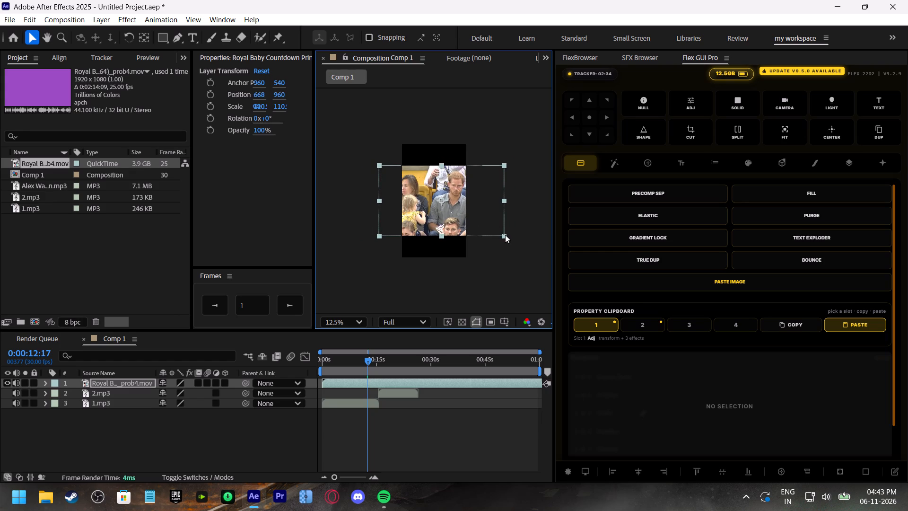
left_click(503, 234, "shift")
left_click(475, 218)
left_click(505, 234)
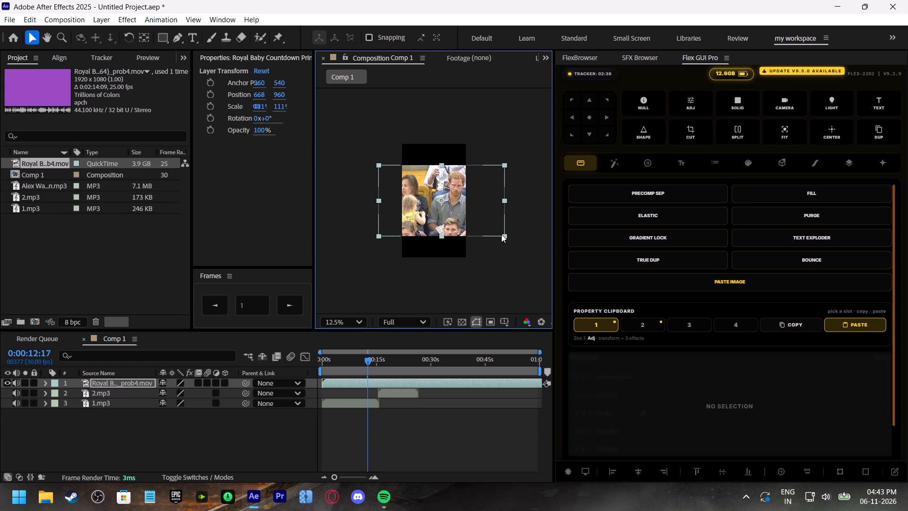
Duplicate the Royal Baby footage layer and scale the lower copy to about 202% to fill the frame behind the original.
left_click(346, 324)
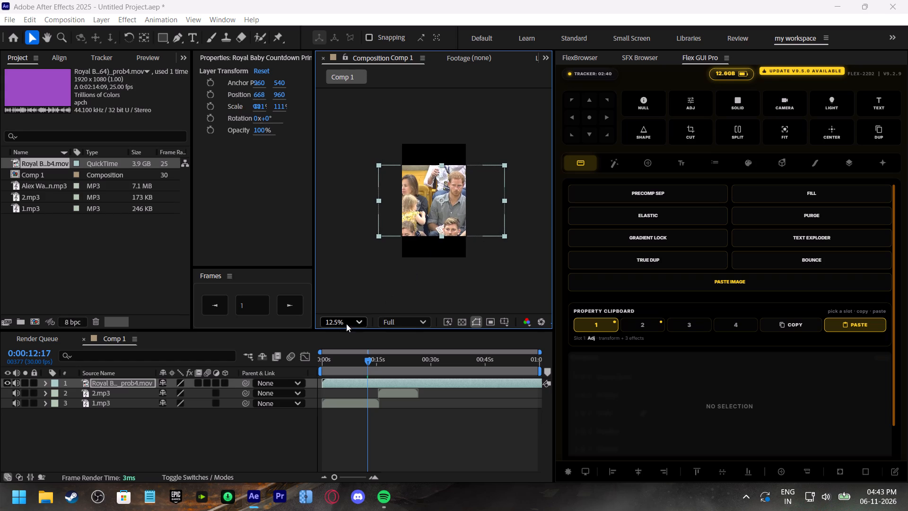
left_click(346, 89)
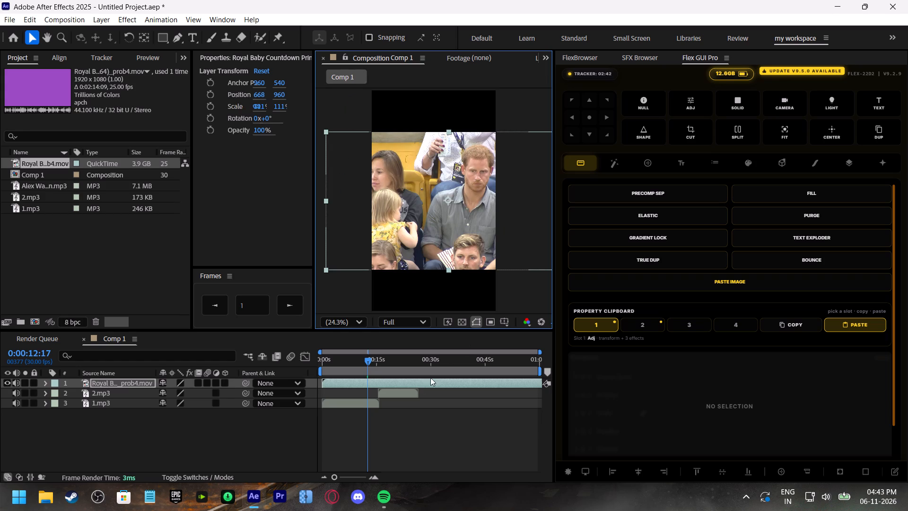
left_click(399, 405)
left_click(398, 382)
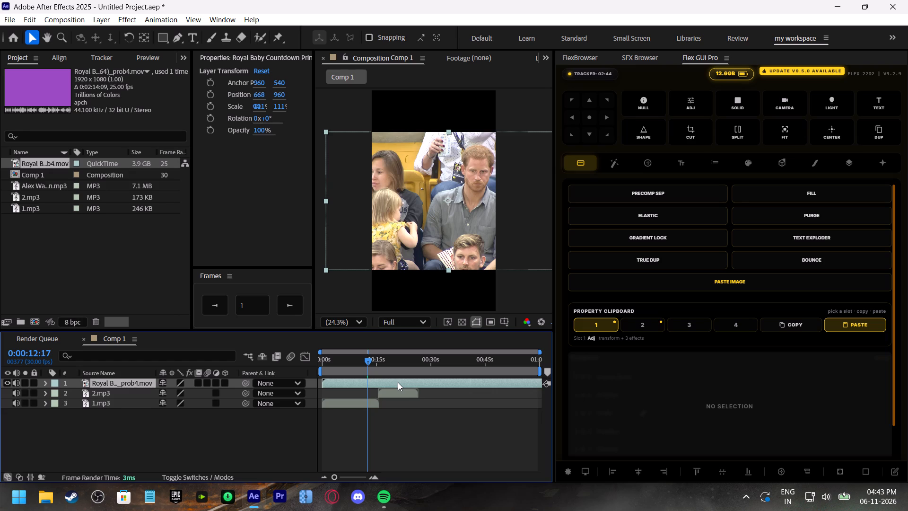
key("ctrl+d")
left_click(142, 395)
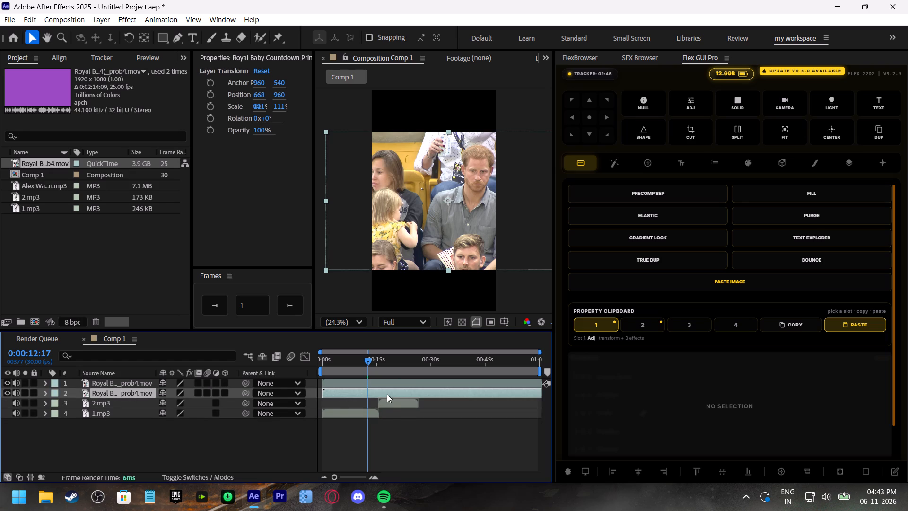
left_click(387, 393)
left_click_drag(448, 271, 451, 278)
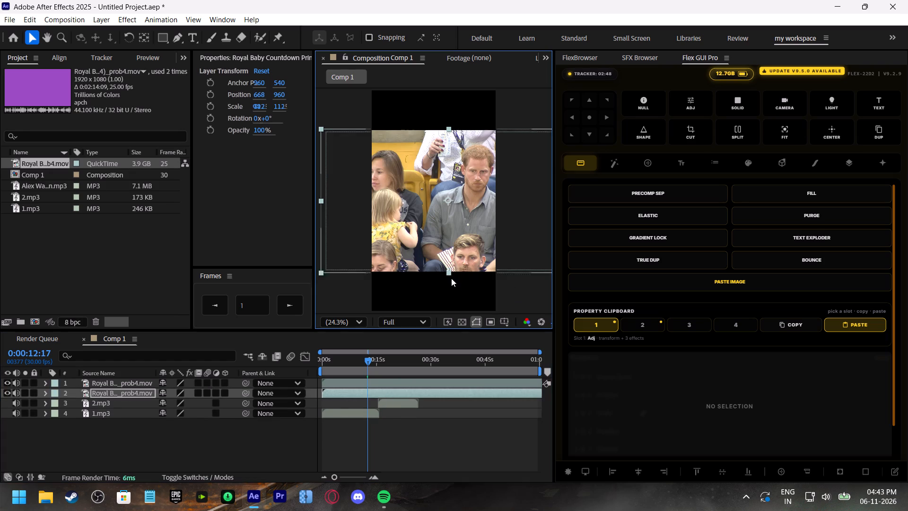
left_click_drag(451, 278, 454, 327)
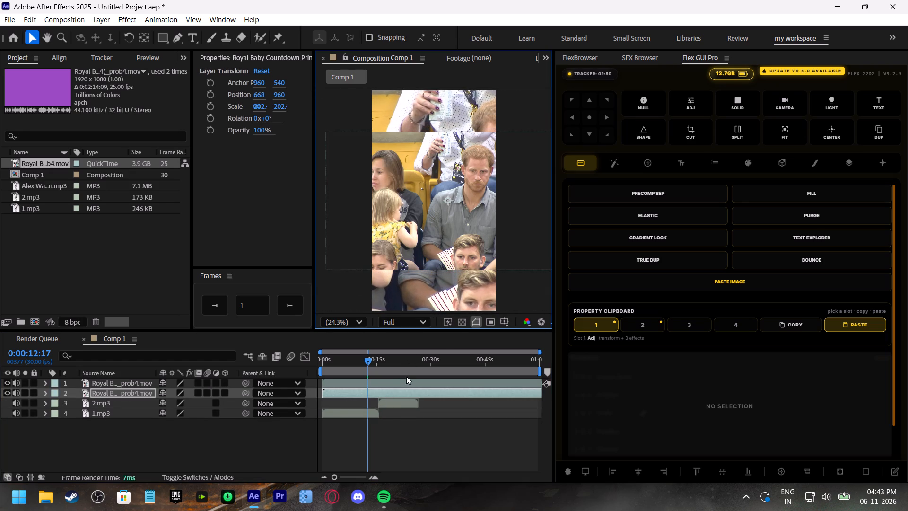
Apply the Gaussian Blur effect to the enlarged lower copy of the footage.
key("ctrl+space")
type("blu")
key("r")
key("r")
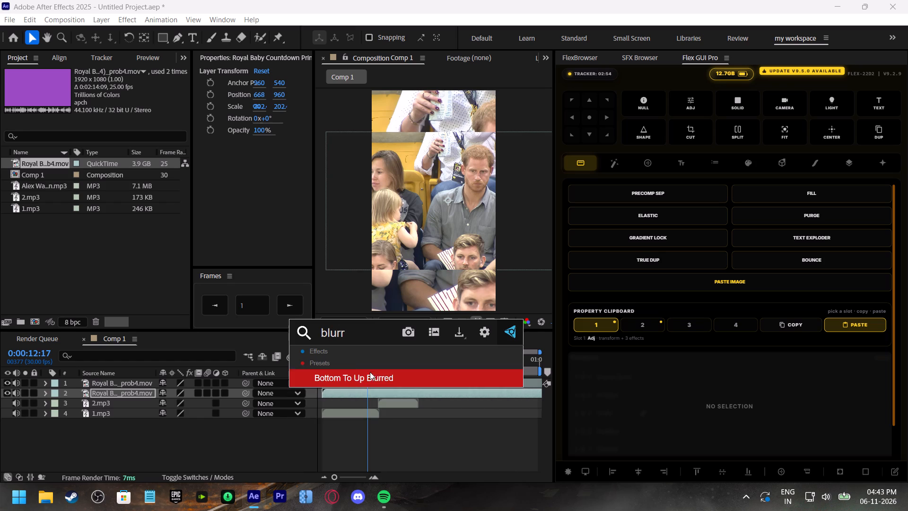
left_click_drag(366, 334, 313, 337)
type("blu")
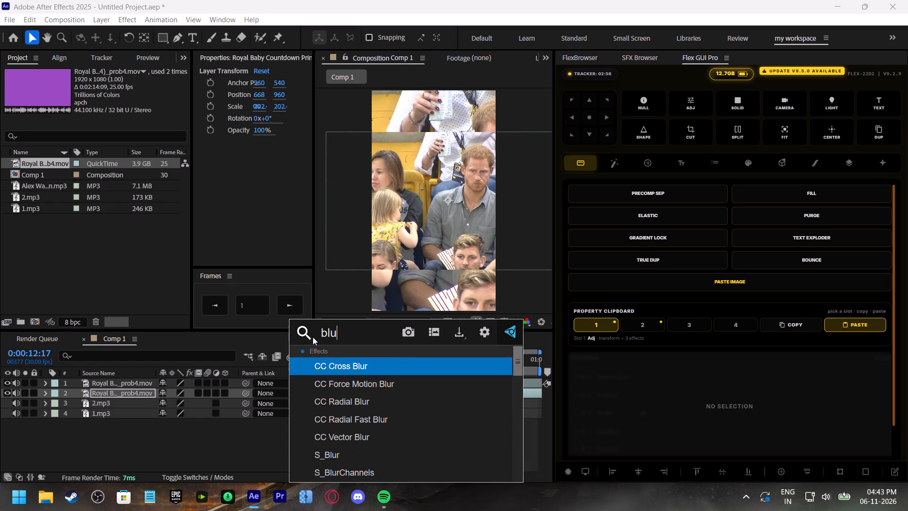
key("r")
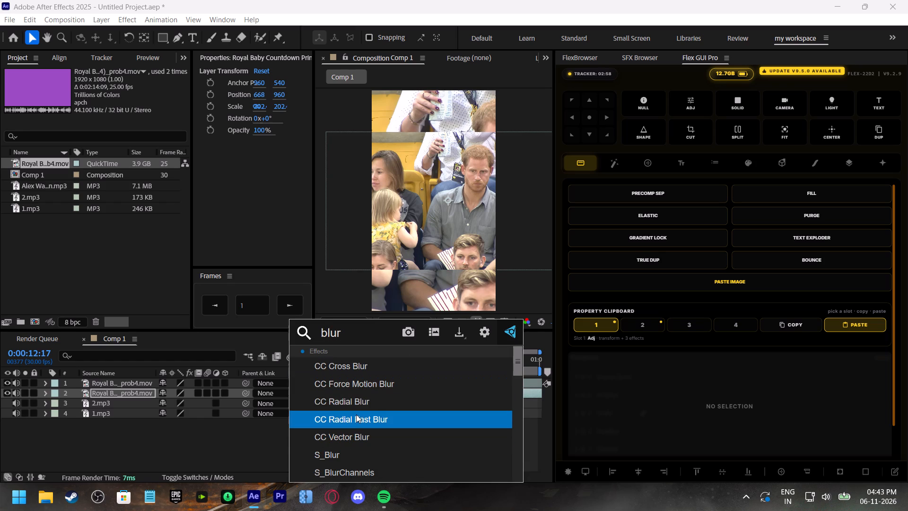
scroll(375, 419, "down", 9)
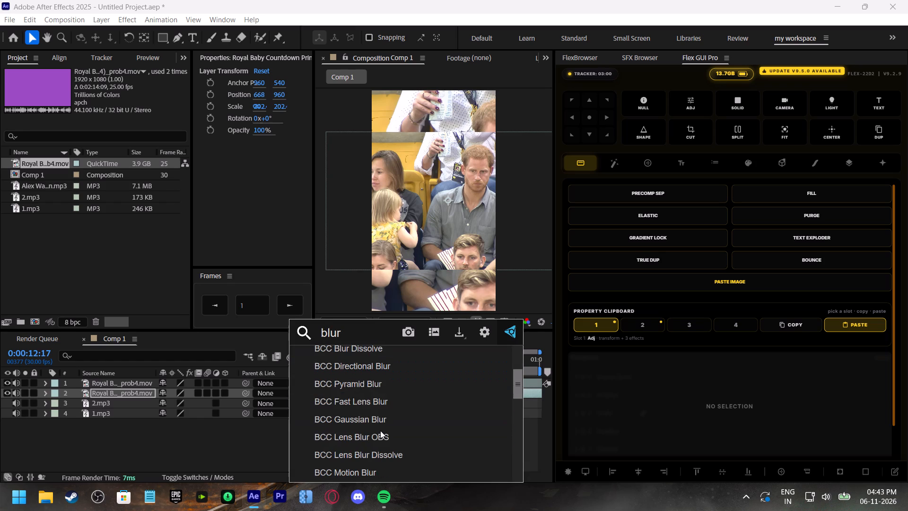
left_click_drag(354, 336, 285, 328)
type("gau")
left_click(313, 388)
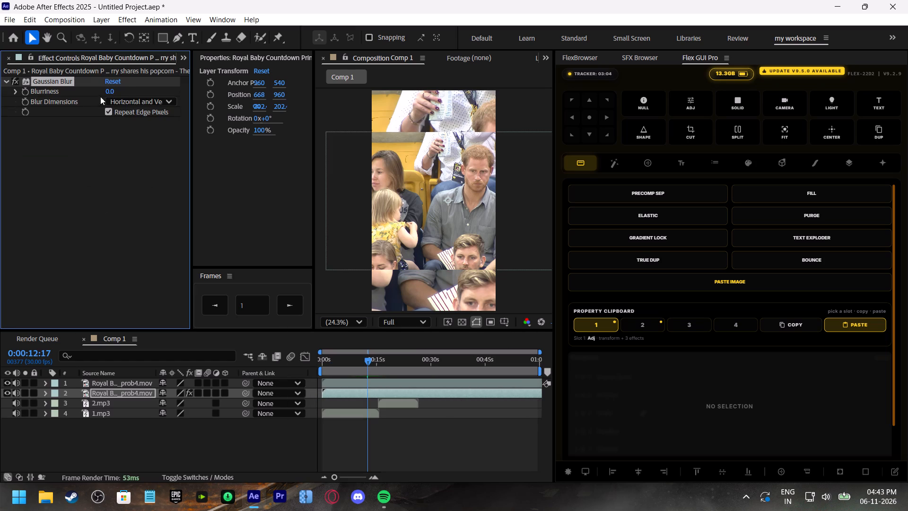
Set the Gaussian Blur's Blurriness to 200 on the background copy and deselect the layer.
left_click(109, 92)
key("2")
key("0")
key("0")
left_click(117, 154)
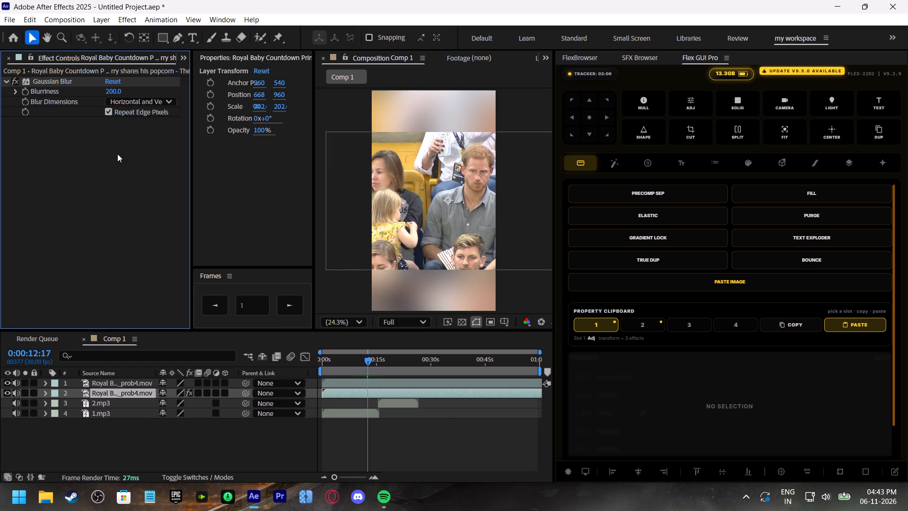
left_click(481, 434)
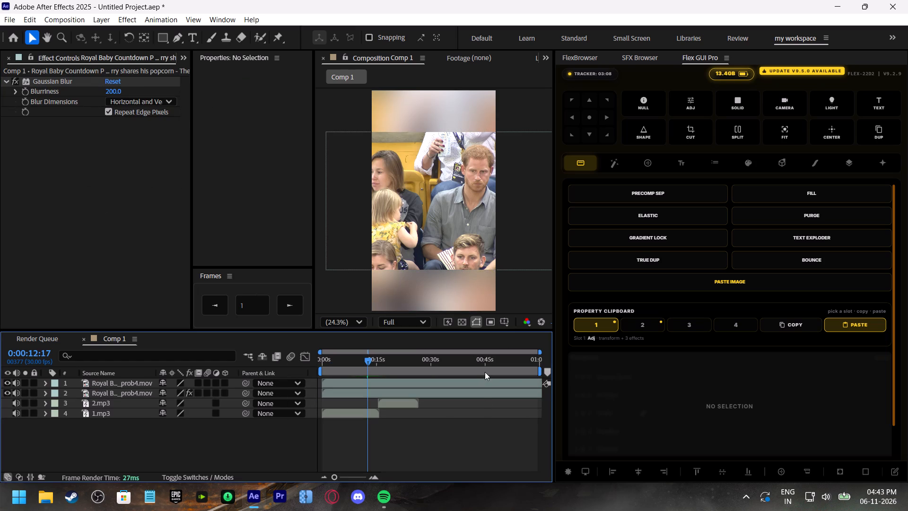
Capture a screenshot of the composition preview and switch to Discord.
key("shift+super+s")
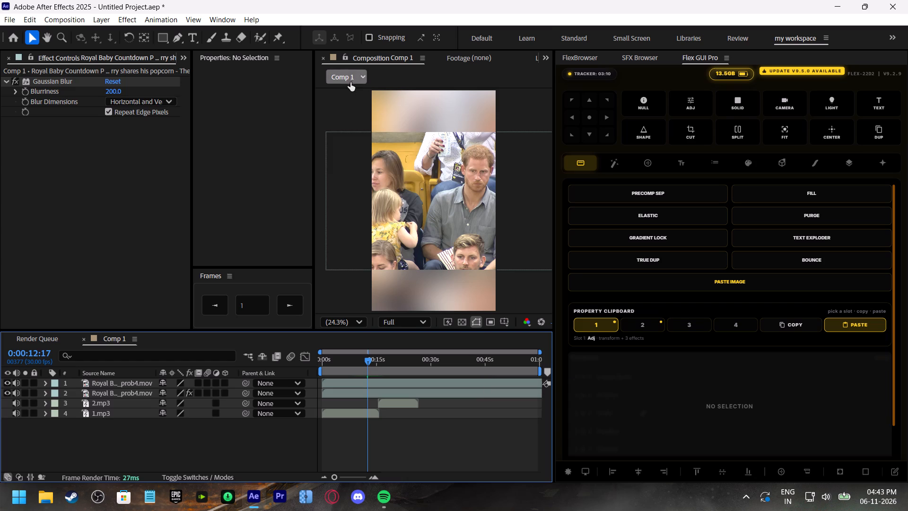
left_click_drag(350, 87, 506, 315)
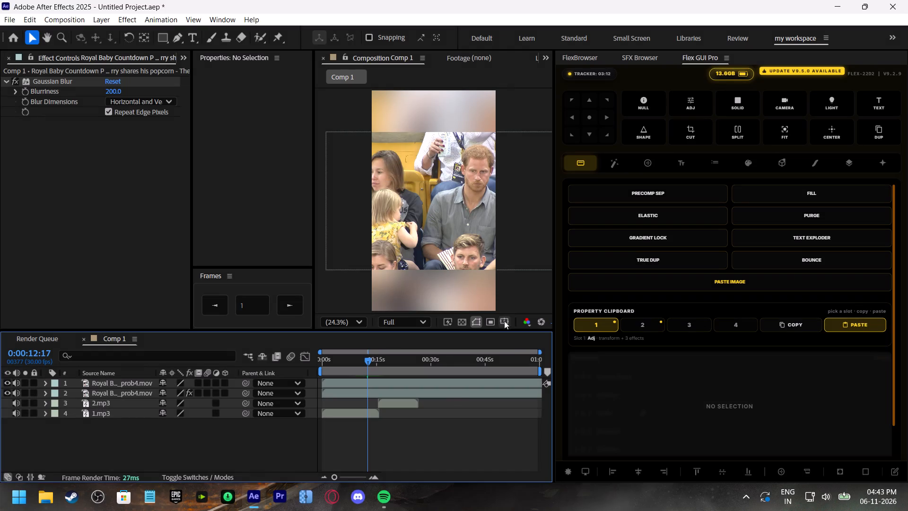
left_click(358, 500)
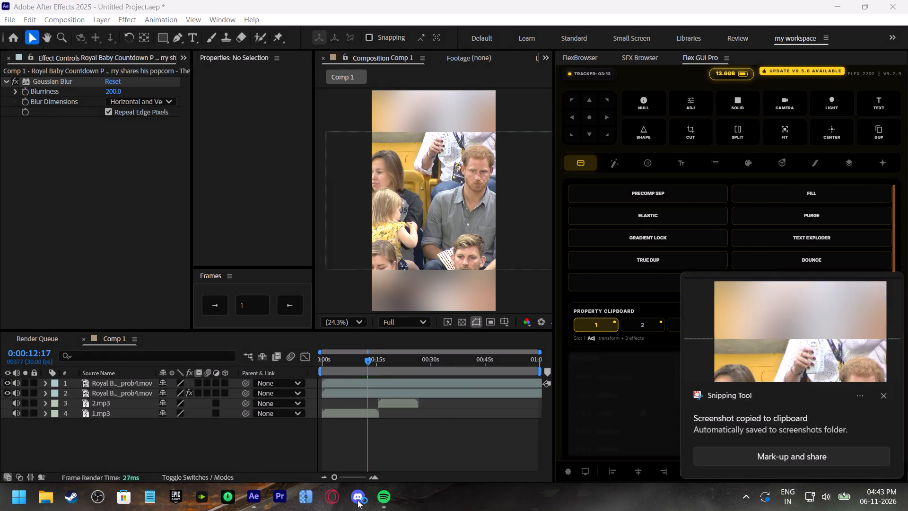
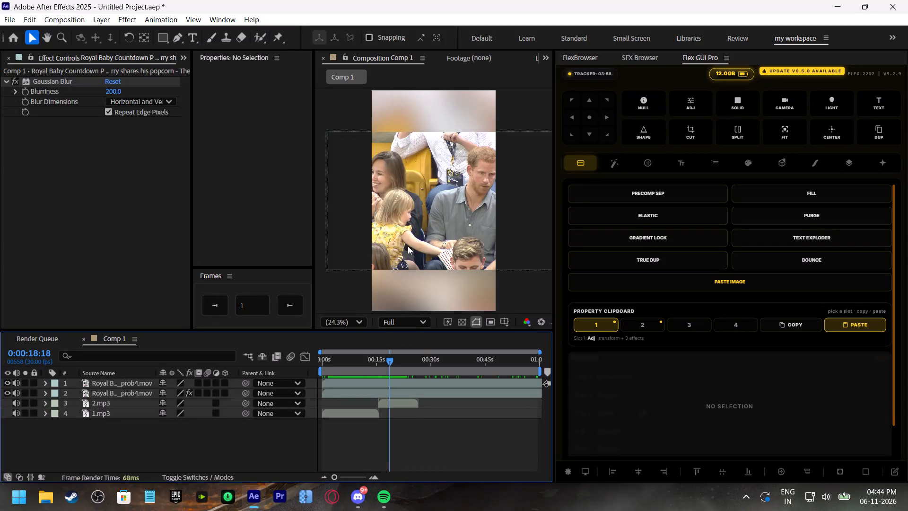
Scale the upper, unblurred Royal Baby footage layer up to about 186% so it fills the vertical frame.
left_click(408, 246)
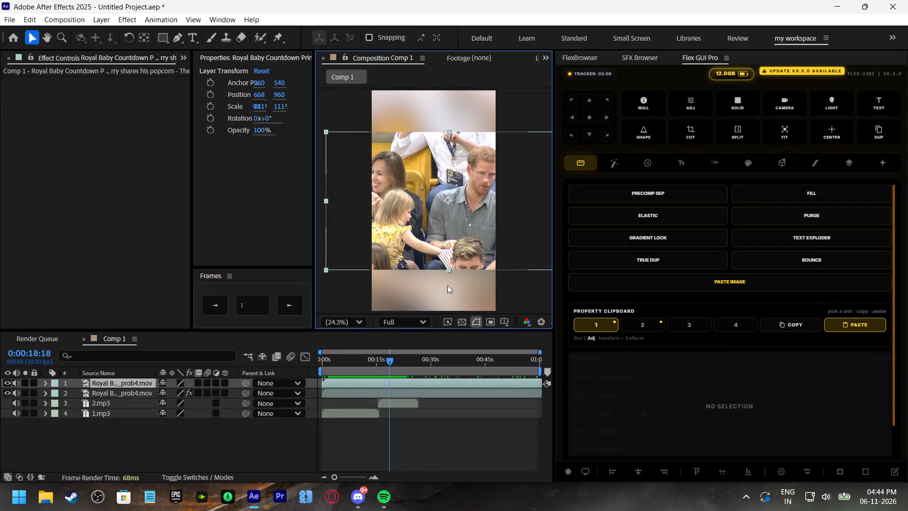
left_click_drag(448, 270, 454, 317)
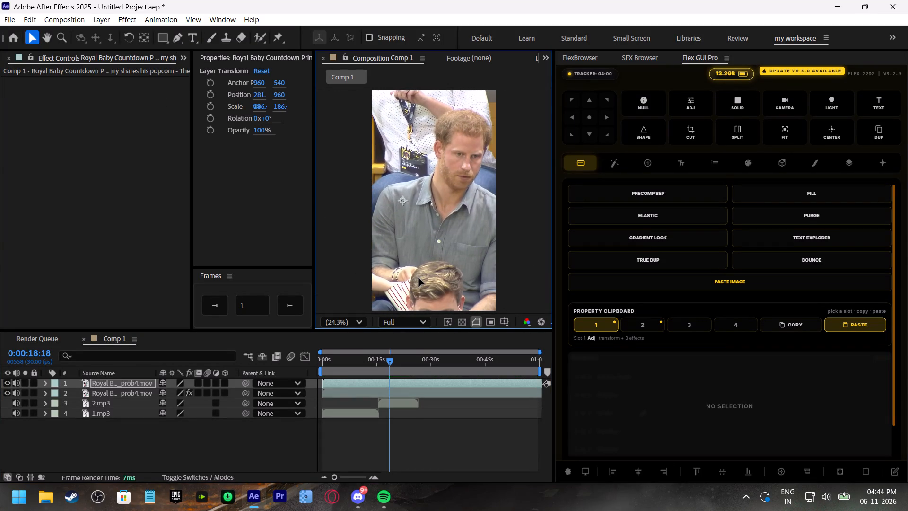
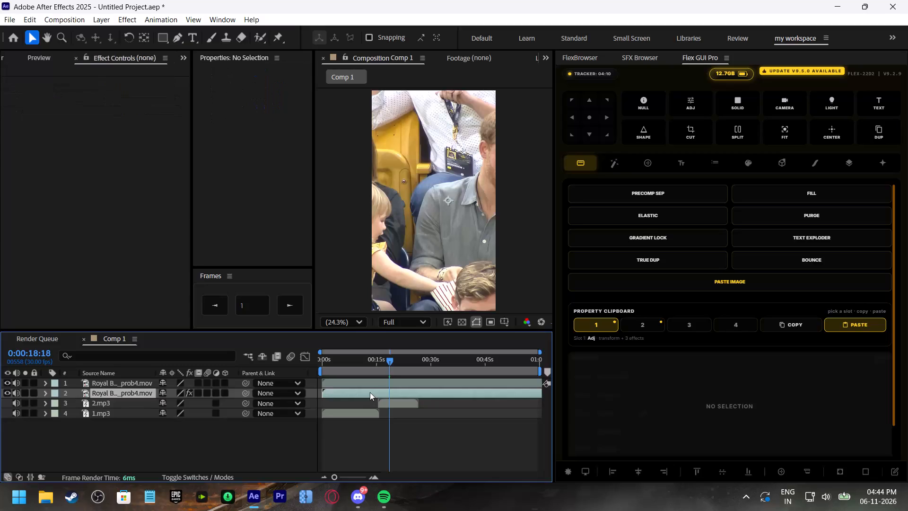
Undo the upscaling, Gaussian Blur and layer duplication, going back to a single Royal Baby footage layer at 111% scale.
left_click(371, 378)
left_click(370, 382)
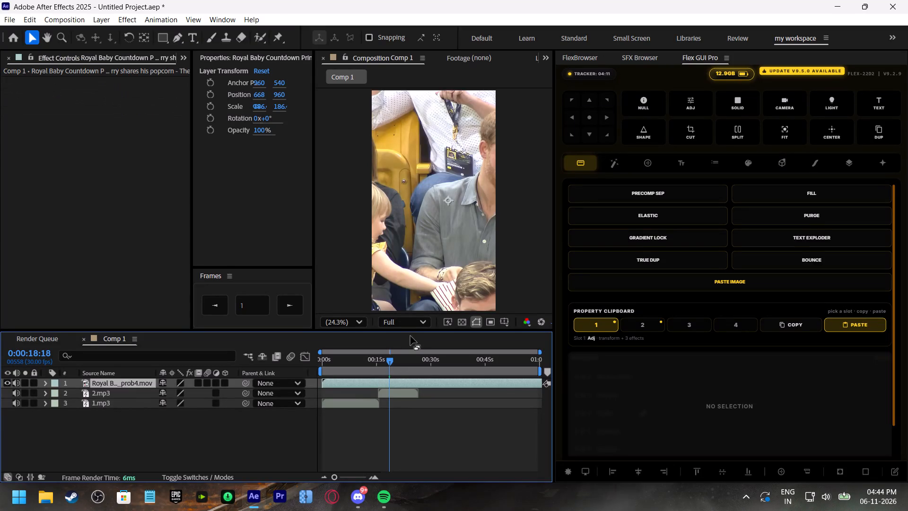
key("ctrl+z")
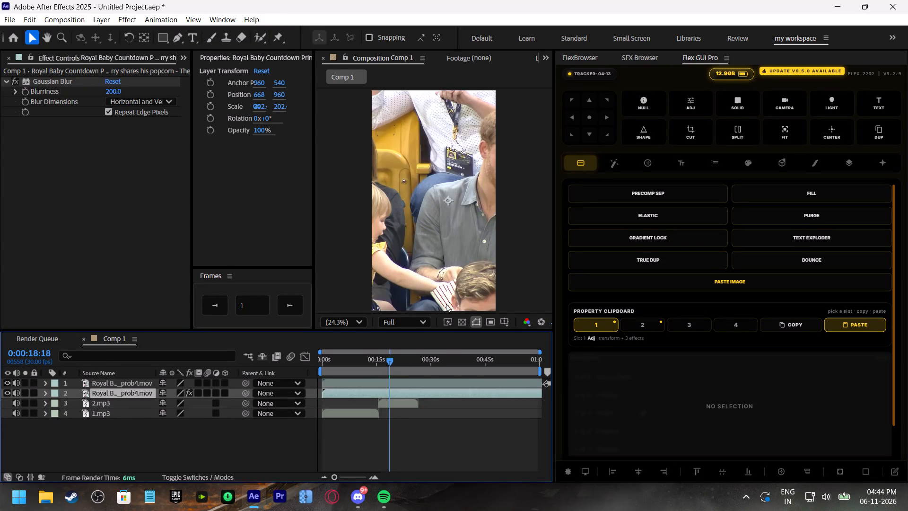
key("ctrl+z")
key("ctrl+z")
key("ctrl+z")
key("ctrl+z")
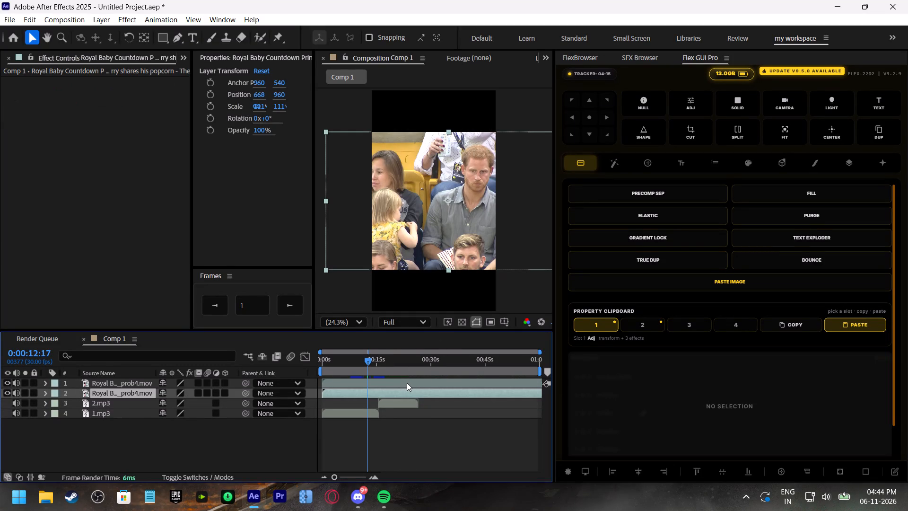
key("ctrl+z")
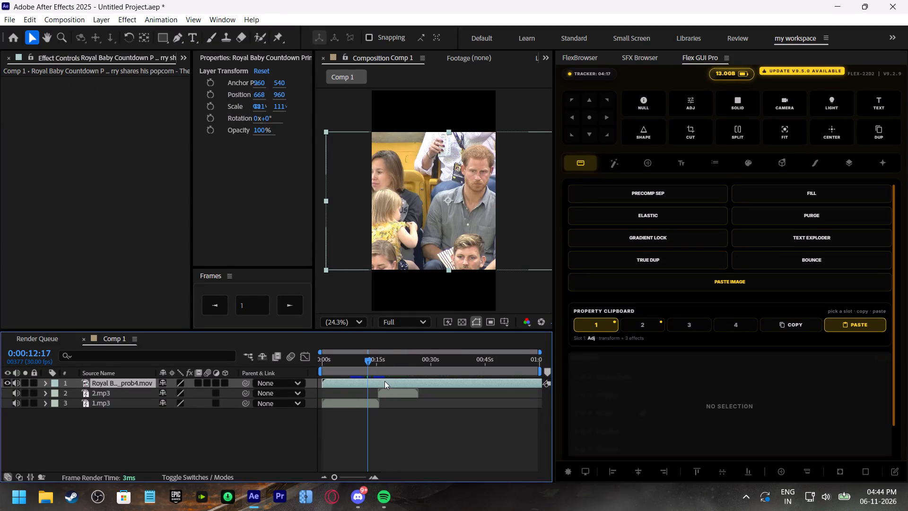
Trim the Royal Baby footage's beginning off at about 0:00:09:29, slide the layer back to the composition start and play it.
left_click(384, 381)
left_click_drag(370, 361, 303, 365)
left_click_drag(343, 361, 365, 429)
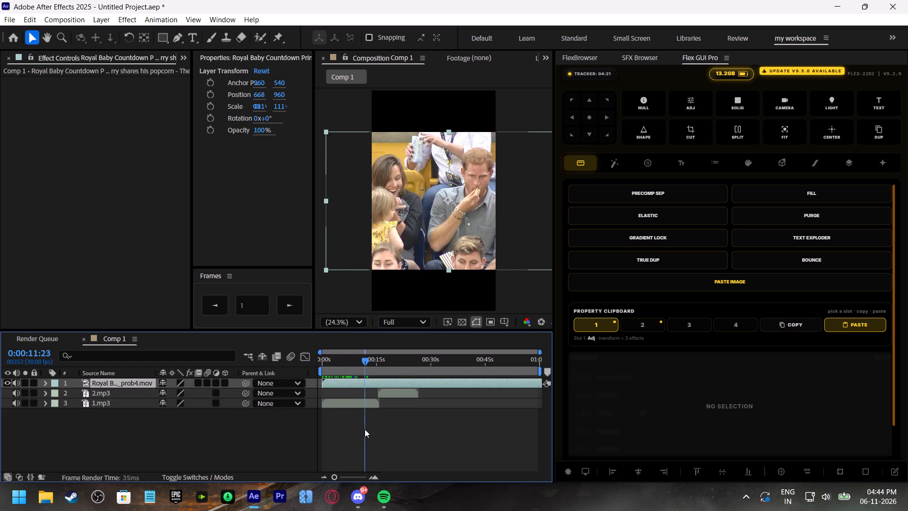
left_click_drag(365, 429, 358, 422)
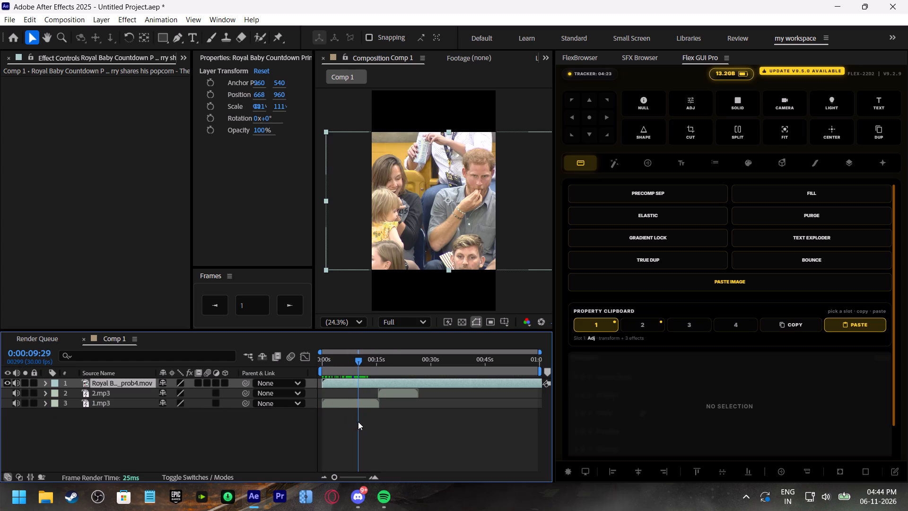
left_click_drag(358, 422, 358, 421)
left_click_drag(322, 380, 361, 395)
left_click_drag(368, 379, 358, 379)
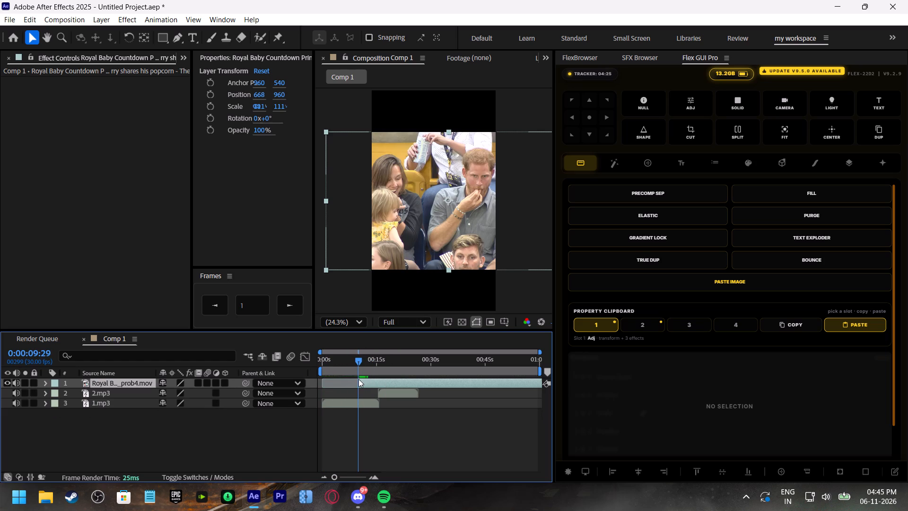
left_click_drag(358, 379, 336, 380)
left_click_drag(337, 363, 305, 366)
key("space")
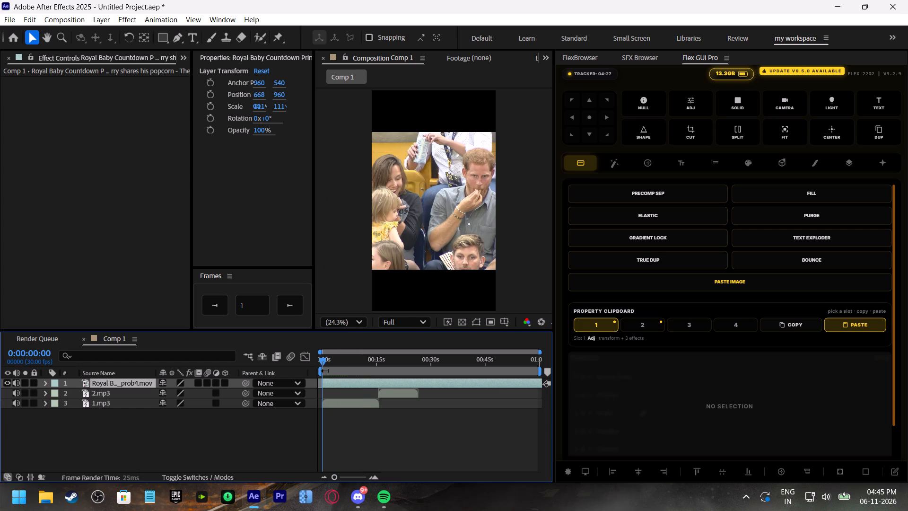
Play the opening seconds against the audio to locate the cut point, and split the Royal Baby footage at 0:00:03:28.
left_click_drag(336, 476, 351, 478)
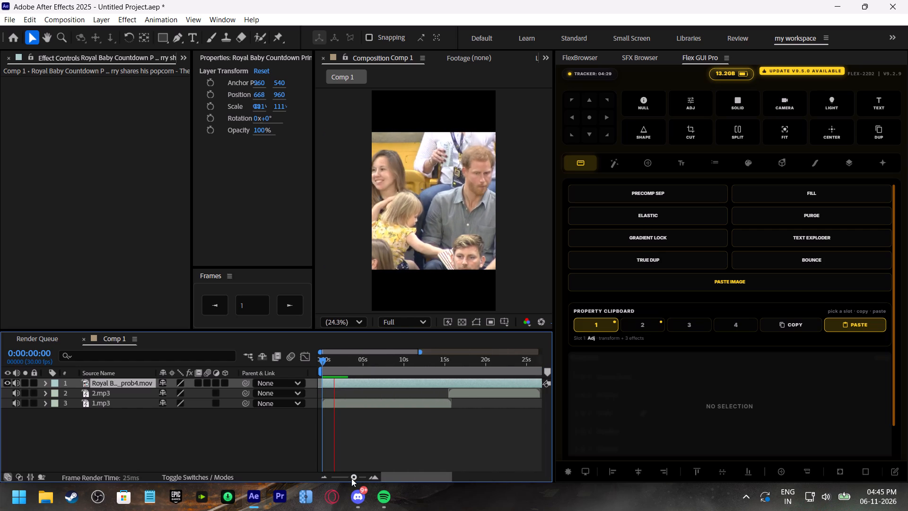
left_click_drag(351, 478, 354, 479)
left_click_drag(343, 360, 308, 368)
key("space")
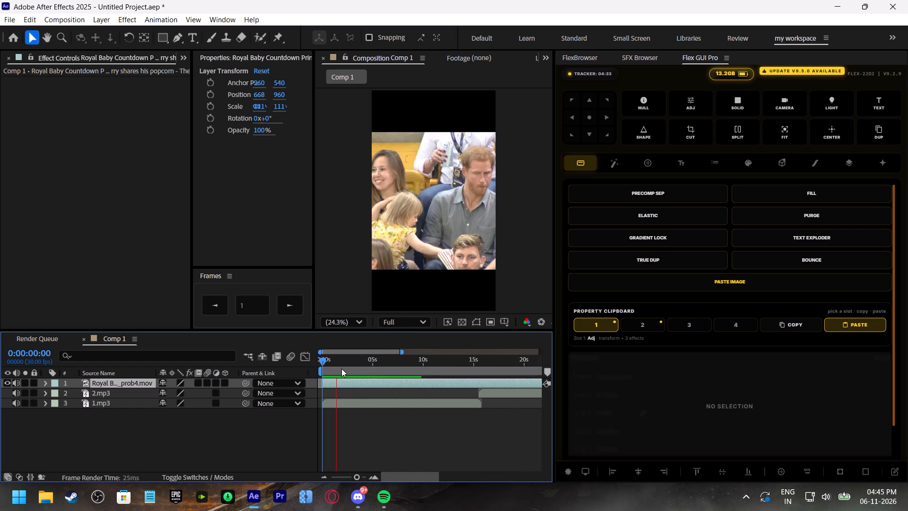
left_click(347, 361)
key("space")
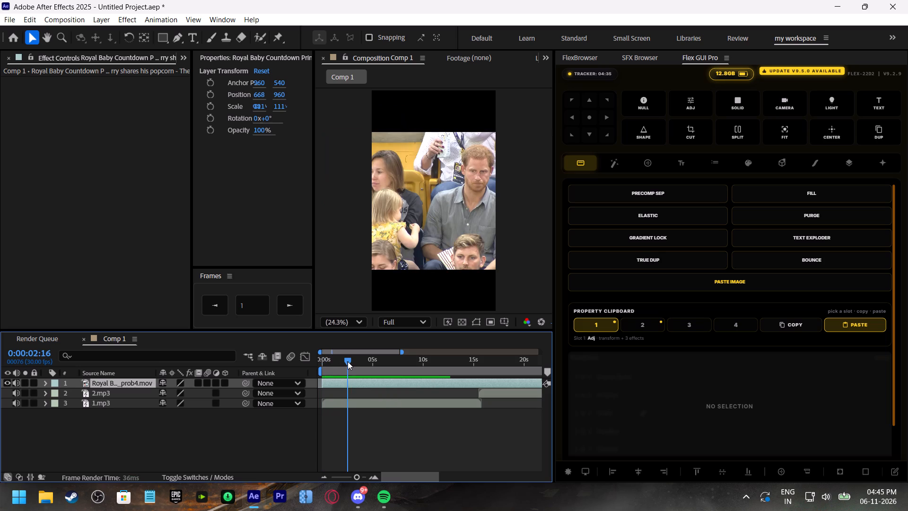
left_click(348, 361)
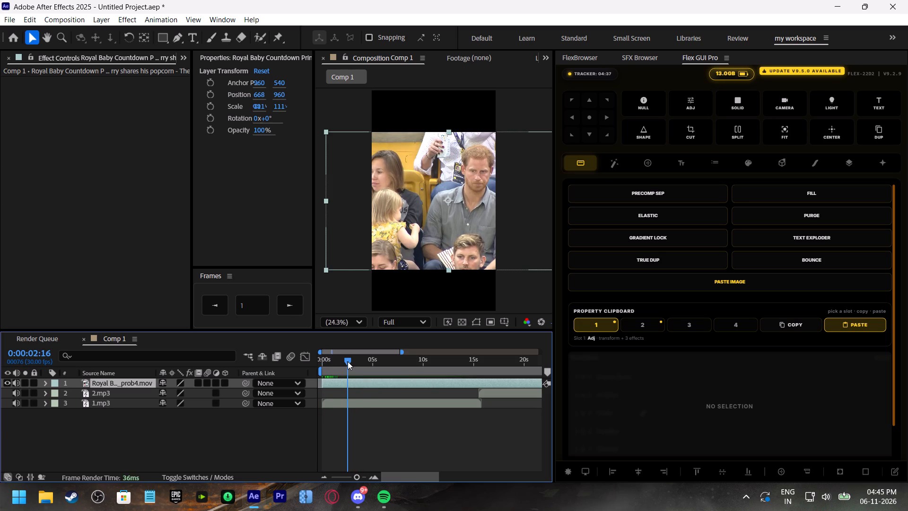
key("space")
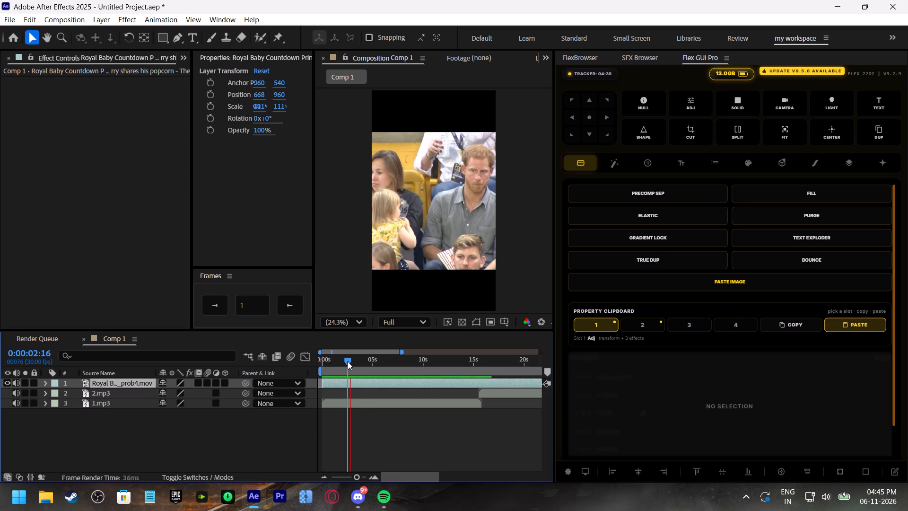
left_click(360, 360)
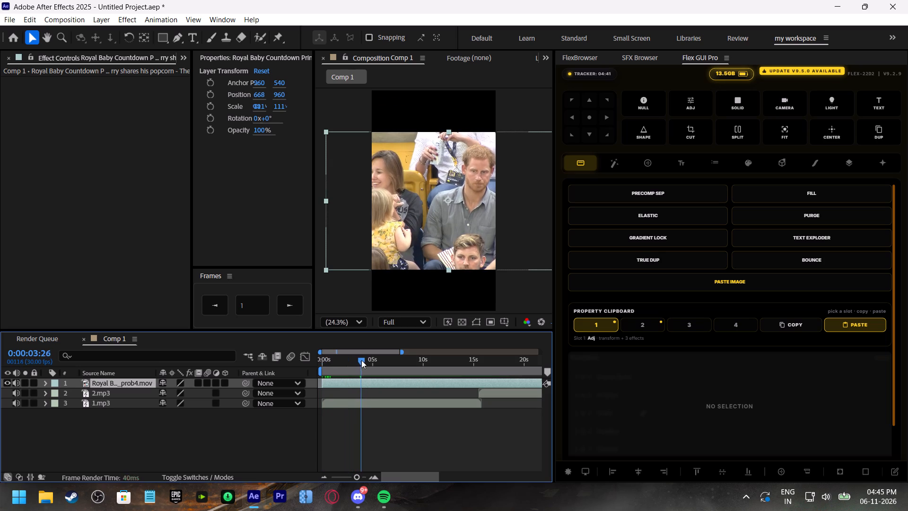
key("space")
left_click(363, 360)
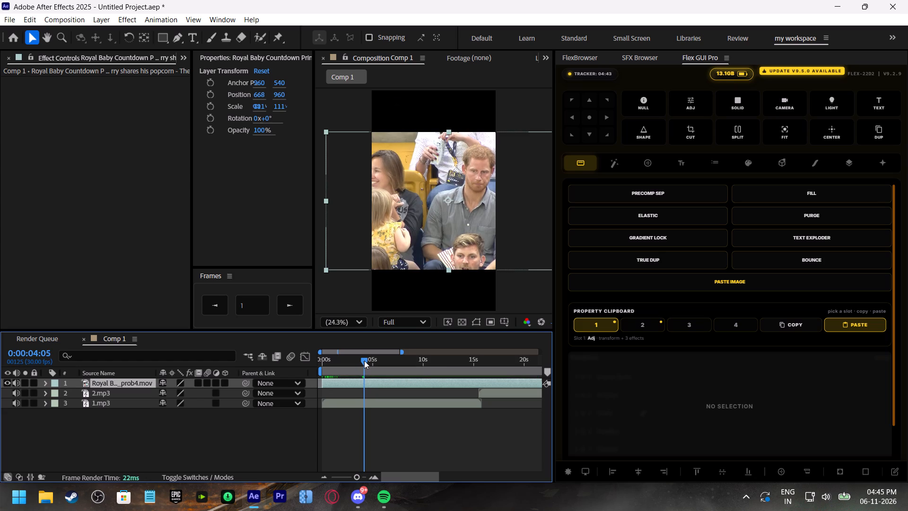
key("space")
left_click(364, 361)
left_click(363, 379)
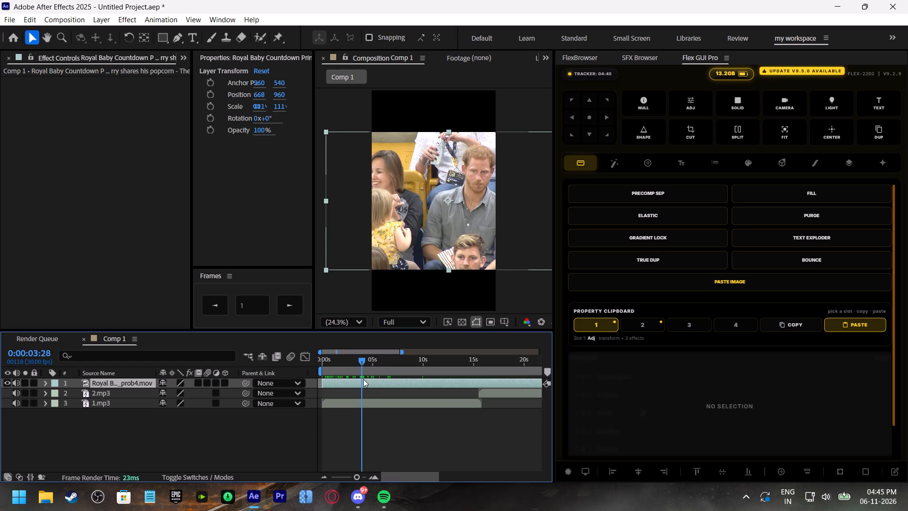
key("ctrl+shift+d")
Cut about 3 seconds from the second segment by sliding it earlier, splitting it at 0:00:03:28 and deleting the part before; play the cut.
key("space")
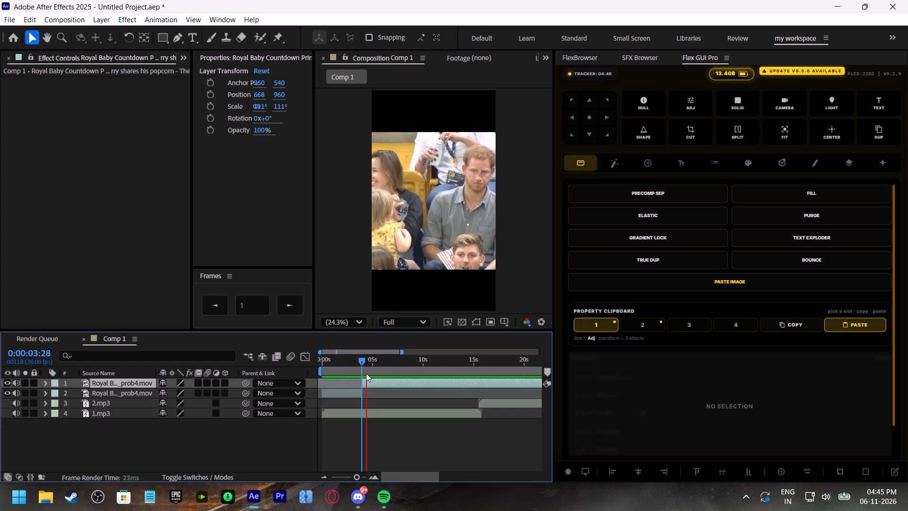
left_click(361, 361)
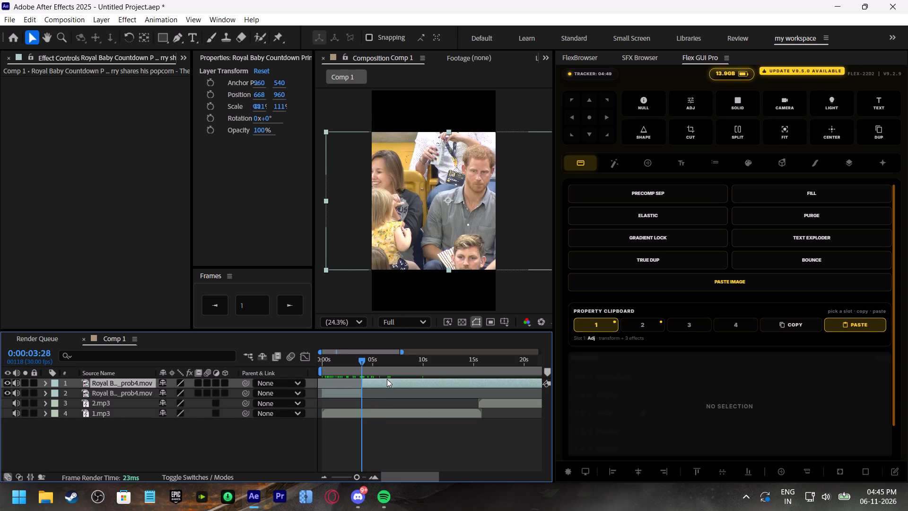
left_click_drag(394, 382, 361, 382)
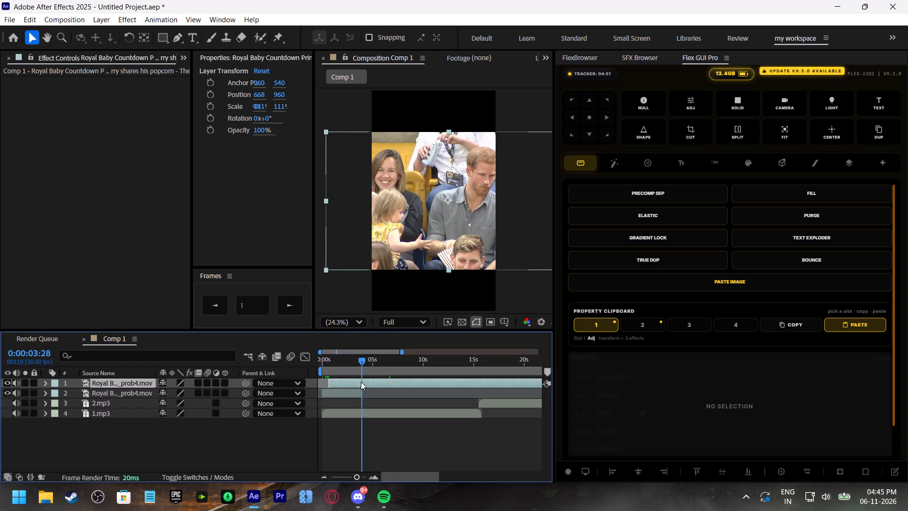
left_click_drag(361, 382, 360, 380)
key("ctrl+shift+d")
left_click(351, 393)
key("BackSpace")
left_click(352, 363)
key("space")
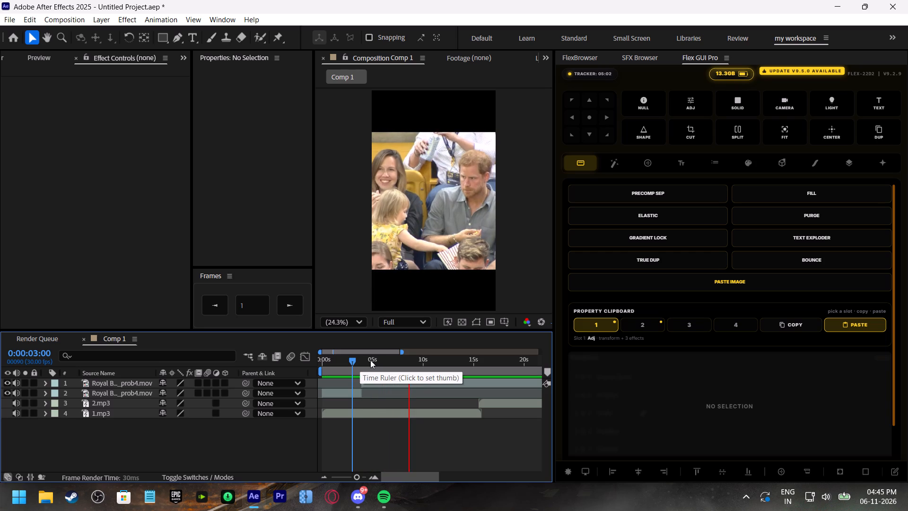
Play and scrub the footage from 0:00:02:00 to the composition end, reviewing the remaining action for usable moments.
left_click_drag(353, 360, 343, 361)
key("space")
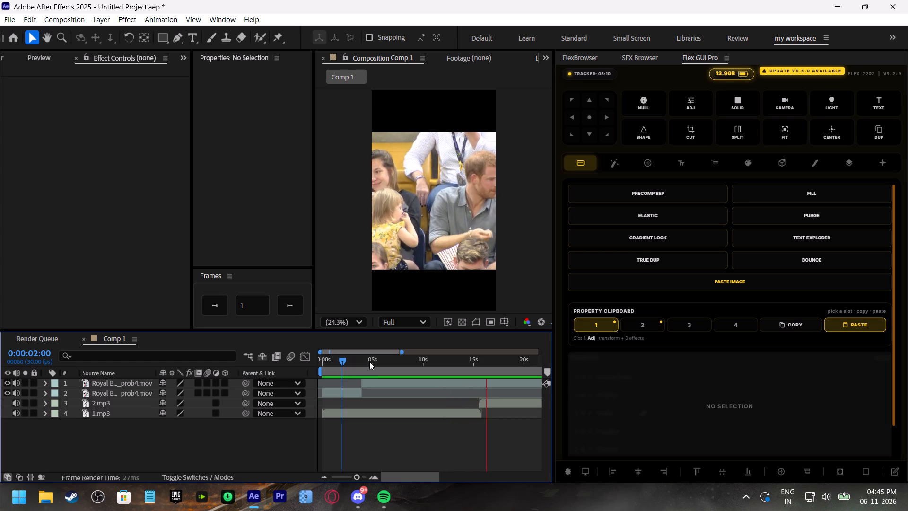
scroll(374, 373, "down", 3, "shift")
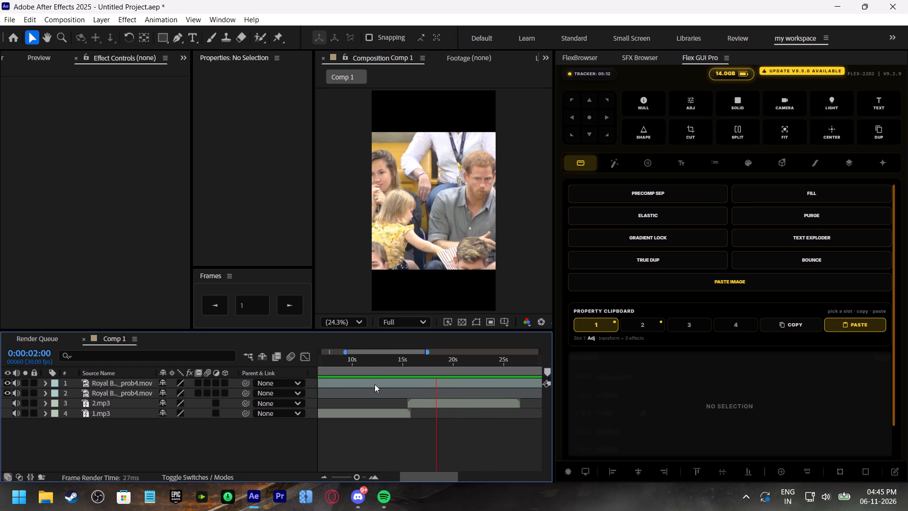
scroll(375, 384, "down", 3, "shift")
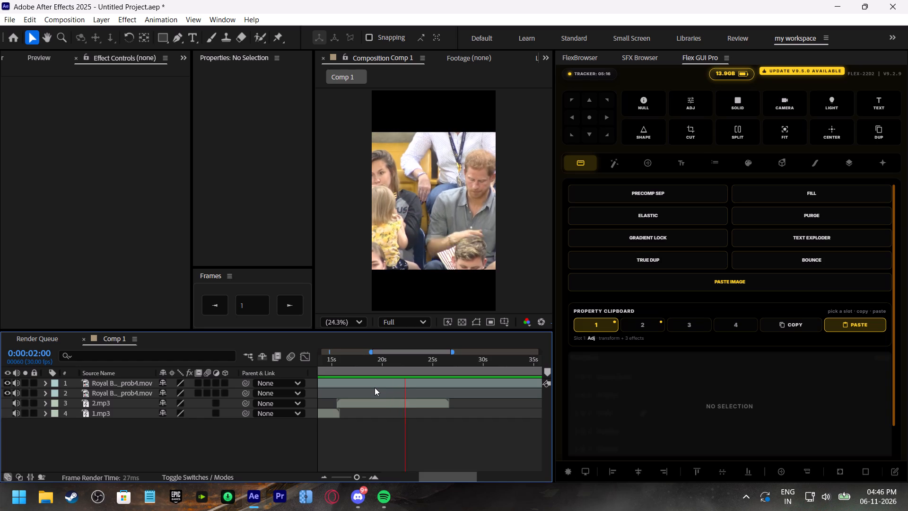
scroll(375, 388, "down", 1, "shift")
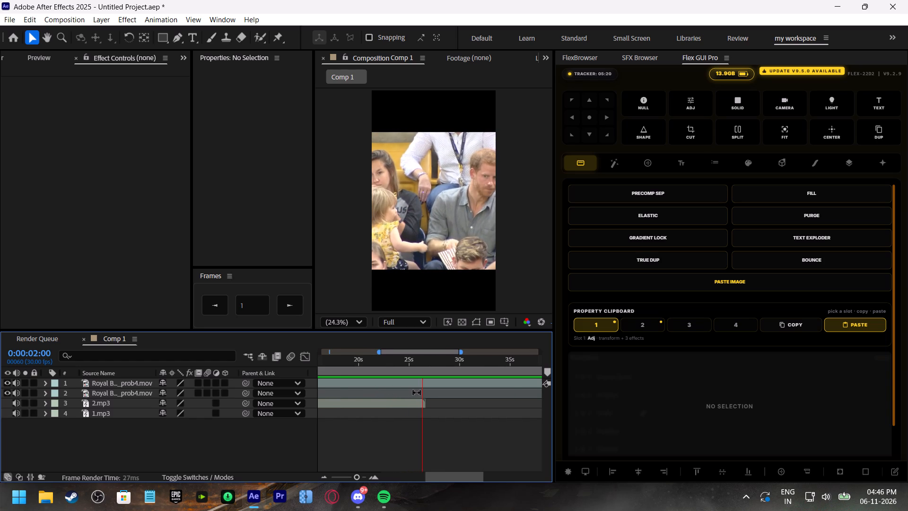
scroll(417, 396, "down", 3, "shift")
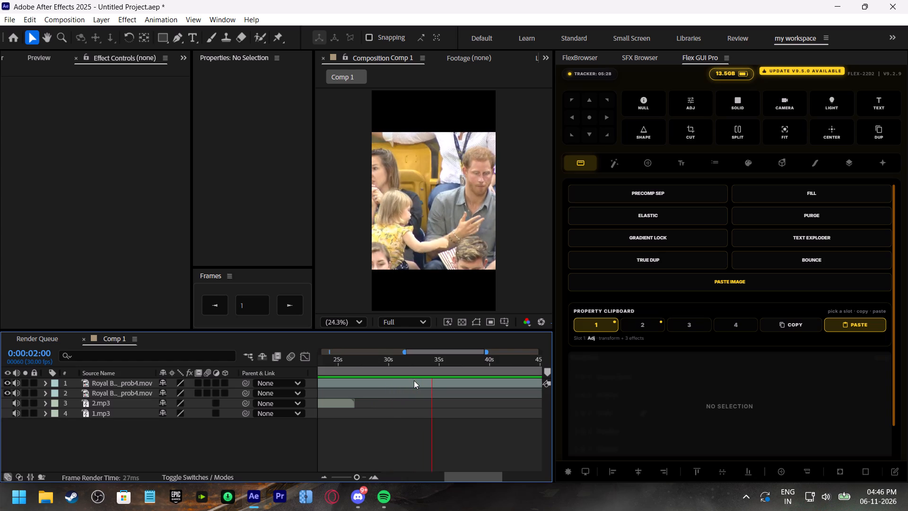
left_click_drag(464, 360, 503, 361)
scroll(465, 417, "down", 6, "shift")
left_click_drag(364, 360, 409, 367)
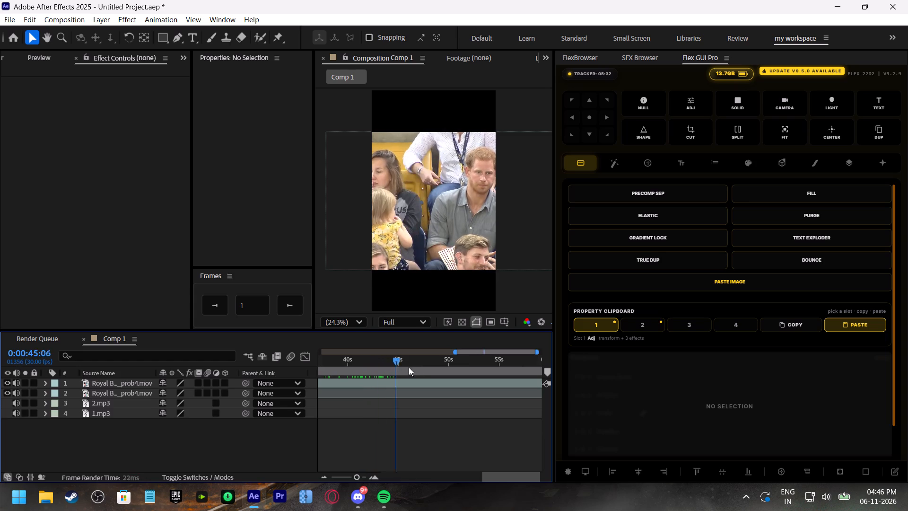
left_click_drag(409, 367, 437, 372)
key("space")
scroll(438, 397, "down", 2, "shift")
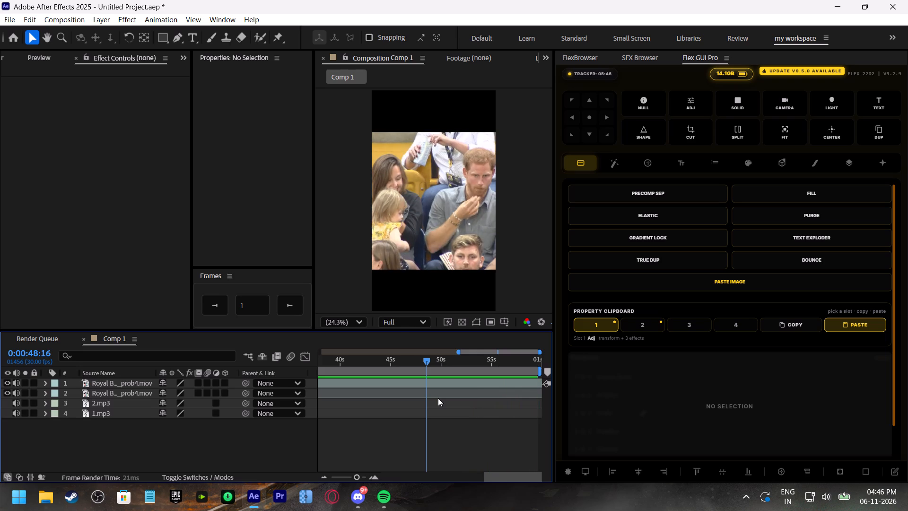
Extend the first footage segment's beginning with earlier frames, slide it back to the composition start and play the new opening.
left_click_drag(396, 362, 204, 370)
key("space")
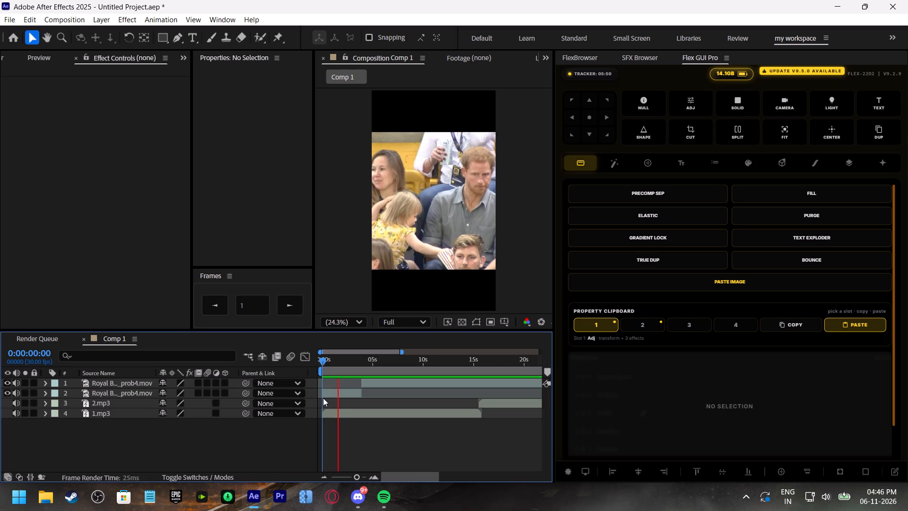
left_click_drag(332, 362, 308, 364)
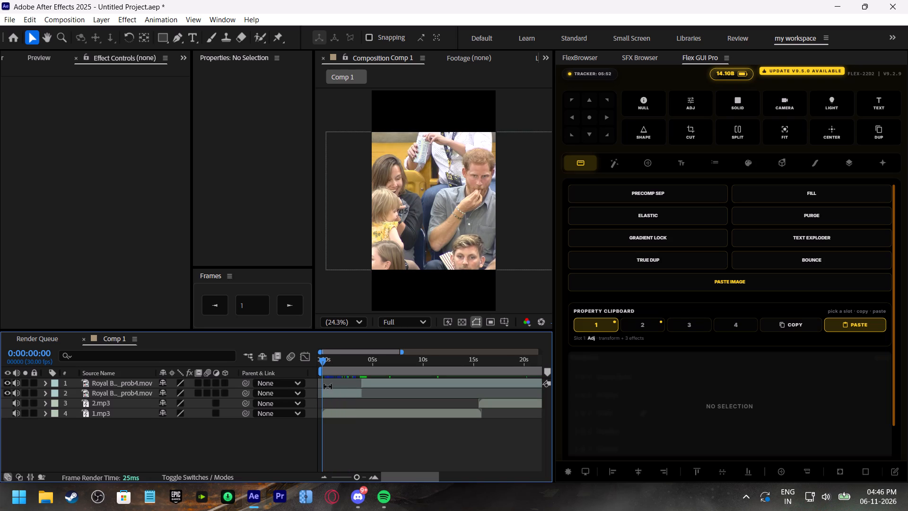
left_click_drag(331, 393, 358, 395)
left_click_drag(351, 391, 348, 392)
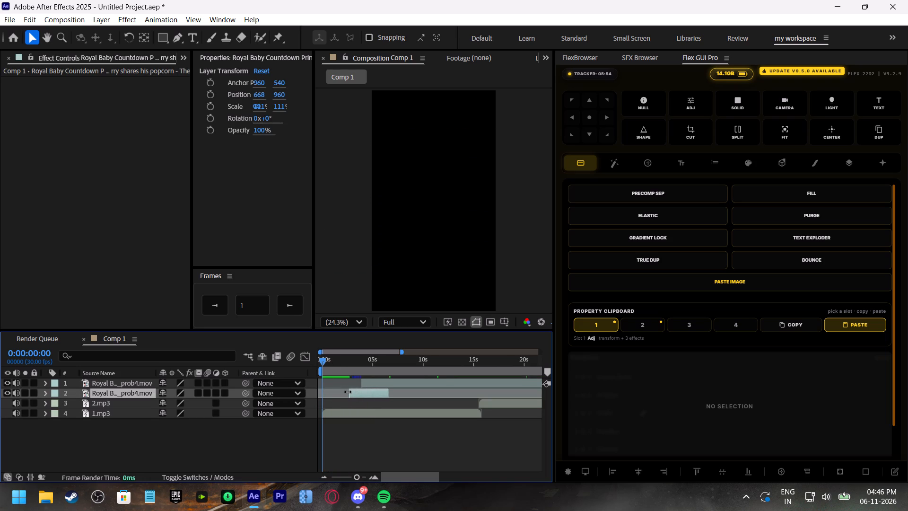
left_click_drag(348, 392, 325, 394)
left_click_drag(340, 395, 323, 393)
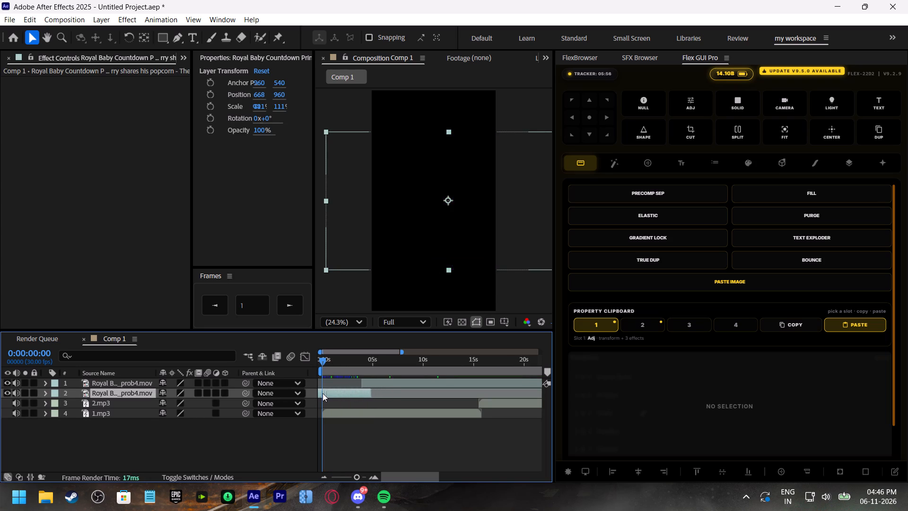
left_click_drag(323, 393, 319, 392)
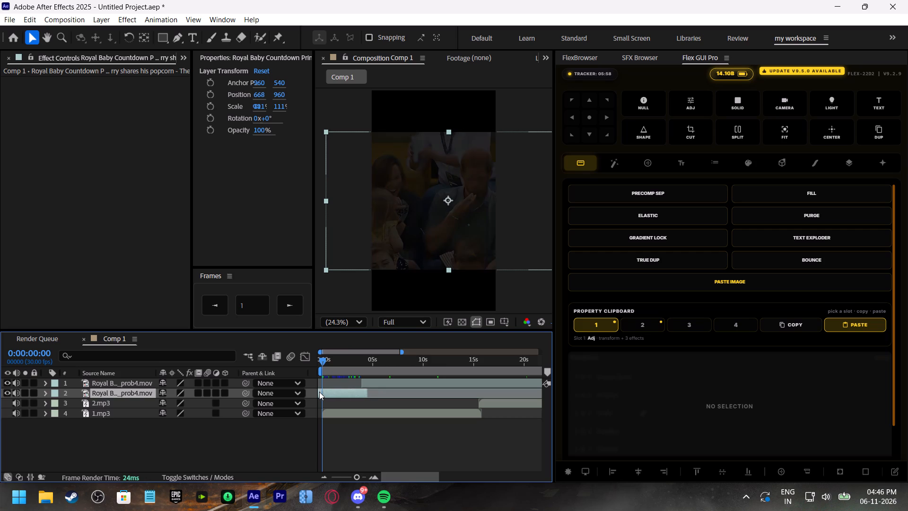
left_click_drag(319, 392, 318, 392)
key("space")
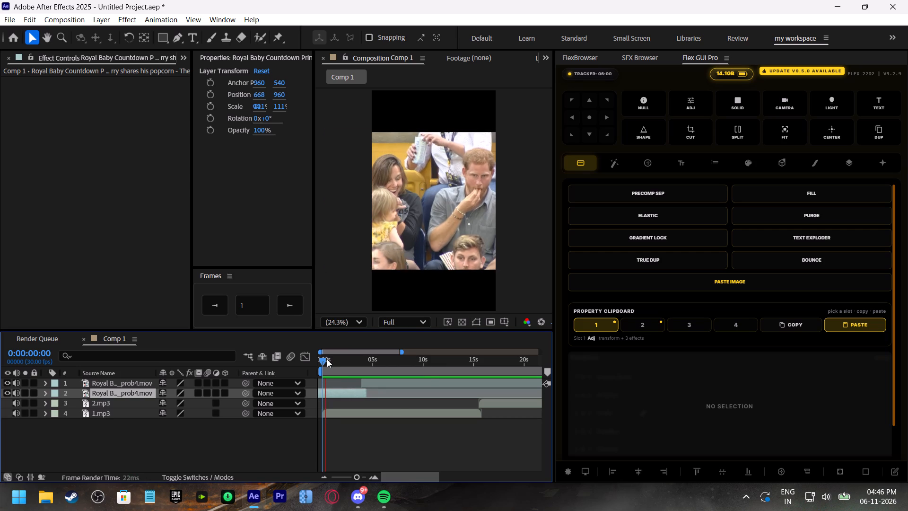
Swap the two Royal Baby segments: slide the second to the composition start, move the first to about 5.5 s above it, and play.
left_click_drag(327, 359, 357, 374)
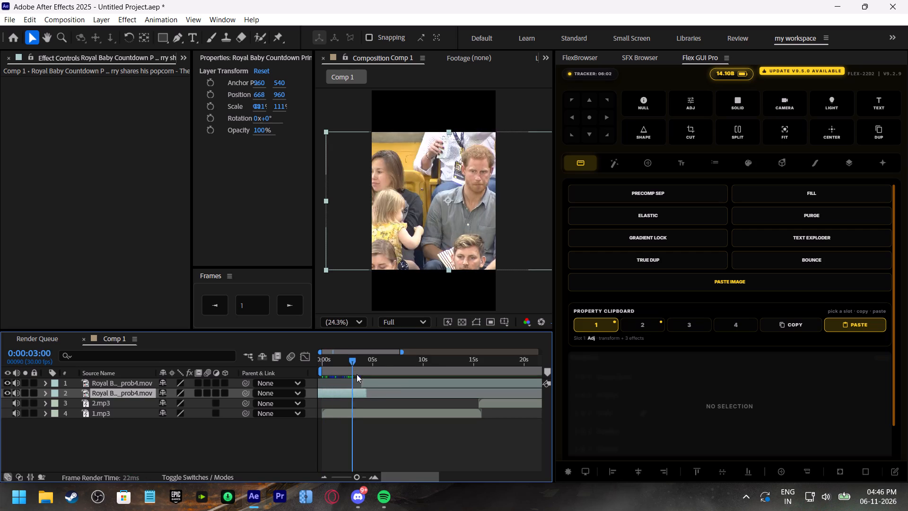
left_click_drag(357, 374, 382, 382)
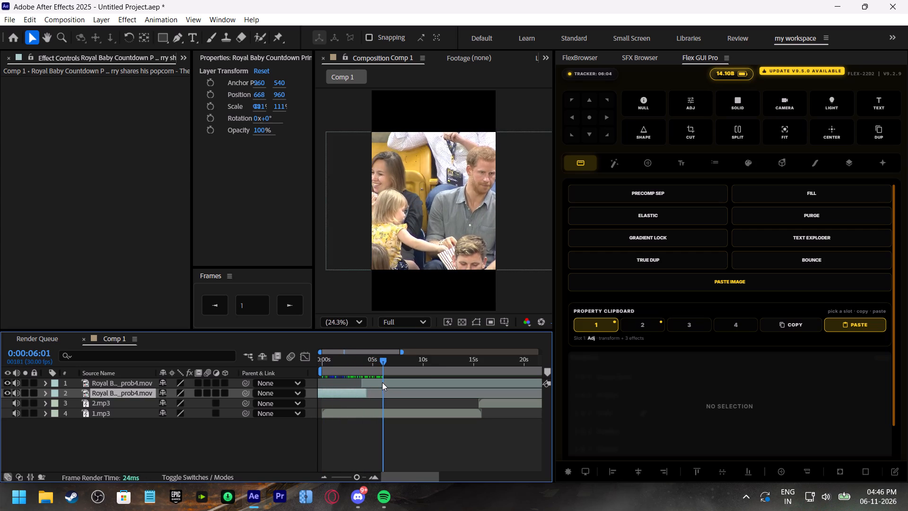
left_click_drag(382, 382, 367, 378)
left_click_drag(374, 381, 336, 378)
left_click_drag(325, 392, 402, 390)
left_click_drag(150, 392, 147, 379)
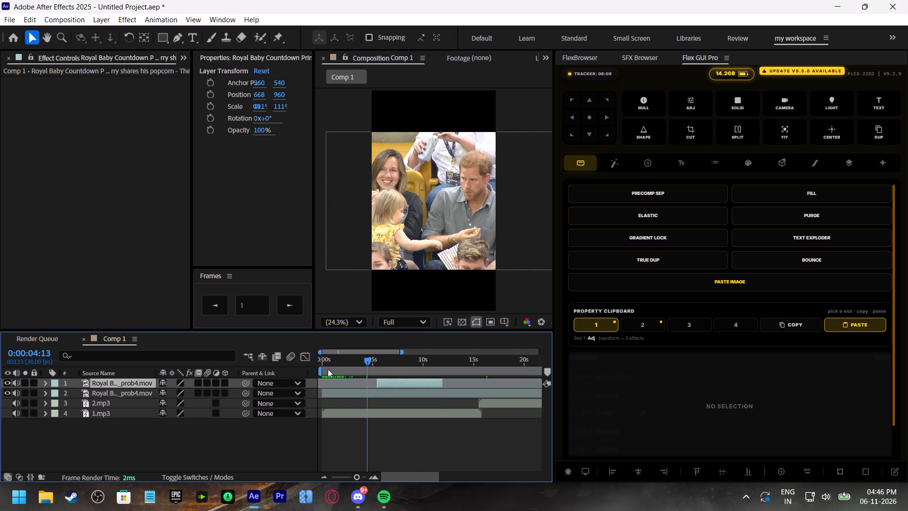
left_click_drag(335, 363, 294, 371)
key("space")
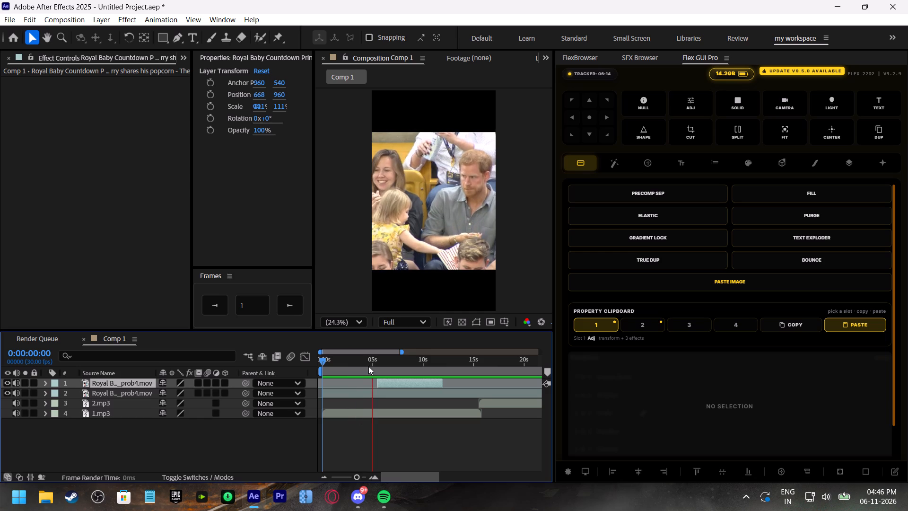
Trim the beginning of the moved upper footage segment to 0:00:07:15 and play the lead-up from 0:00:04:15.
left_click_drag(368, 365, 390, 388)
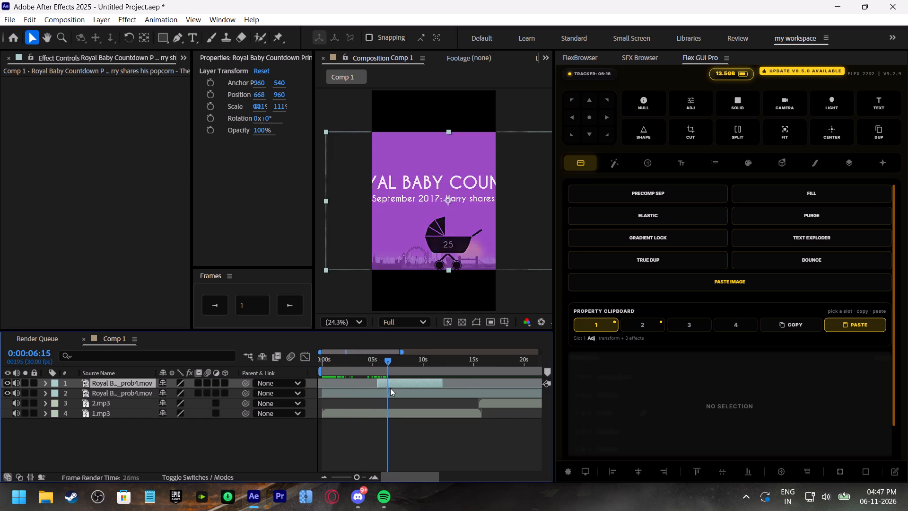
left_click_drag(390, 388, 399, 393)
left_click(398, 359)
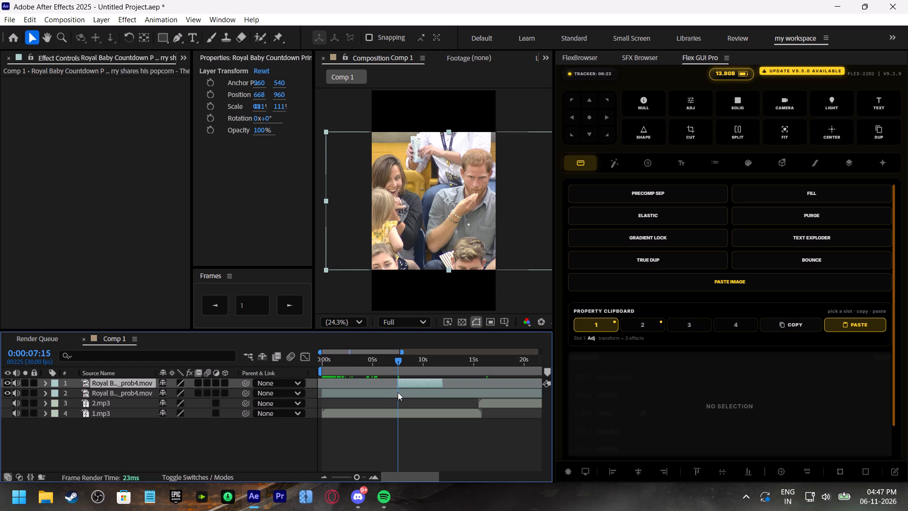
left_click(368, 358)
key("space")
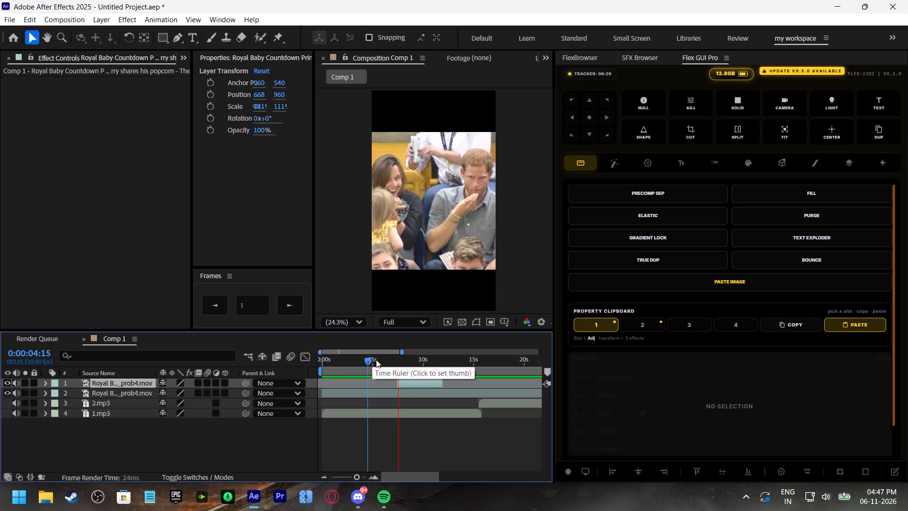
Slide the upper footage segment later so it starts at about 0:00:08:00, and play the transition and the opening.
left_click_drag(394, 363, 402, 369)
left_click_drag(408, 382, 413, 385)
left_click(394, 361)
key("space")
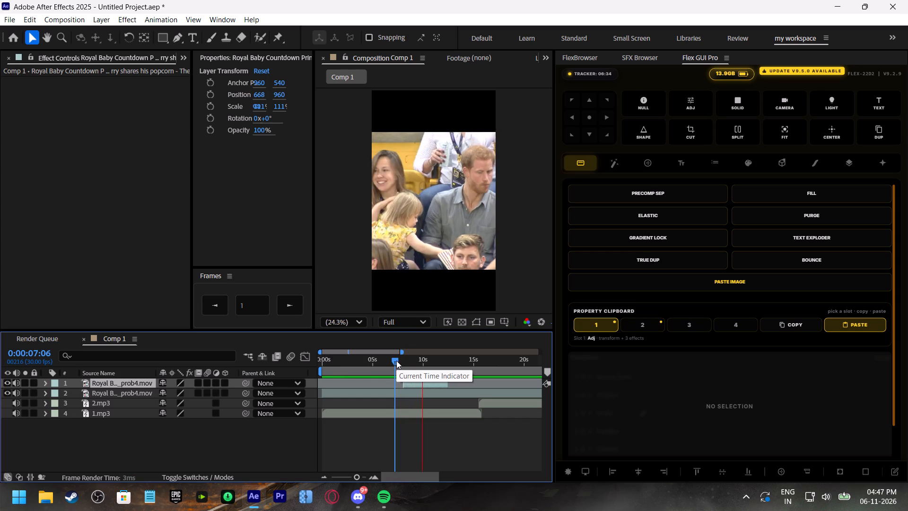
left_click_drag(396, 361, 292, 370)
key("space")
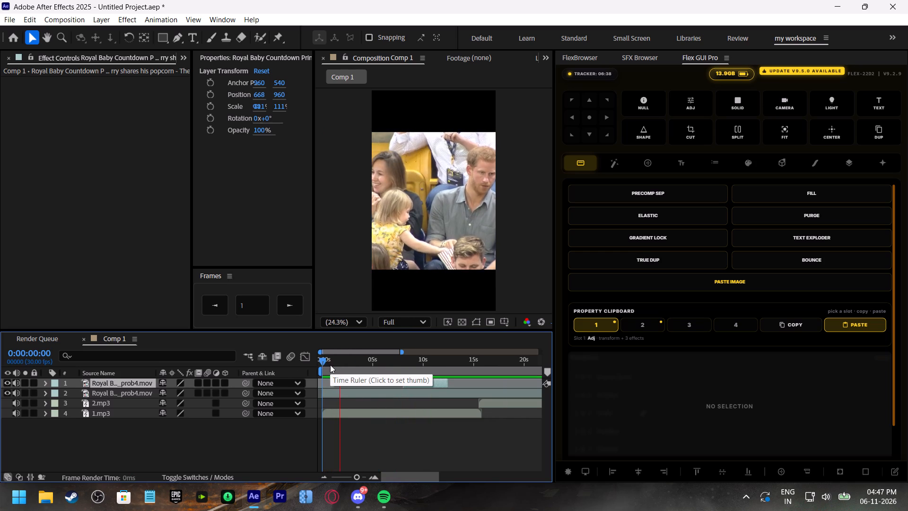
Tighten 1.mp3 by splitting it at 0:00:03:22, trimming the second piece's start and sliding it about 0.2 s earlier; play the cut.
left_click(358, 474)
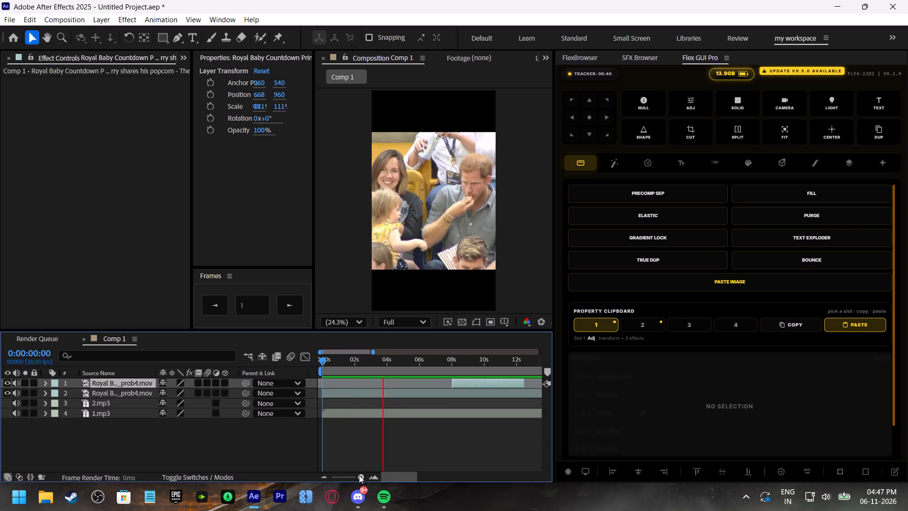
left_click_drag(374, 361, 381, 373)
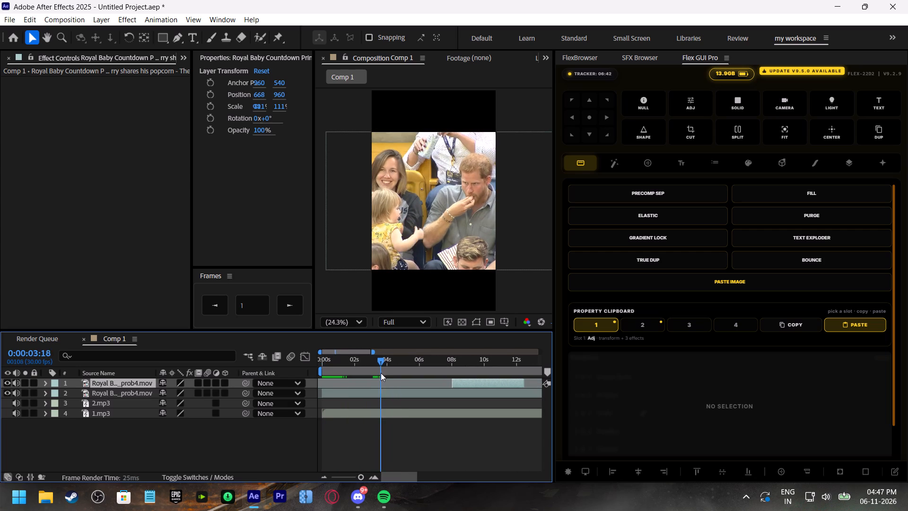
left_click_drag(381, 373, 377, 414)
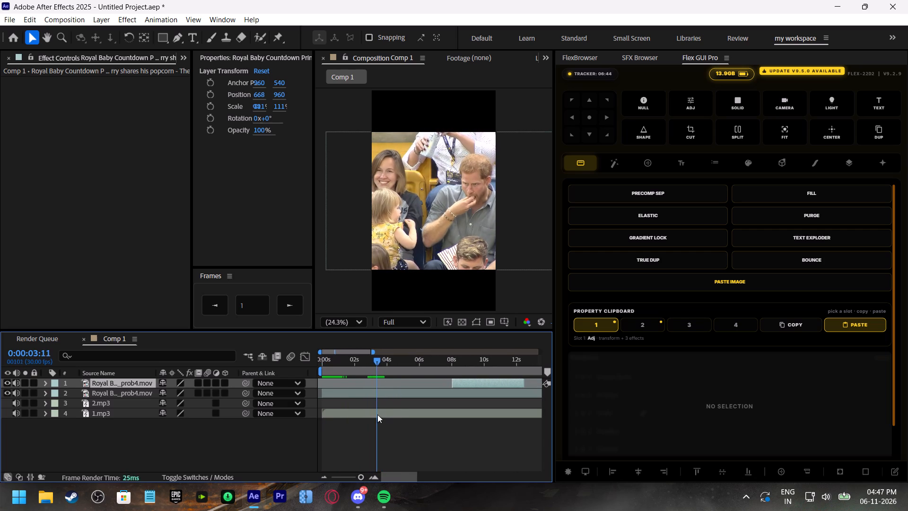
left_click_drag(377, 414, 383, 426)
left_click(392, 413)
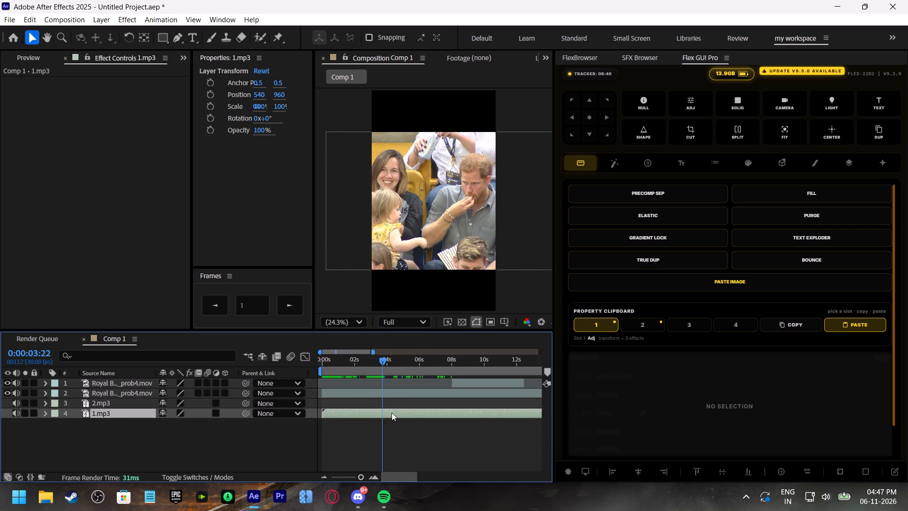
key("ctrl+shift+d")
left_click_drag(383, 362, 385, 373, "ctrl")
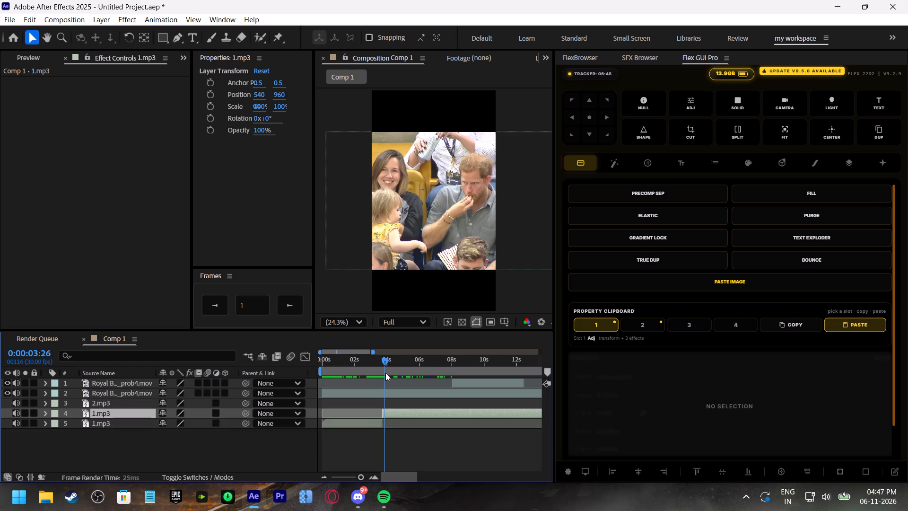
left_click_drag(385, 373, 388, 378, "ctrl")
left_click_drag(380, 414, 384, 420)
left_click(395, 412)
left_click(382, 424)
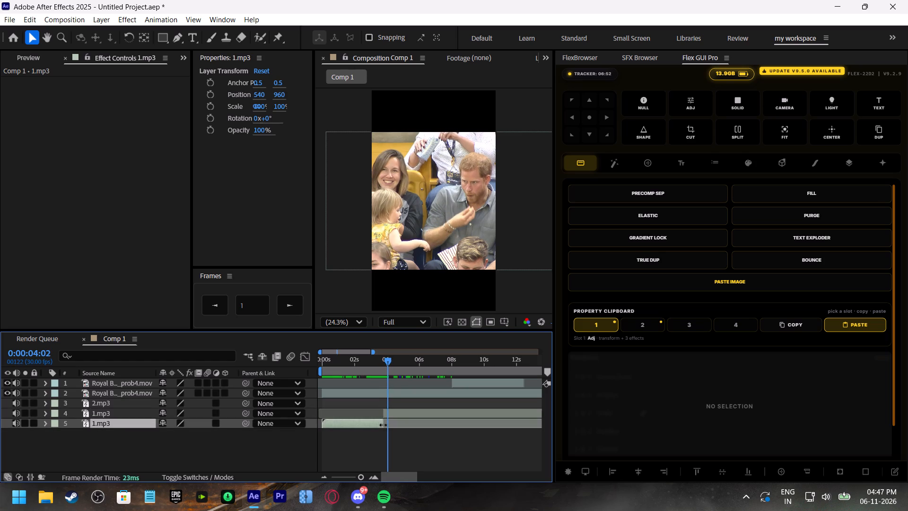
left_click(382, 413)
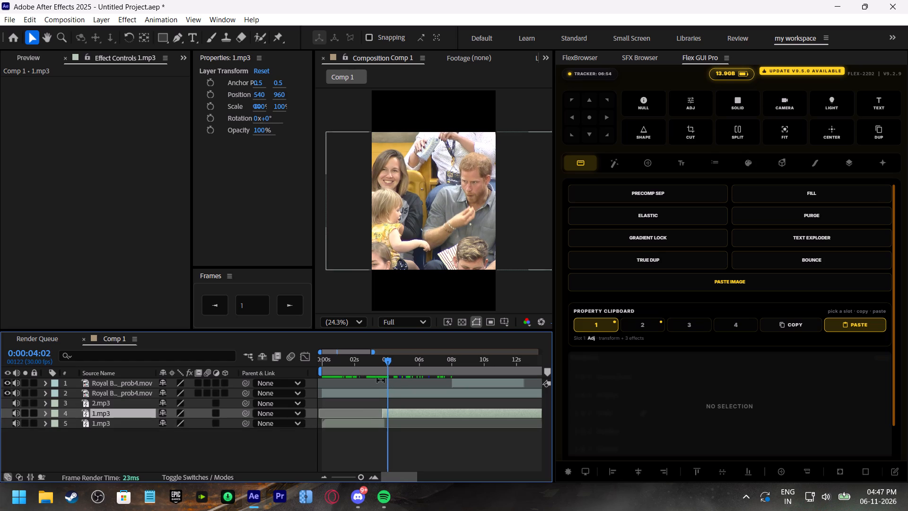
left_click(373, 355)
key("space")
left_click(371, 359)
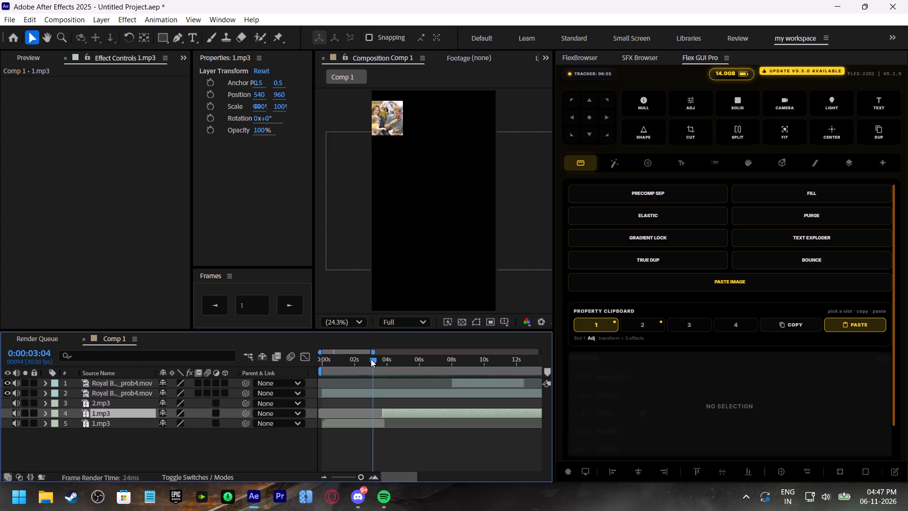
key("space")
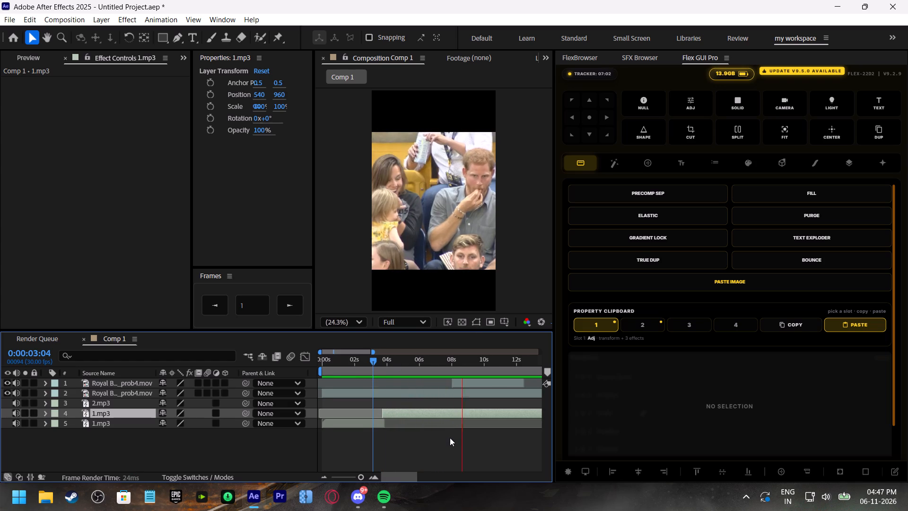
Split the second 1.mp3 piece at 0:00:10:11, trim the new piece's start, slide it about 0.5 s earlier and play the cut.
scroll(450, 438, "down", 2, "shift")
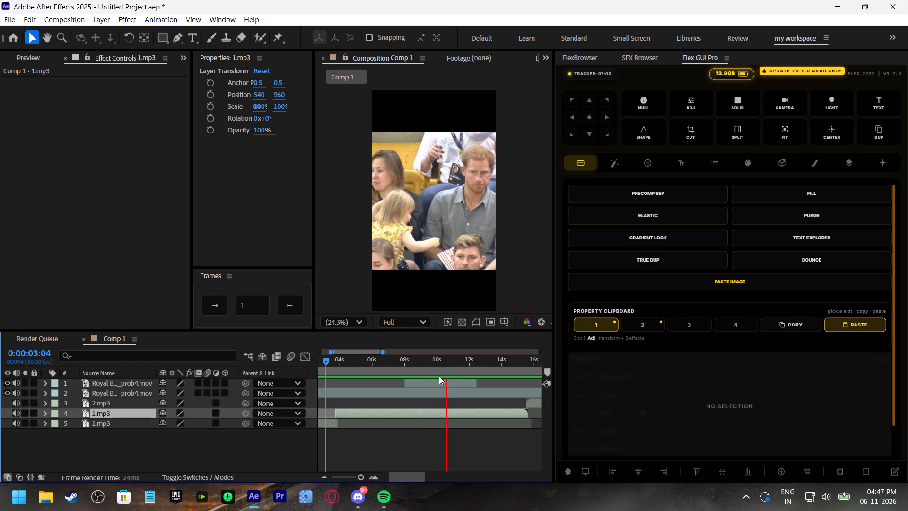
left_click_drag(428, 369, 440, 391)
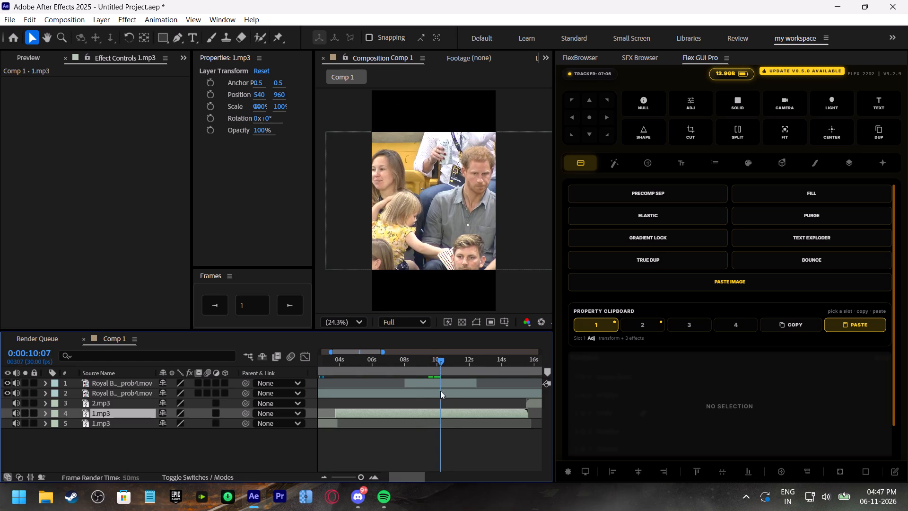
left_click_drag(440, 391, 443, 395)
left_click(448, 410)
key("ctrl+shift+d")
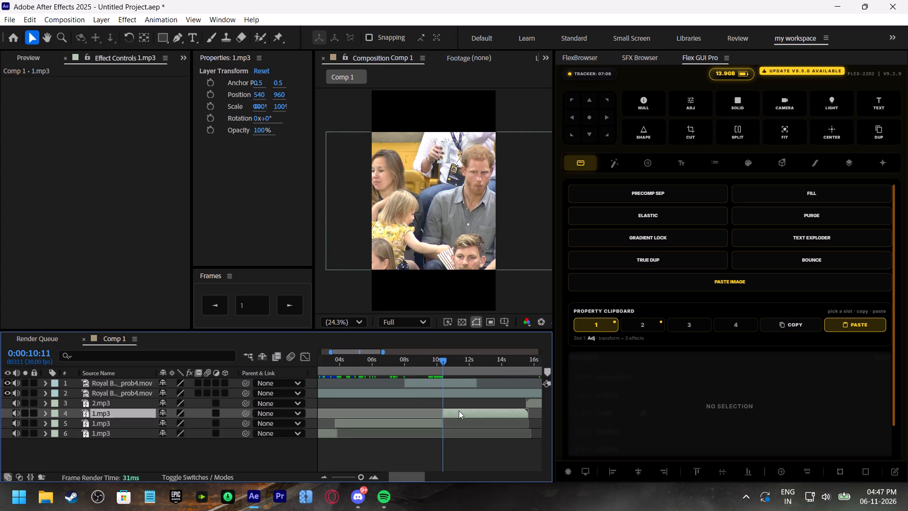
left_click_drag(441, 361, 448, 377, "ctrl")
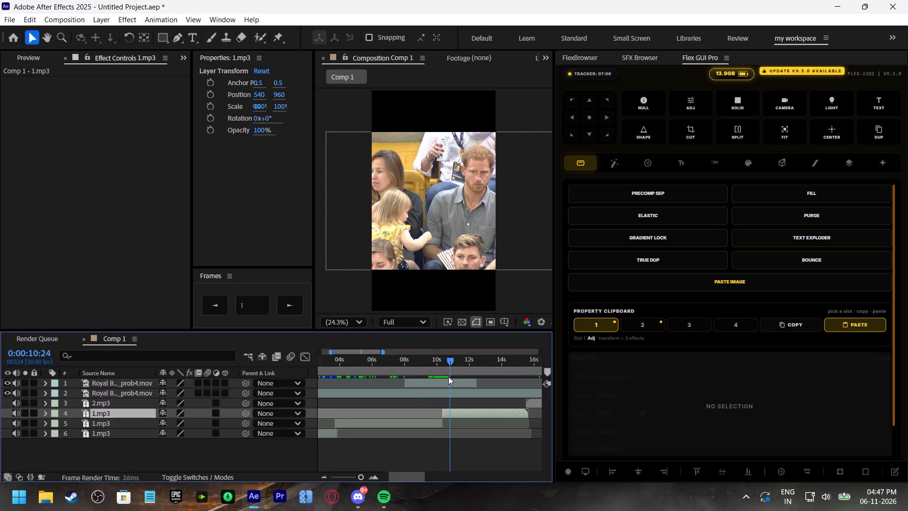
left_click_drag(448, 377, 449, 381, "ctrl")
left_click_drag(442, 414, 448, 422)
left_click_drag(459, 413, 450, 410)
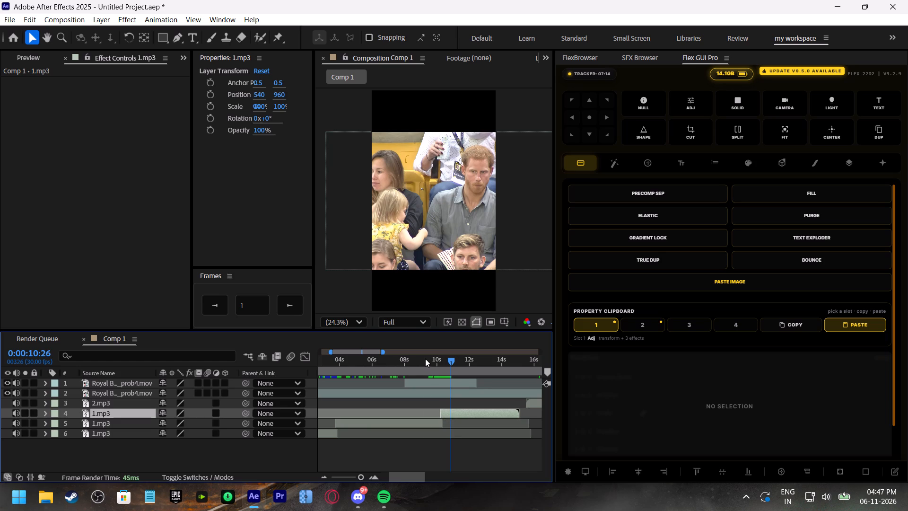
left_click(425, 359)
key("space")
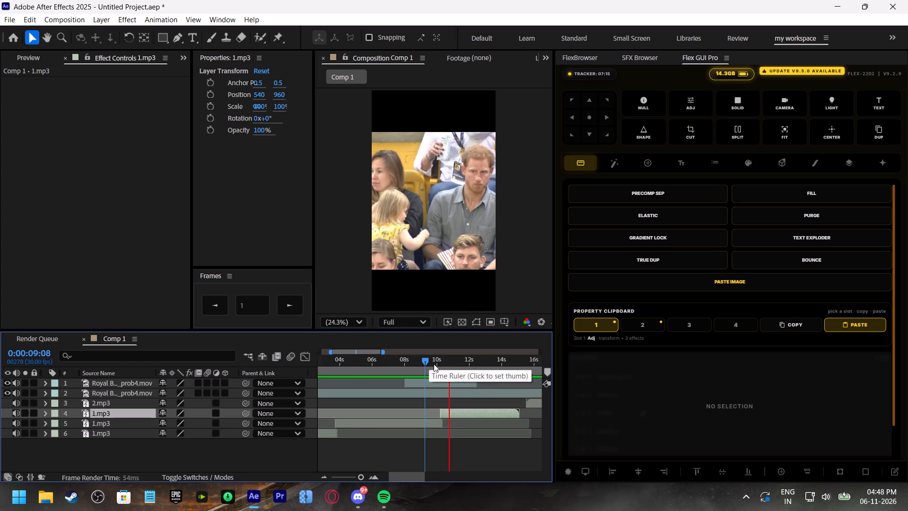
Trim the last 1.mp3 piece's end to about 0:00:14:26, slide 2.mp3 earlier to start there, and play the join.
scroll(467, 415, "down", 2, "shift")
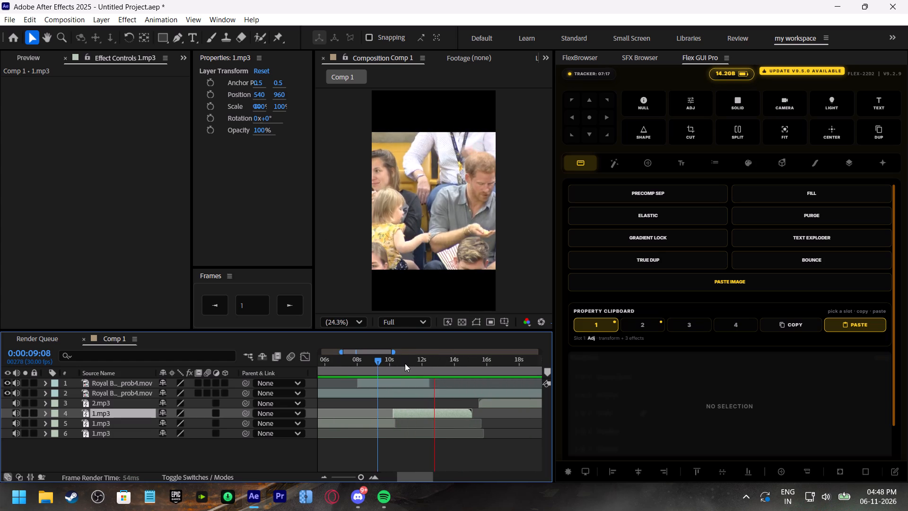
left_click(402, 361)
key("space")
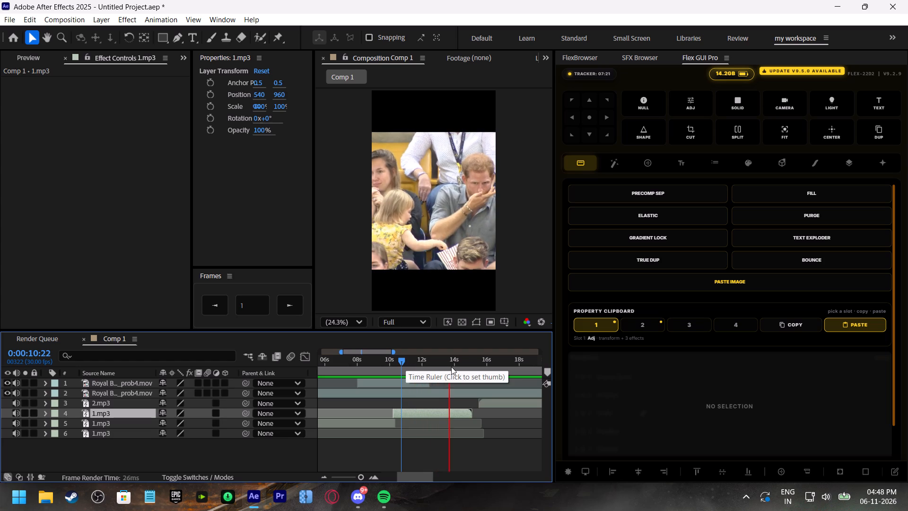
left_click_drag(462, 367, 468, 375)
left_click(470, 417)
left_click_drag(490, 401, 476, 402)
scroll(488, 425, "down", 4, "shift")
key("space")
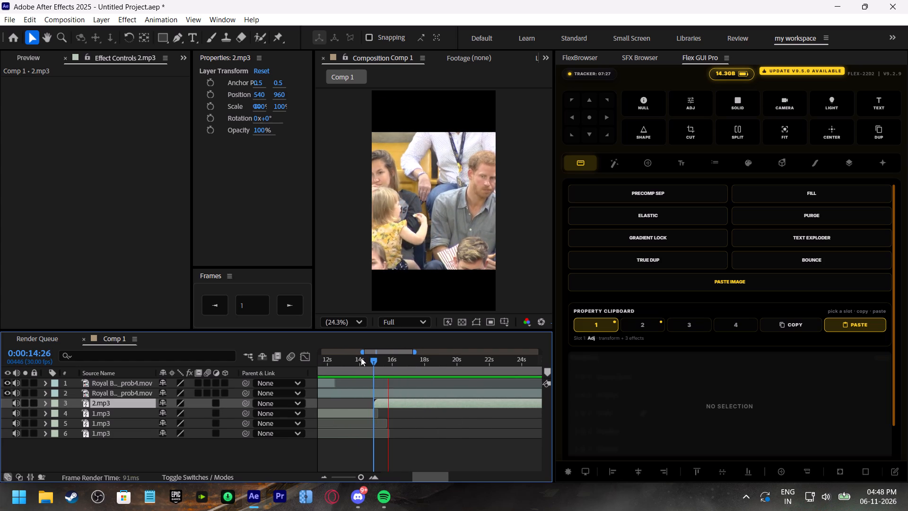
left_click(361, 358)
left_click(392, 407)
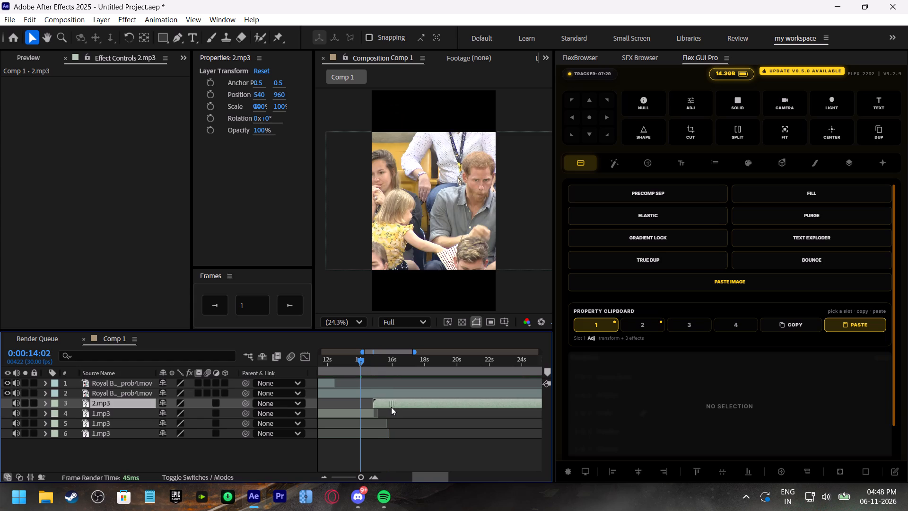
key("space")
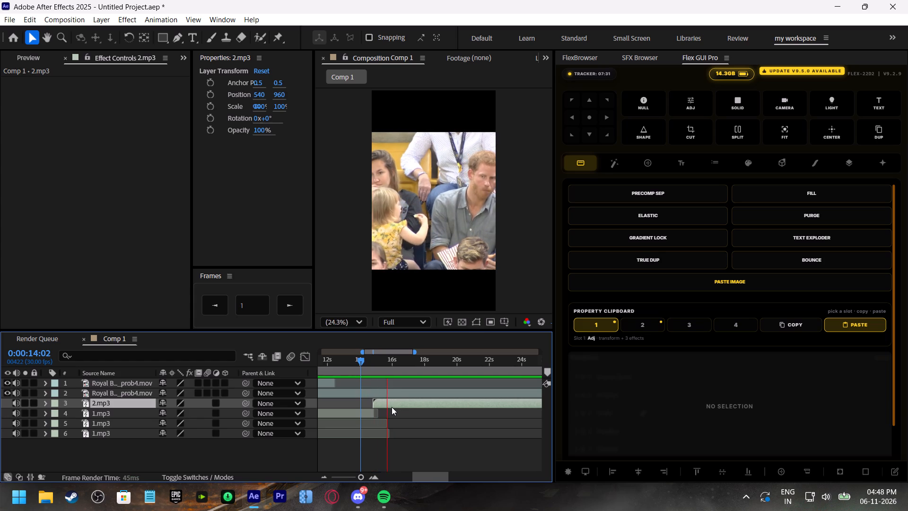
left_click(376, 363)
key("space")
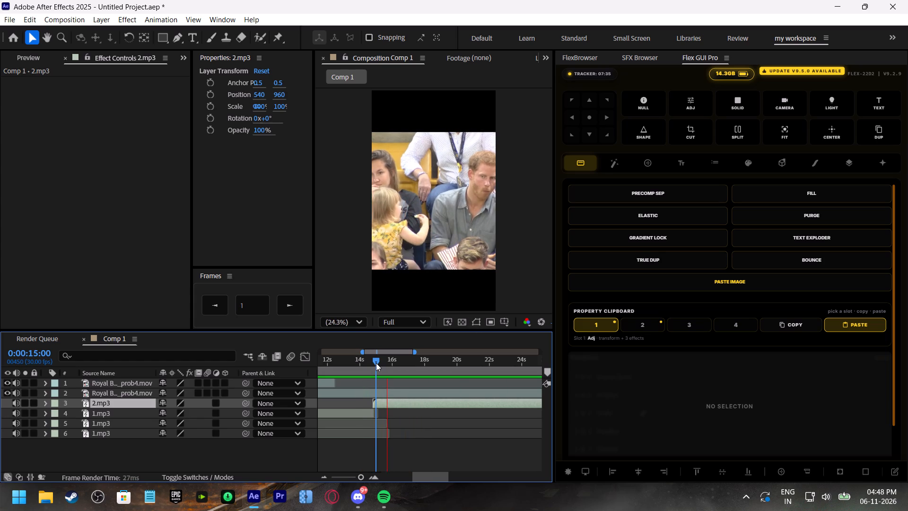
Split 2.mp3 at 0:00:16:23, fine-tune the second piece's start and position to tighten the pause, and play the cut.
left_click_drag(391, 363, 397, 371)
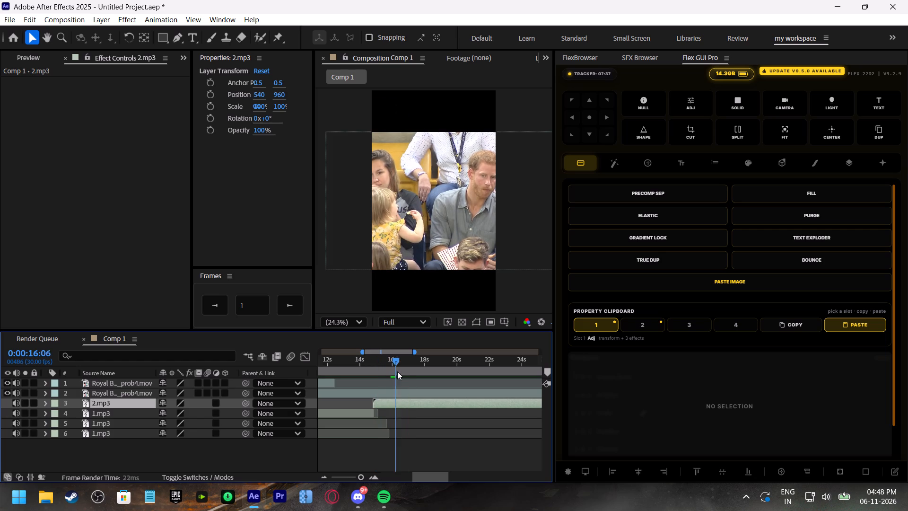
left_click_drag(397, 371, 404, 384)
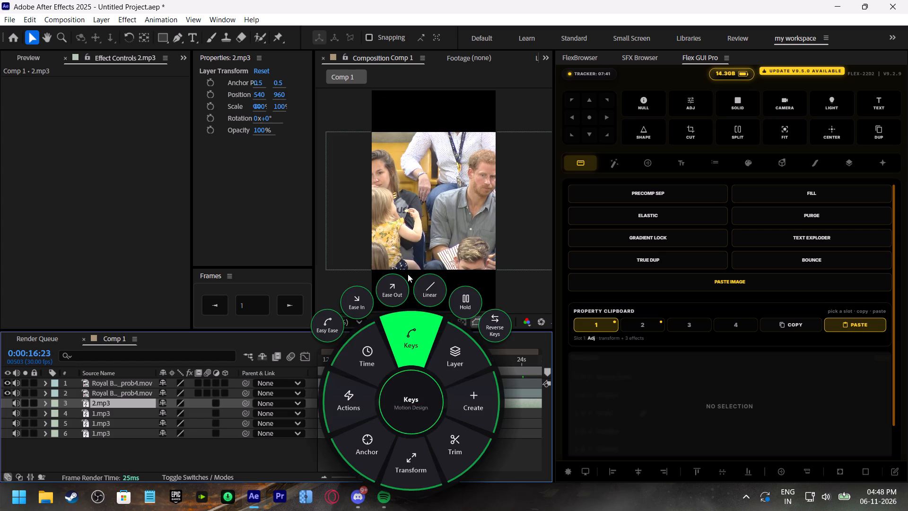
left_click(412, 402)
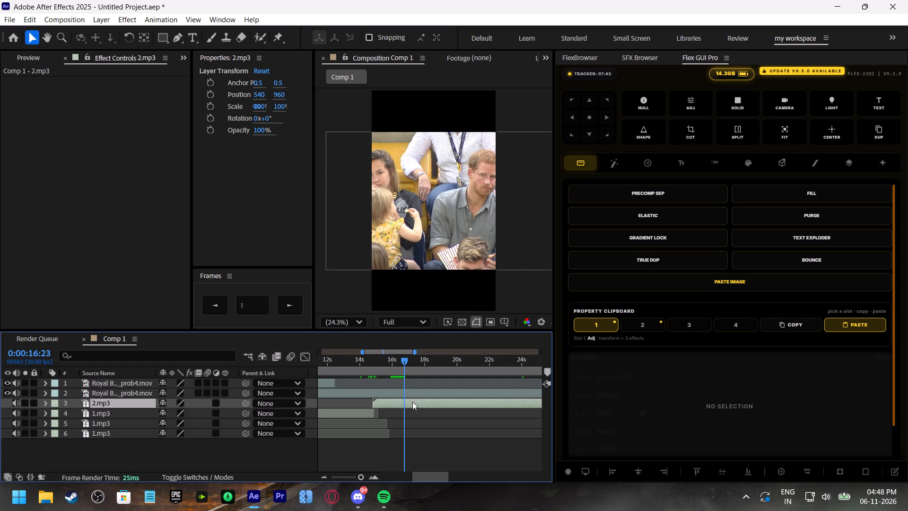
key("ctrl+shift+d")
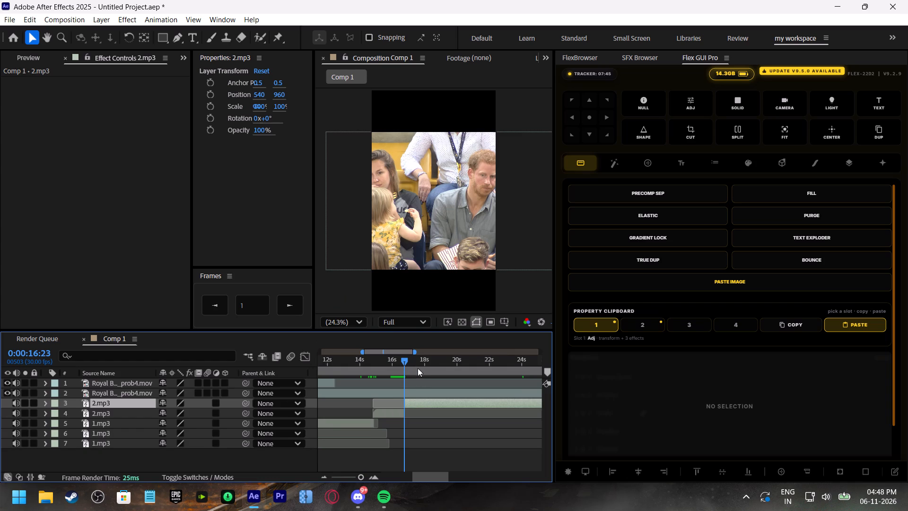
left_click_drag(405, 360, 408, 365, "ctrl")
left_click(406, 404)
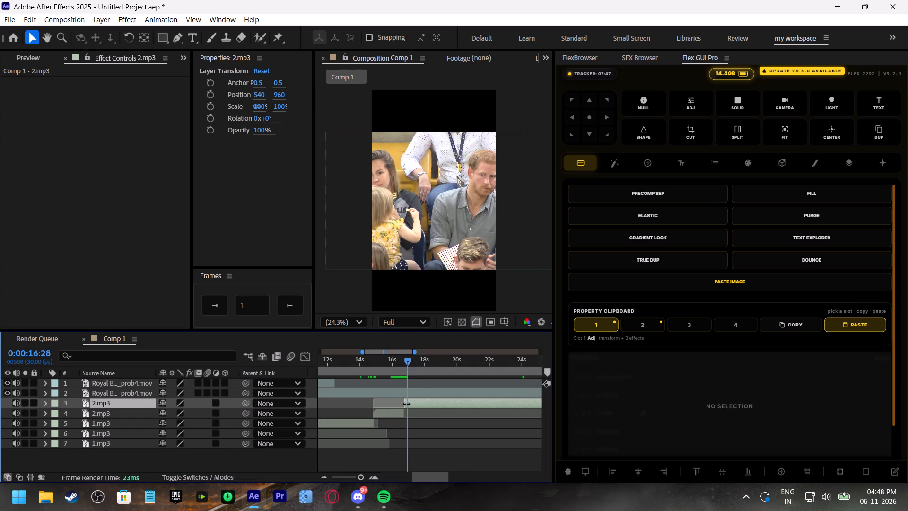
left_click(410, 405)
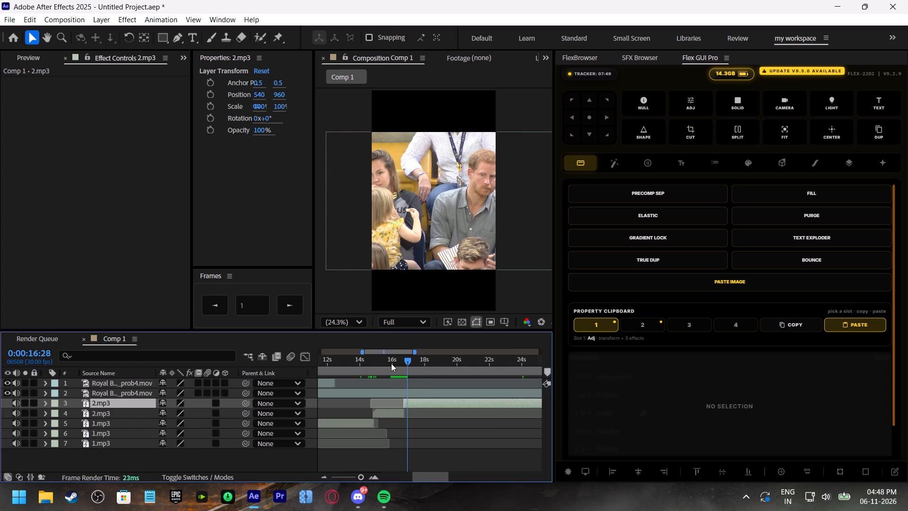
left_click(391, 363)
key("space")
left_click(391, 363)
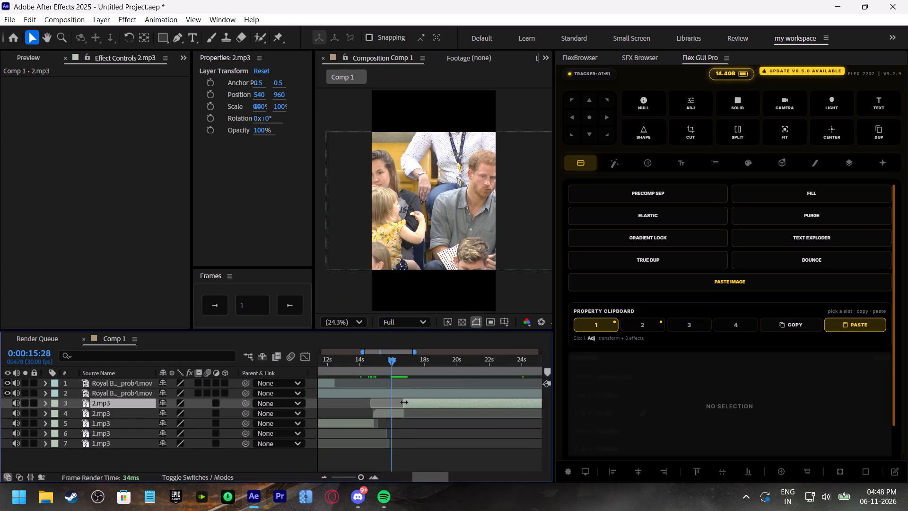
left_click(404, 402)
key("space")
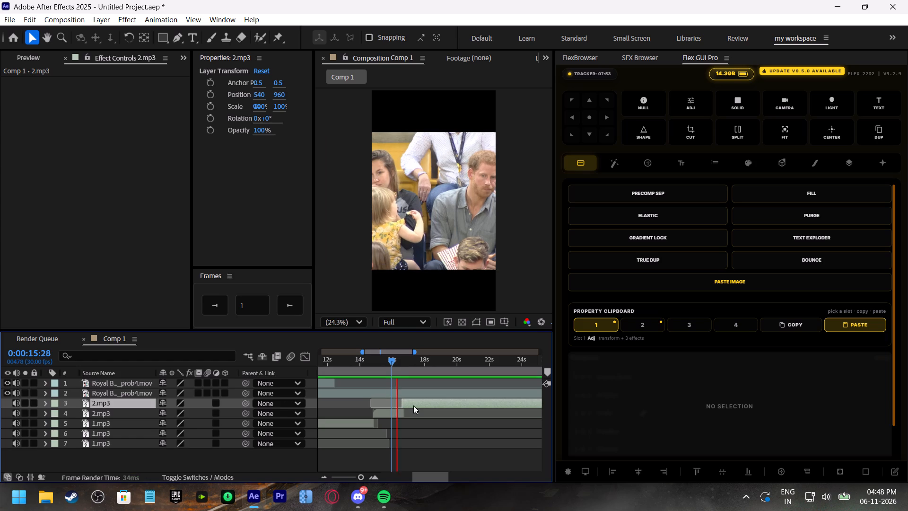
left_click(398, 357)
left_click(410, 399)
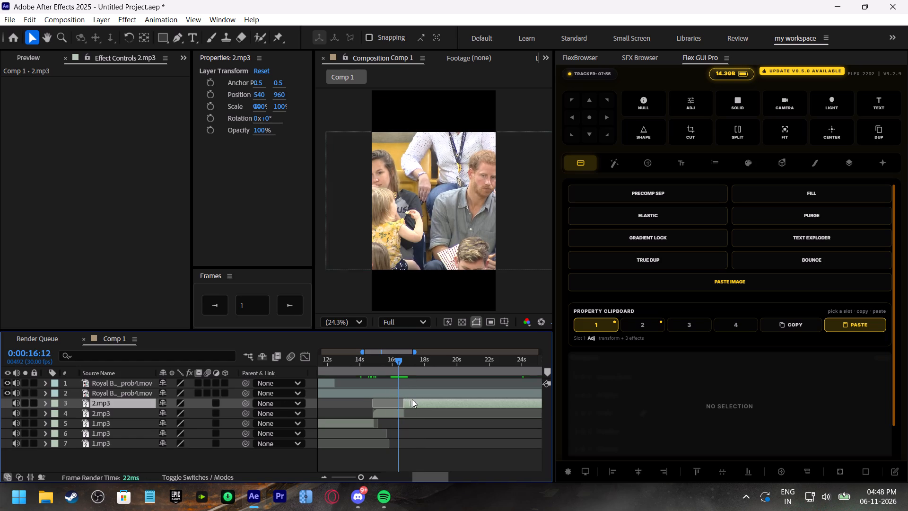
key("space")
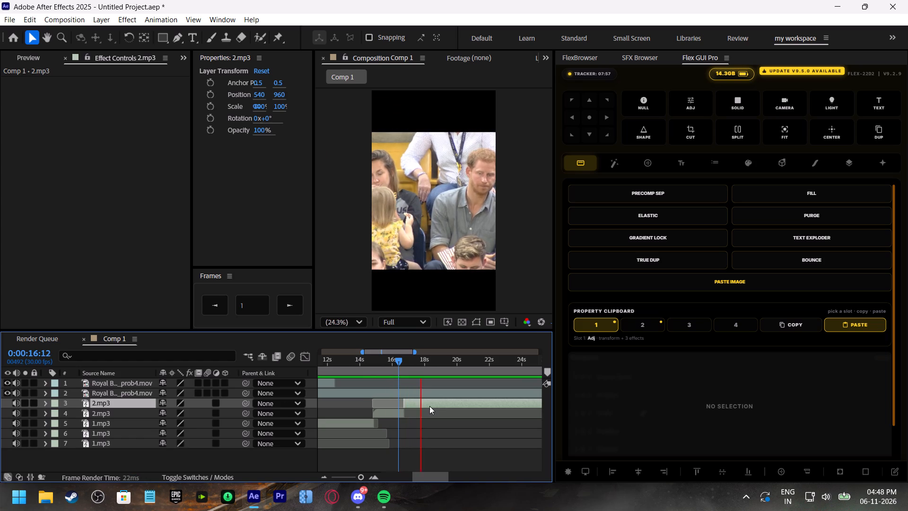
Split the second 2.mp3 piece at 0:00:21:06, slide the new piece about 0.2 s earlier and play the cut.
scroll(442, 421, "down", 2, "shift")
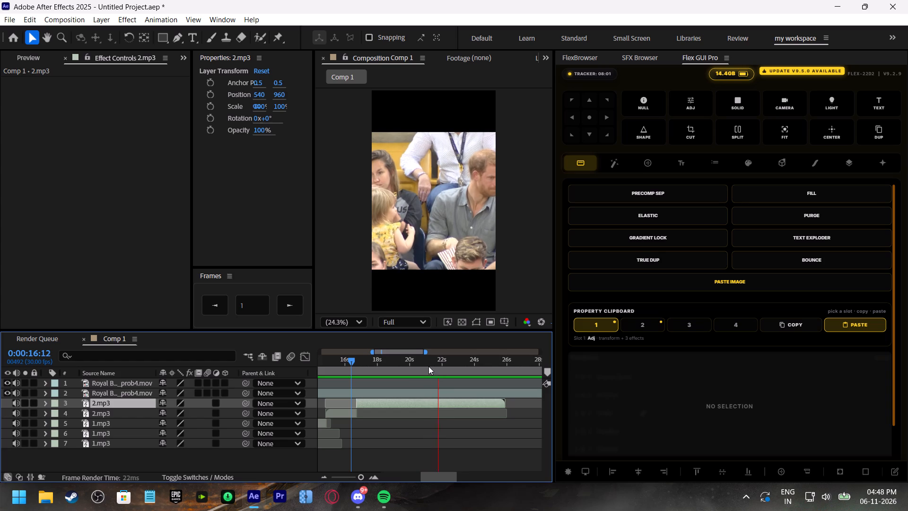
left_click(413, 359)
key("space")
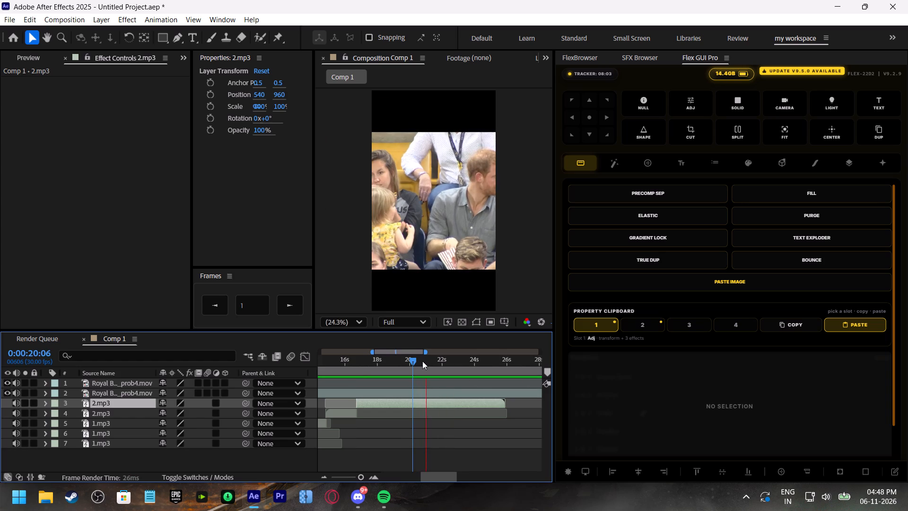
left_click_drag(417, 359, 427, 377)
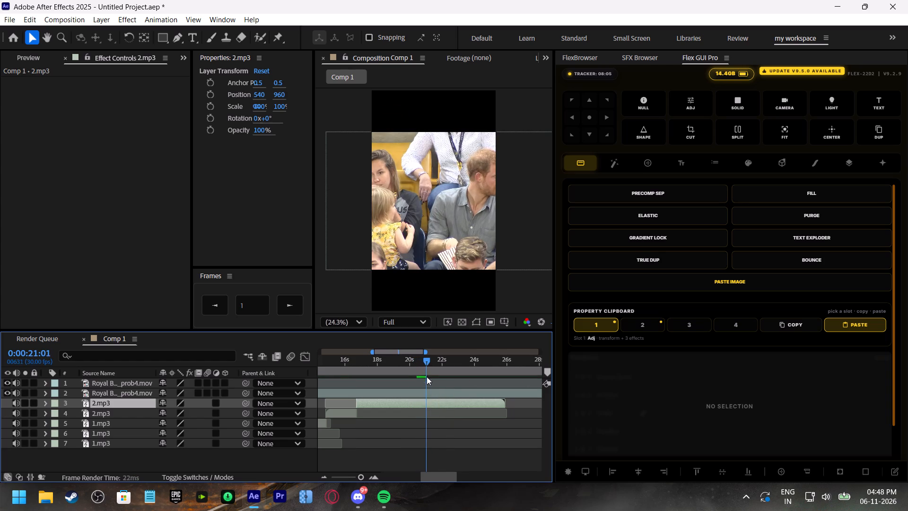
left_click_drag(427, 377, 429, 385)
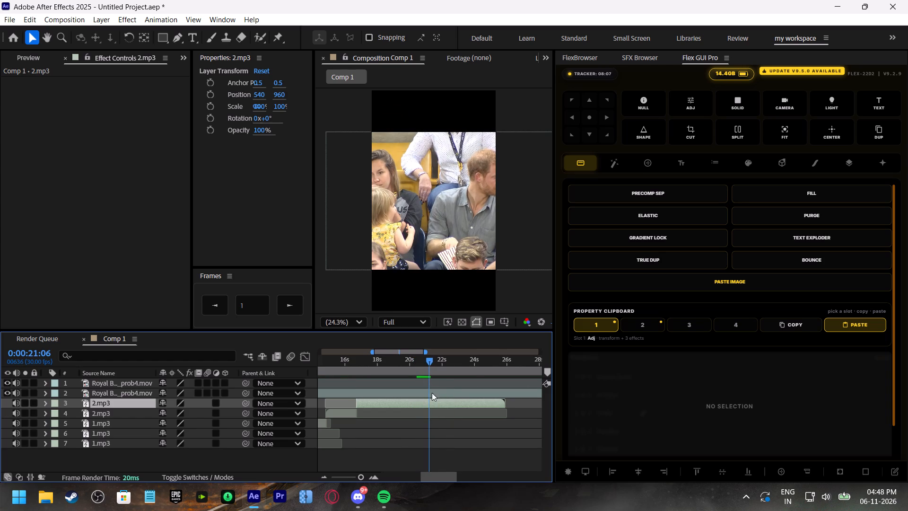
left_click(434, 403)
key("ctrl+shift+d")
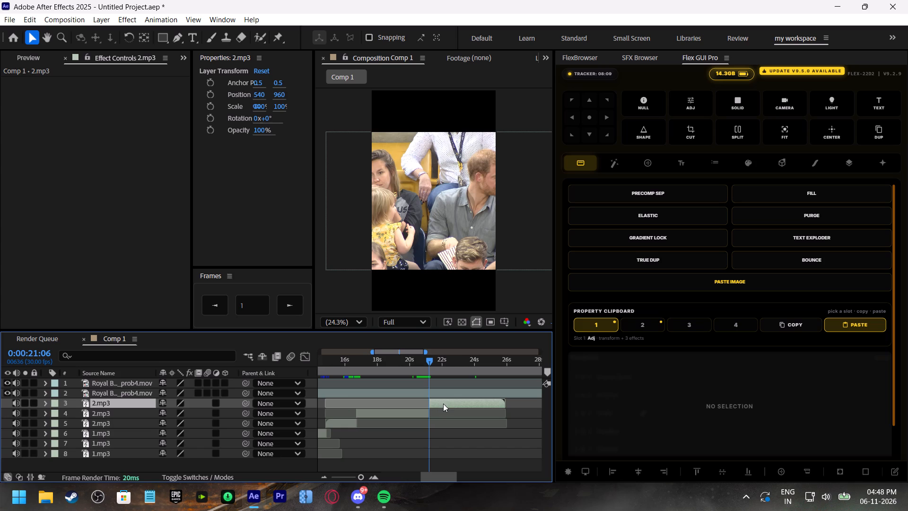
left_click_drag(443, 404, 439, 402)
left_click(418, 363)
key("space")
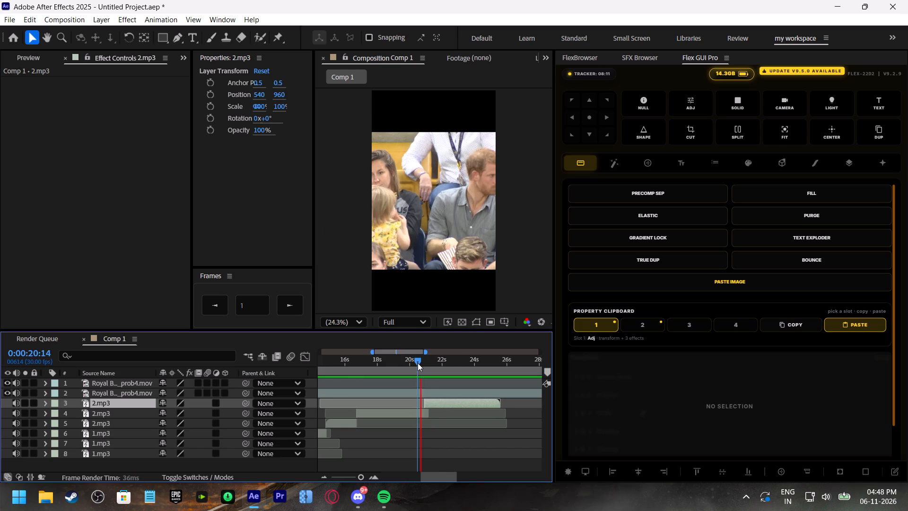
left_click(418, 363)
left_click(437, 405)
key("space")
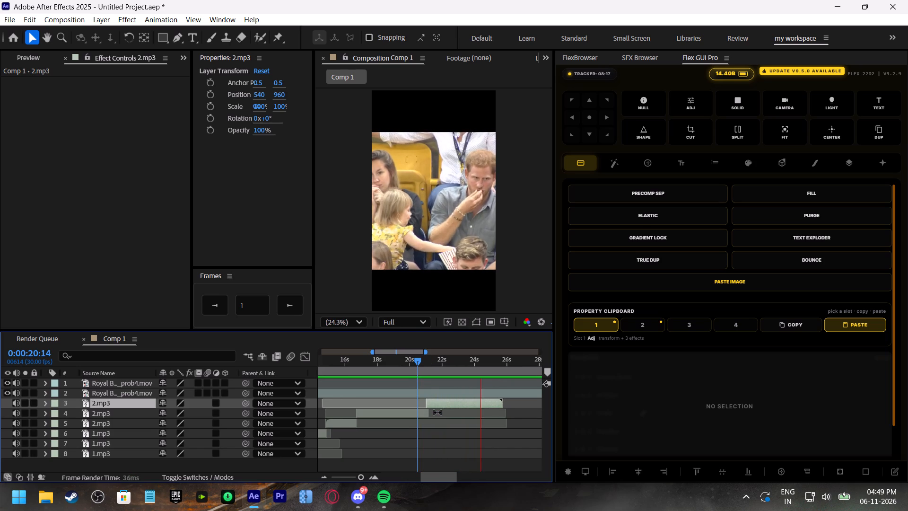
Play the last 2.mp3 piece through and trim its end to 0:00:25:18.
left_click(433, 363)
key("space")
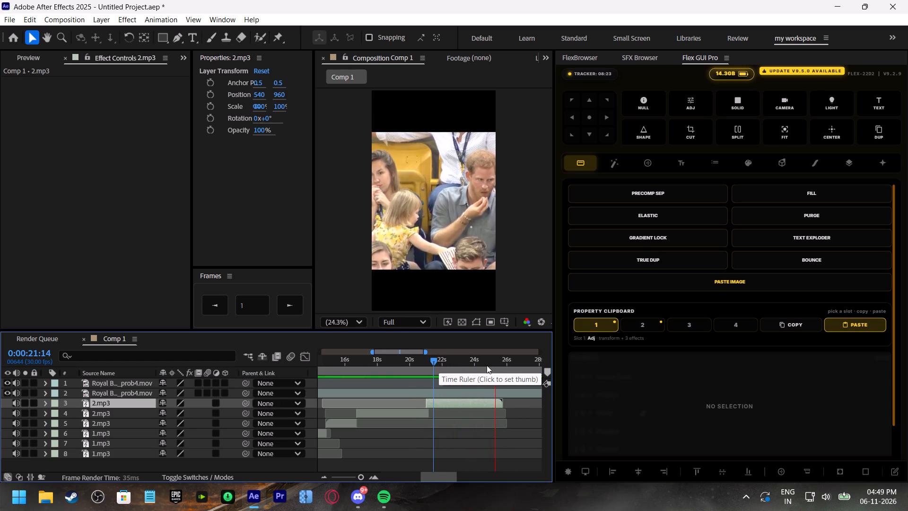
left_click_drag(491, 365, 500, 378)
left_click(503, 405)
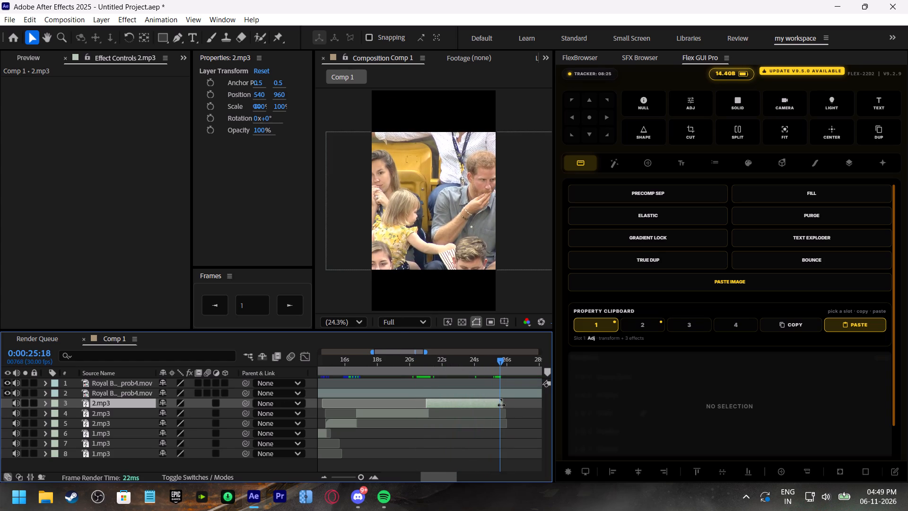
Save the project as video_20 in the video_20 folder inside client work > reel#19.
key("ctrl+s")
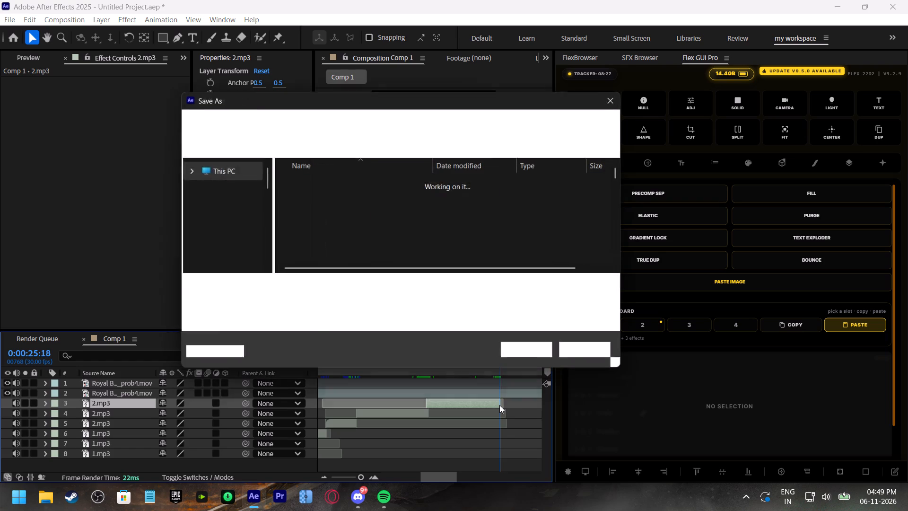
type("video")
key("space")
key("BackSpace")
key("shift+underscore")
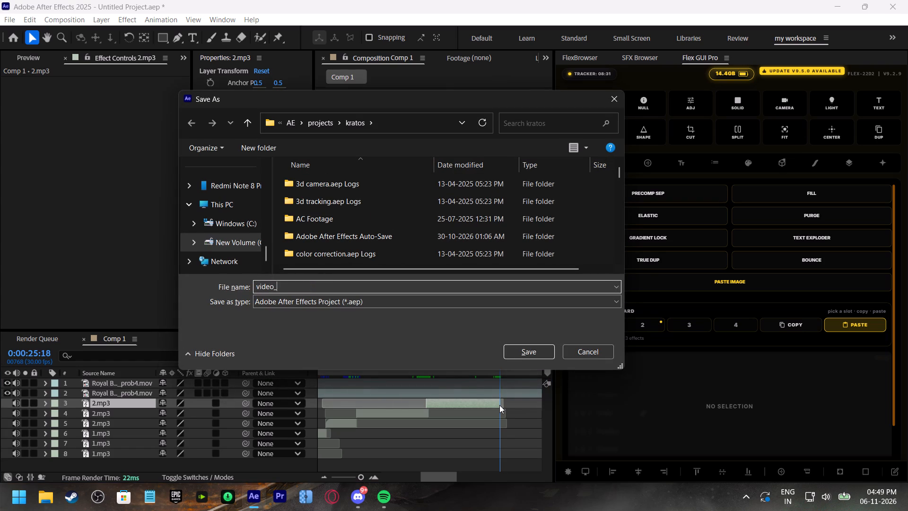
type("20")
scroll(243, 214, "up", 1)
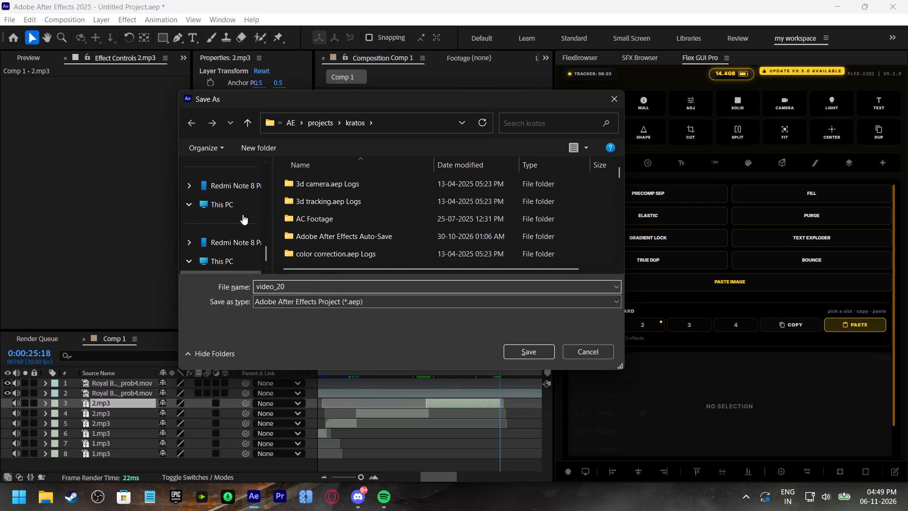
scroll(243, 214, "up", 1)
scroll(236, 243, "down", 1)
left_click(239, 207)
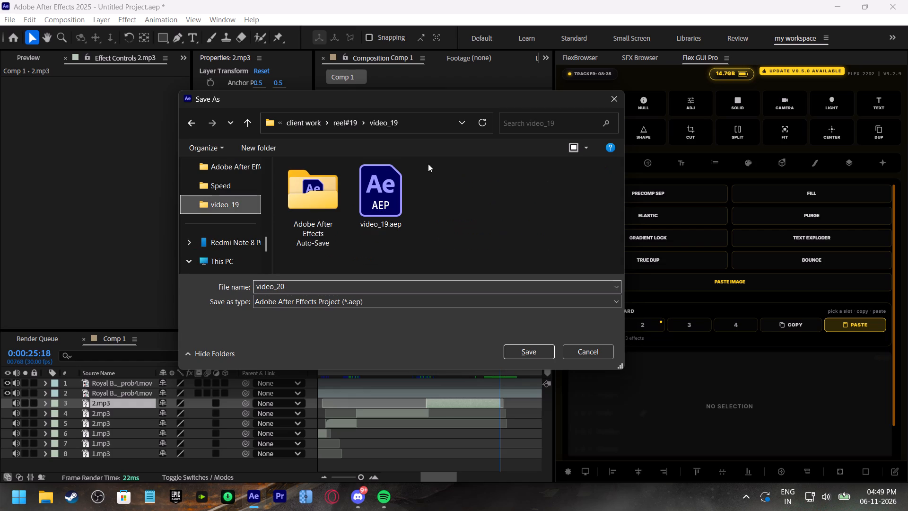
left_click(351, 123)
scroll(371, 240, "down", 1)
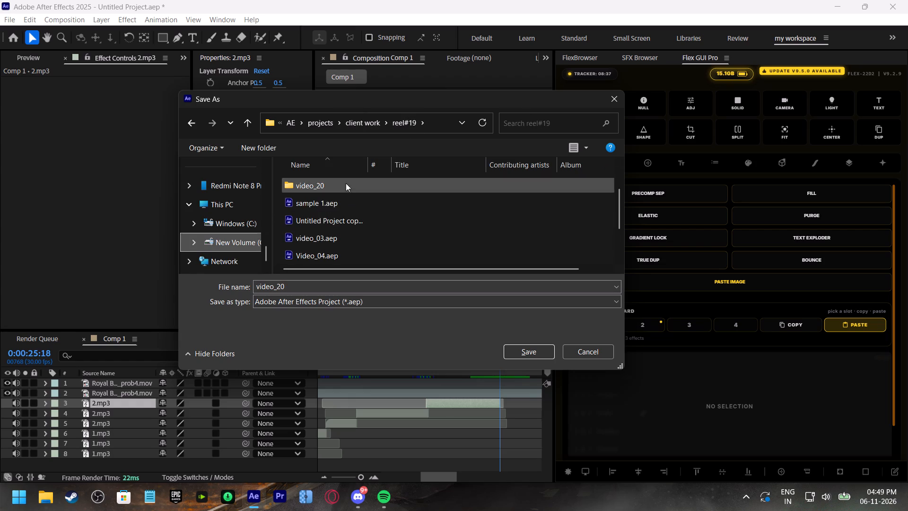
double_click(346, 183)
left_click(531, 349)
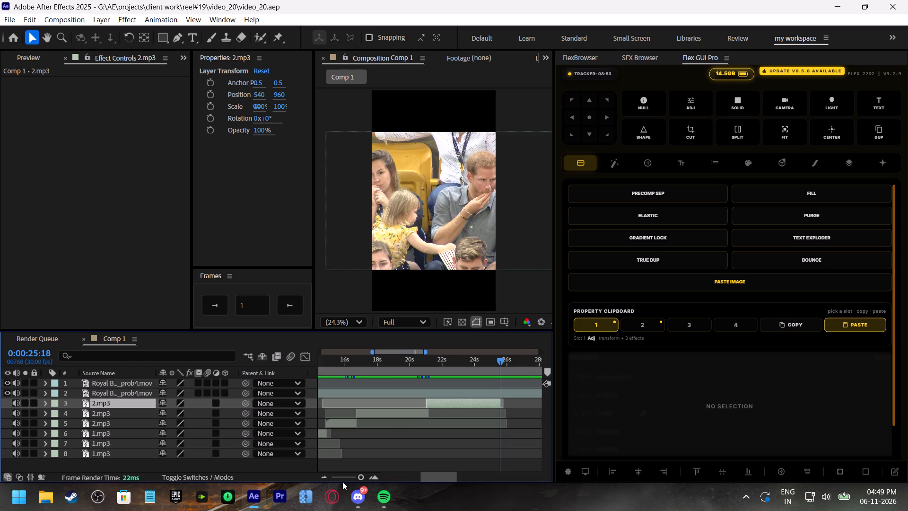
Play the composition from the start, split the lower Royal Baby footage at 0:00:03:22 to match the audio cut, and play from there.
key("space")
left_click_drag(483, 364, 482, 363)
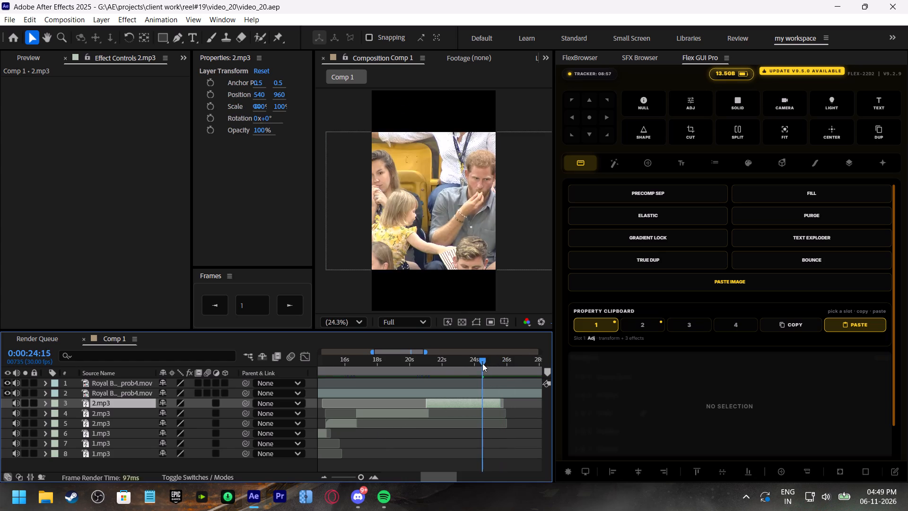
left_click_drag(482, 363, 233, 399)
key("space")
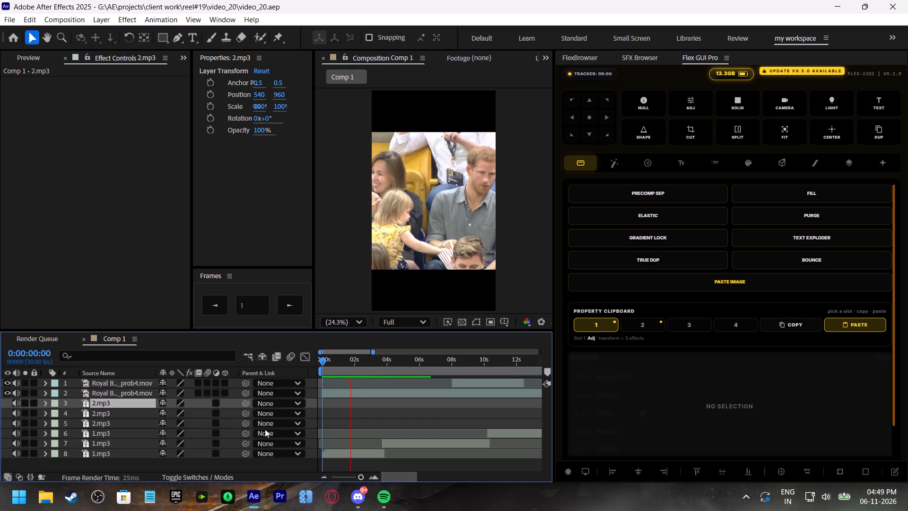
left_click(363, 361)
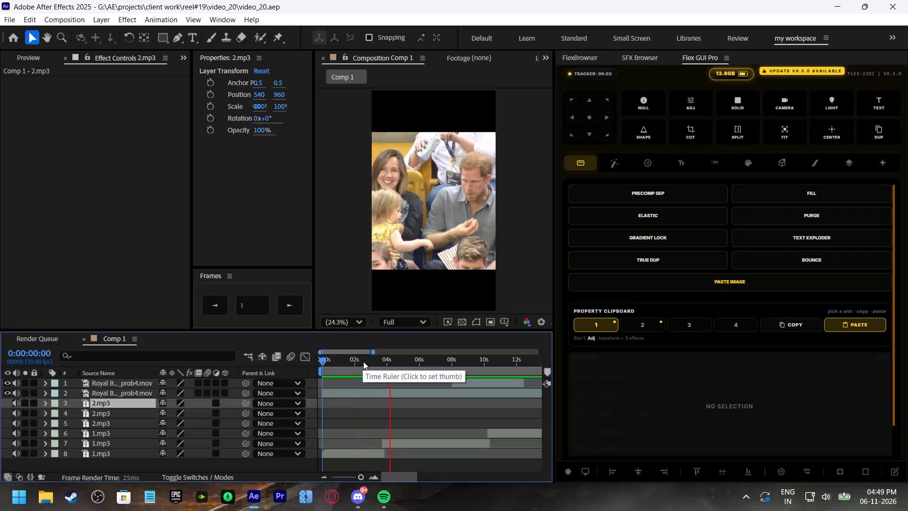
key("space")
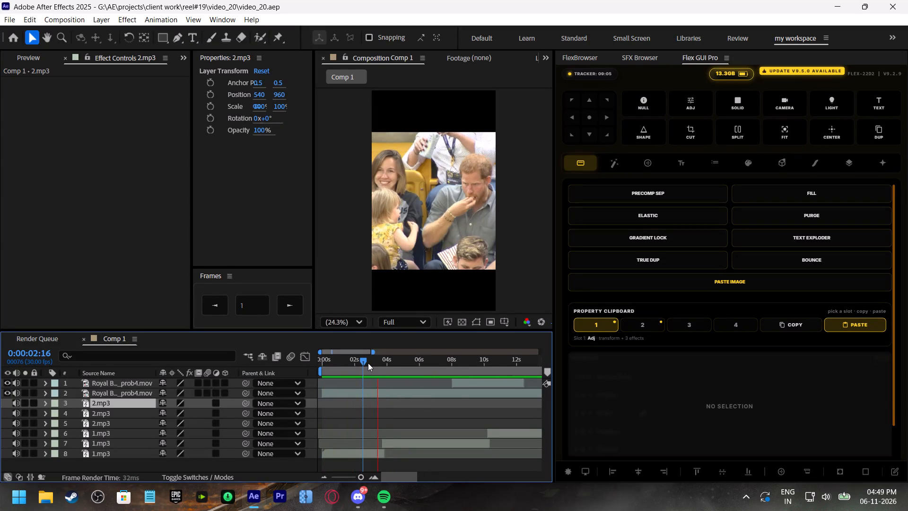
left_click_drag(368, 363, 380, 371)
left_click(396, 393)
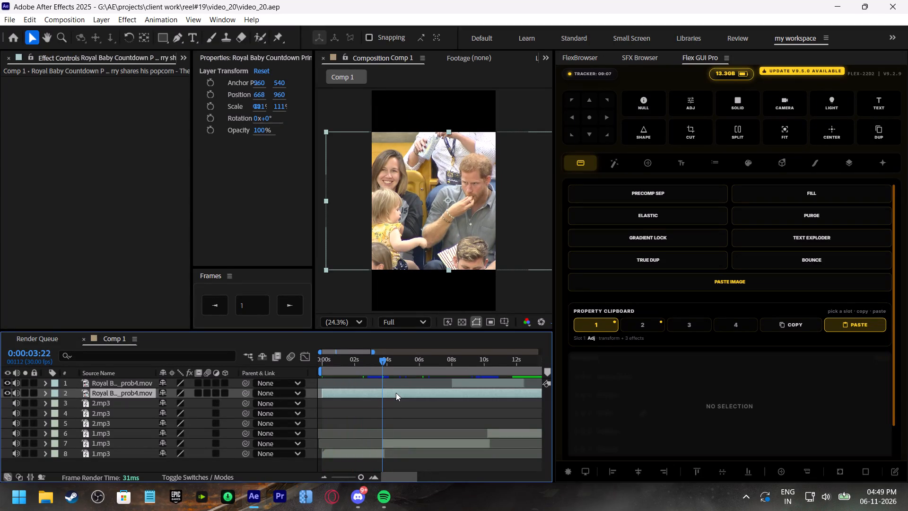
key("ctrl+shift+d")
key("space")
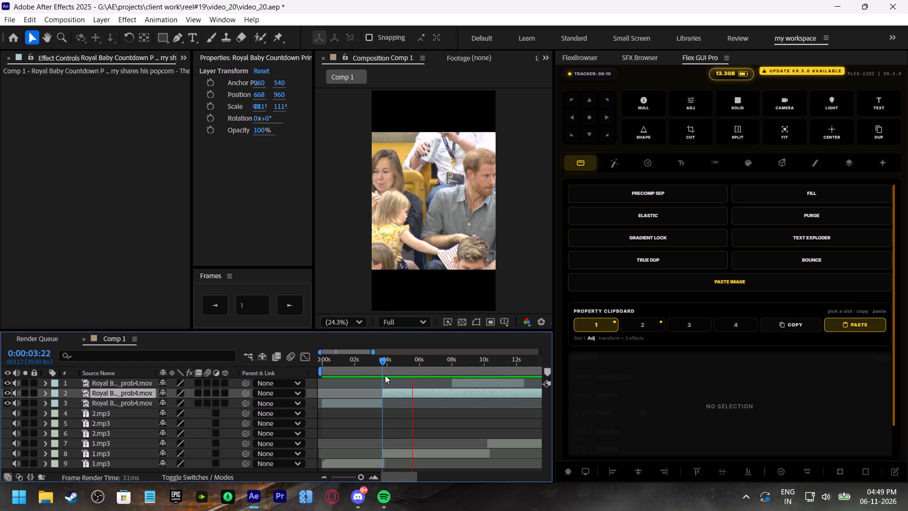
left_click(382, 362)
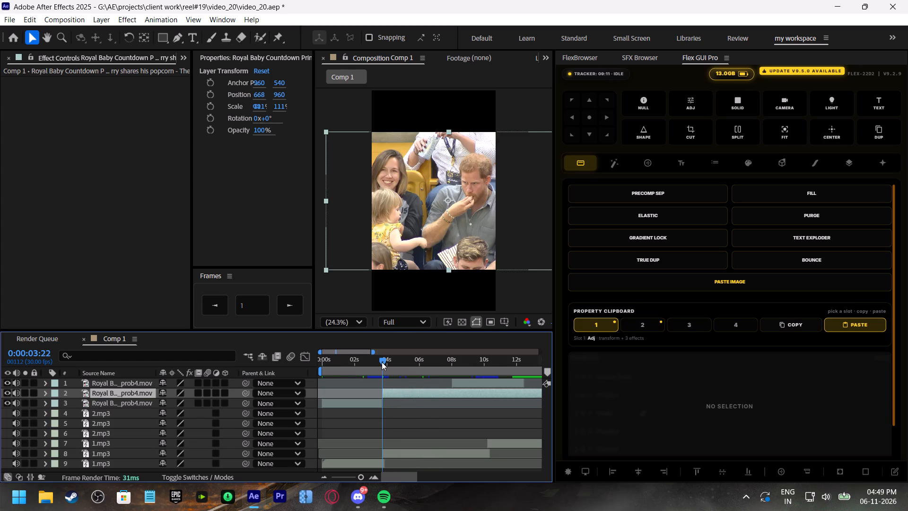
key("space")
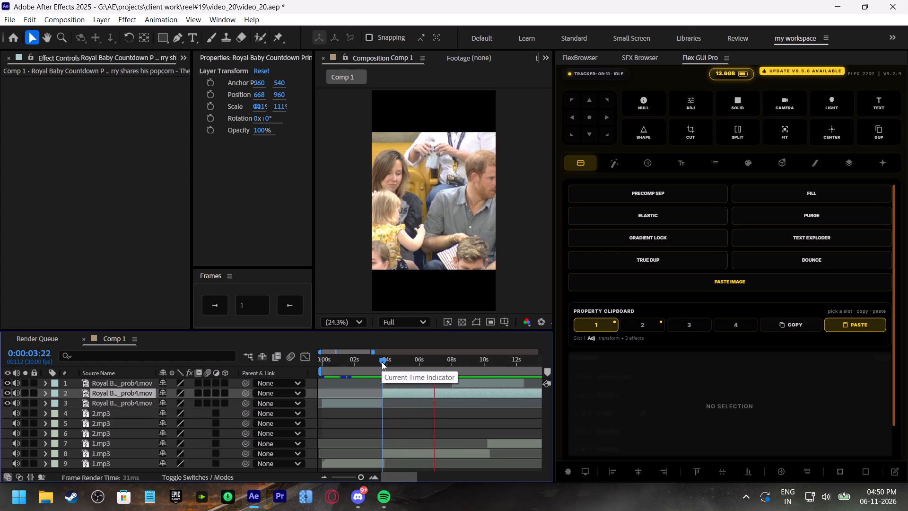
left_click(382, 362)
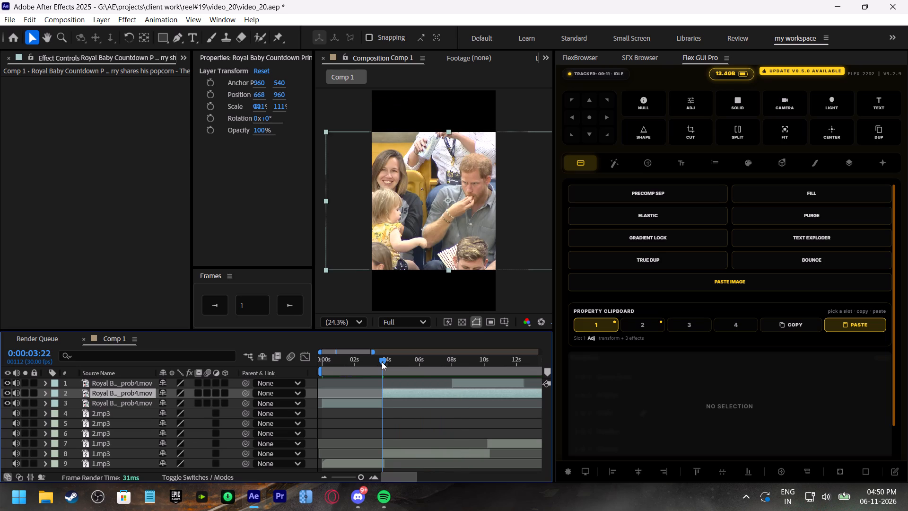
Play on from 0:00:03:22 and replay 0:00:07:01 to 0:00:08:00 to check the audio timing against the start of the layer 1 clip.
key("space")
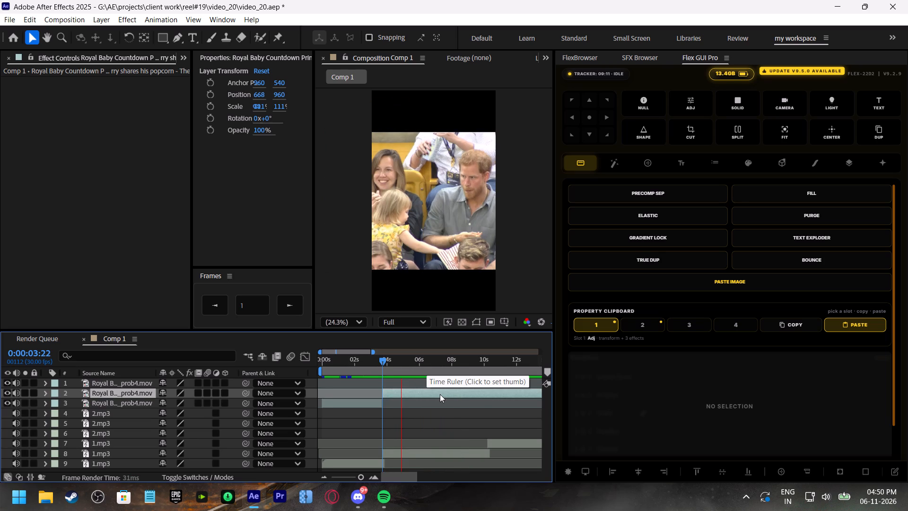
scroll(439, 397, "down", 2, "shift")
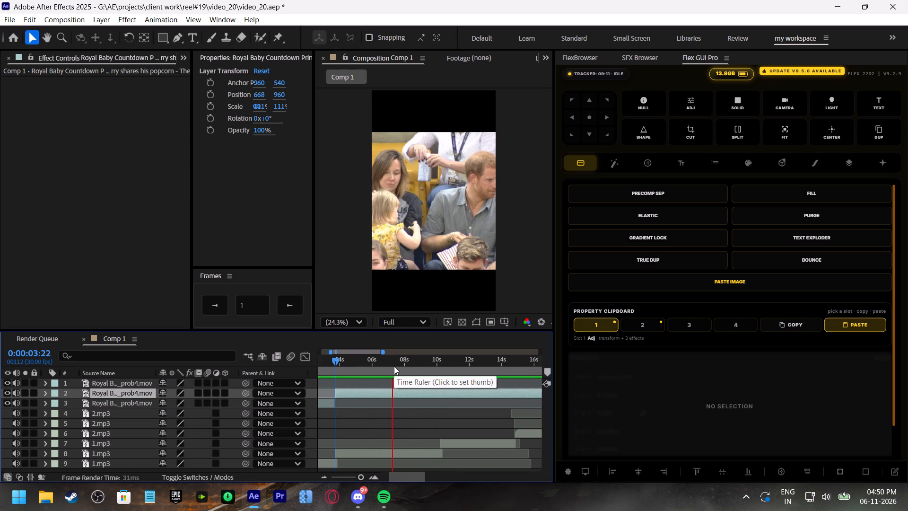
left_click_drag(395, 366, 394, 367)
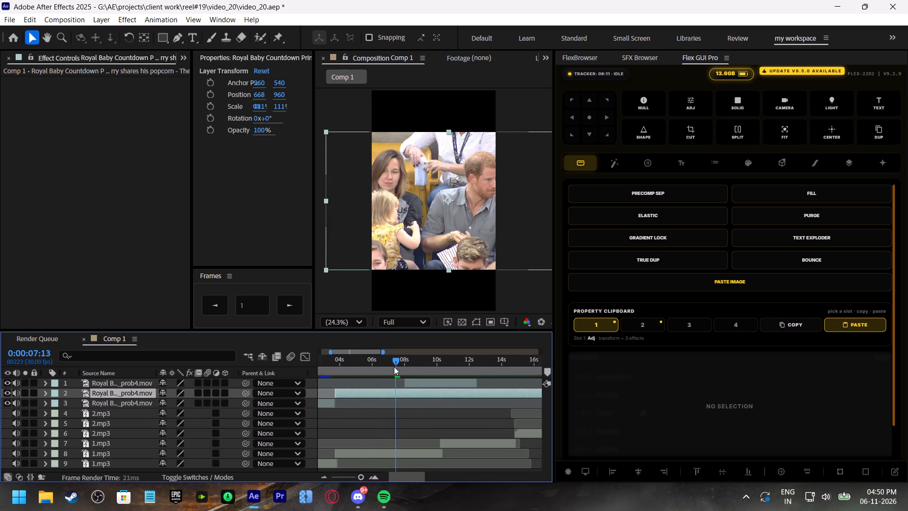
left_click_drag(394, 367, 389, 367)
key("space")
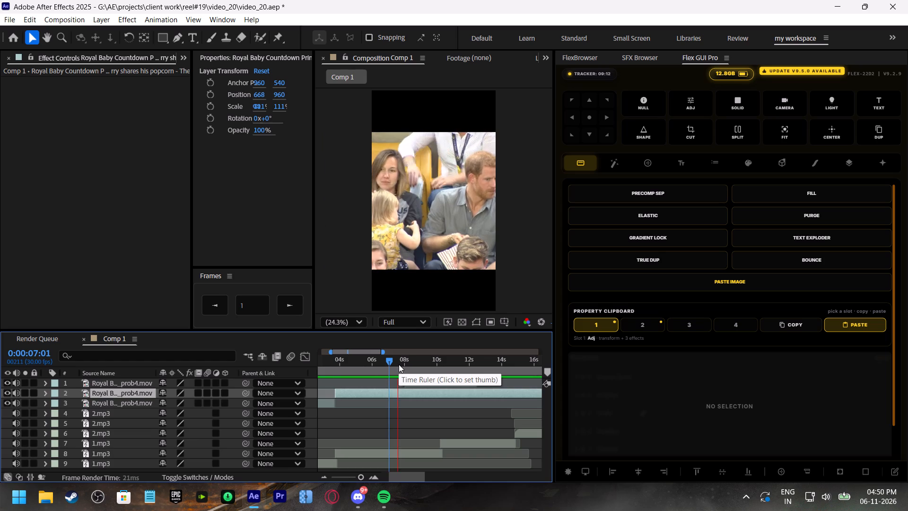
left_click(399, 364)
key("space")
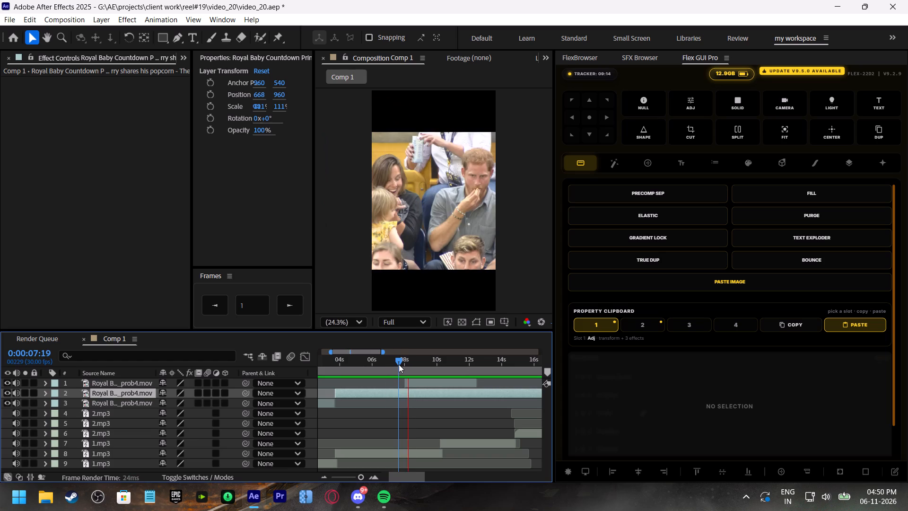
left_click(399, 364)
key("space")
left_click(399, 364)
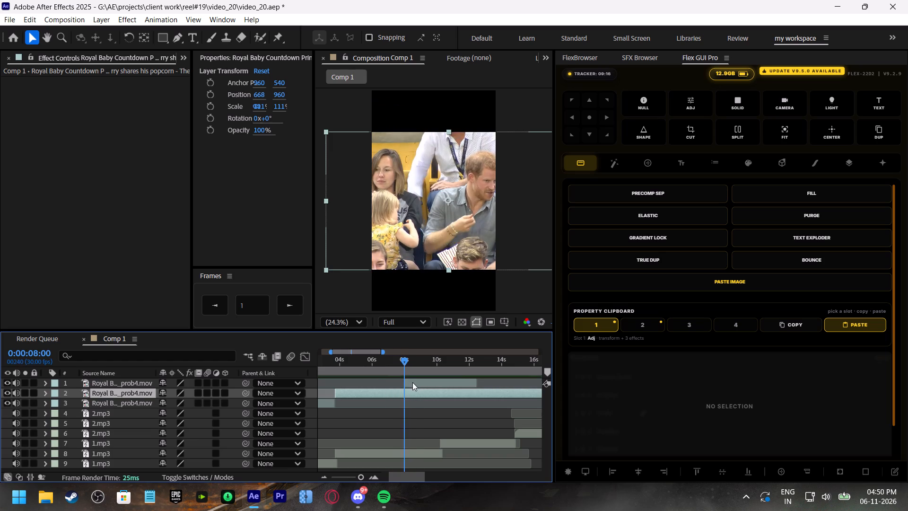
Slide the layer 1 Royal Baby clip about 0.3 s earlier in small nudges, playing each change from 0:00:07:02.
left_click(412, 382)
left_click(390, 362)
key("space")
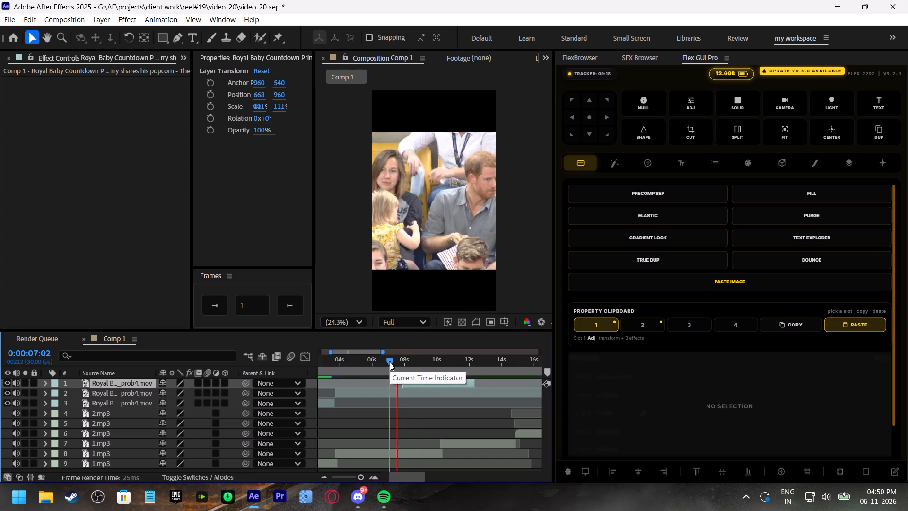
left_click(390, 362)
left_click(413, 381)
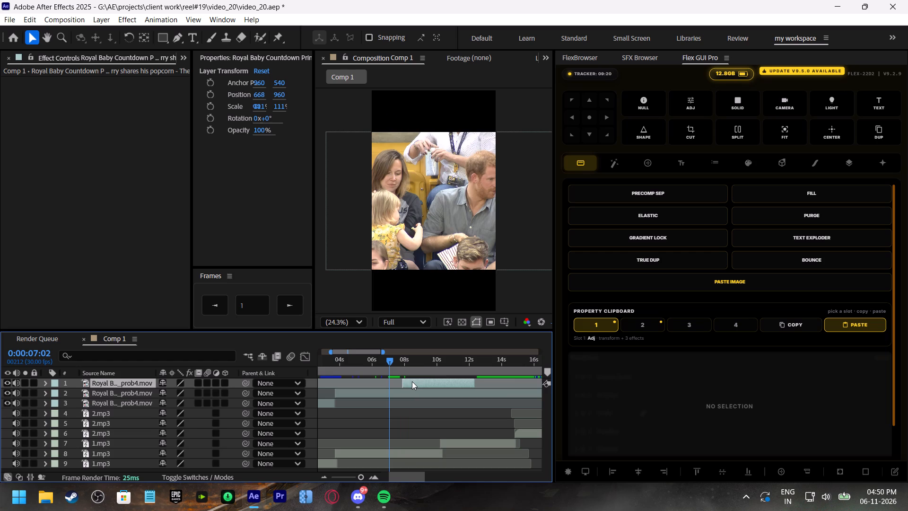
key("space")
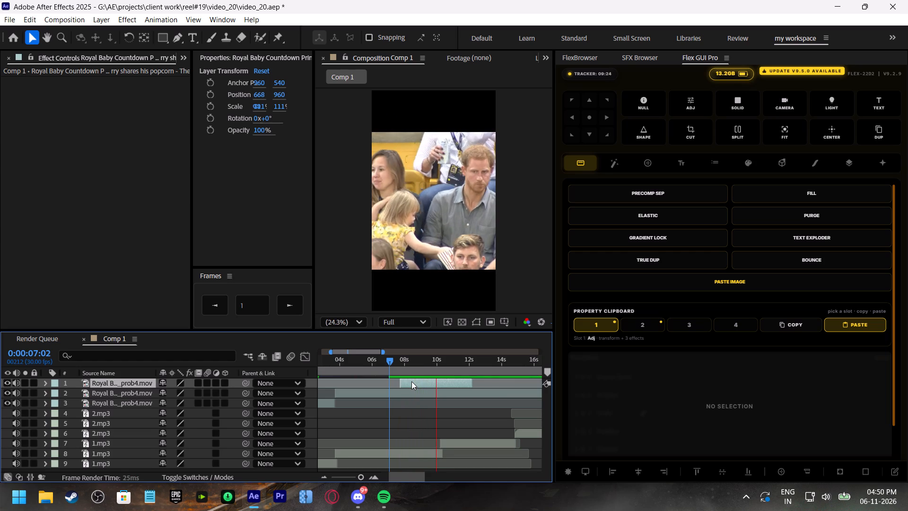
Trim the end of the layer 1 Royal Baby clip to 0:00:10:10 at the audio cut and play on from there.
left_click_drag(433, 363, 442, 371)
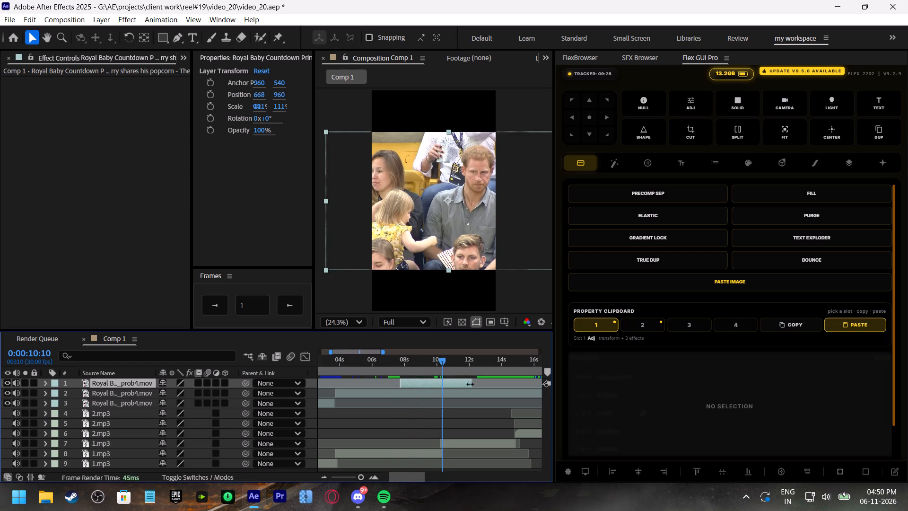
left_click_drag(473, 384, 449, 389)
key("space")
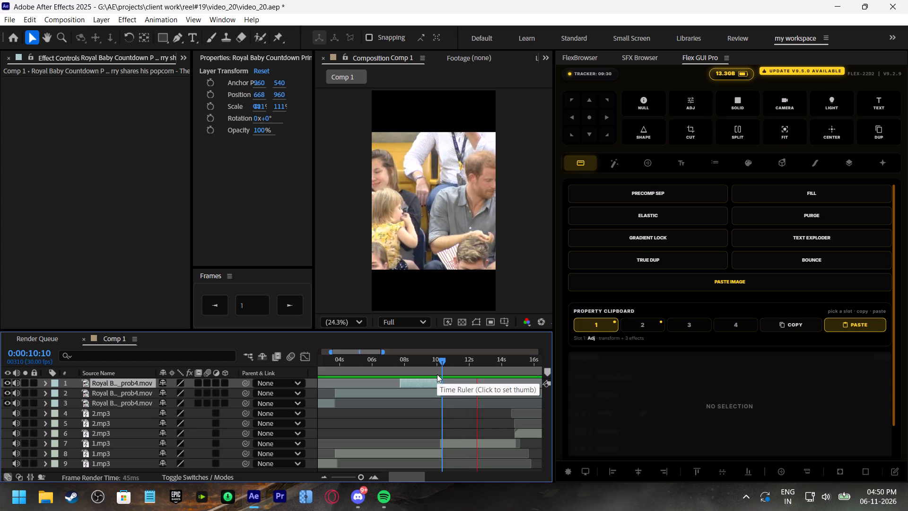
Play from the start, replay the cut at 0:00:03:22, and scrub on to 0:00:06:05 looking for a better starting frame.
left_click_drag(418, 360, 238, 373)
key("space")
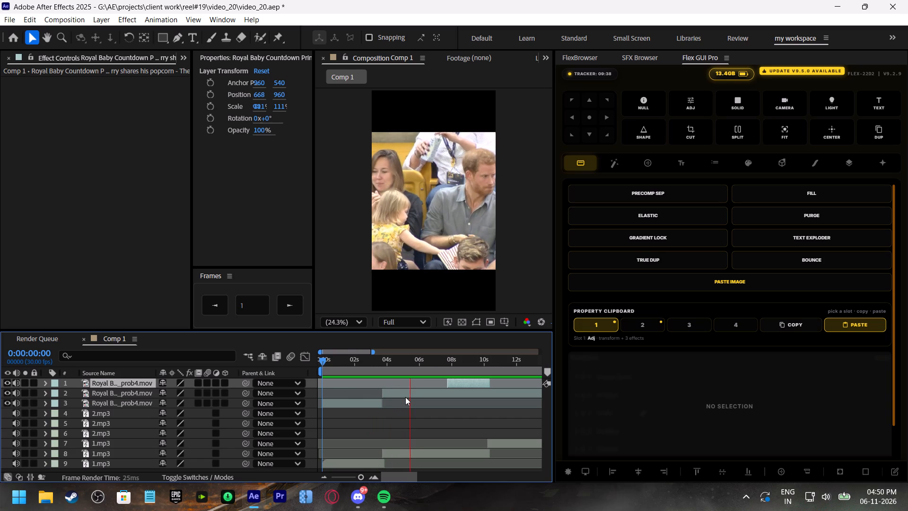
left_click(365, 362)
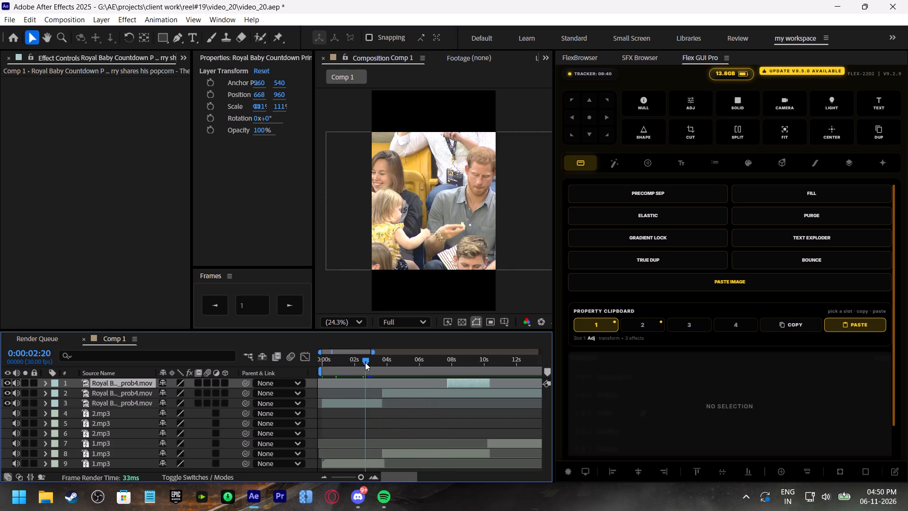
key("space")
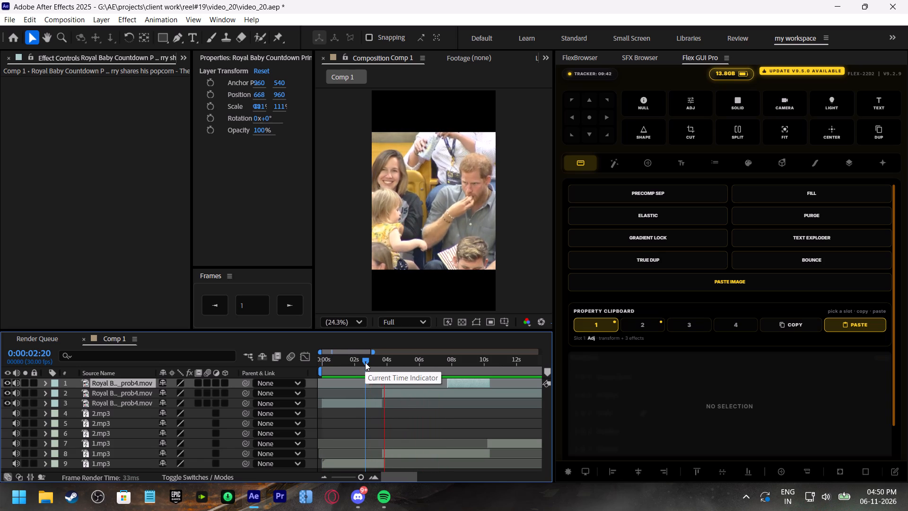
left_click(367, 363)
key("space")
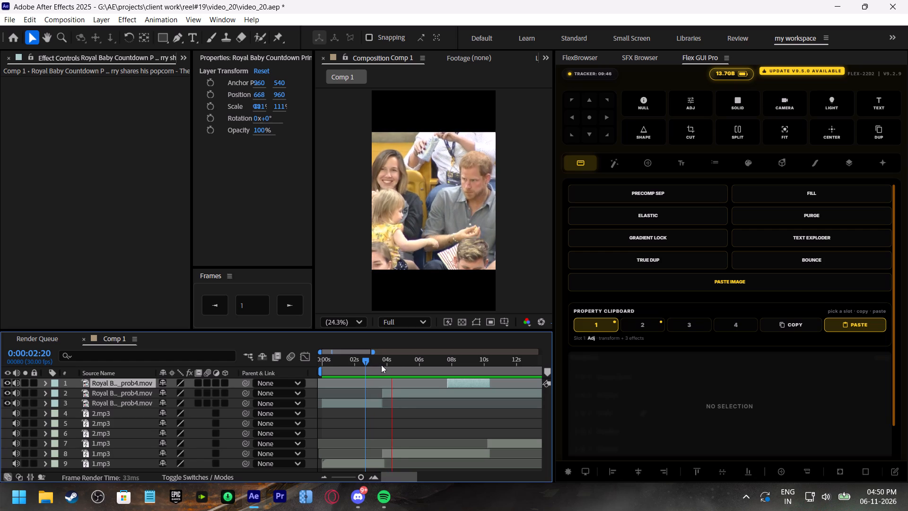
left_click_drag(393, 362, 381, 362)
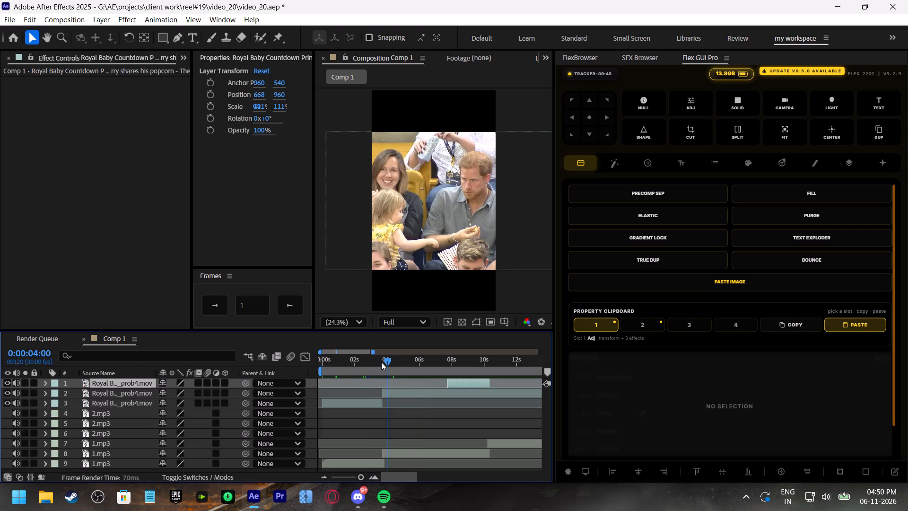
left_click_drag(381, 362, 391, 367)
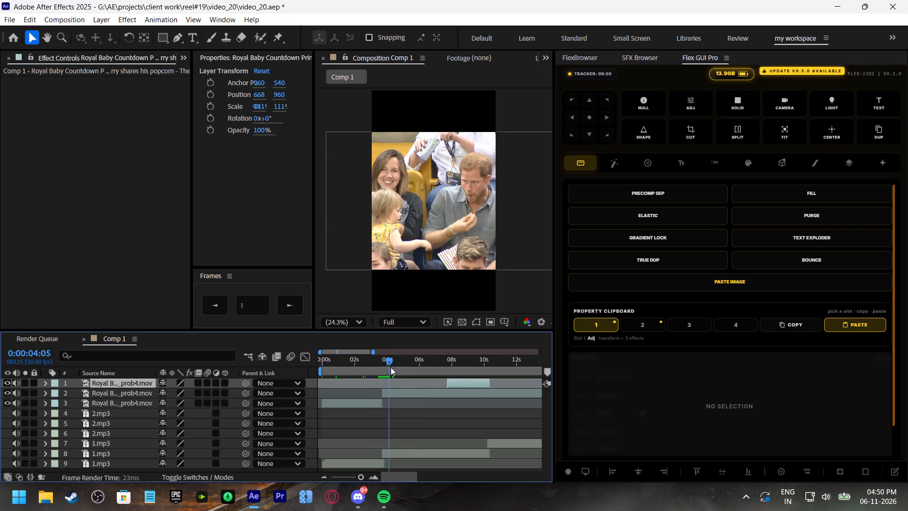
left_click_drag(391, 367, 407, 379)
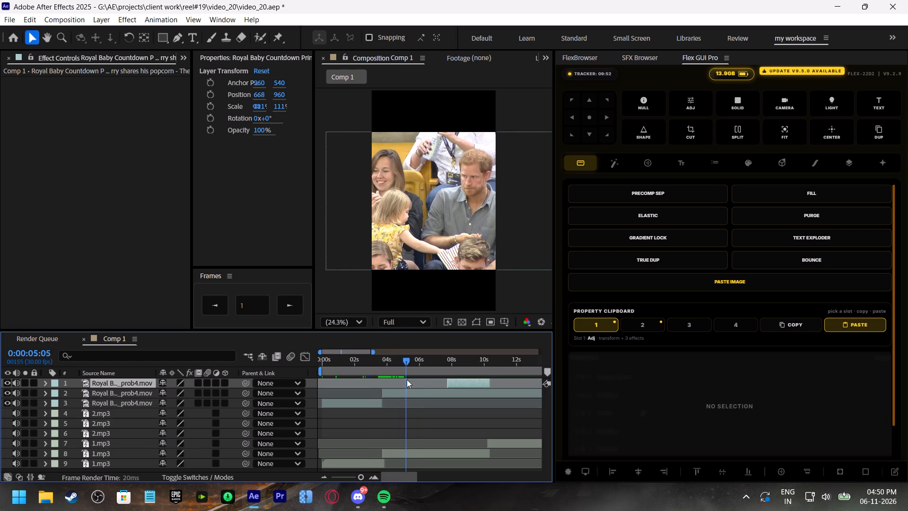
left_click_drag(407, 379, 426, 398)
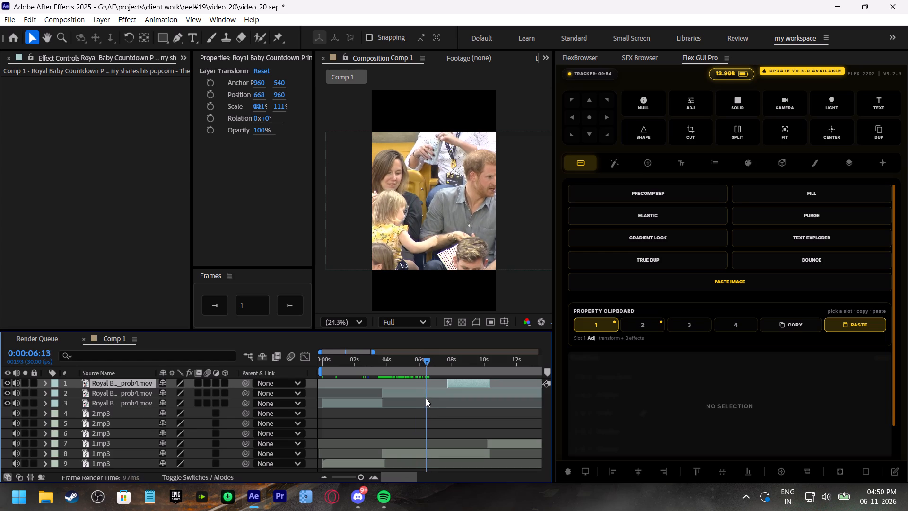
left_click_drag(426, 398, 422, 396)
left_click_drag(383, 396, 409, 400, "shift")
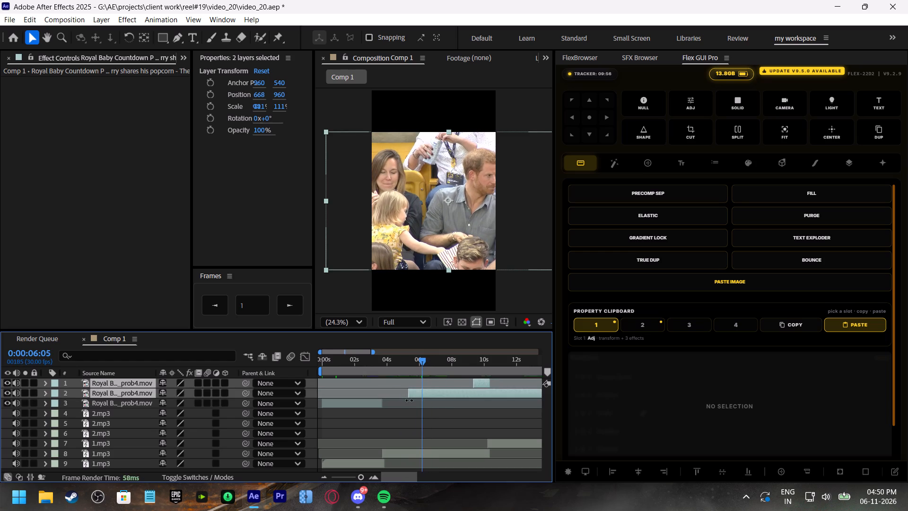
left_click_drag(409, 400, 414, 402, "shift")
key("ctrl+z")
Trim the start of the layer 2 footage to 0:00:06:05, slide it back to begin at 0:00:03:22, and replay the cut.
left_click(416, 406)
left_click_drag(378, 391, 391, 396)
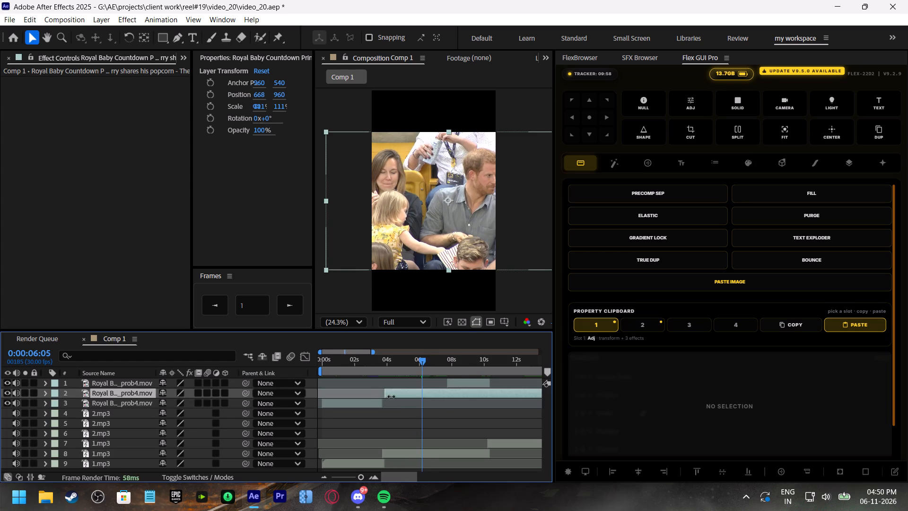
left_click_drag(391, 396, 414, 405)
left_click_drag(432, 395, 391, 391)
left_click(376, 361)
key("space")
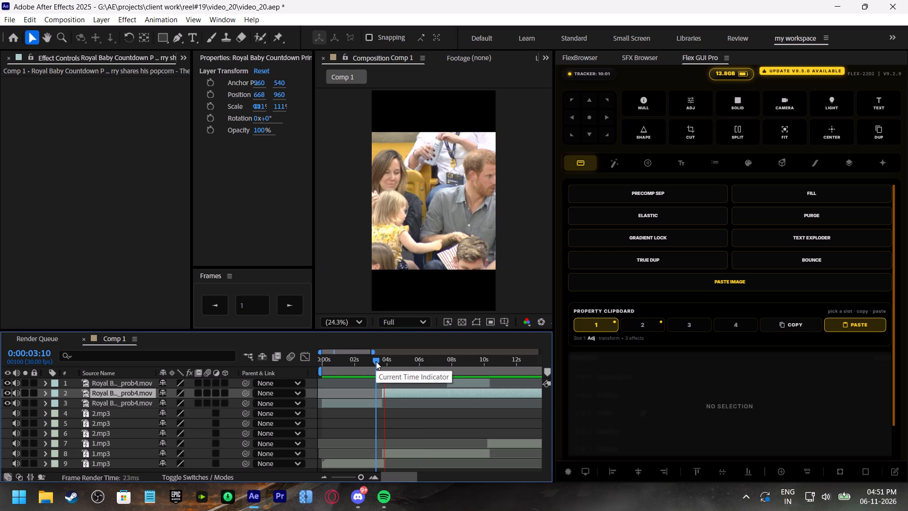
left_click(373, 356)
key("space")
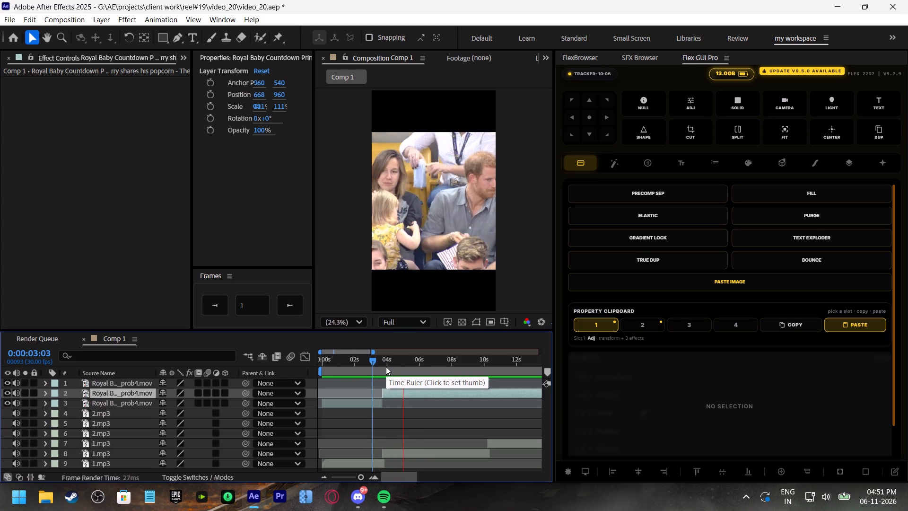
left_click(376, 358)
key("space")
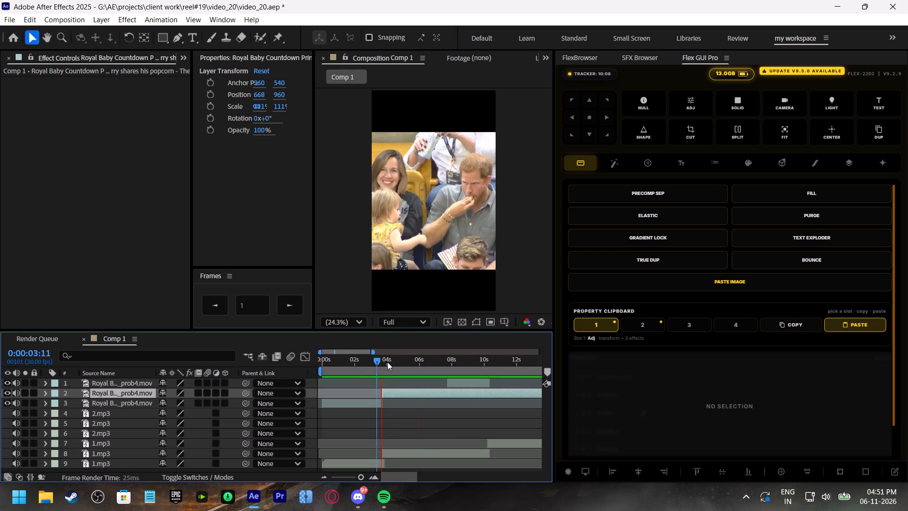
Split the layer 2 Royal Baby footage at 0:00:05:10.
left_click(407, 361)
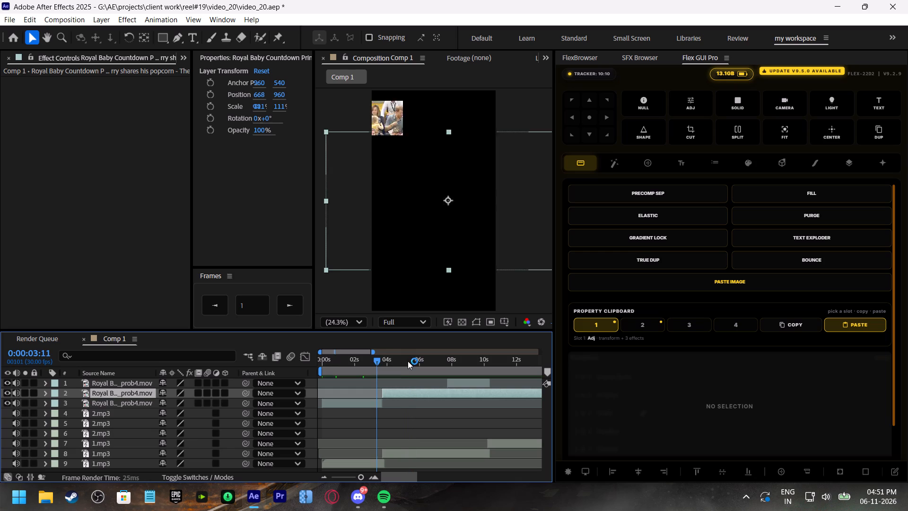
left_click(417, 392)
key("ctrl+shift+d")
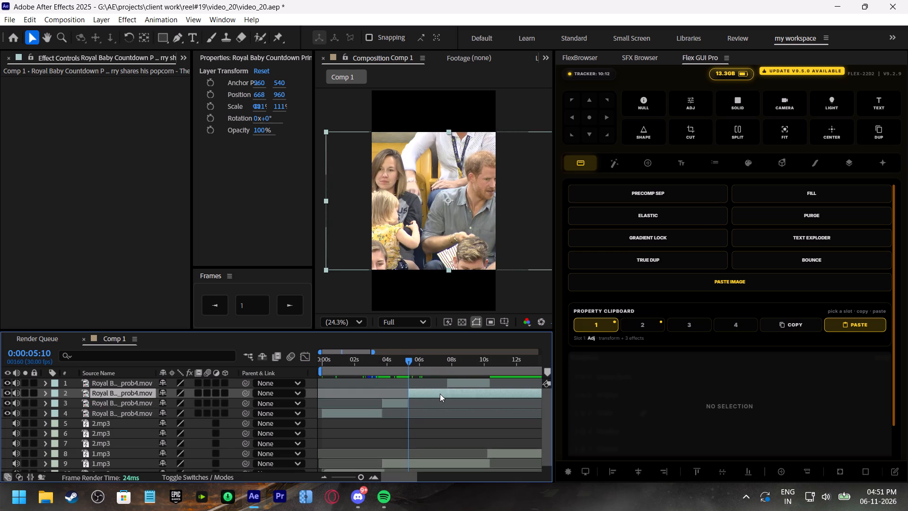
Slide the new footage piece about 6 s earlier, split it at 0:00:05:10, delete its leading part, and play from 0:00:03:14.
left_click_drag(440, 394, 403, 396)
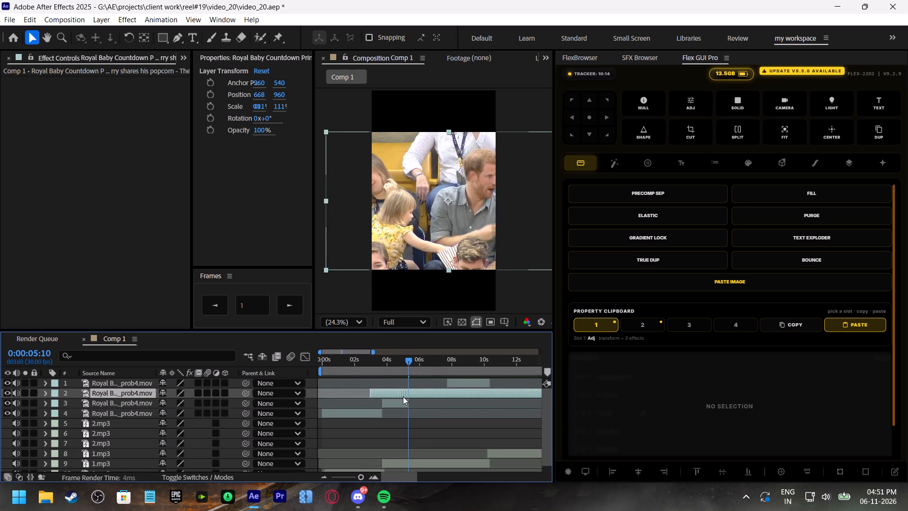
left_click_drag(403, 396, 382, 390)
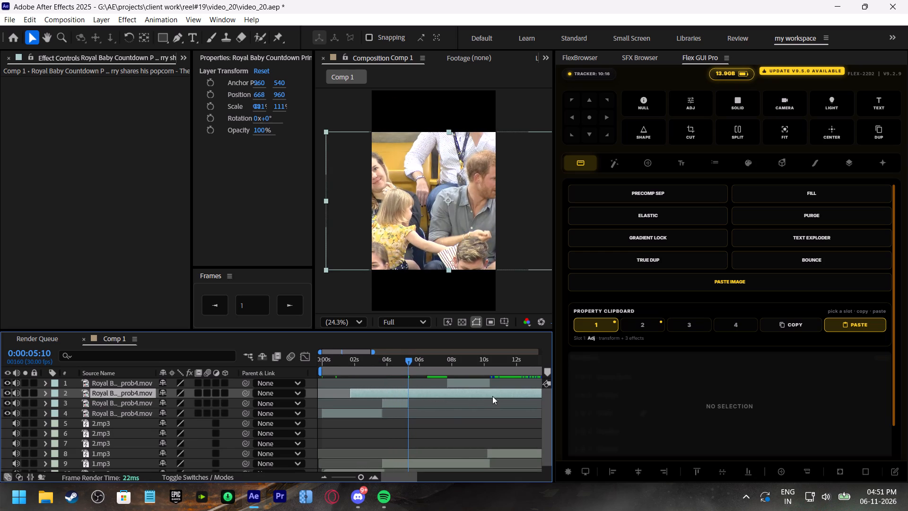
left_click_drag(492, 396, 447, 398)
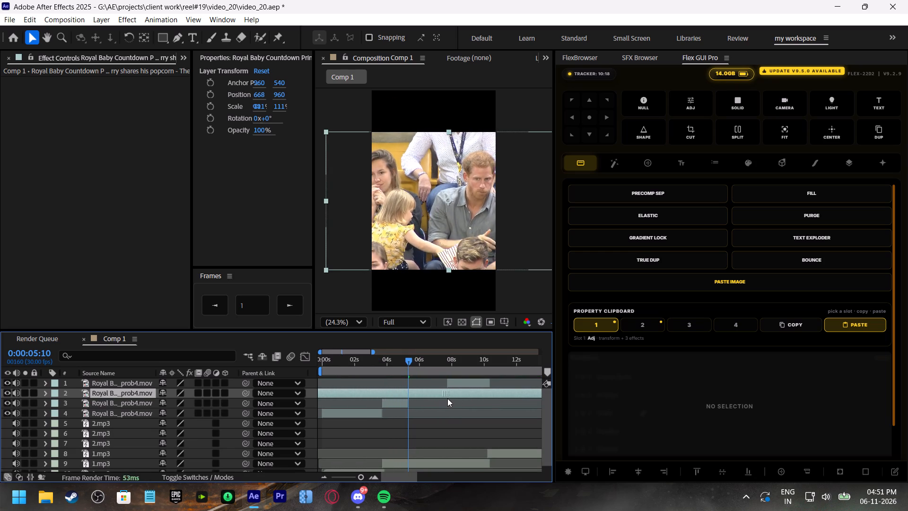
left_click_drag(447, 398, 456, 398)
key("ctrl+shift+d")
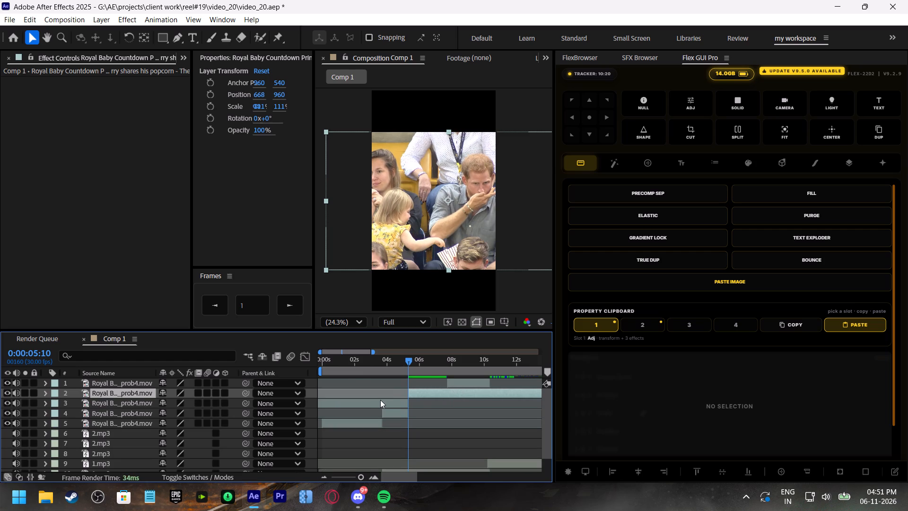
left_click(380, 400)
key("BackSpace")
left_click(378, 362)
key("space")
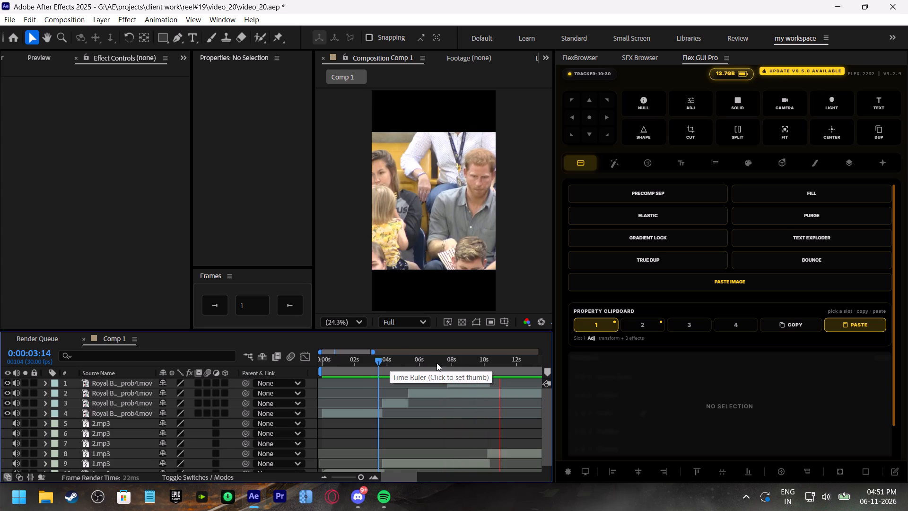
Split the layer 2 Royal Baby footage at 0:00:10:07 near the audio cut and play on from 0:00:10:10.
scroll(456, 394, "down", 3, "shift")
left_click_drag(373, 360, 415, 390)
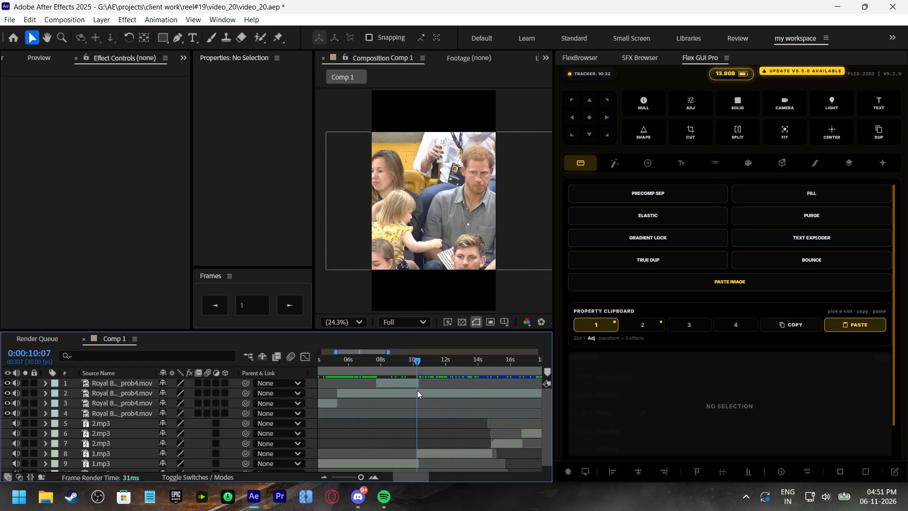
left_click(419, 392)
key("ctrl+shift+d")
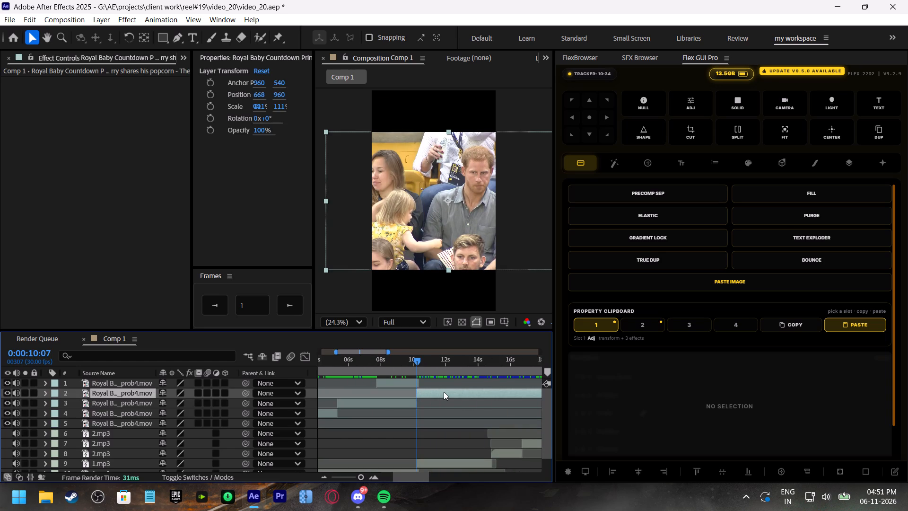
left_click(427, 360)
key("space")
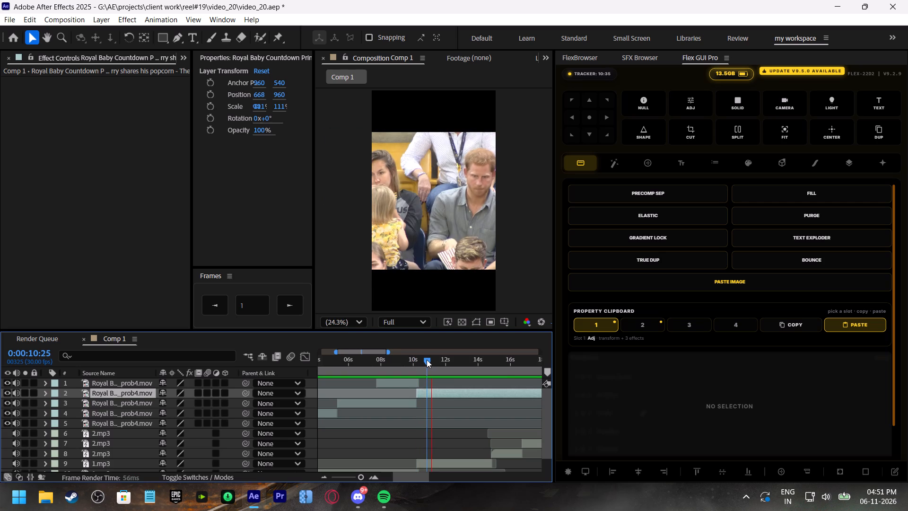
left_click_drag(427, 360, 420, 357)
key("space")
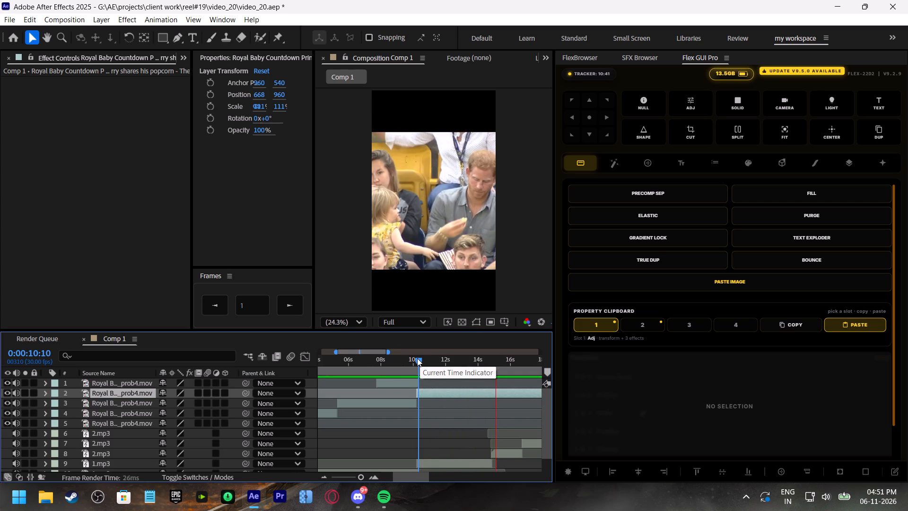
Slide the layer 2 Royal Baby footage about 28 s earlier, split it at 0:00:10:24, and delete its leading part.
left_click(417, 358)
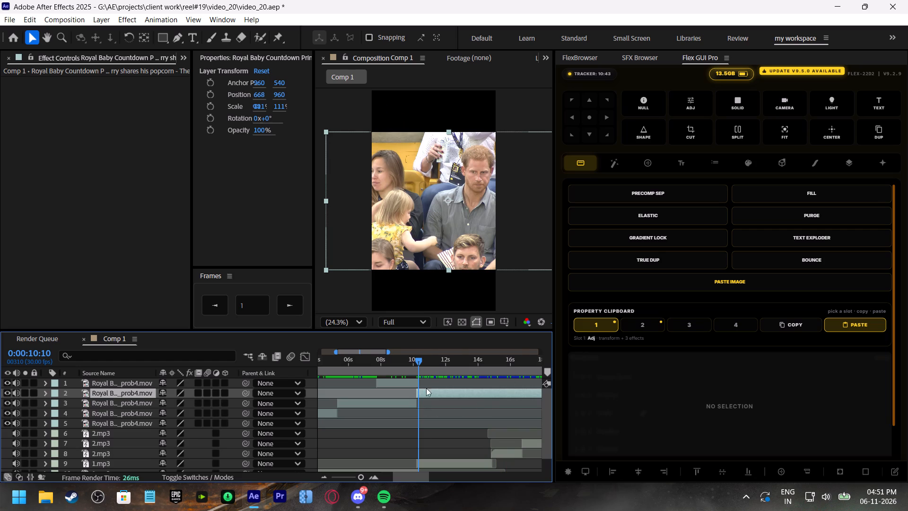
left_click(426, 363)
left_click_drag(498, 394, 403, 396)
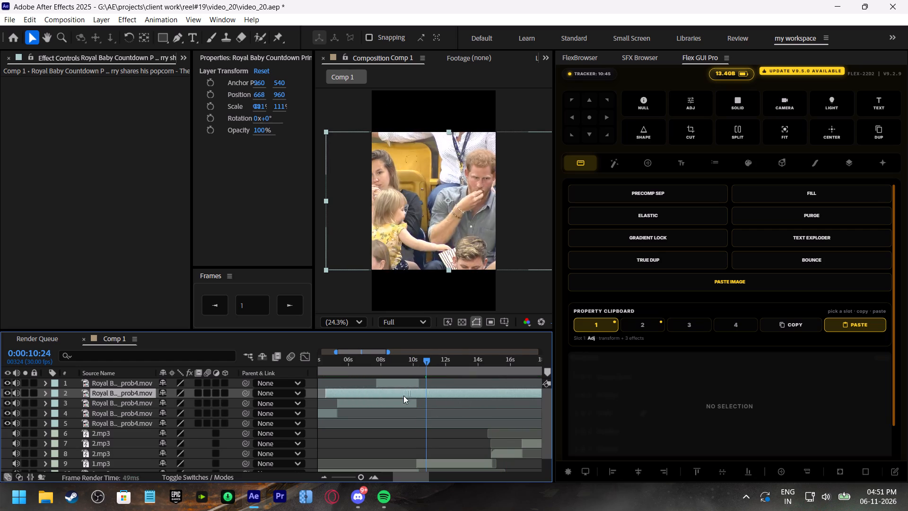
left_click_drag(403, 396, 374, 398)
left_click_drag(513, 392, 371, 400)
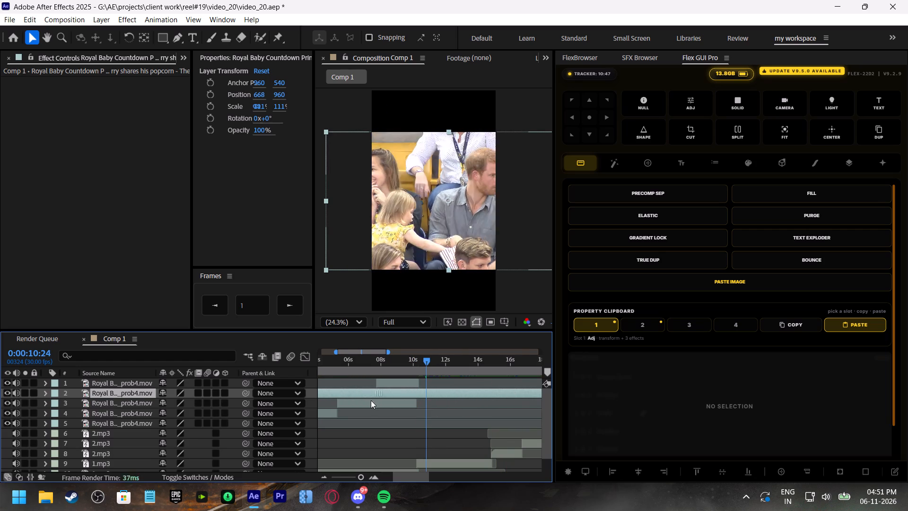
left_click_drag(504, 391, 376, 395)
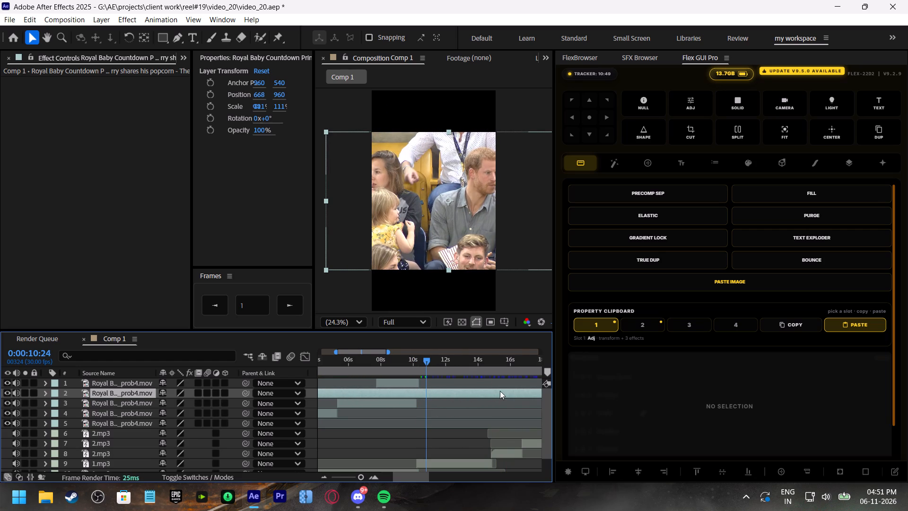
left_click_drag(503, 393, 405, 395)
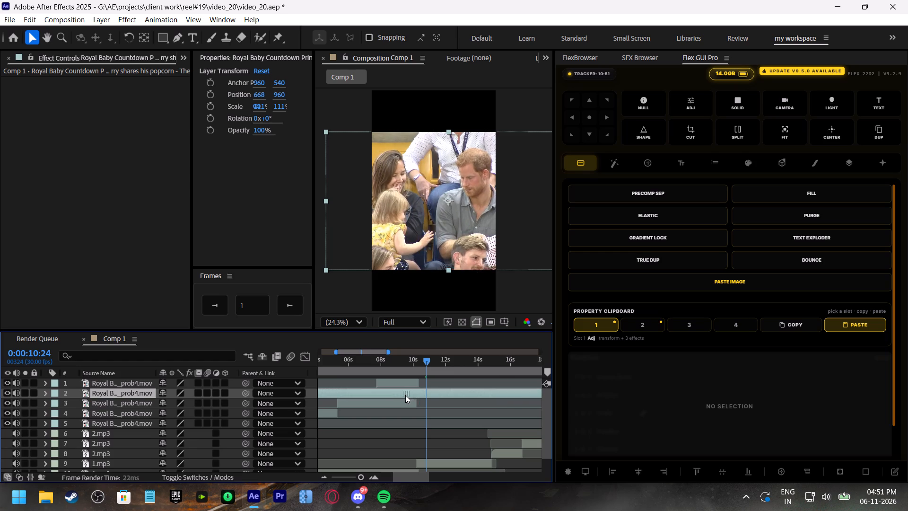
left_click_drag(405, 395, 454, 395)
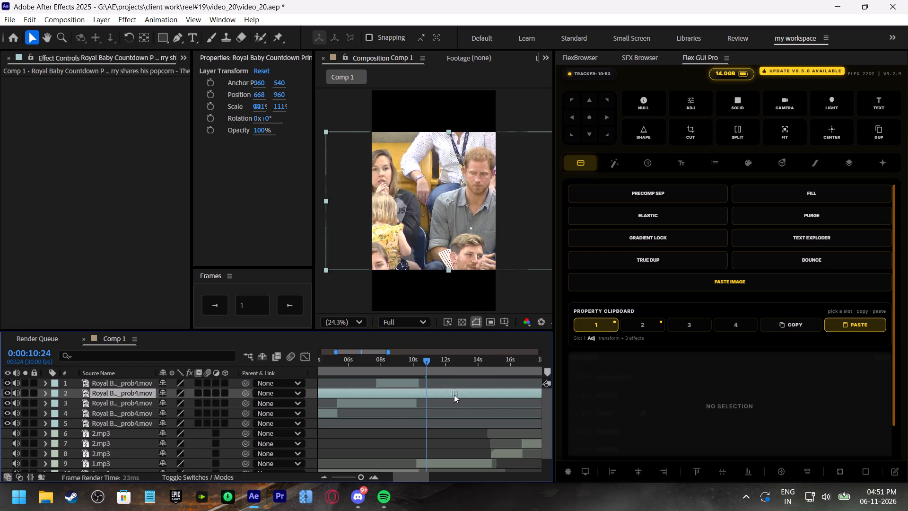
left_click_drag(454, 395, 449, 395)
key("ctrl+shift+d")
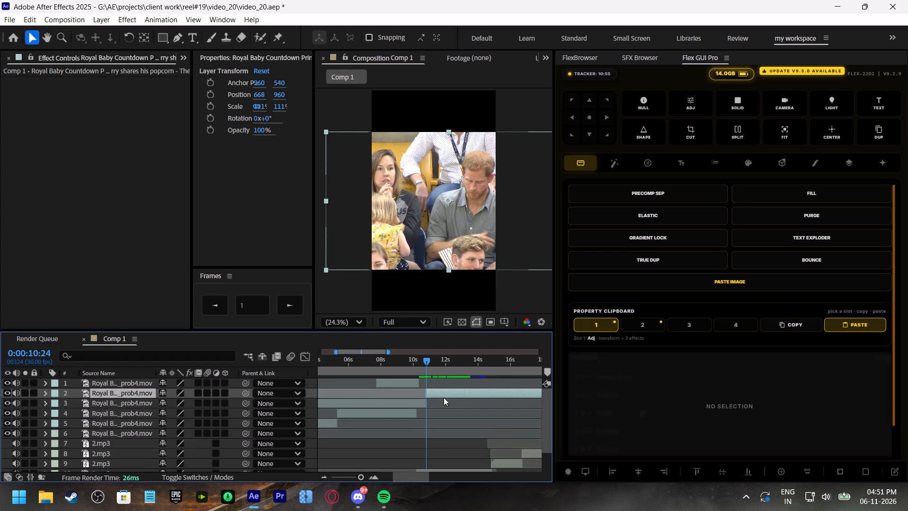
left_click(405, 402)
key("BackSpace")
Play the cut from 0:00:09:11, 0:00:11:00 and 0:00:11:13, and split the layer 2 footage at 0:00:13:11.
left_click(403, 359)
key("space")
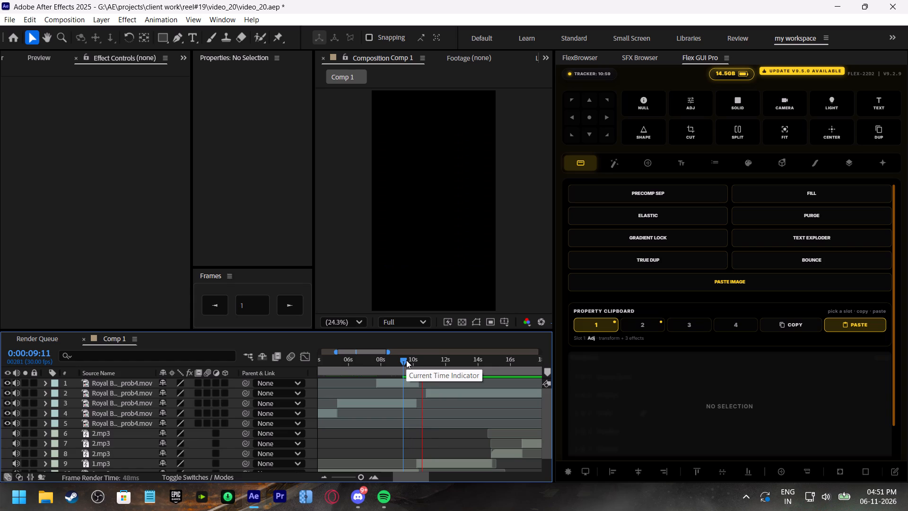
left_click(447, 360)
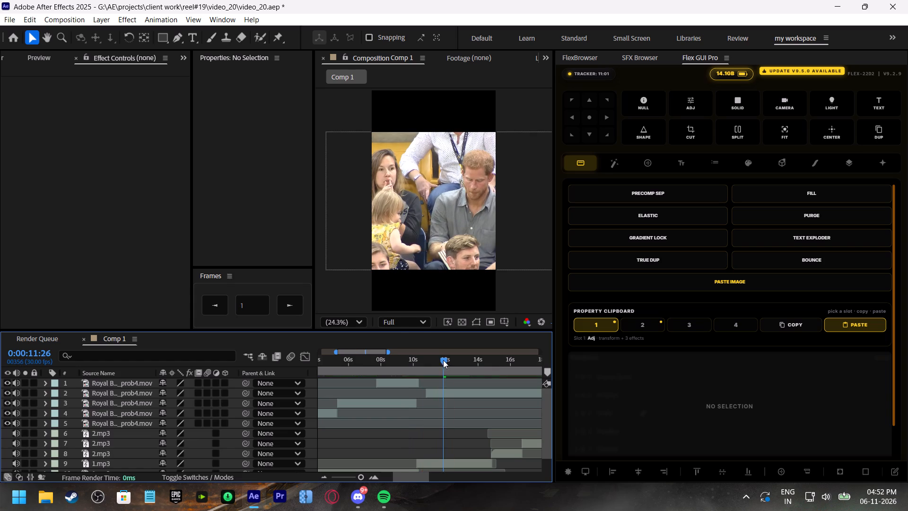
left_click(429, 361)
key("space")
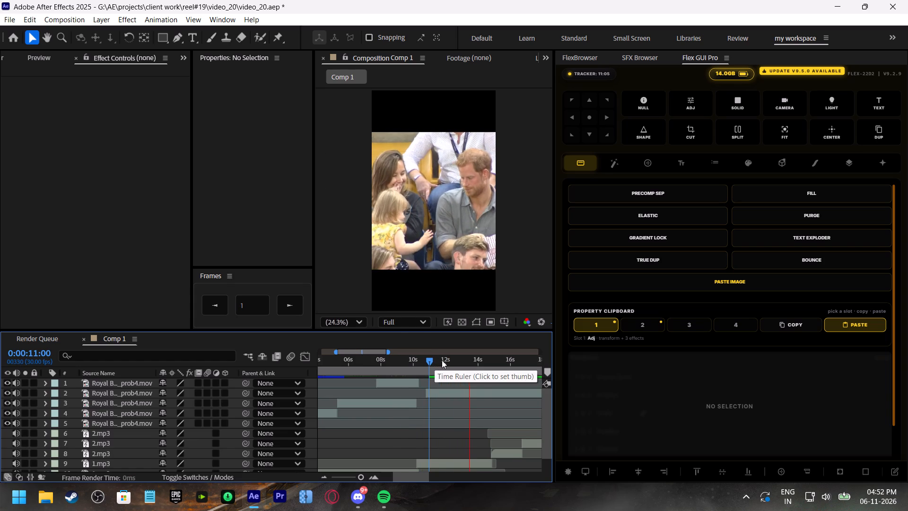
left_click(436, 361)
key("space")
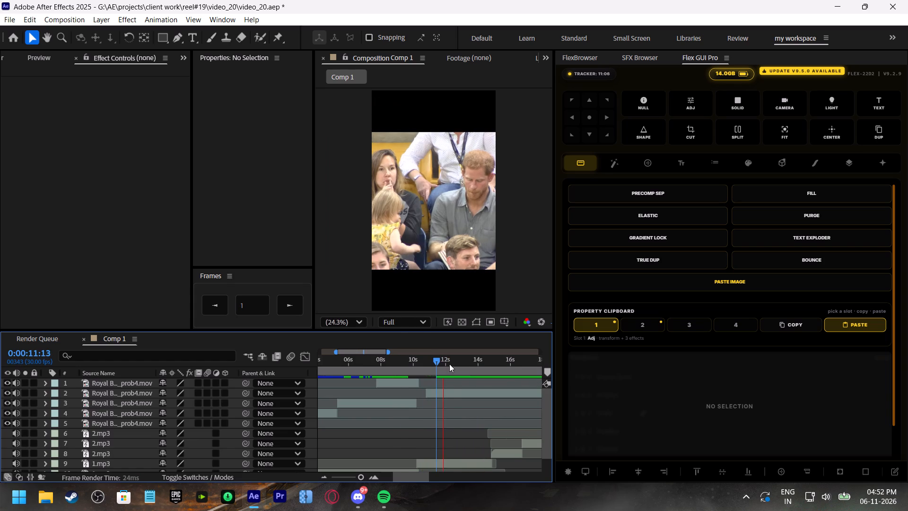
key("space")
left_click(468, 393)
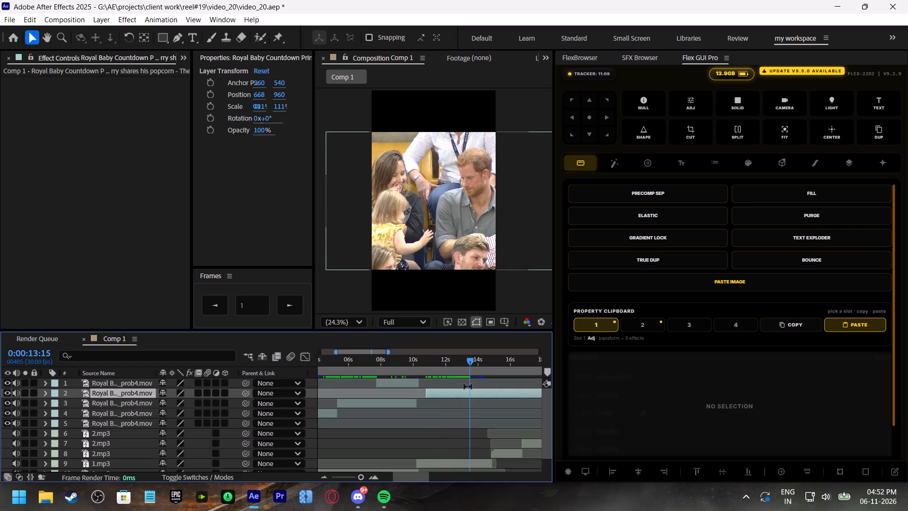
left_click(468, 362)
key("ctrl+shift+d")
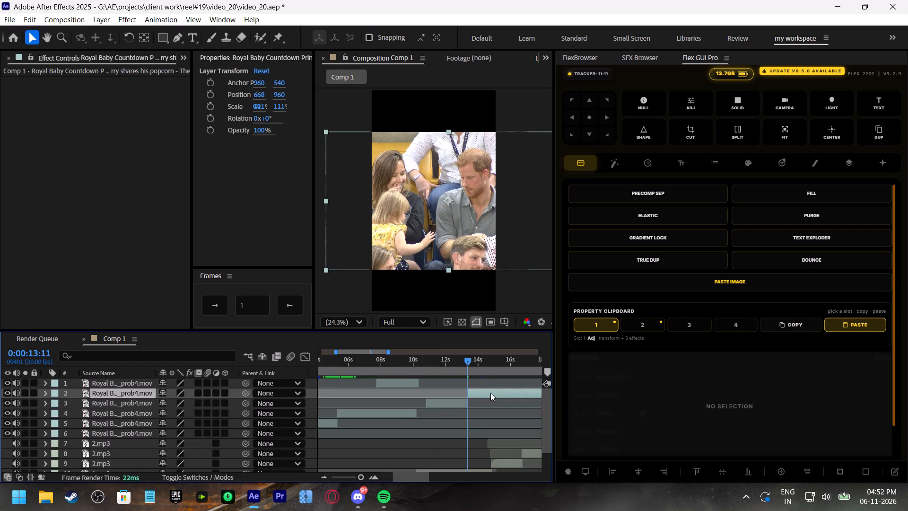
Slide the new layer 2 piece about 4.4 s earlier, trim its start to 0:00:13:11, and play from 0:00:12:10.
left_click_drag(490, 393, 424, 390)
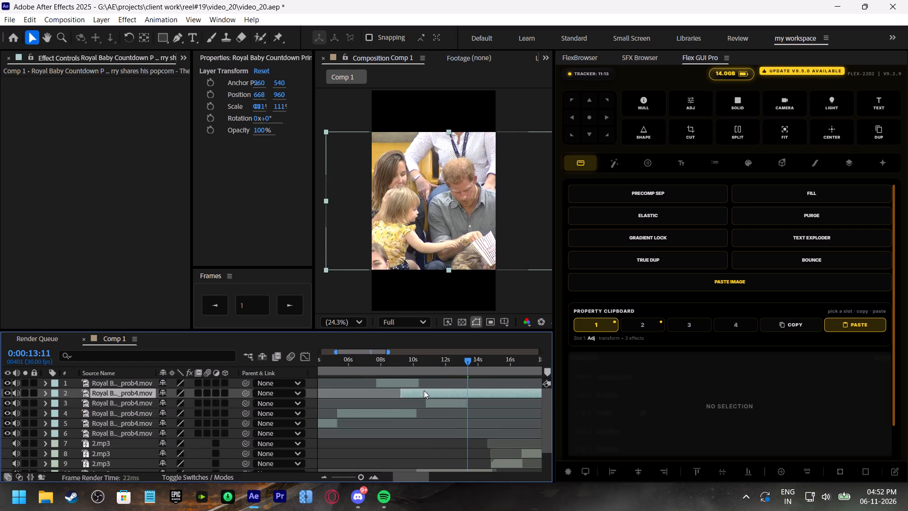
left_click_drag(424, 390, 419, 388)
left_click_drag(397, 391, 459, 409)
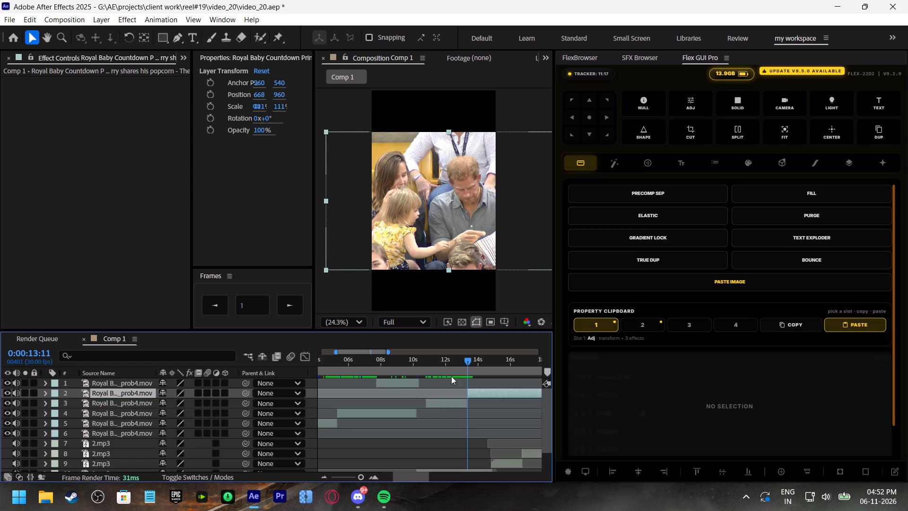
left_click(451, 358)
key("space")
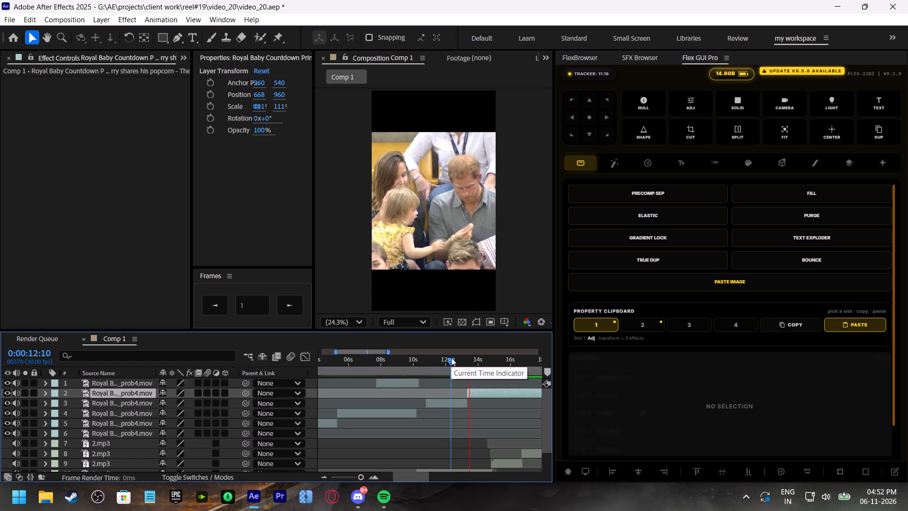
Split the layer 2 Royal Baby footage at 0:00:14:26, near the next audio cut.
scroll(496, 396, "down", 2, "shift")
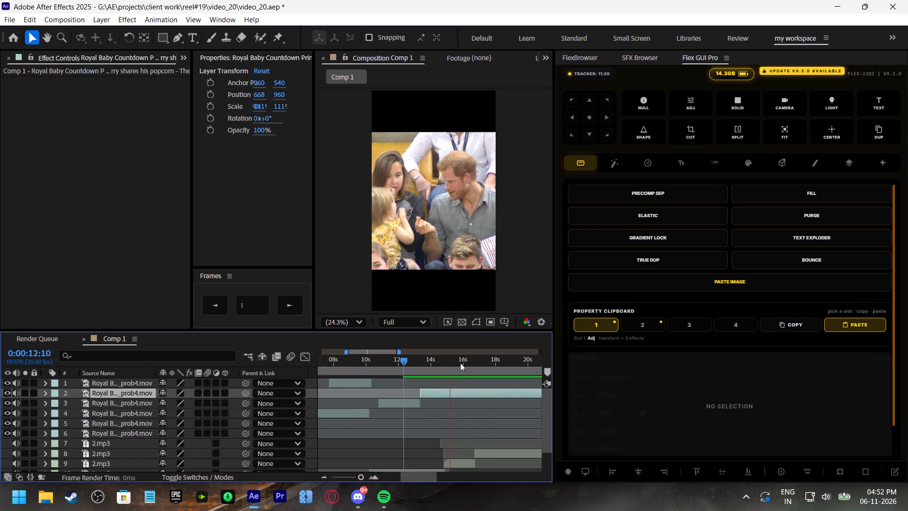
left_click_drag(441, 359, 447, 366)
left_click(461, 391)
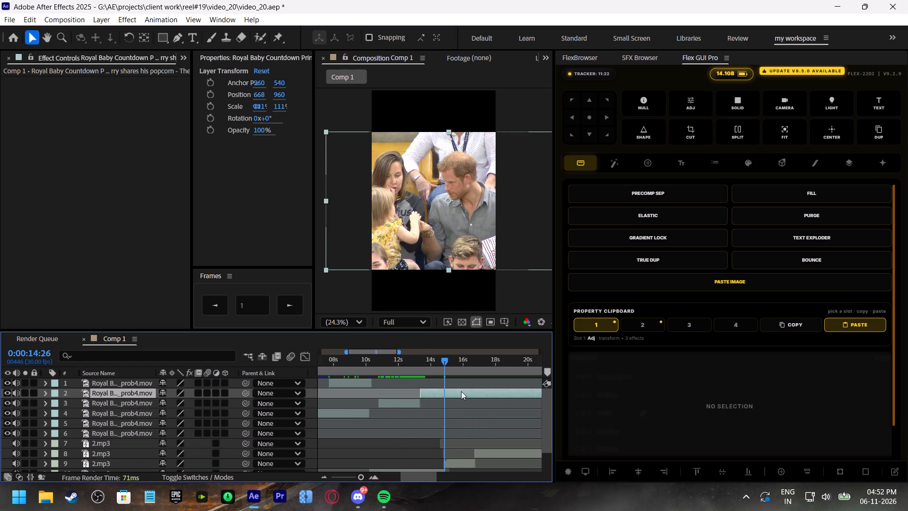
key("ctrl+shift+d")
Return the playhead to 0:00:00:00 and save the project.
scroll(462, 411, "up", 3, "shift")
left_click_drag(383, 356, 221, 379)
key("ctrl+s")
Play the reel from the start and recheck the footage cuts from 0:00:09:25 and 0:00:08:28 up to 0:00:11:18.
key("space")
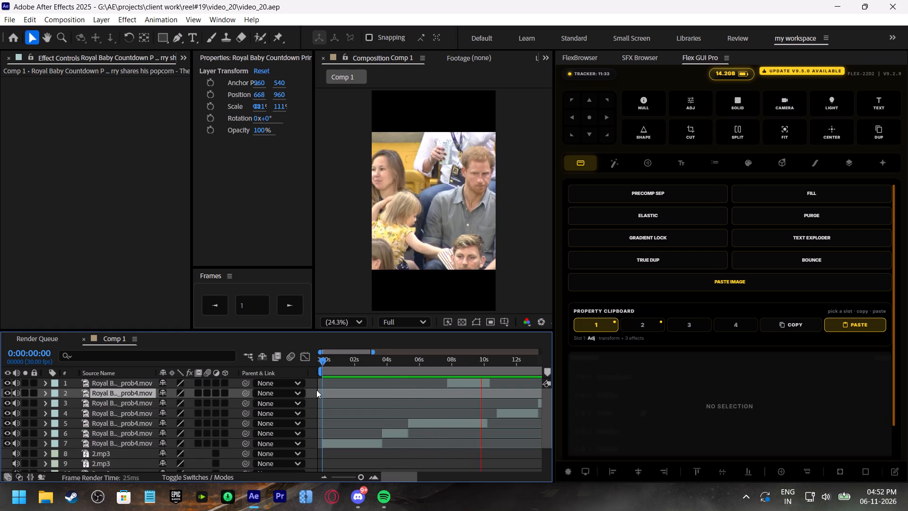
scroll(496, 409, "down", 1, "shift")
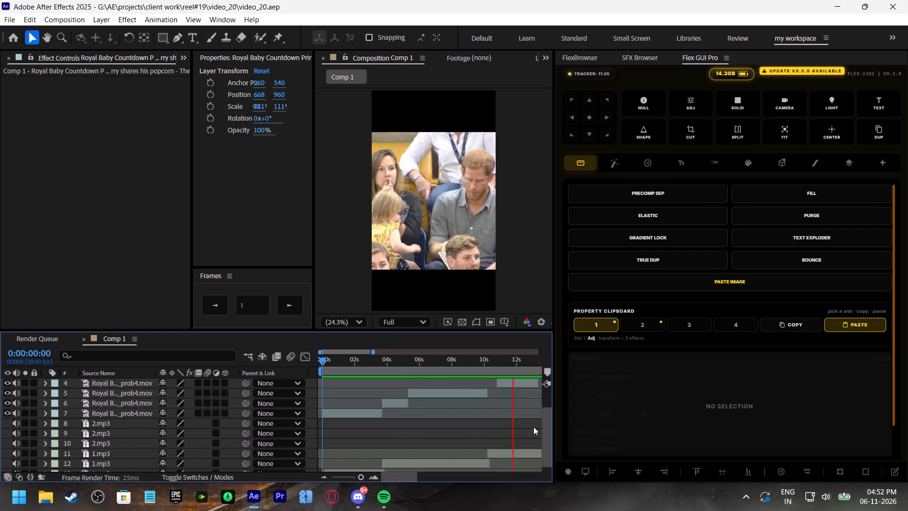
scroll(533, 427, "up", 2, "shift")
scroll(479, 430, "down", 2)
scroll(479, 430, "up", 4)
scroll(479, 430, "down", 2, "shift")
scroll(479, 430, "up", 2, "shift")
scroll(480, 429, "up", 3)
scroll(480, 429, "down", 2)
scroll(480, 429, "up", 4)
scroll(480, 429, "down", 4, "shift")
scroll(480, 429, "up", 3, "shift")
scroll(480, 429, "down", 5, "shift")
scroll(480, 429, "up", 4, "shift")
scroll(499, 418, "up", 4)
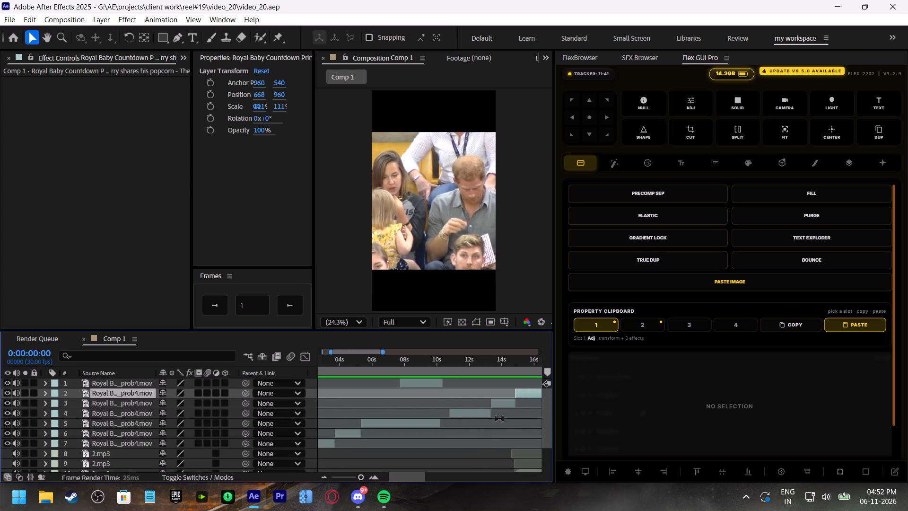
scroll(499, 419, "down", 4, "shift")
left_click(339, 359)
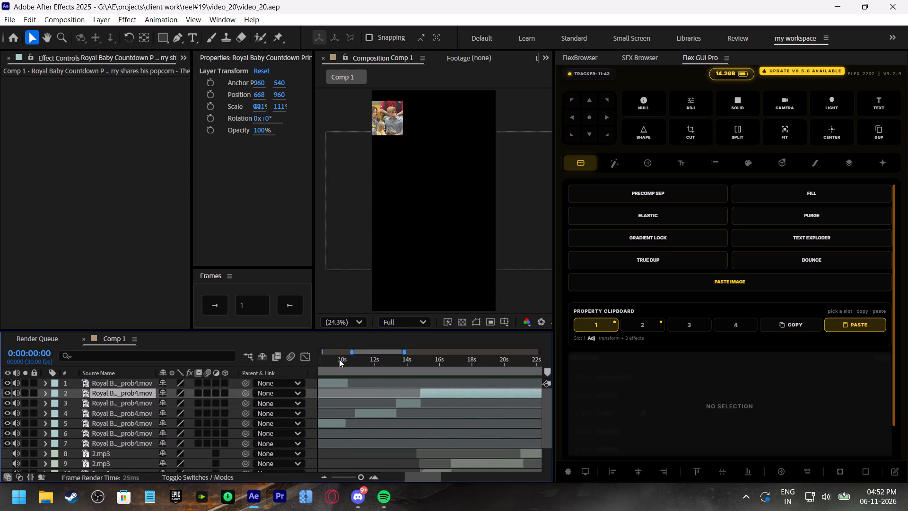
key("space")
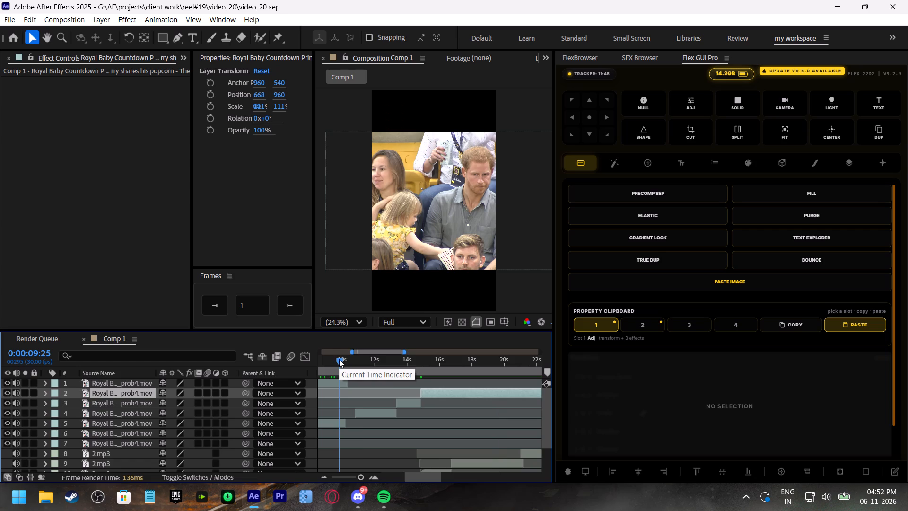
scroll(398, 390, "up", 2, "shift")
left_click(373, 359)
key("space")
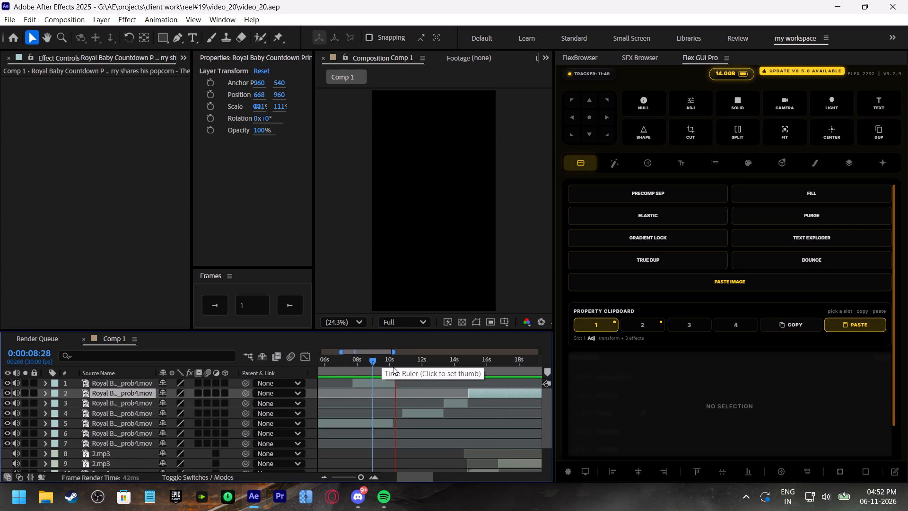
left_click(416, 370)
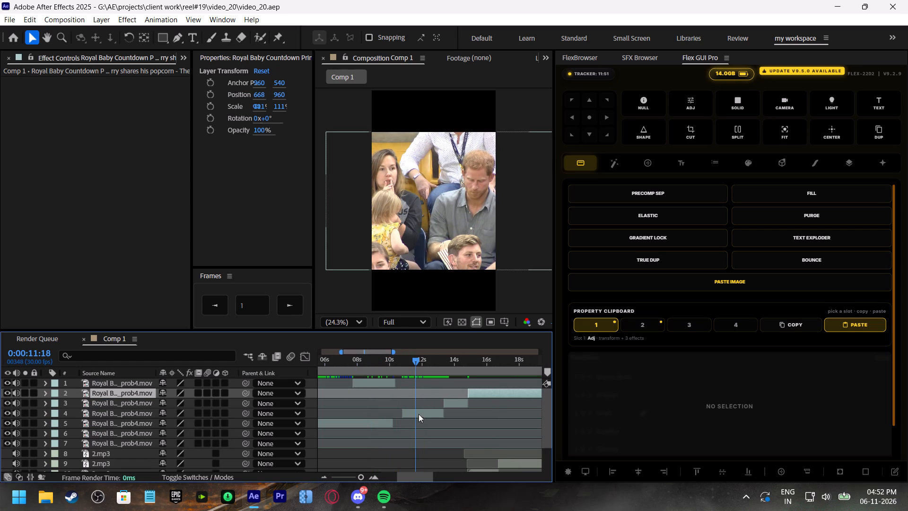
Duplicate the layer 4 Royal Baby clip, slide the copy about 0.6 s earlier to fill the gap, and move it to the top.
left_click(419, 414)
key("ctrl+d")
left_click_drag(417, 414, 413, 414)
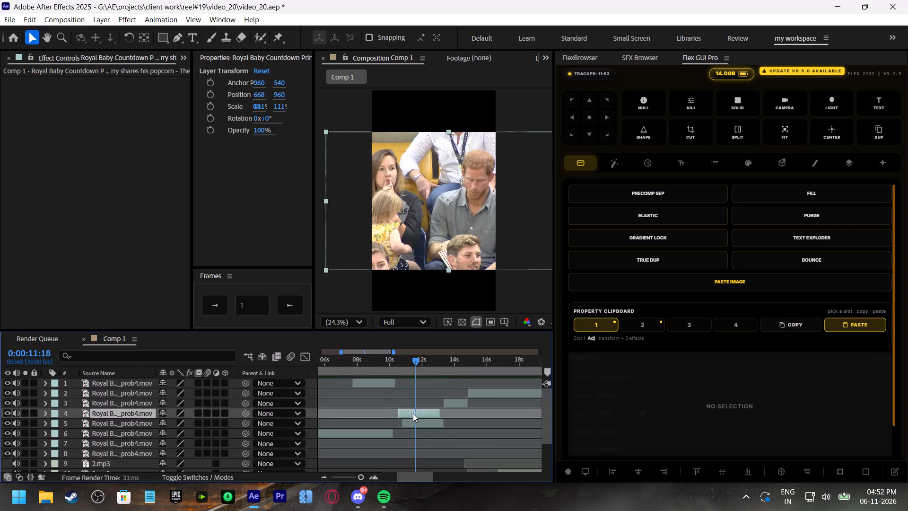
left_click_drag(413, 414, 408, 411)
left_click_drag(149, 412, 151, 388)
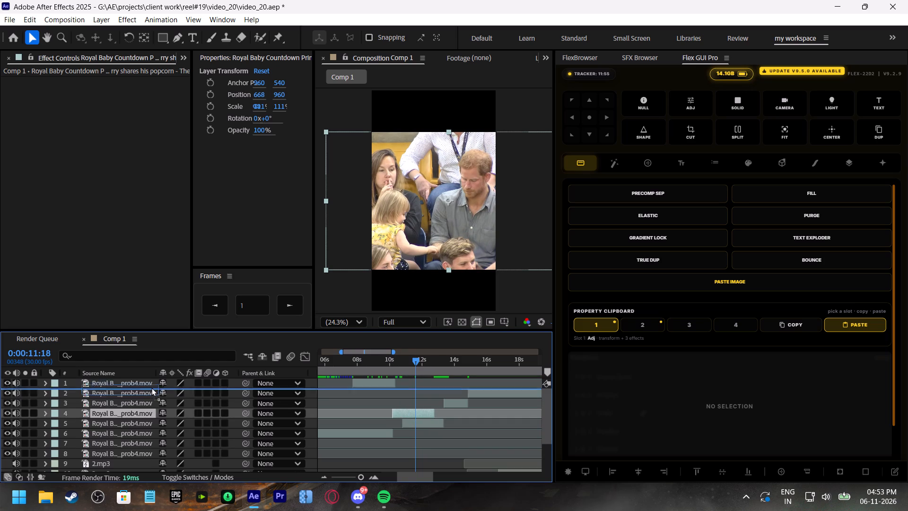
left_click_drag(151, 388, 150, 382)
left_click(402, 383)
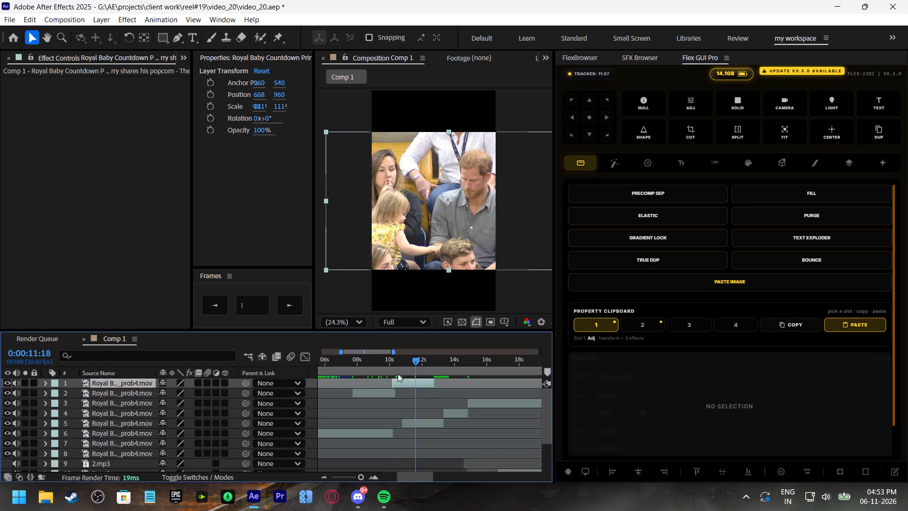
With the playhead at 0:00:10:10, slip layer 1's footage to an earlier source moment within its span, and replay from 0:00:09:14 and 0:00:07:12.
left_click(393, 364)
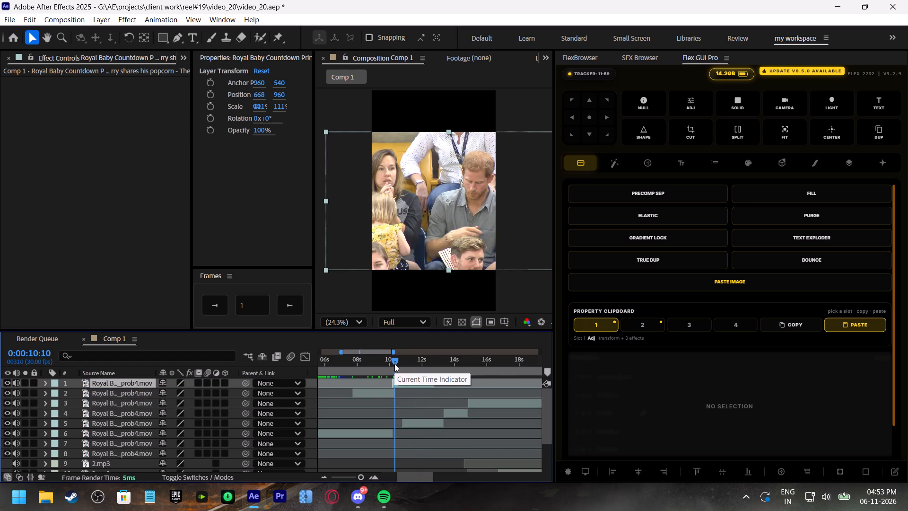
key("y")
left_click_drag(403, 383, 464, 386)
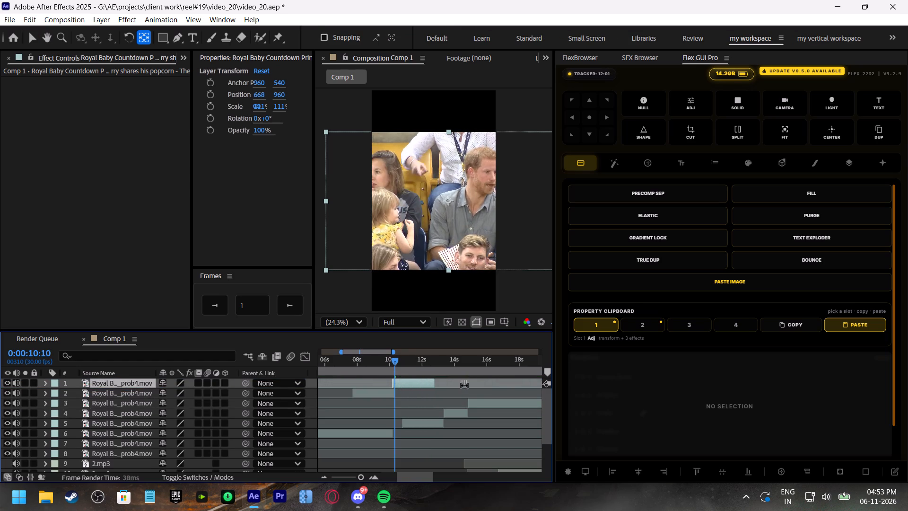
left_click_drag(464, 386, 515, 387)
left_click_drag(409, 385, 452, 383)
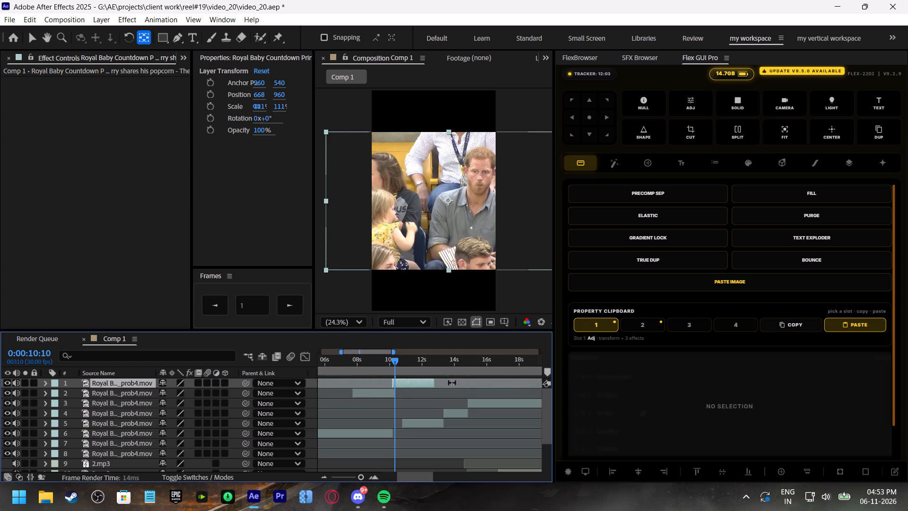
left_click_drag(452, 383, 441, 379)
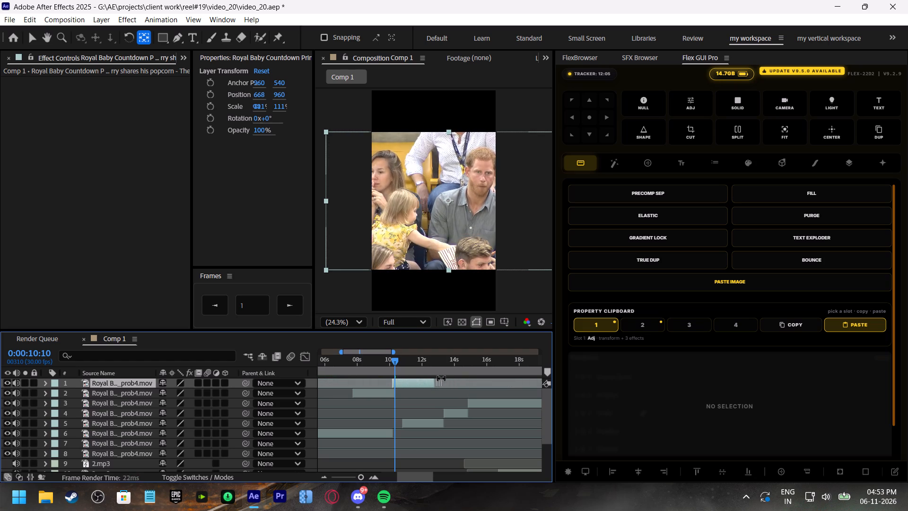
left_click_drag(441, 379, 456, 379)
left_click(381, 358)
key("space")
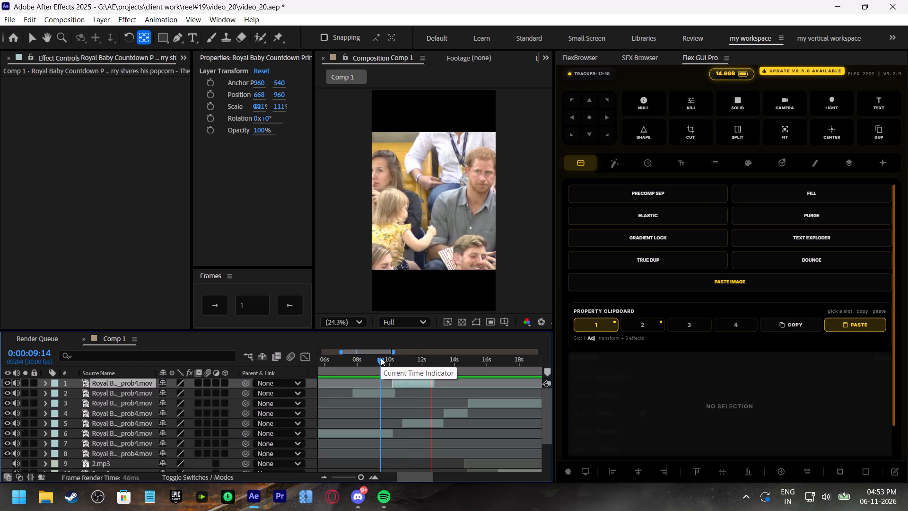
left_click(348, 360)
key("space")
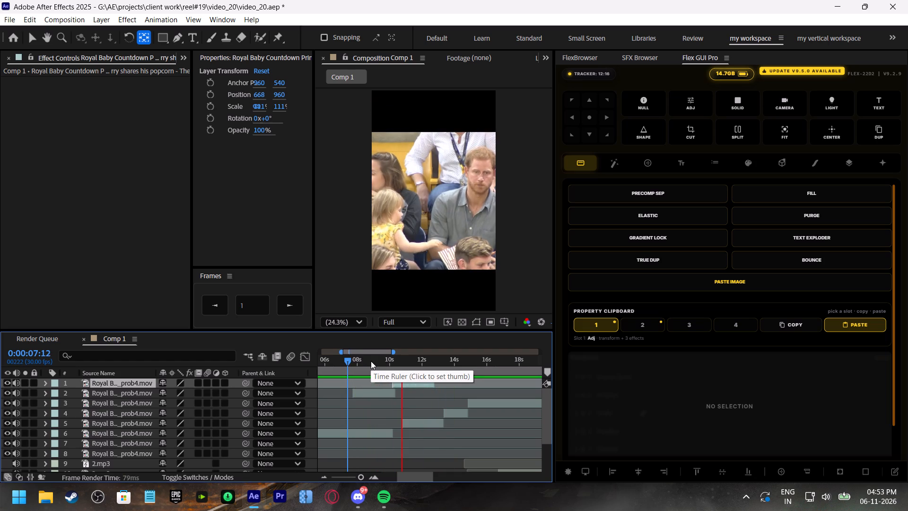
Trim the end of layer 1 back to 0:00:11:25 and replay from 0:00:10:26.
left_click_drag(415, 365, 419, 366)
left_click_drag(436, 384, 428, 385)
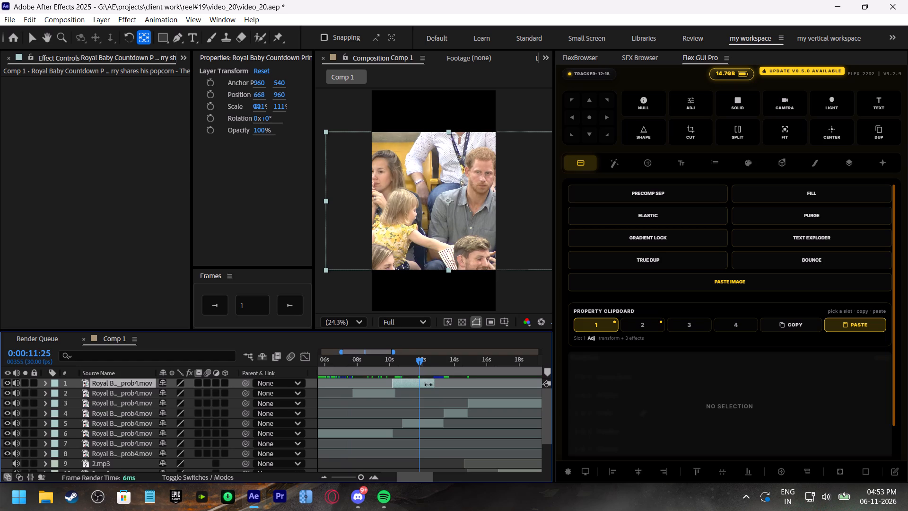
left_click_drag(428, 385, 417, 387)
left_click(404, 359)
key("space")
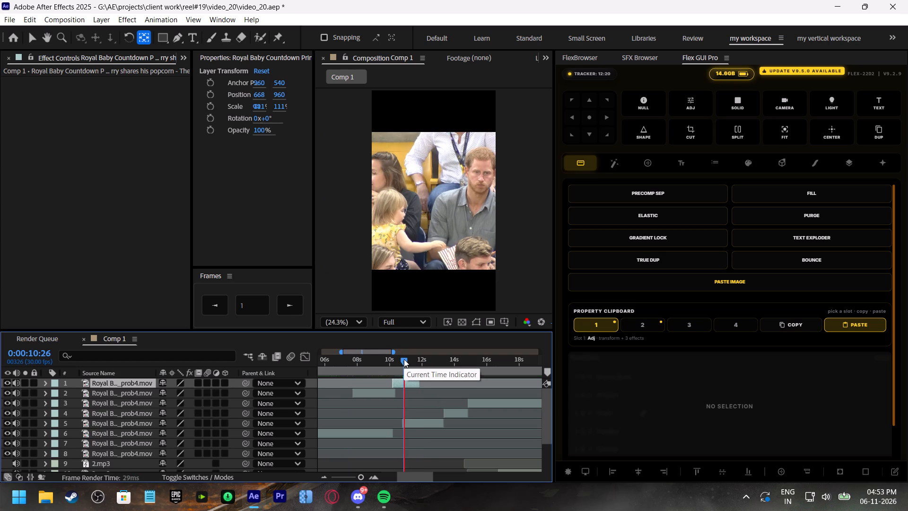
With the playhead at 0:00:11:00, slip layer 1's footage to a later source moment within its span, and replay from 0:00:09:20.
left_click(404, 359)
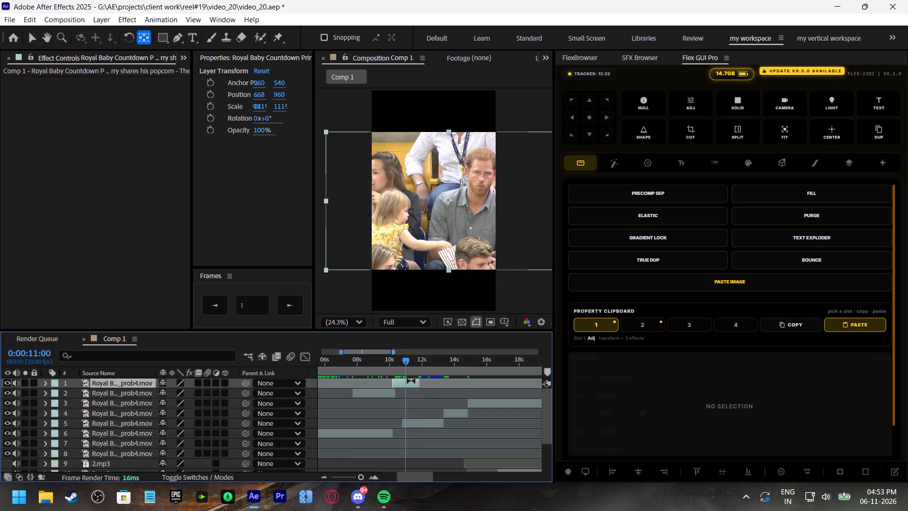
left_click_drag(411, 381, 390, 380)
left_click_drag(399, 384, 395, 383)
left_click(384, 363)
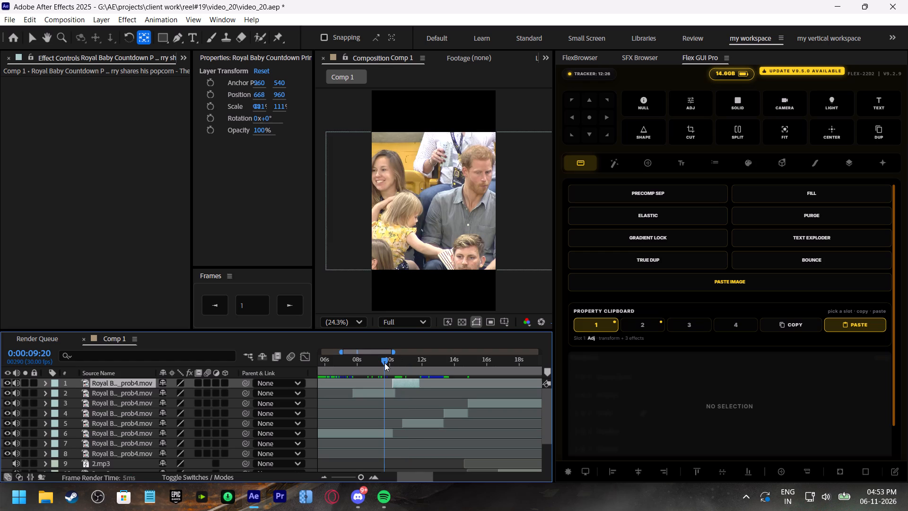
key("space")
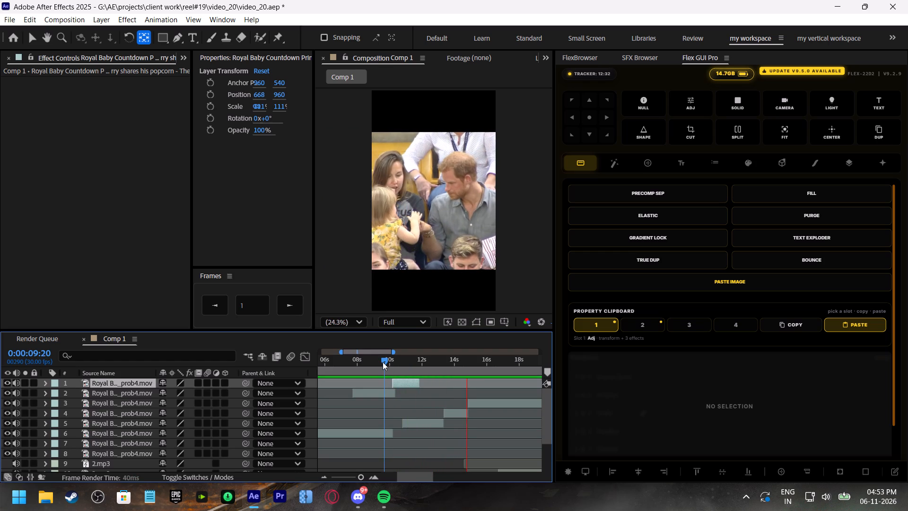
Check the cut at 0:00:14:26 and duplicate the layer 3 Royal Baby clip that starts there.
scroll(448, 393, "down", 4, "shift")
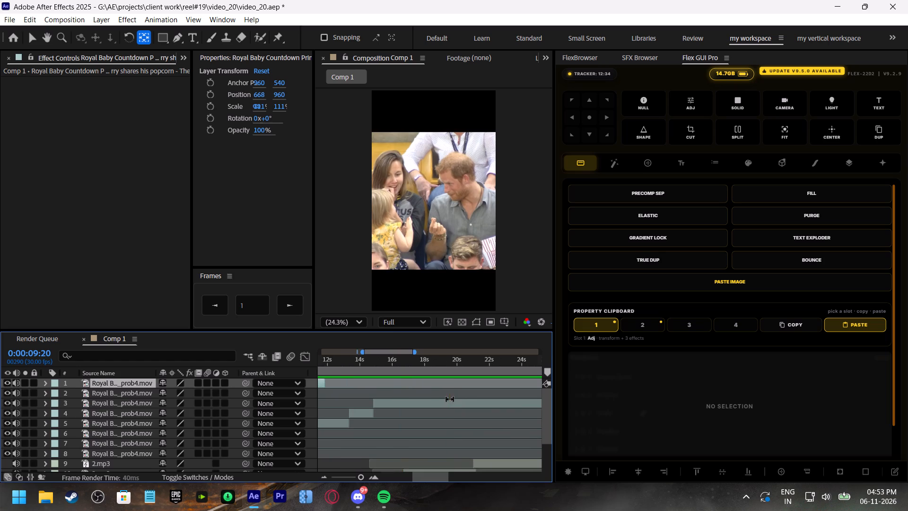
left_click(376, 363)
key("space")
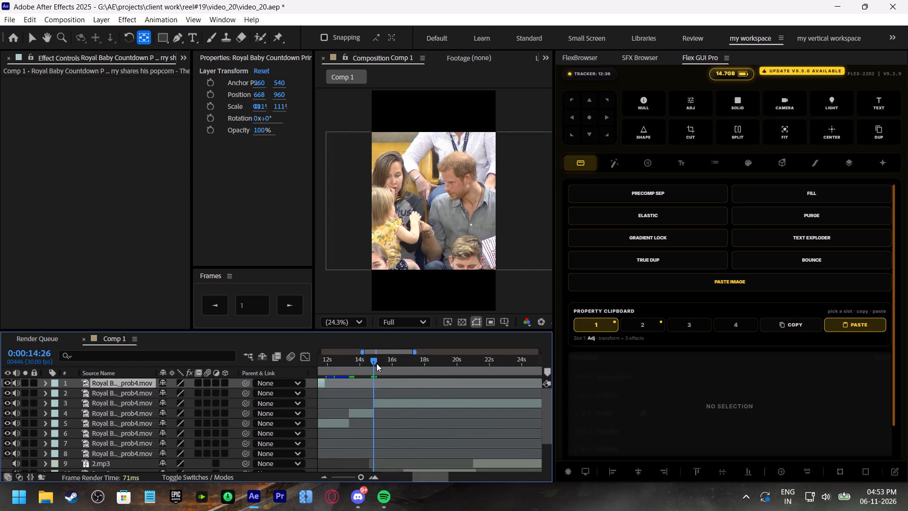
left_click(375, 362)
key("v")
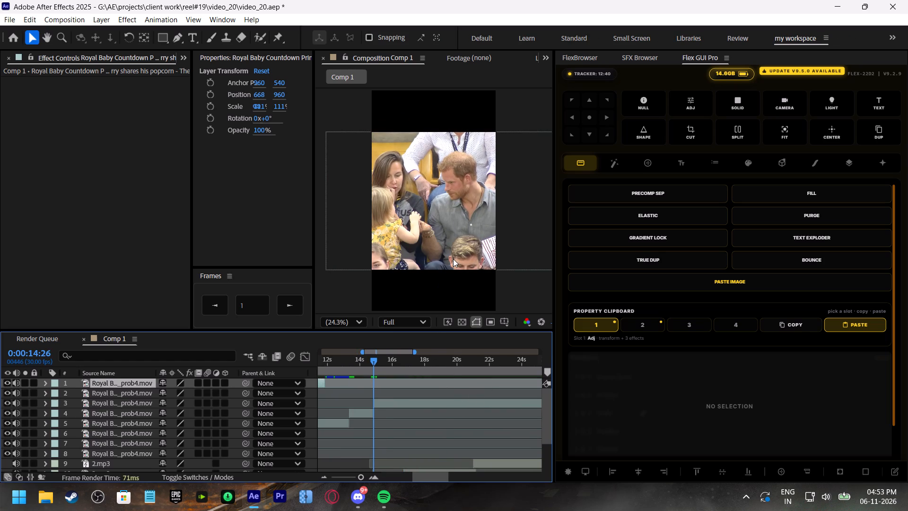
left_click(383, 406)
key("ctrl+d")
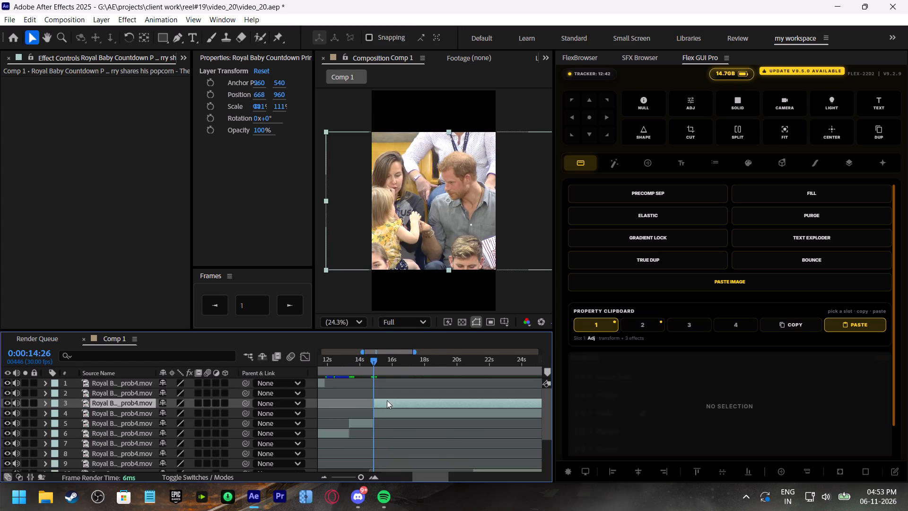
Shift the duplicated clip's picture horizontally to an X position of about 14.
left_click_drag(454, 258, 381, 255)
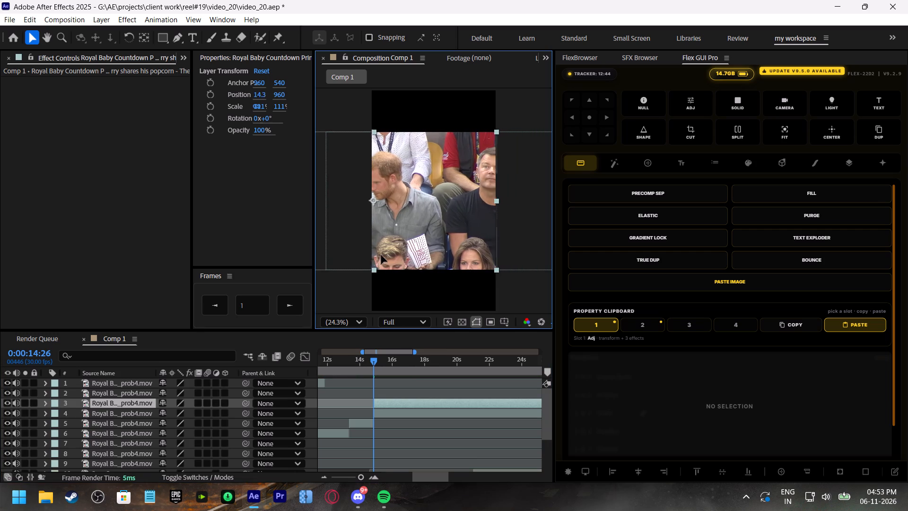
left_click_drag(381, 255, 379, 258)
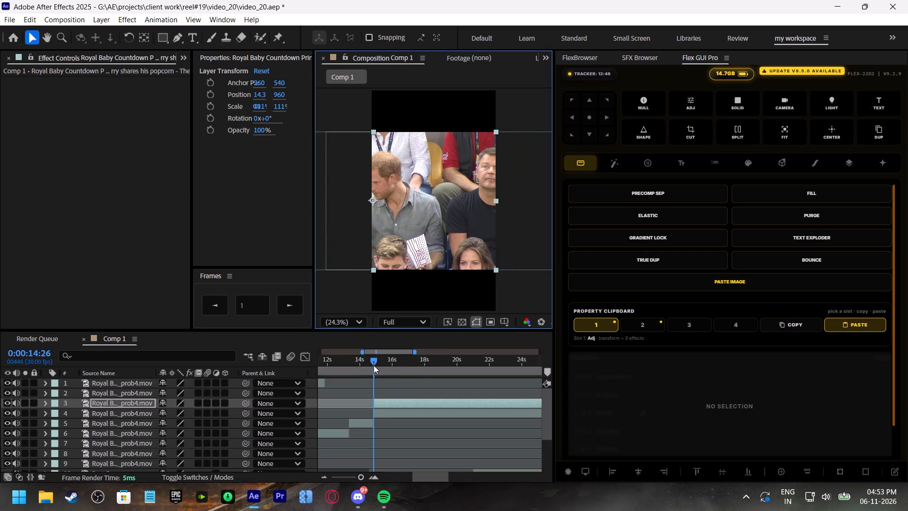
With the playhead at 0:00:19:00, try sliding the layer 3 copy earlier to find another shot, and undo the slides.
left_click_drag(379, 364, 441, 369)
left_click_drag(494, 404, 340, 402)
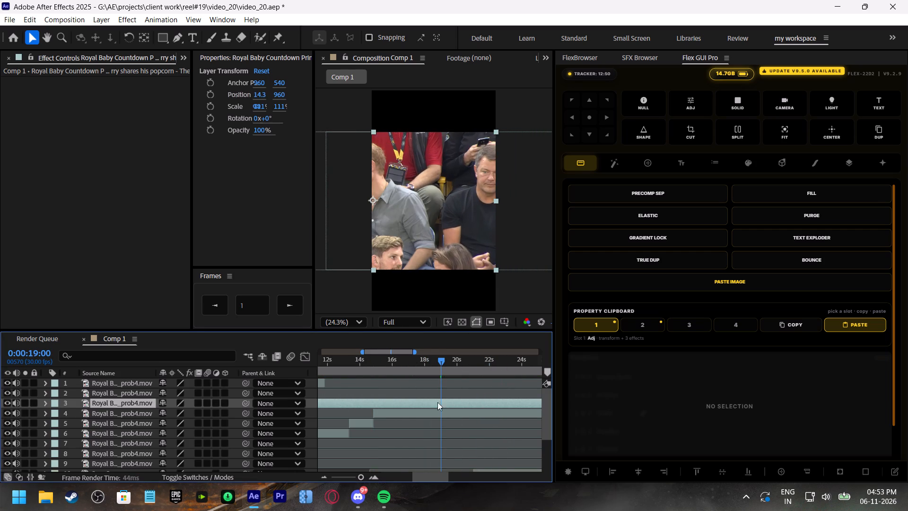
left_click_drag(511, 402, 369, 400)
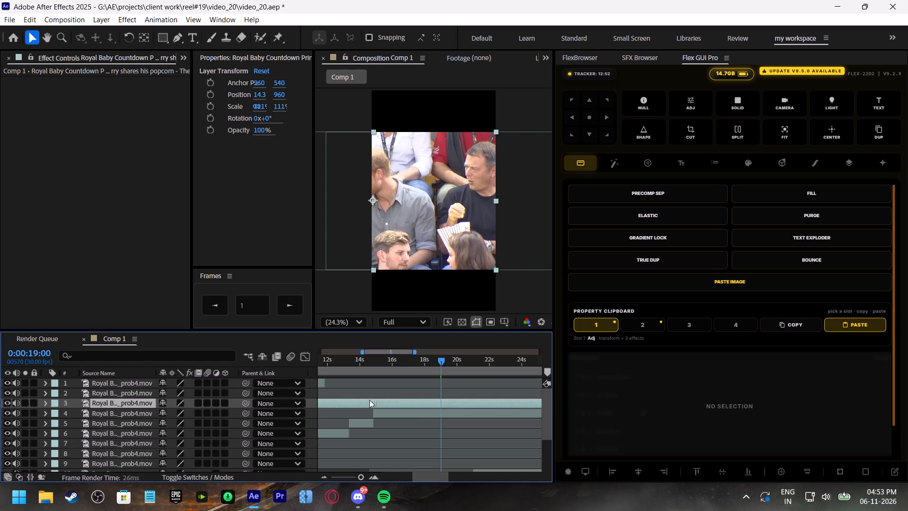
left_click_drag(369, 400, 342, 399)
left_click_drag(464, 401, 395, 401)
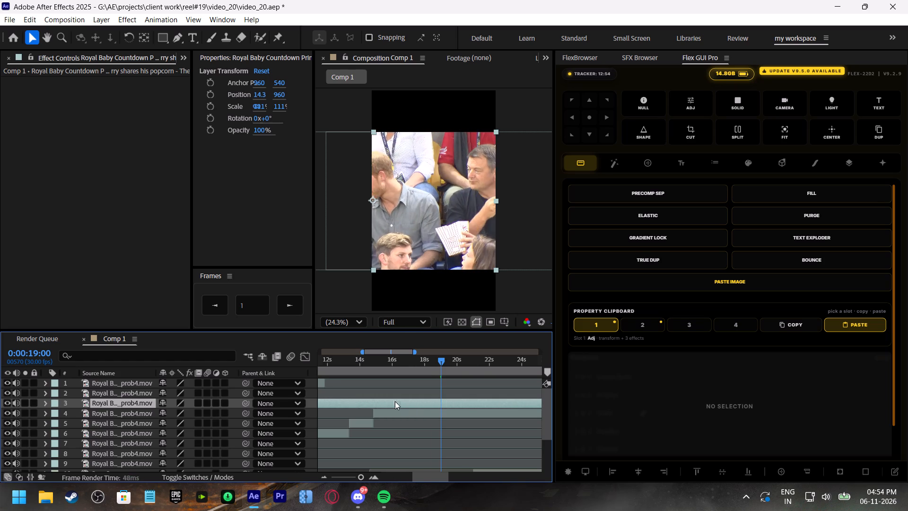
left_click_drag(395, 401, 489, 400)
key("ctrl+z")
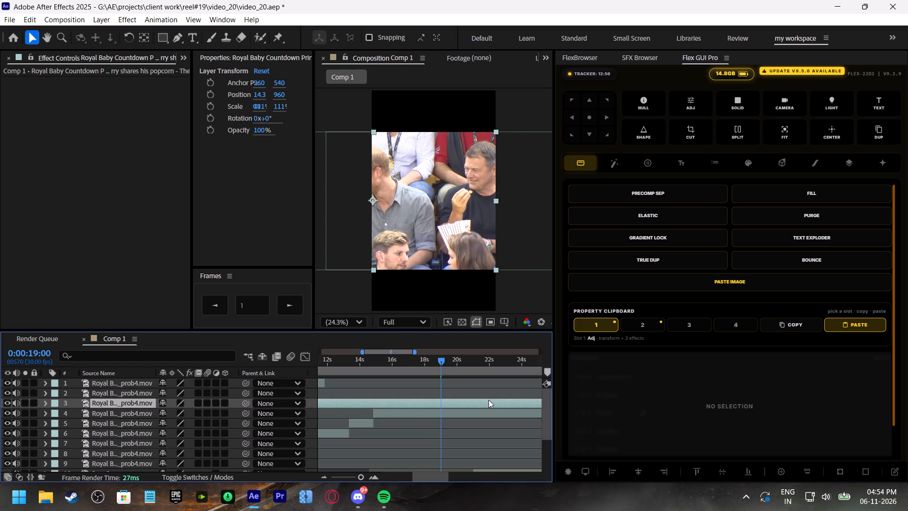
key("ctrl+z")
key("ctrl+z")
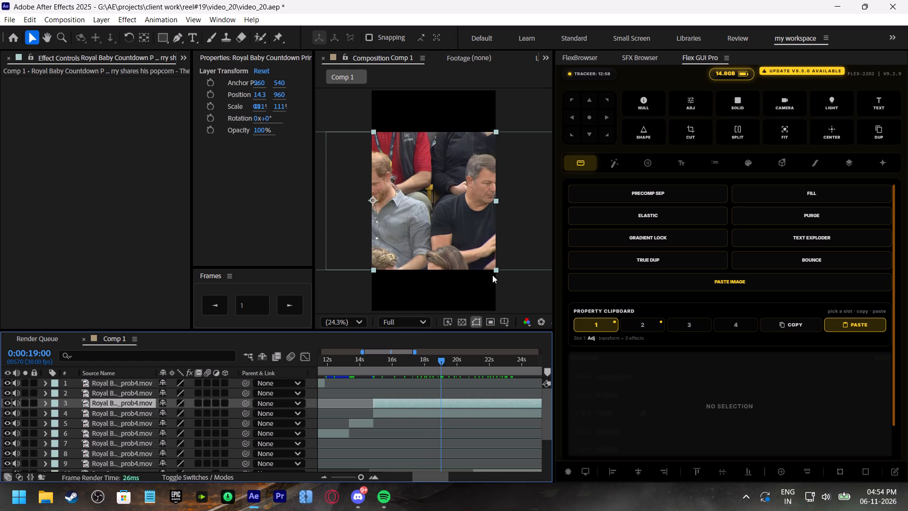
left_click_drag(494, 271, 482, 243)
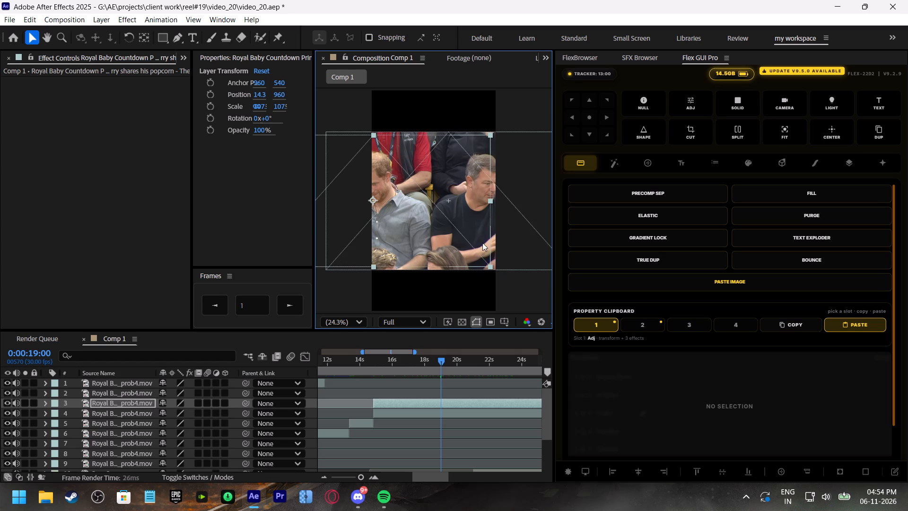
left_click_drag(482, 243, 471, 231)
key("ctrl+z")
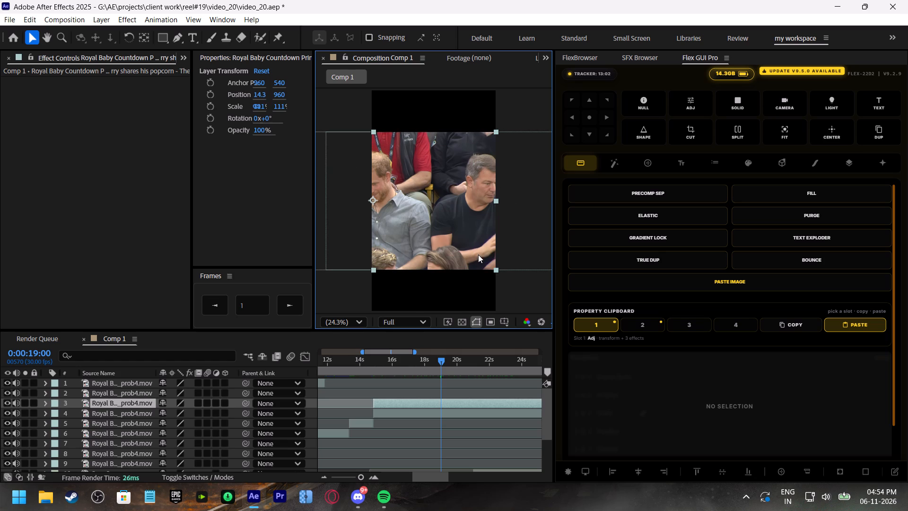
Scale the layer 3 copy down to about 57.7% and reposition it horizontally to X about 524.
left_click(440, 231)
left_click(437, 417)
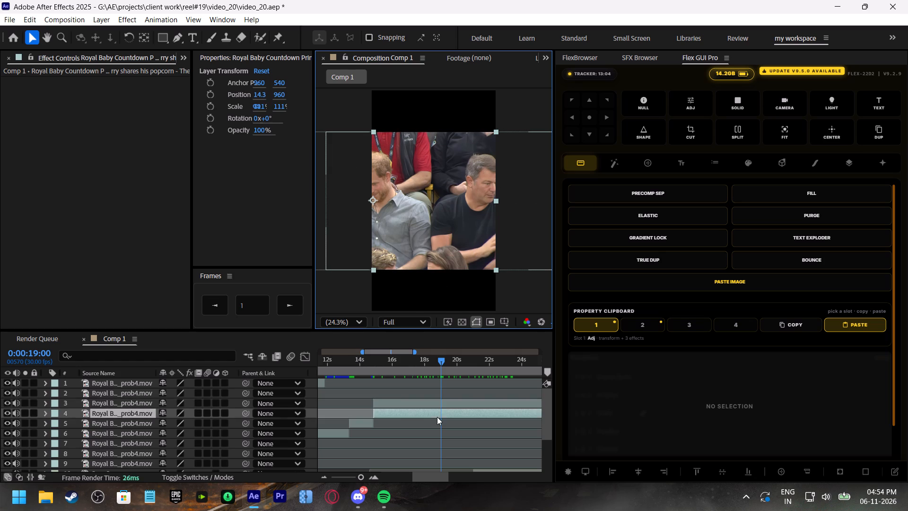
left_click(443, 405)
left_click_drag(374, 269, 374, 247)
left_click_drag(399, 225, 439, 225)
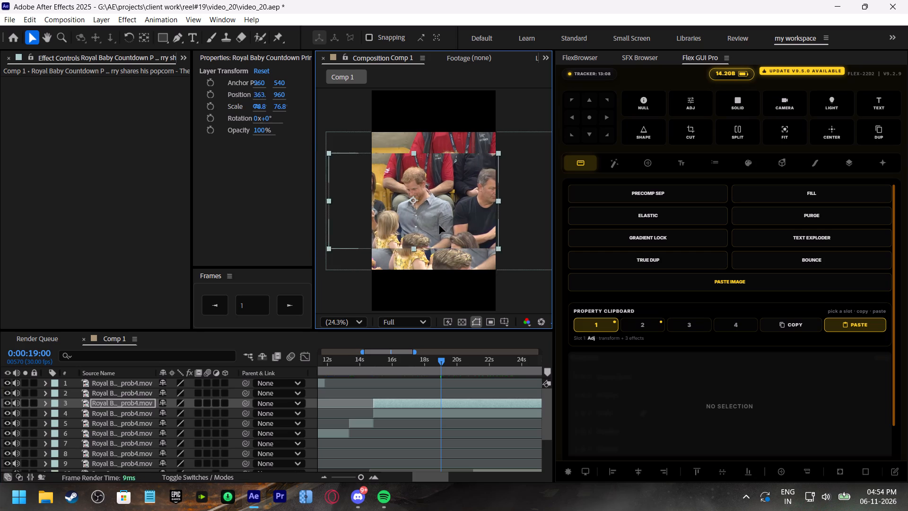
left_click_drag(439, 225, 457, 226)
left_click_drag(431, 247, 434, 238)
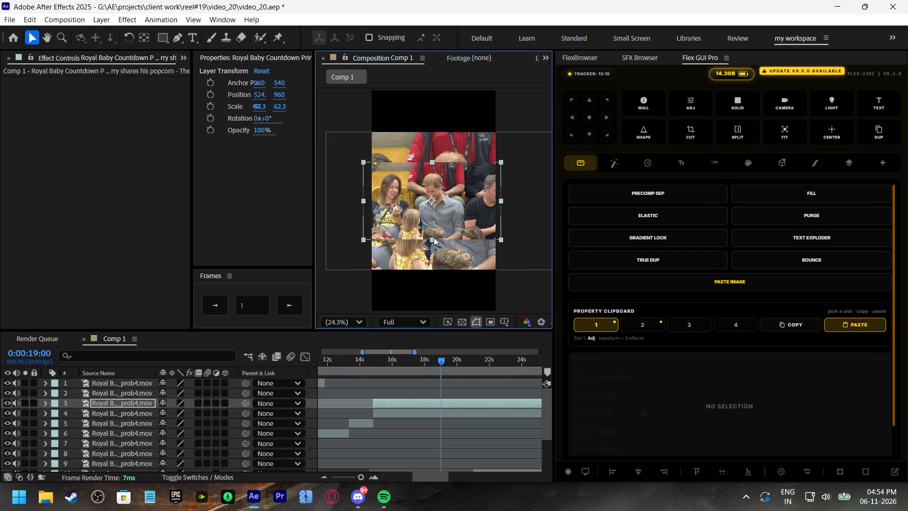
left_click_drag(434, 238, 435, 235)
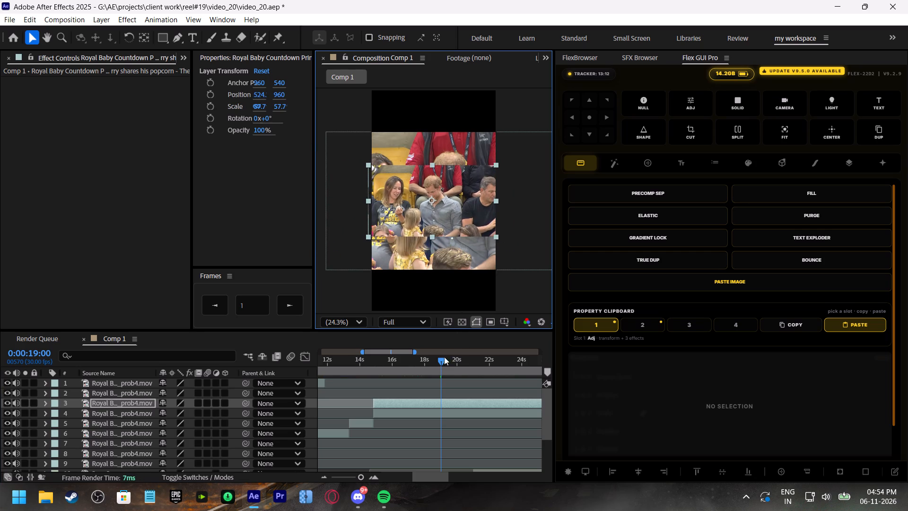
Slide the layer 3 copy earlier in time until the darkened crowd shot begins at the 0:00:19:00 playhead.
left_click_drag(491, 405, 436, 402)
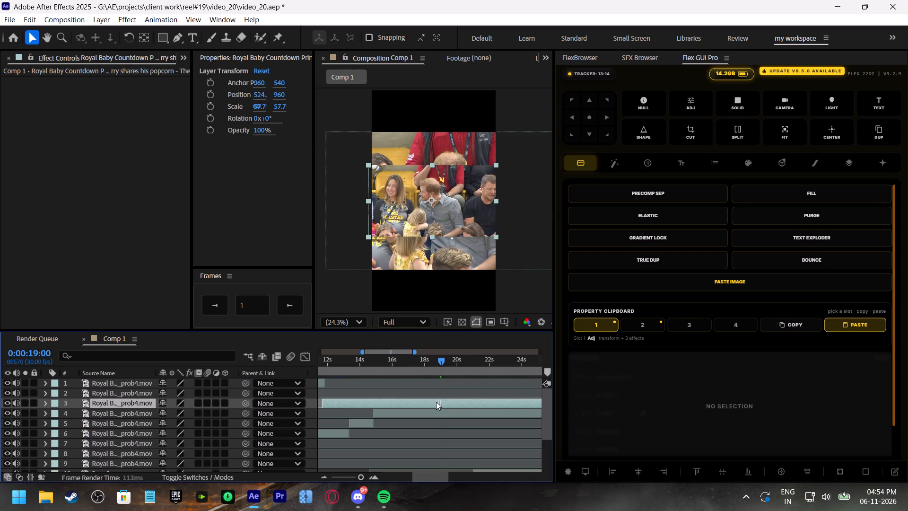
left_click_drag(436, 402, 385, 403)
left_click_drag(516, 402, 435, 400)
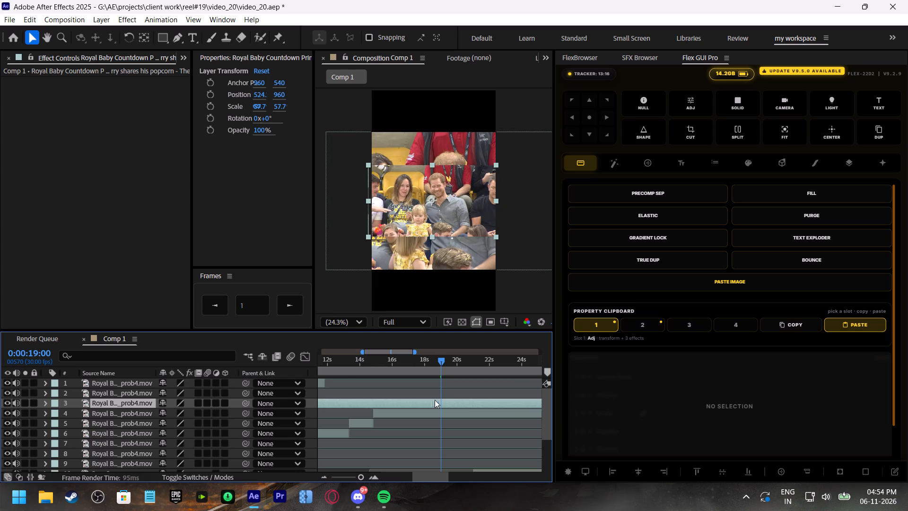
left_click_drag(435, 400, 399, 398)
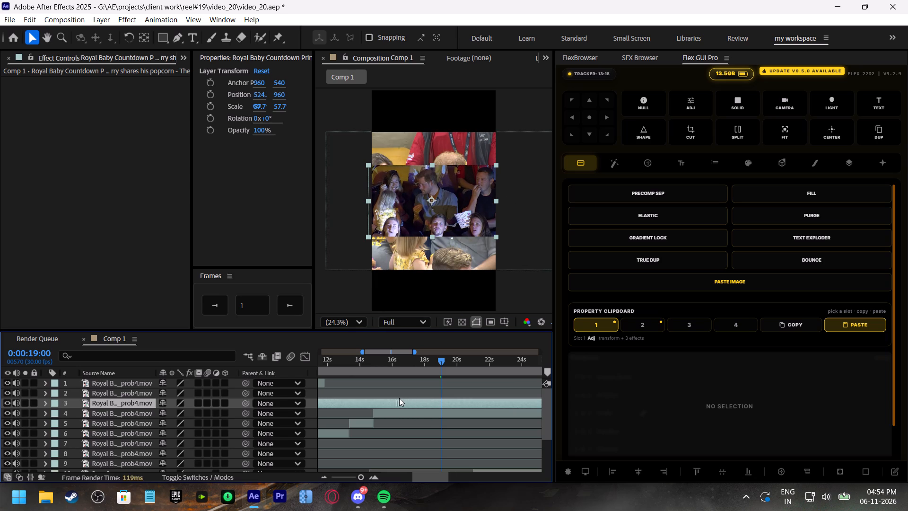
left_click_drag(399, 398, 383, 397)
left_click_drag(513, 401, 505, 401)
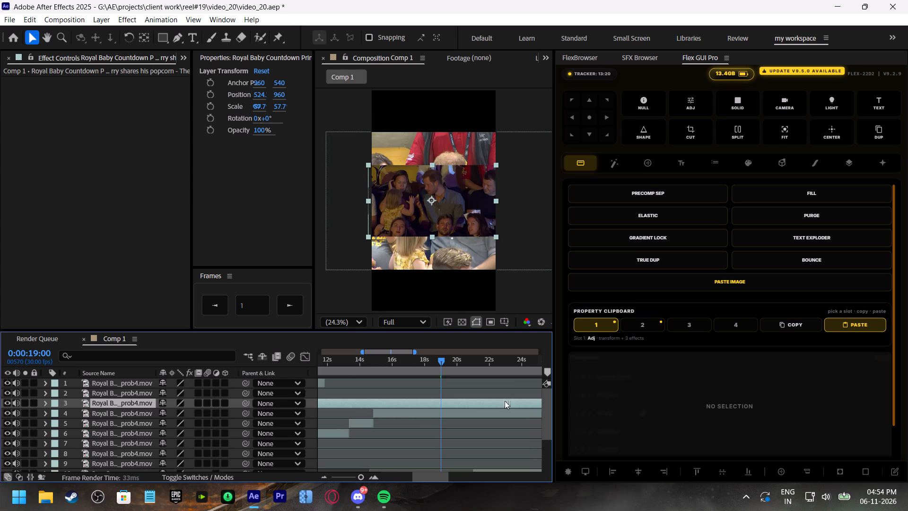
left_click_drag(505, 401, 482, 399)
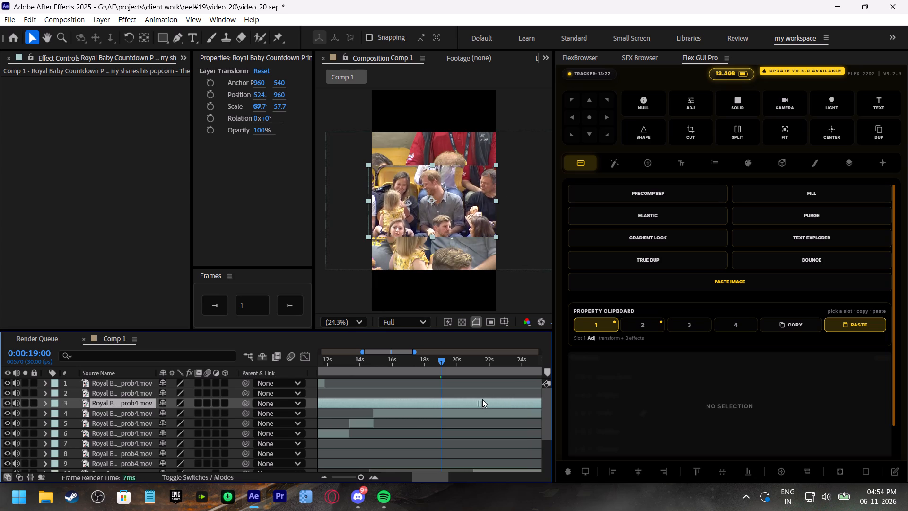
left_click_drag(482, 399, 501, 401)
left_click_drag(401, 403, 421, 400)
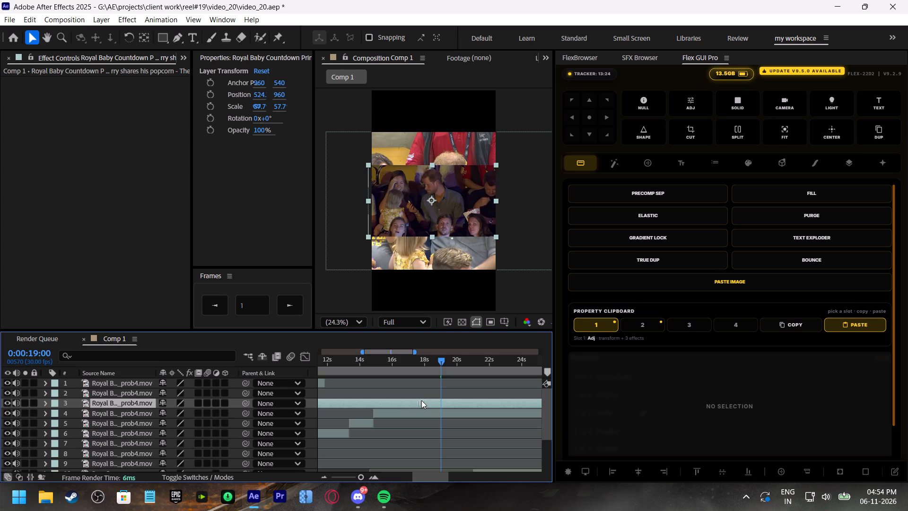
left_click_drag(421, 400, 450, 401)
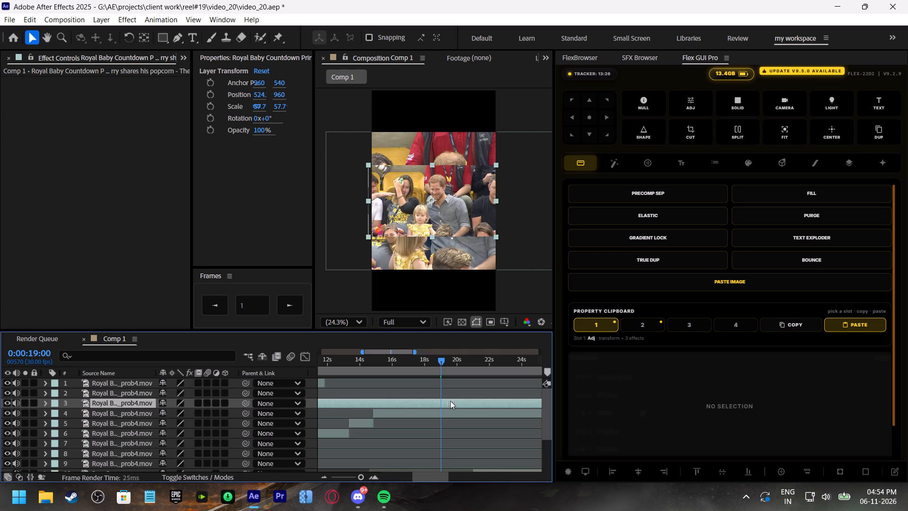
left_click_drag(450, 401, 448, 401)
Split the layer 3 copy at 0:00:19:00 and delete the part before the cut.
key("ctrl+shift+d")
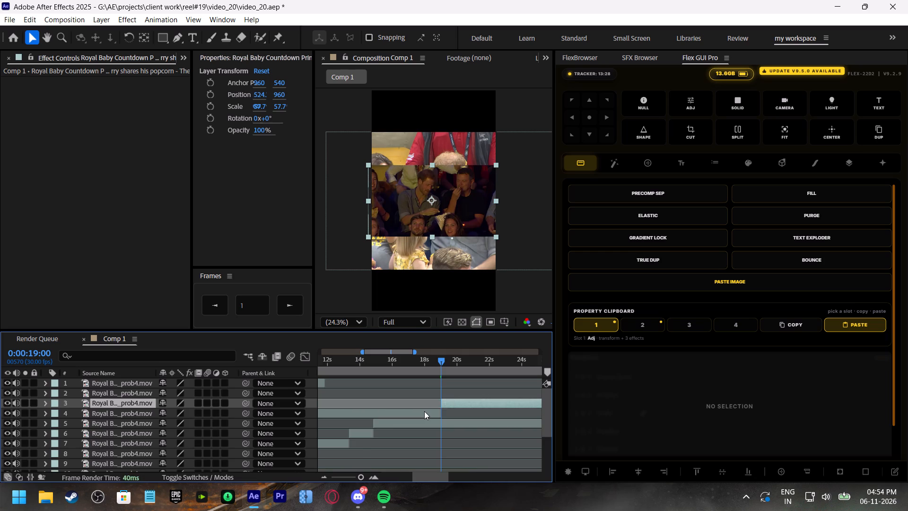
left_click(424, 411)
key("BackSpace")
Move the remaining copy earlier so it starts flush with the preceding clip's end near 0:00:14:26, checking the cut from 0:00:14:15.
left_click_drag(460, 405, 393, 406)
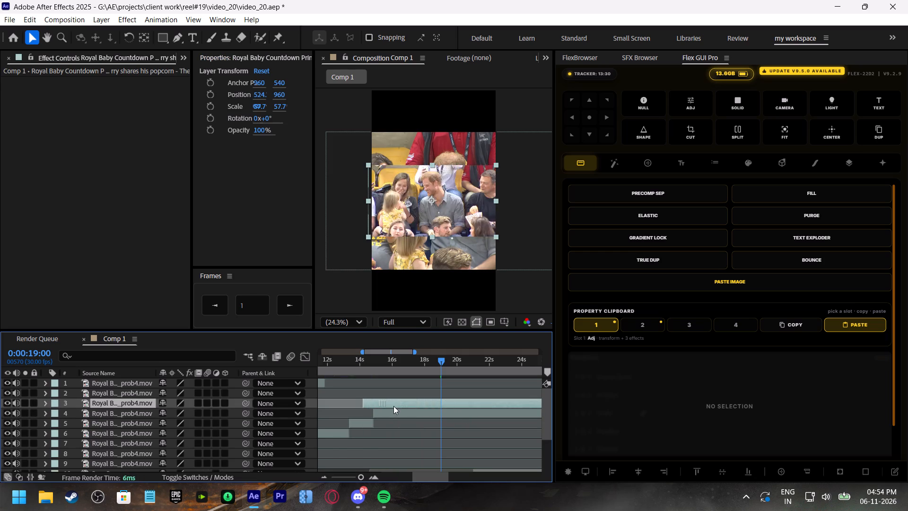
left_click_drag(393, 406, 401, 407)
left_click(368, 361)
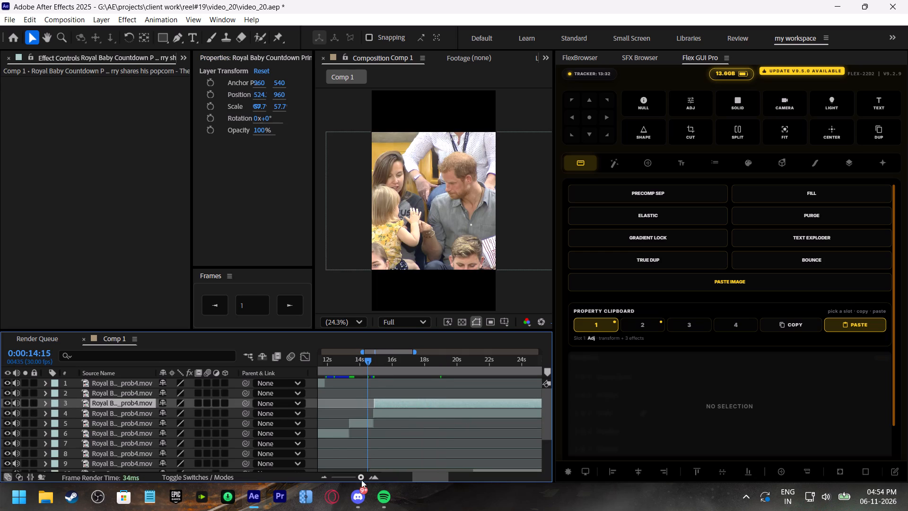
left_click_drag(359, 479, 365, 478)
scroll(475, 426, "down", 2, "shift")
key("space")
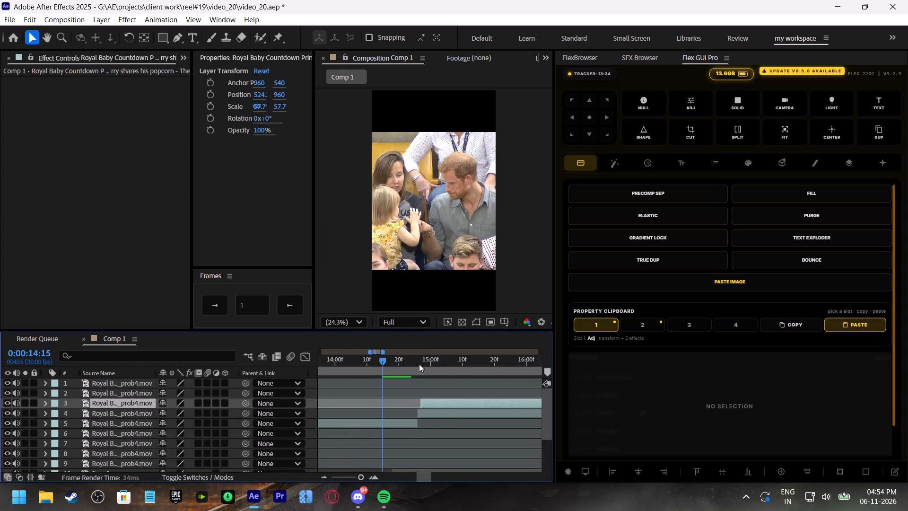
left_click(405, 356)
left_click(418, 405)
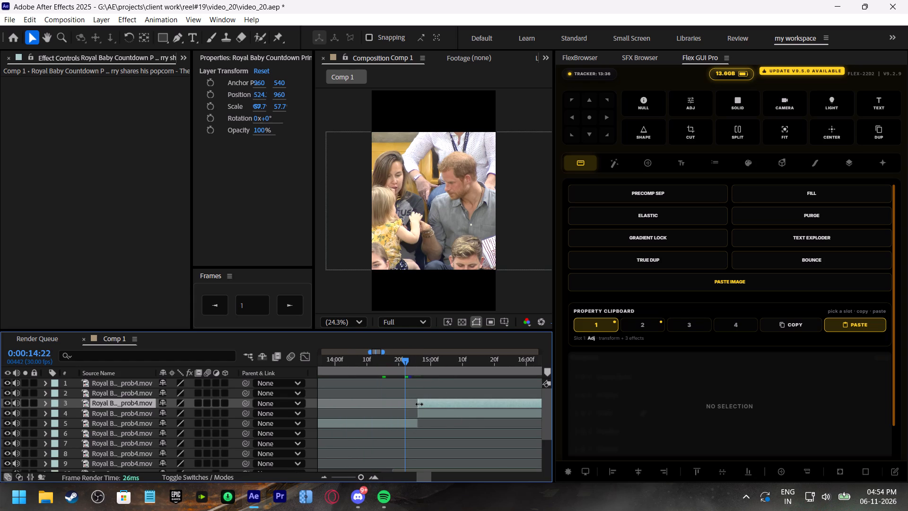
Undo the last edit to the layer 3 clip and play back the cut from 0:00:14:22.
key("ctrl+z")
left_click(437, 405)
key("space")
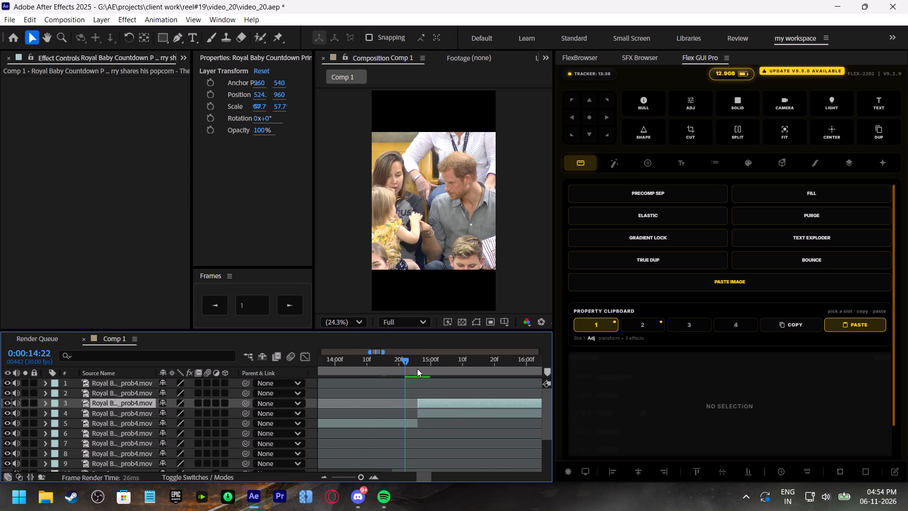
At 0:00:14:28, scale the layer 3 clip up to about 112% and reposition it horizontally to X about 450.
left_click_drag(412, 362, 425, 372)
left_click_drag(432, 236, 433, 266)
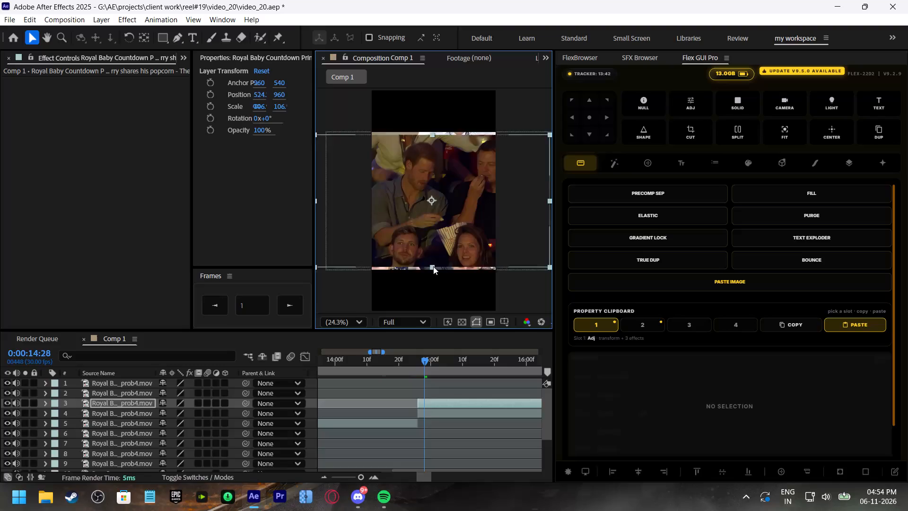
left_click_drag(433, 266, 436, 270)
left_click_drag(469, 245, 461, 244)
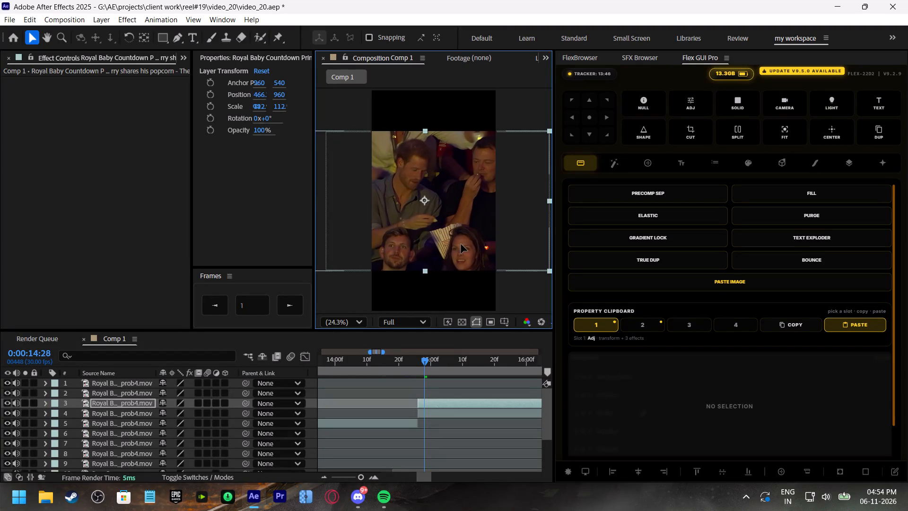
left_click_drag(461, 244, 460, 244)
Play back the cut into the reframed layer 3 clip, starting from 0:00:14:22 and 0:00:14:16.
left_click(414, 357)
key("space")
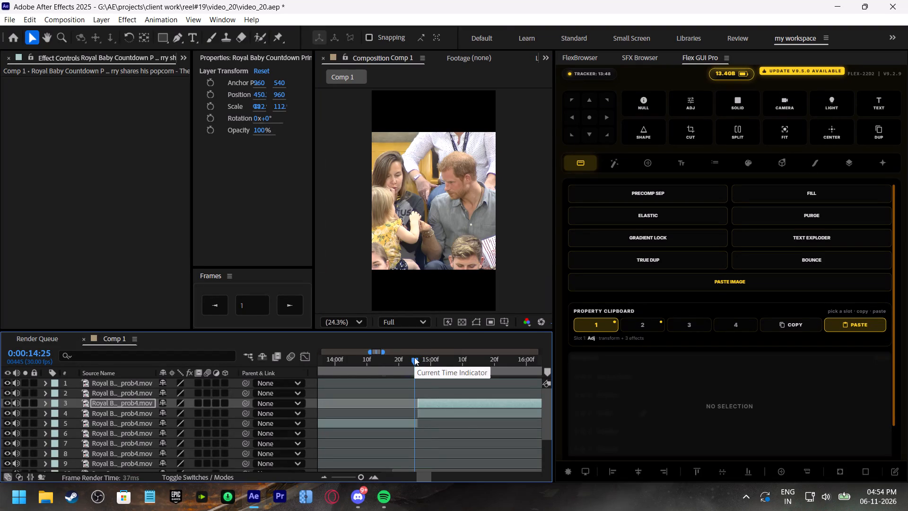
left_click(404, 360)
key("space")
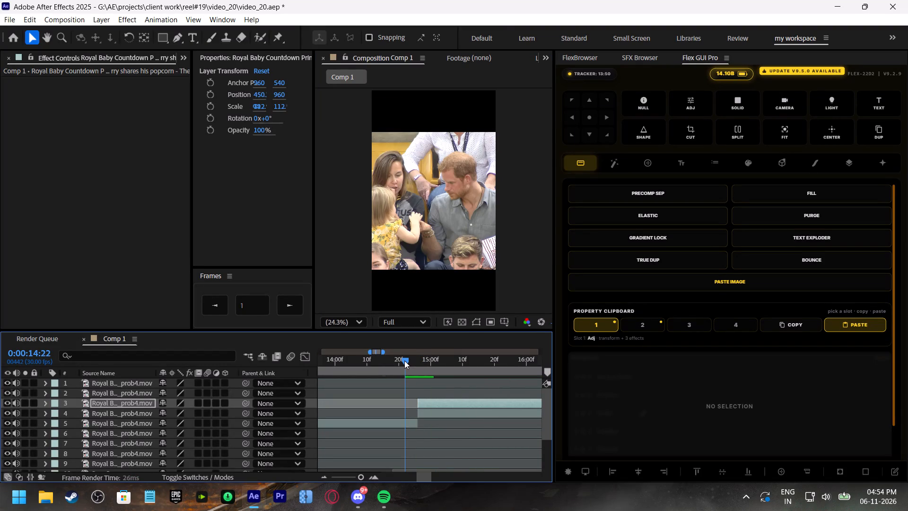
left_click_drag(404, 361, 387, 363)
key("space")
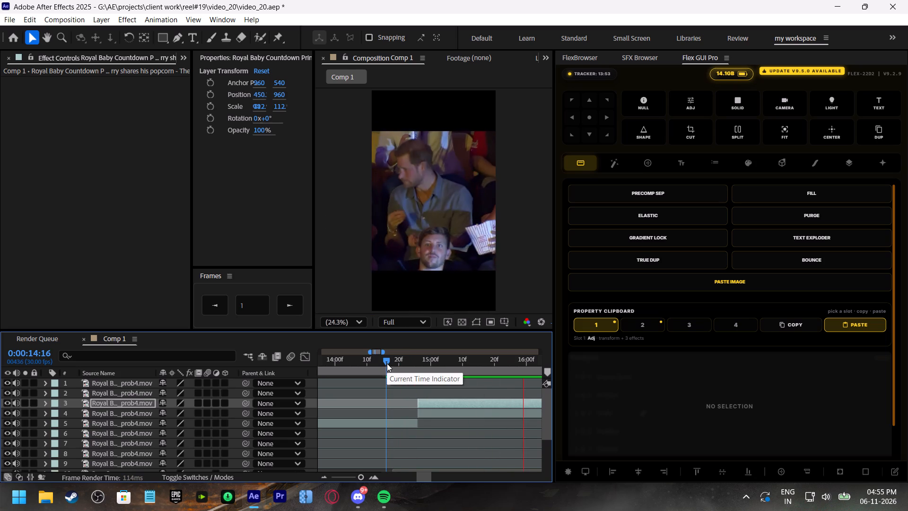
left_click(387, 363)
key("space")
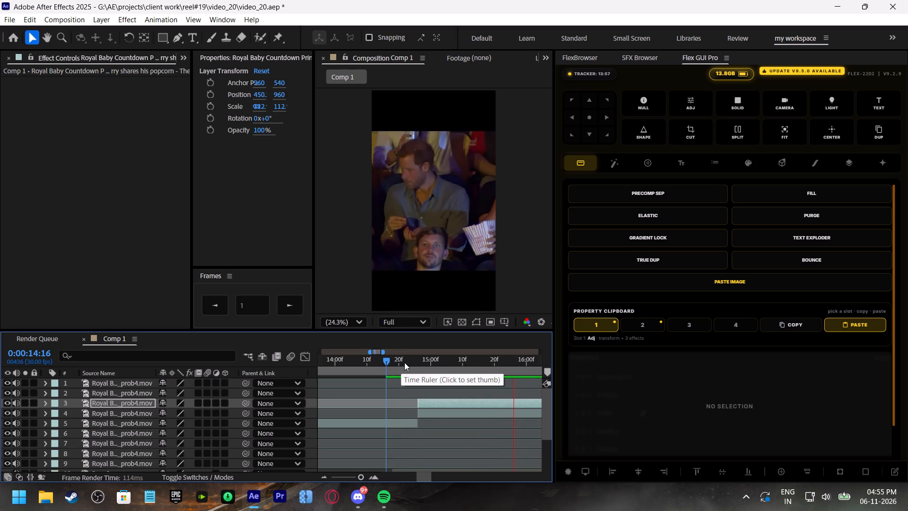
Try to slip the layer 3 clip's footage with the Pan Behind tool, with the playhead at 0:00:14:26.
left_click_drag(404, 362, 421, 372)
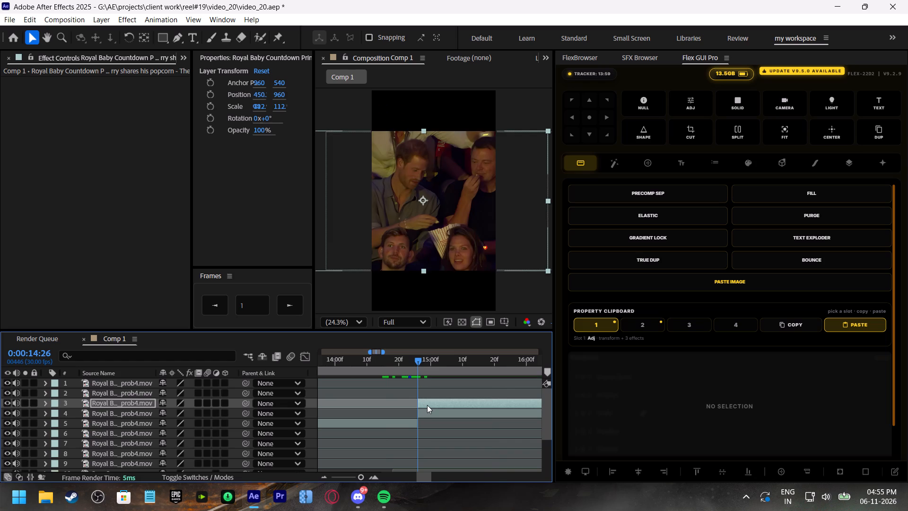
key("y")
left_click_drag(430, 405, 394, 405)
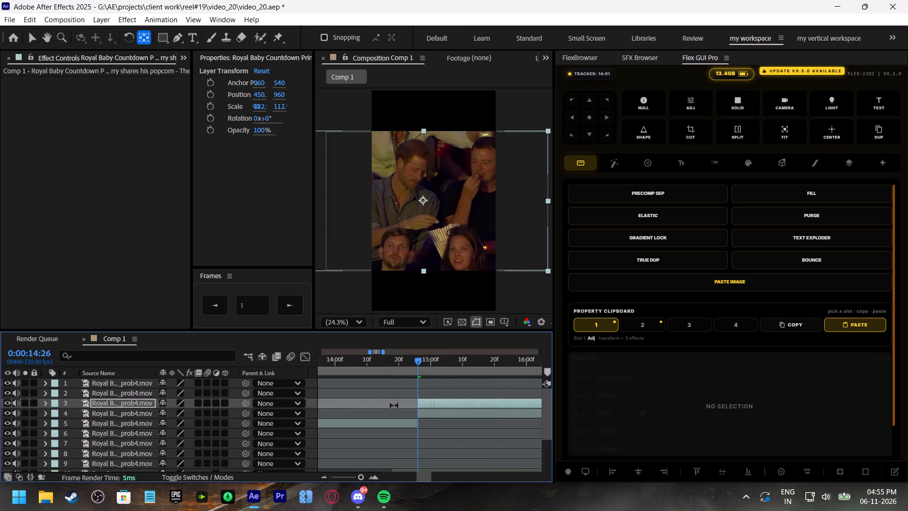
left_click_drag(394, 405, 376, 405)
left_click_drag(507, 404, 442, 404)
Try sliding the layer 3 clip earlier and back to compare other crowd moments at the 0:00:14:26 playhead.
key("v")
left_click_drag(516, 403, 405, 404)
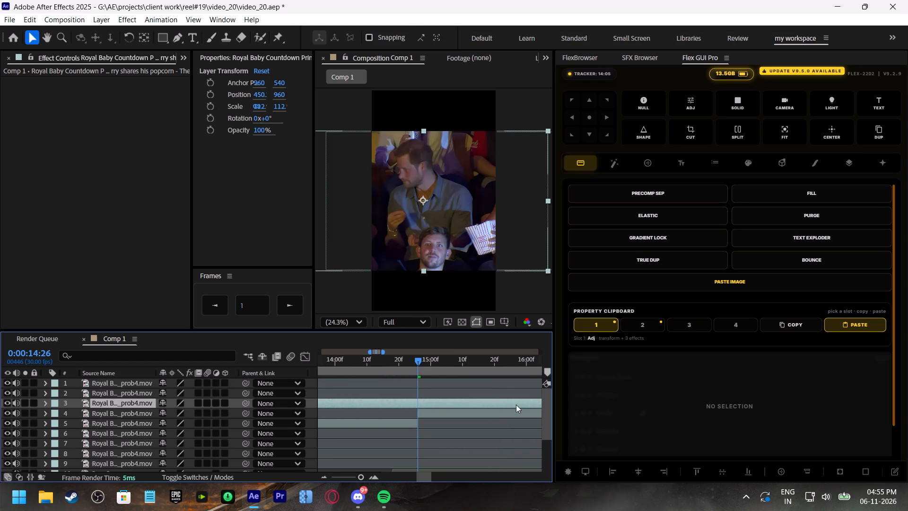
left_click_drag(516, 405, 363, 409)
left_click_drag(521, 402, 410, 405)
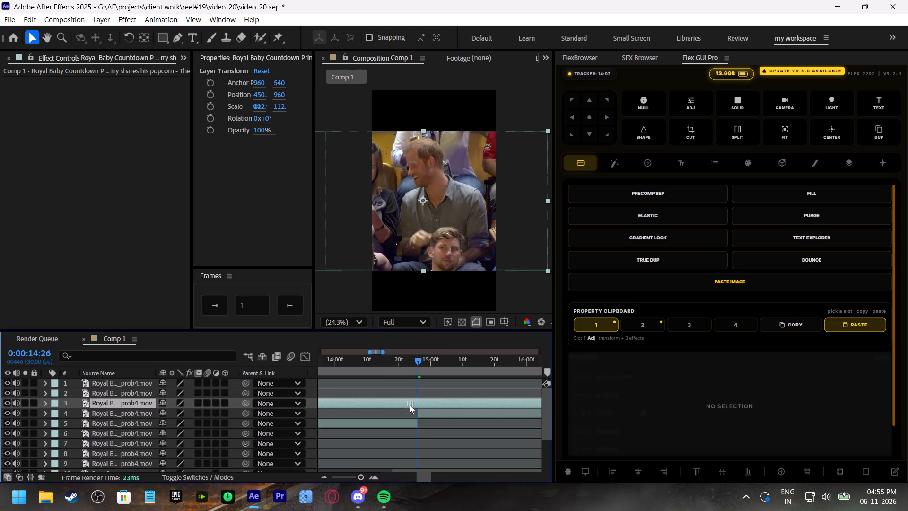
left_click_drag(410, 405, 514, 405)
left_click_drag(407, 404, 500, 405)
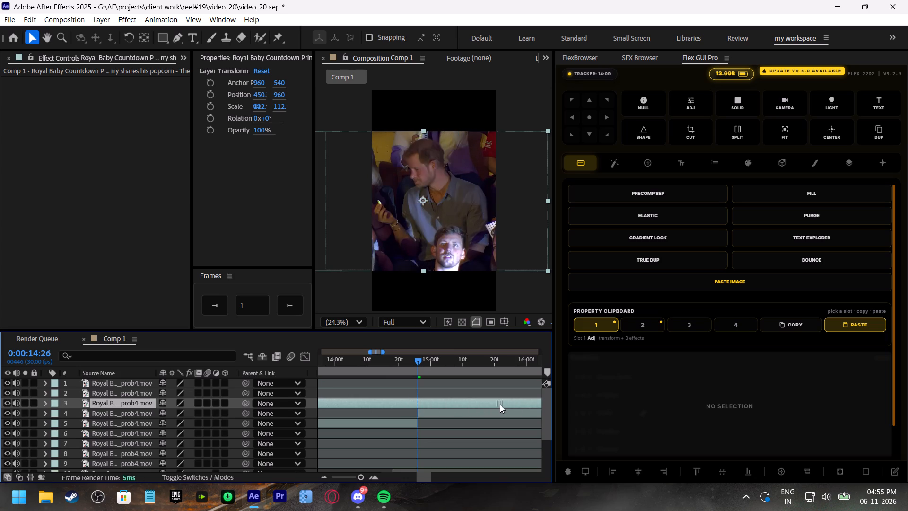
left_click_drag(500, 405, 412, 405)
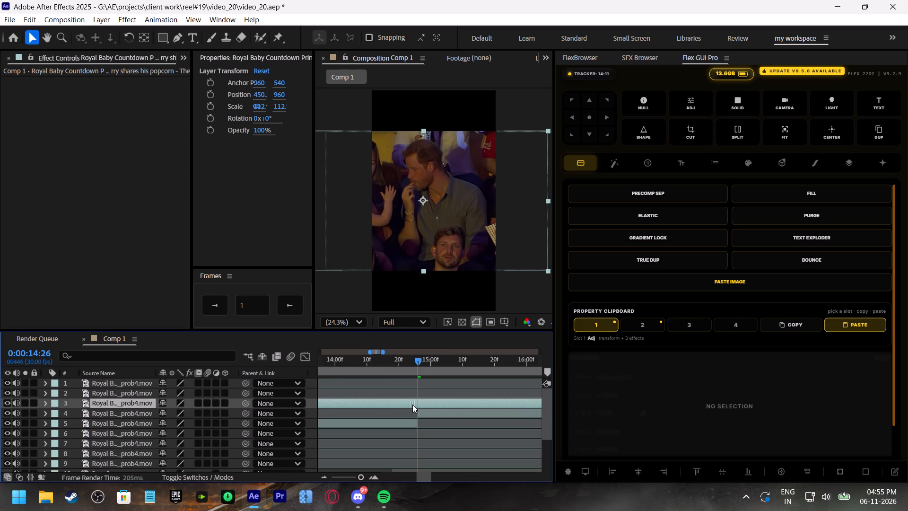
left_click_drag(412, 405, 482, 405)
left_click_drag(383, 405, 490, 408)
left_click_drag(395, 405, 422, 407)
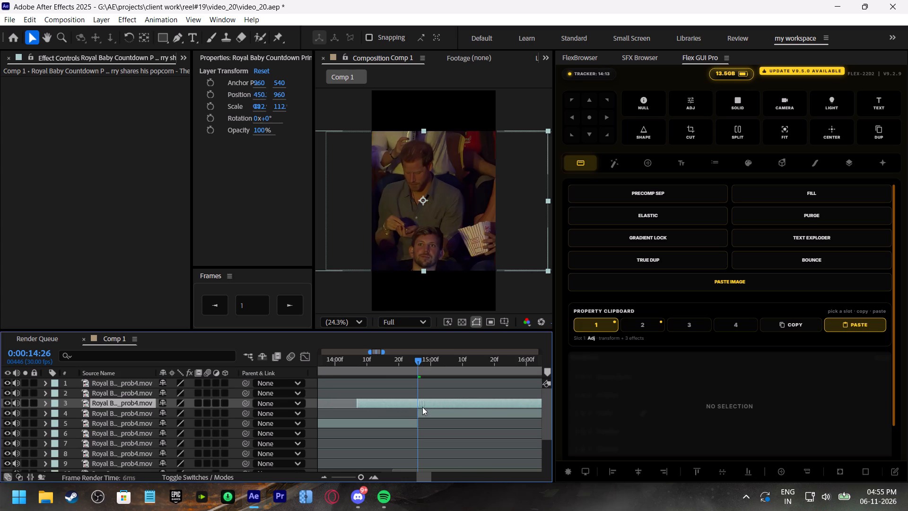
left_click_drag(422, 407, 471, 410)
Shift the layer 3 clip slightly in time and trim its in point to 0:00:14:26, flush with the preceding clip's end.
left_click_drag(430, 404, 439, 406)
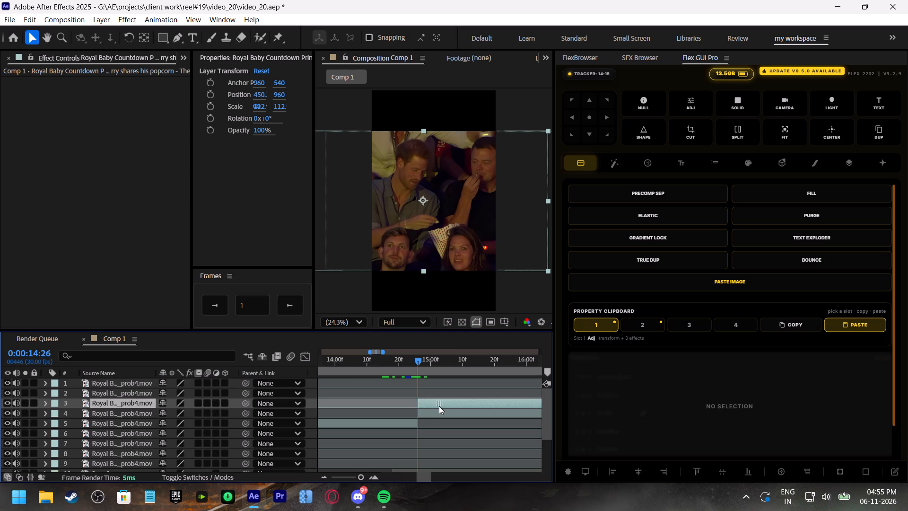
left_click_drag(439, 406, 441, 406)
left_click_drag(421, 404, 418, 404)
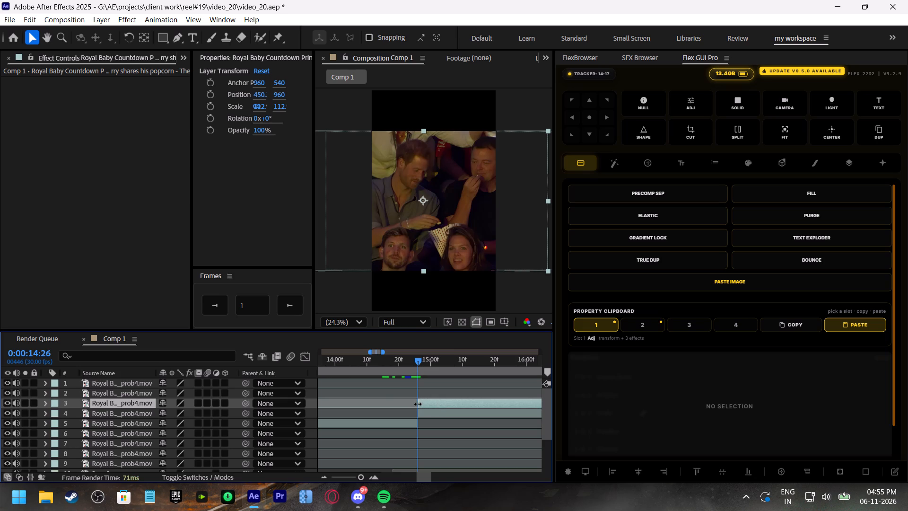
left_click_drag(418, 404, 392, 405)
left_click(425, 402)
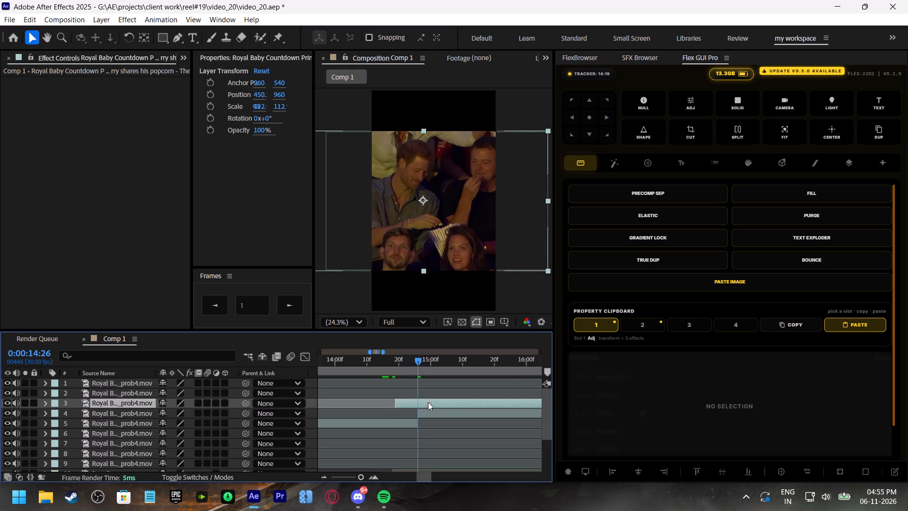
left_click_drag(396, 404, 418, 406)
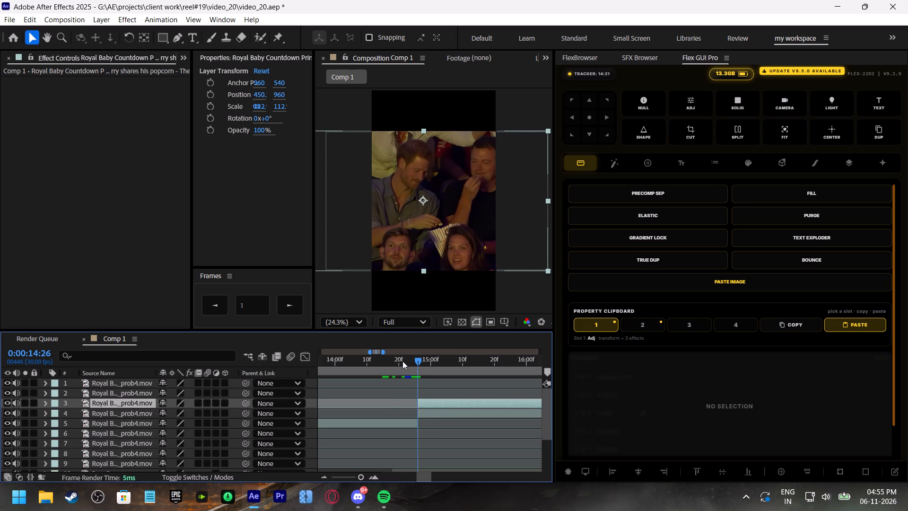
Check the adjusted cut by playing from 0:00:14:20, and save the project.
left_click(402, 361)
key("space")
left_click_drag(407, 359, 400, 361)
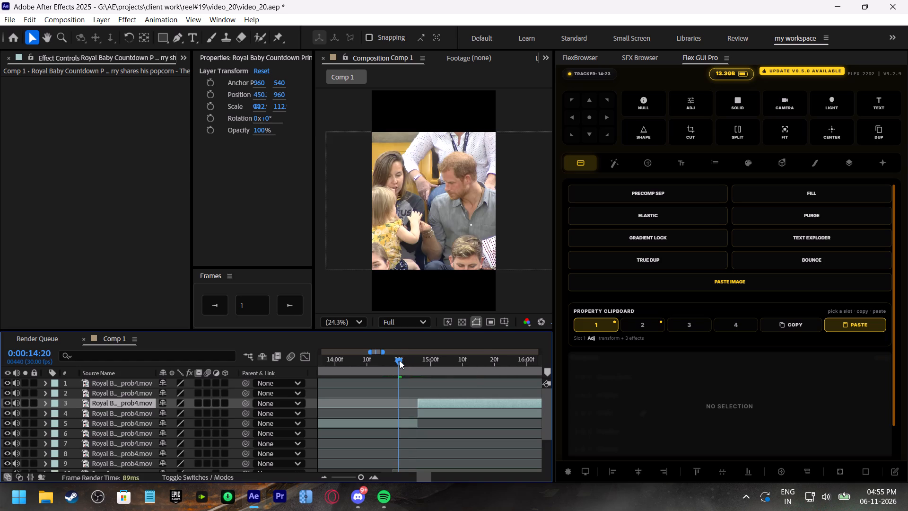
key("space")
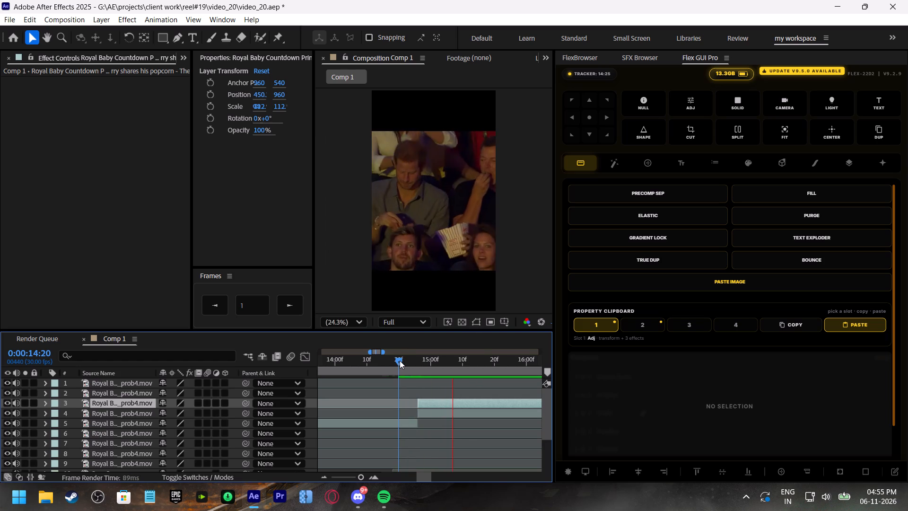
left_click(400, 361)
key("space")
left_click(400, 361)
key("ctrl+s")
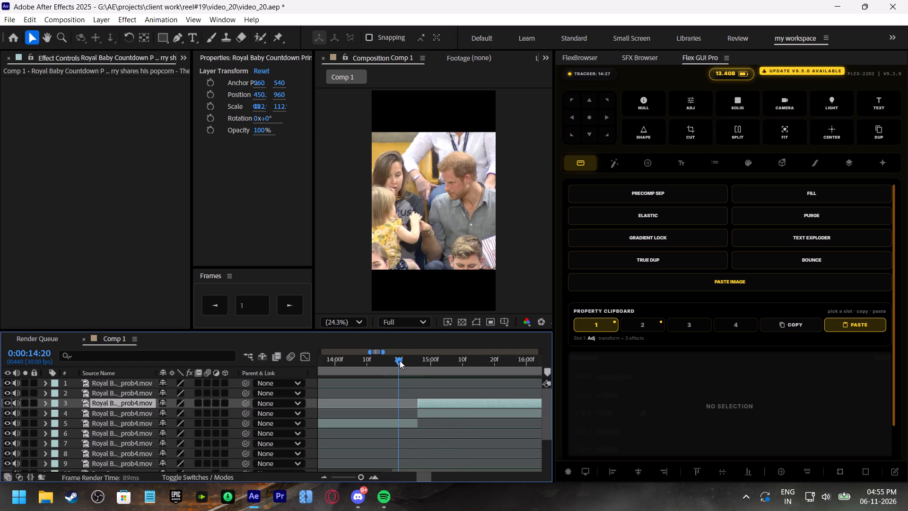
Play the layer 3 crowd shot from 0:00:14:14, 0:00:14:26 and 0:00:14:29 to find where to cut it next.
key("space")
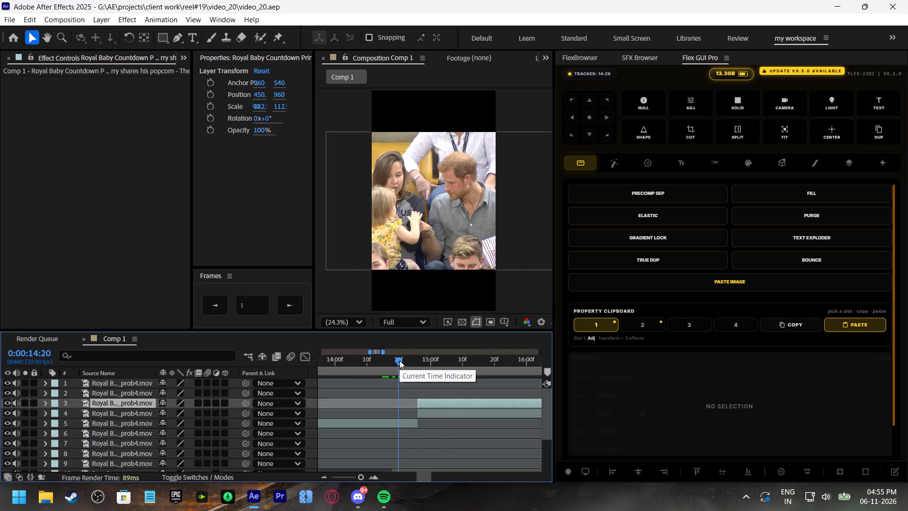
scroll(425, 403, "down", 1, "shift")
left_click(356, 356)
key("space")
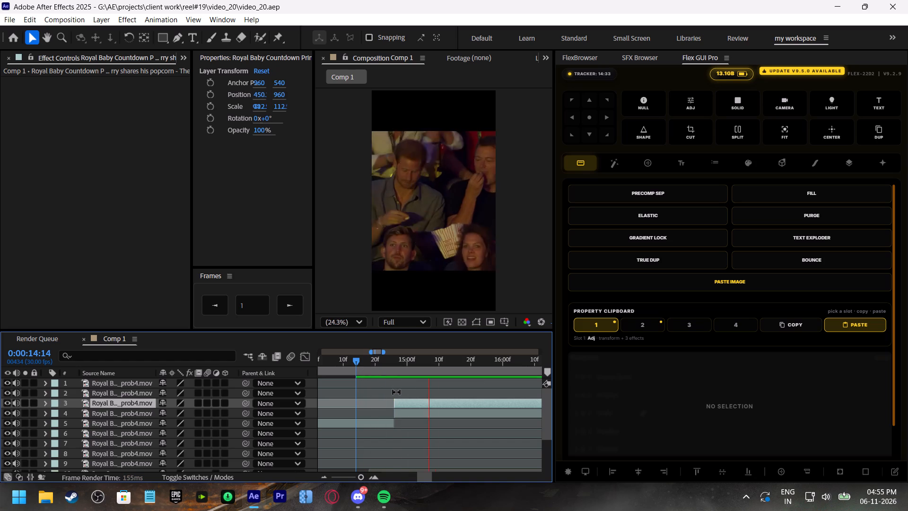
scroll(419, 389, "down", 4, "shift")
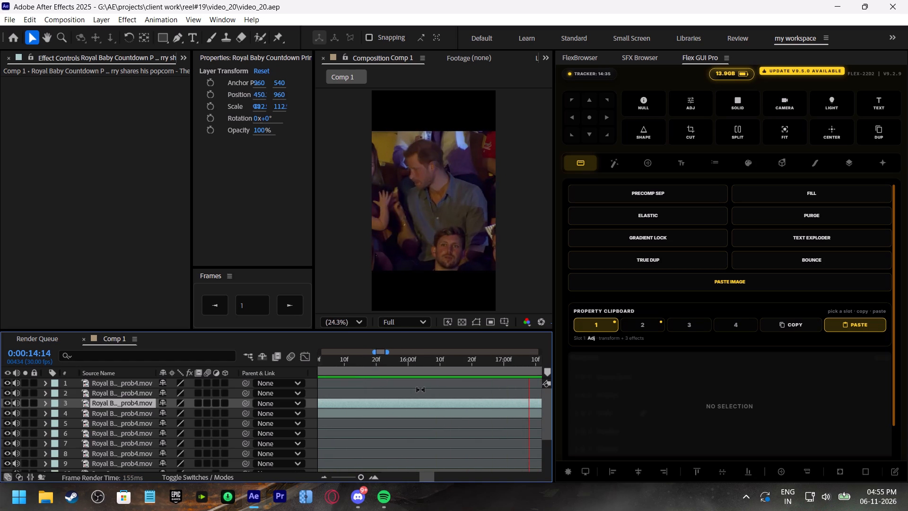
left_click(370, 358)
scroll(436, 404, "up", 4, "shift")
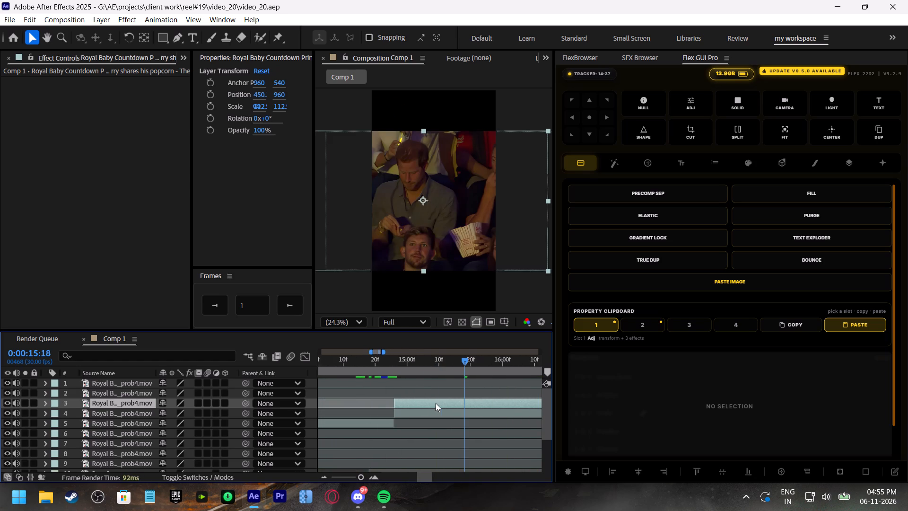
left_click(393, 357)
key("space")
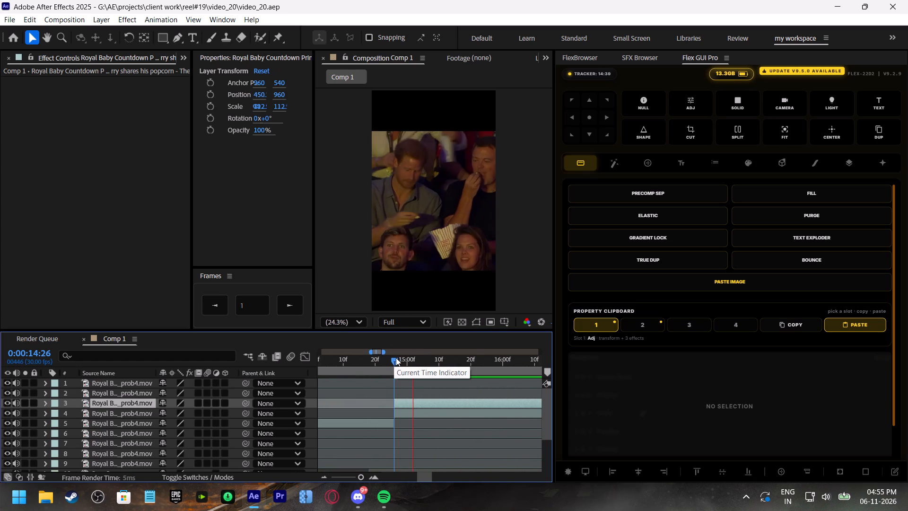
left_click(400, 359)
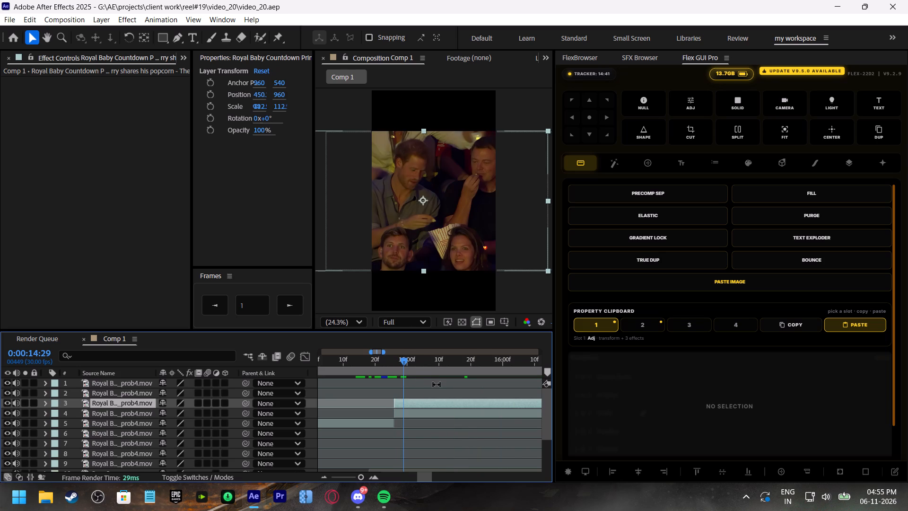
scroll(437, 385, "down", 1, "shift")
key("space")
scroll(426, 383, "down", 2, "shift")
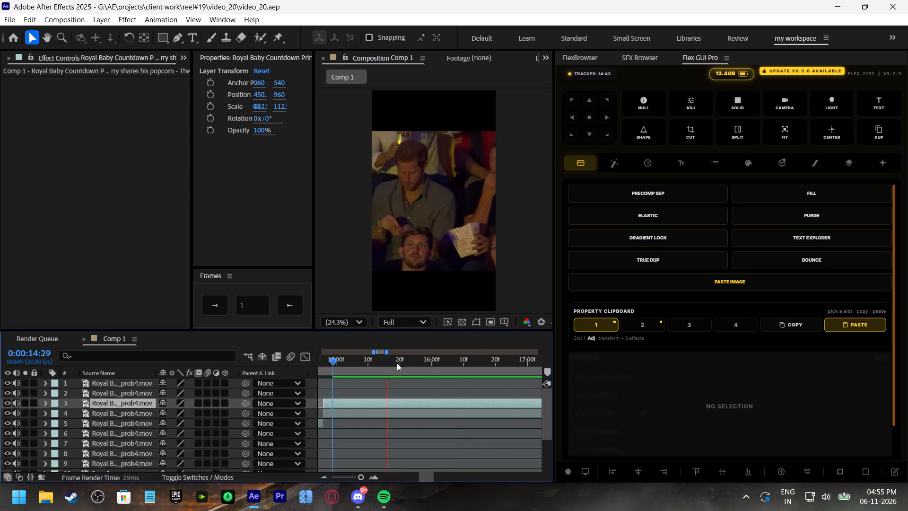
Split the layer 3 clip at 0:00:16:14.
left_click_drag(464, 362, 478, 374)
left_click(481, 404)
key("ctrl+shift+d")
Review the remainder of the split layer 3 clip by playing from 0:00:16:14 and 0:00:17:24 and checking the frame at 0:00:19:06.
scroll(504, 413, "down", 3, "shift")
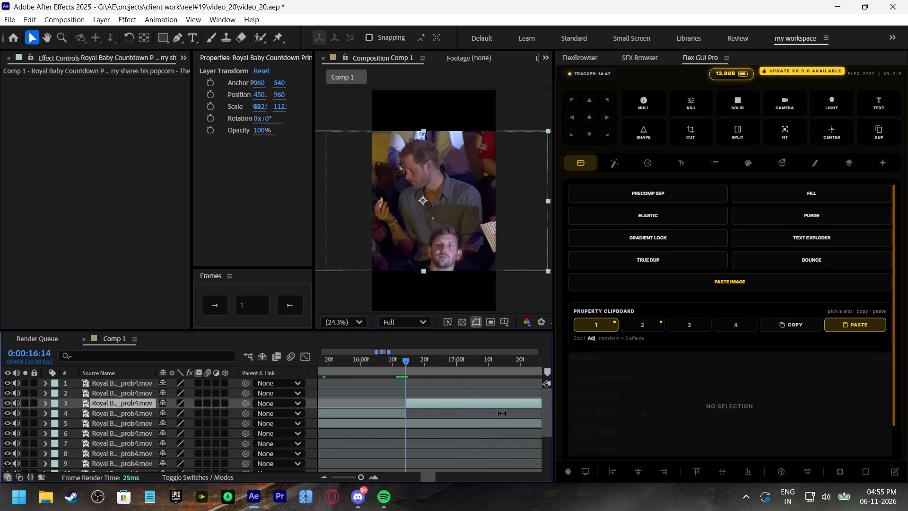
key("space")
scroll(453, 423, "down", 3, "shift")
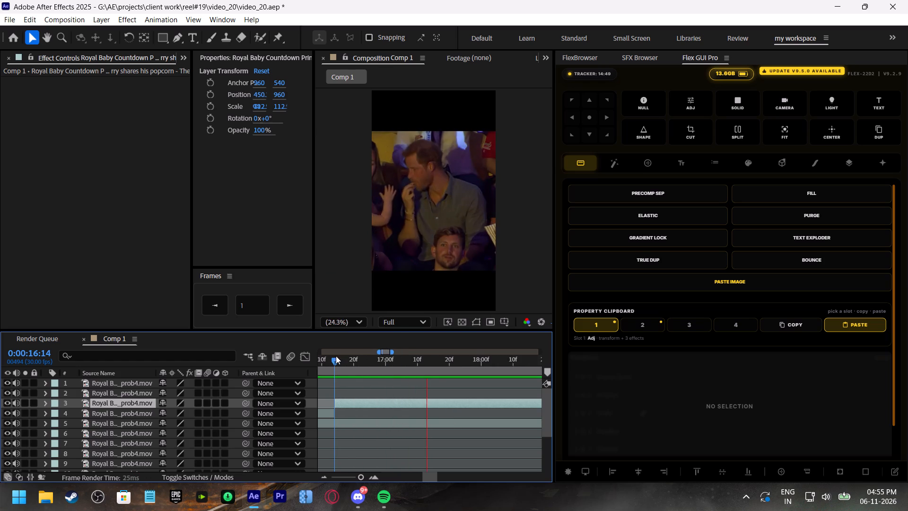
left_click(333, 351)
left_click(335, 363)
left_click(361, 478)
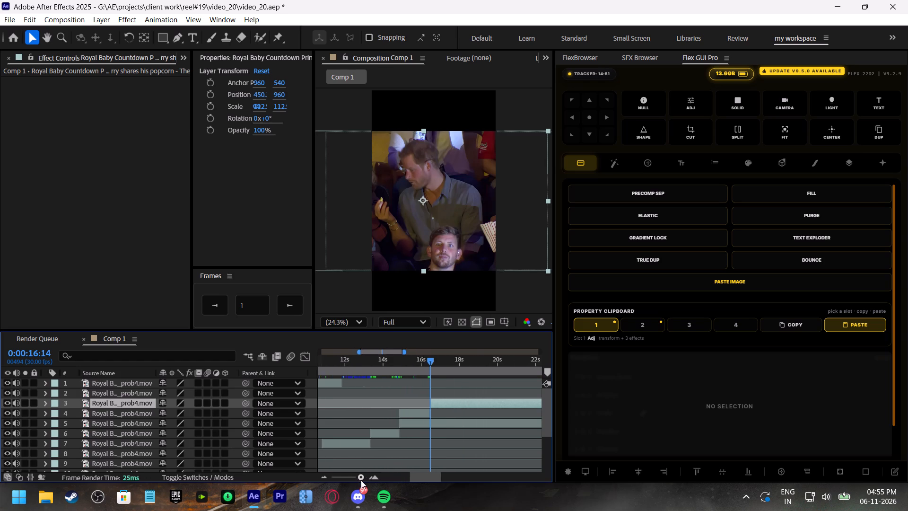
key("space")
scroll(459, 438, "down", 3, "shift")
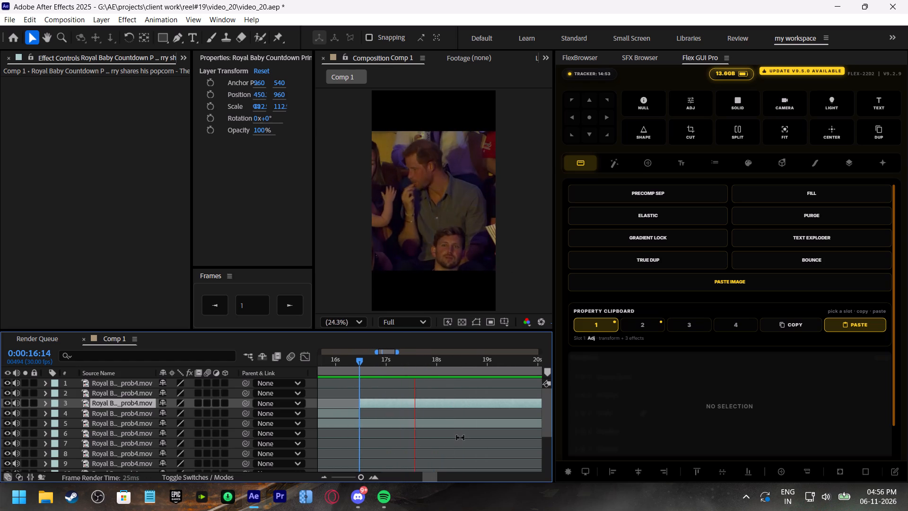
left_click_drag(439, 357, 373, 367)
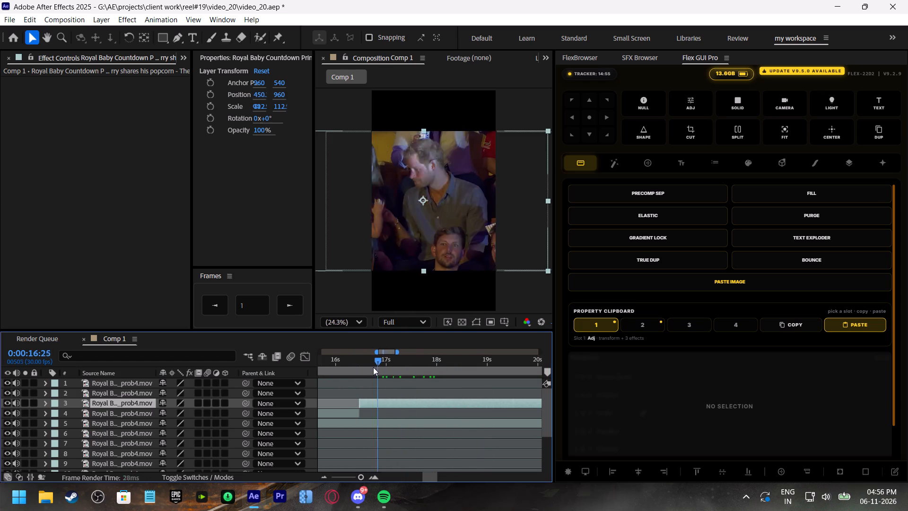
left_click_drag(373, 367, 427, 379)
key("space")
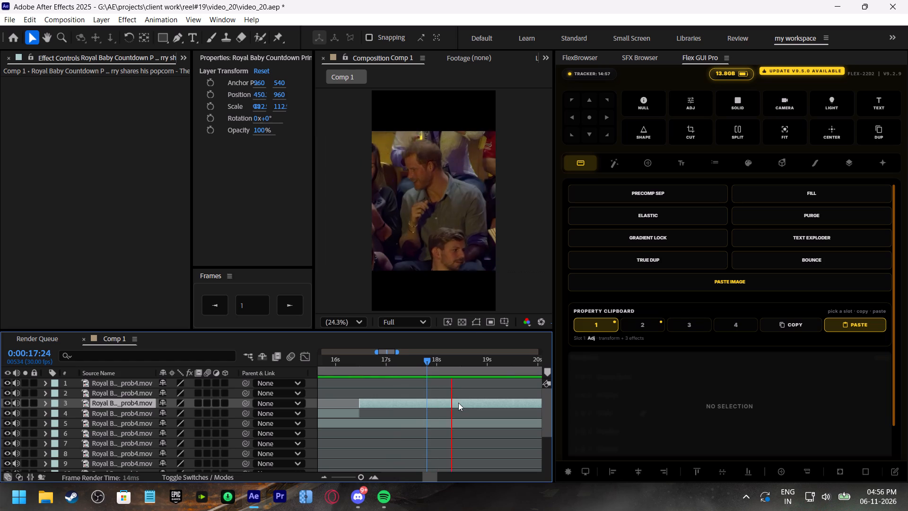
scroll(458, 403, "down", 2, "shift")
left_click(451, 357)
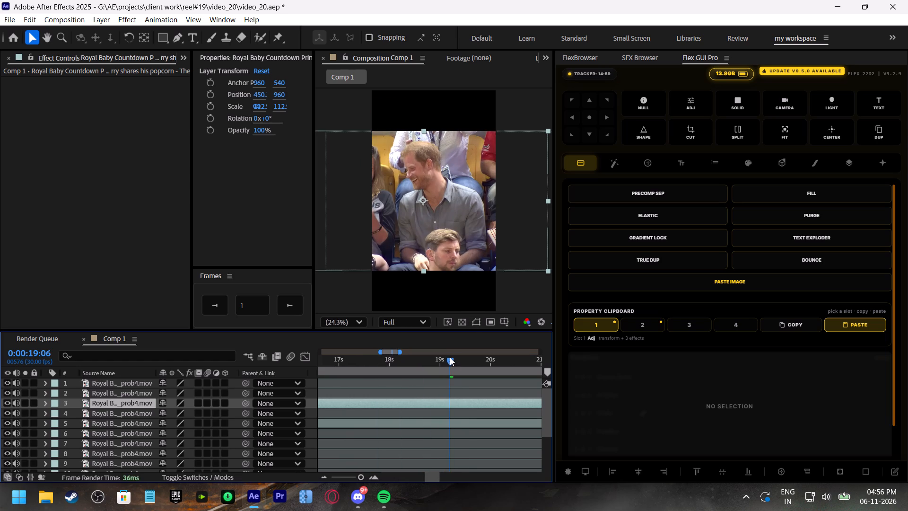
Move the layer 3 clip later in time so that it starts at about 0:00:18:00.
left_click_drag(389, 404, 485, 407)
left_click_drag(466, 401, 475, 401)
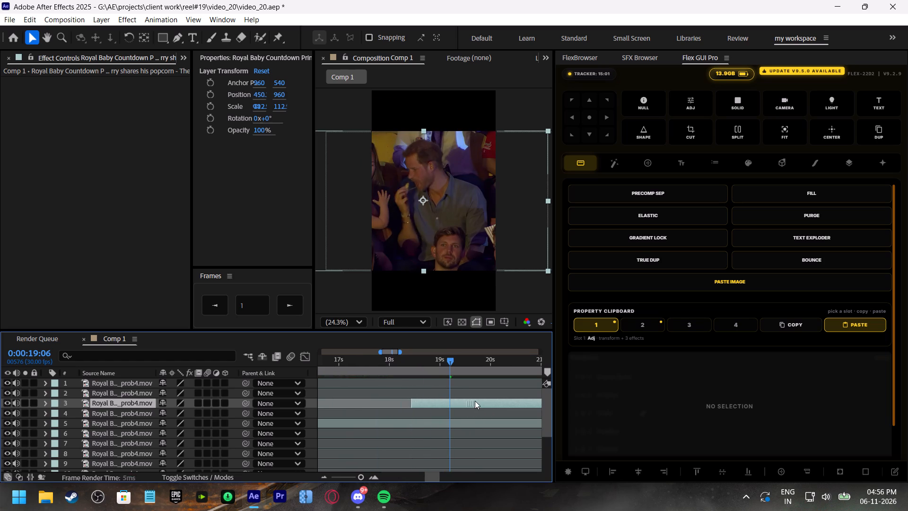
left_click_drag(475, 401, 508, 405)
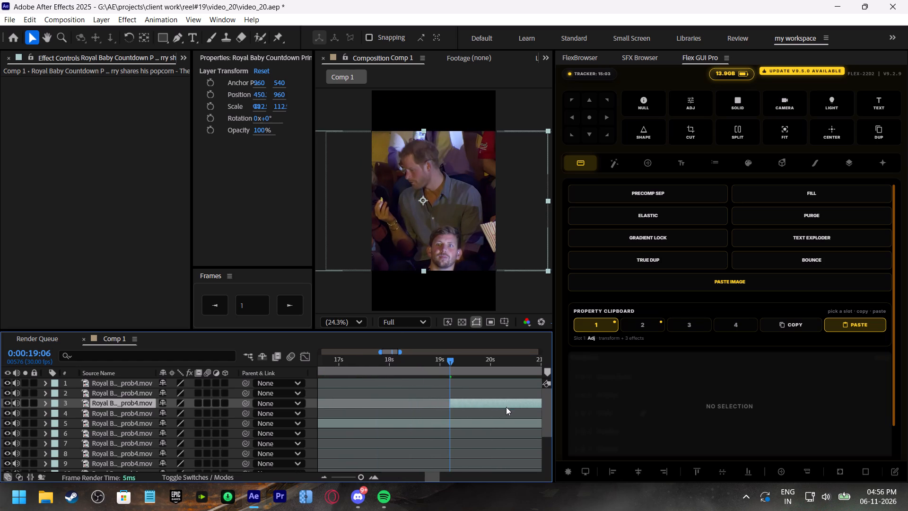
left_click_drag(450, 402, 375, 406)
left_click_drag(409, 405, 428, 408)
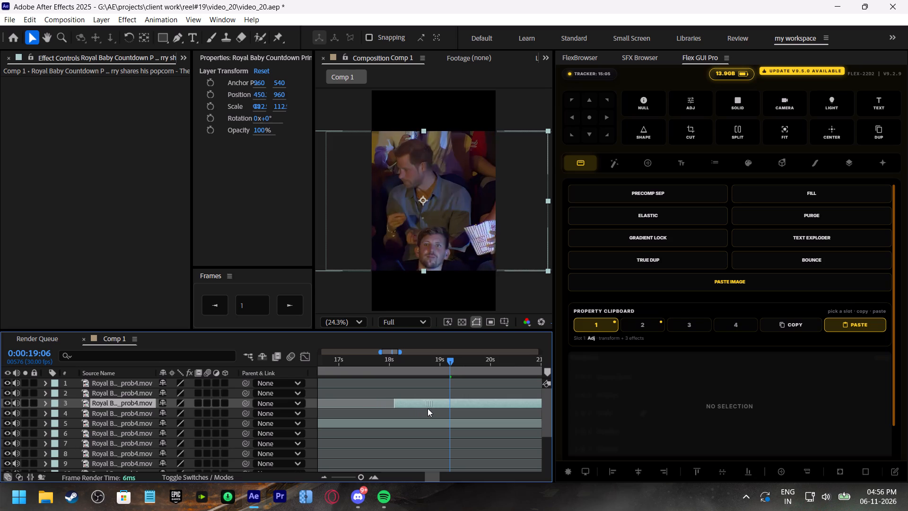
left_click_drag(428, 408, 423, 408)
left_click(423, 408)
Play the shots around the layer 4 and layer 3 clips from 0:00:18:23, 0:00:15:17 and 0:00:16:03.
left_click(428, 364)
key("space")
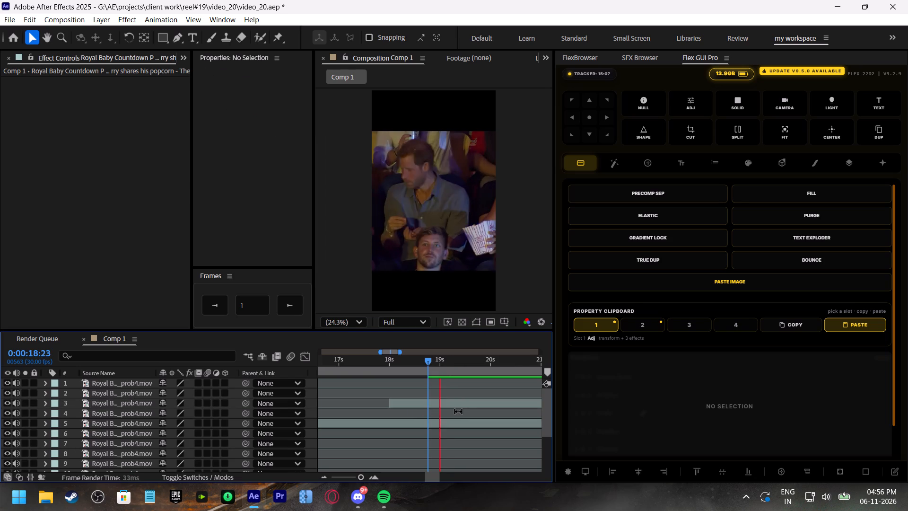
scroll(458, 412, "down", 2, "shift")
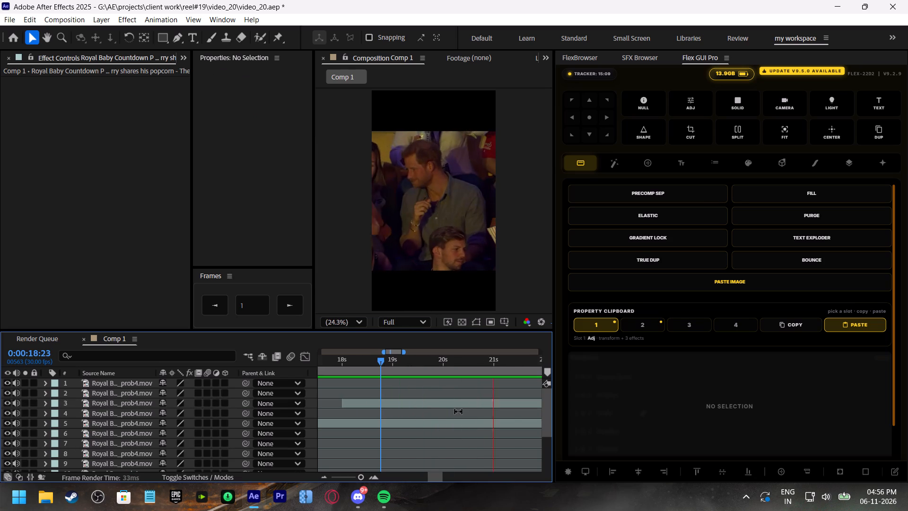
left_click_drag(436, 362, 382, 382)
key("space")
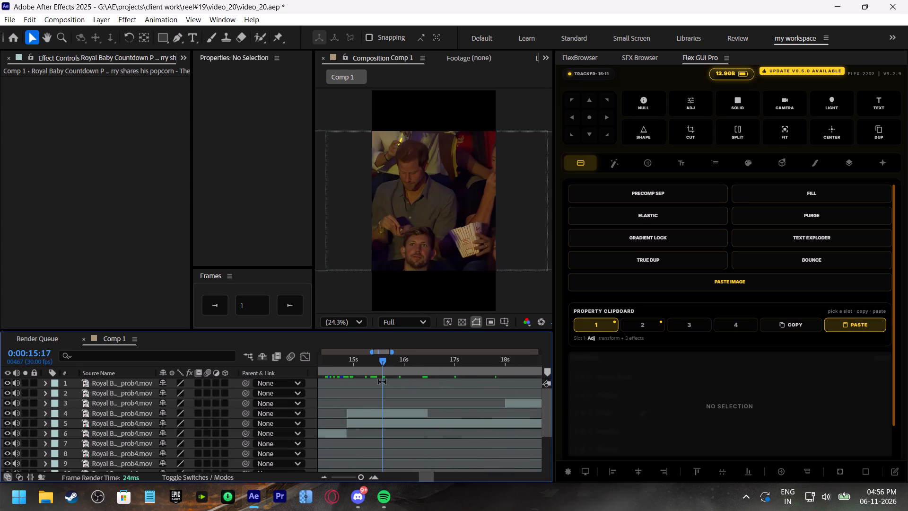
left_click(409, 358)
key("space")
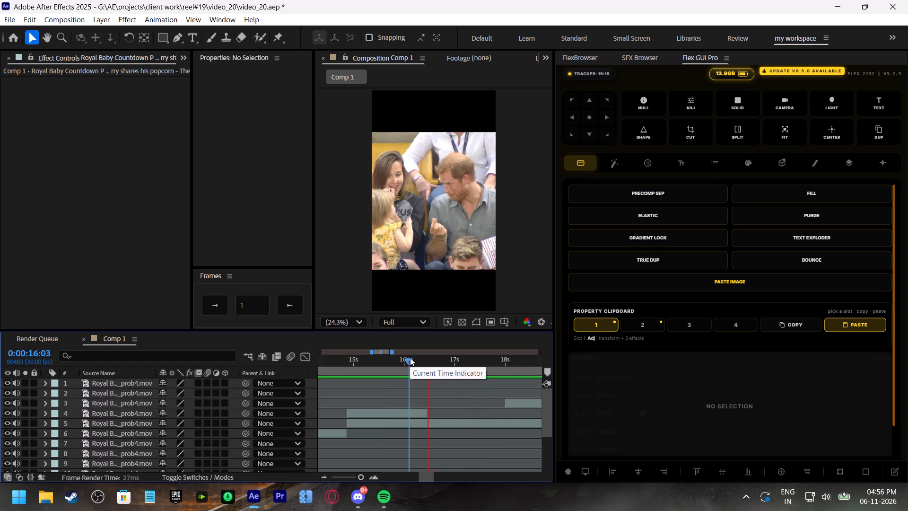
left_click_drag(410, 358, 414, 359)
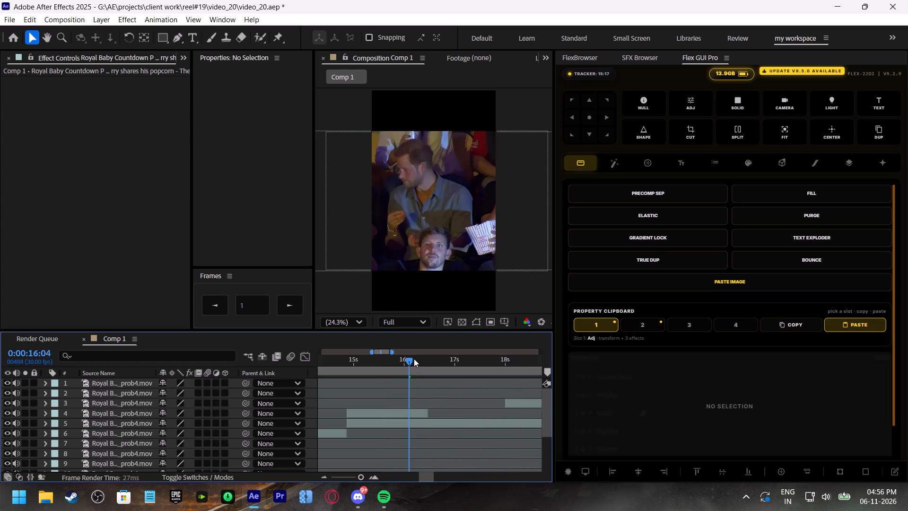
Scan the layer 3 footage between about 0:00:19:27 and 0:00:32:05 for a usable shot, and play it from 0:00:21:16.
left_click_drag(414, 359, 431, 367)
scroll(475, 414, "down", 10, "shift")
left_click(364, 361)
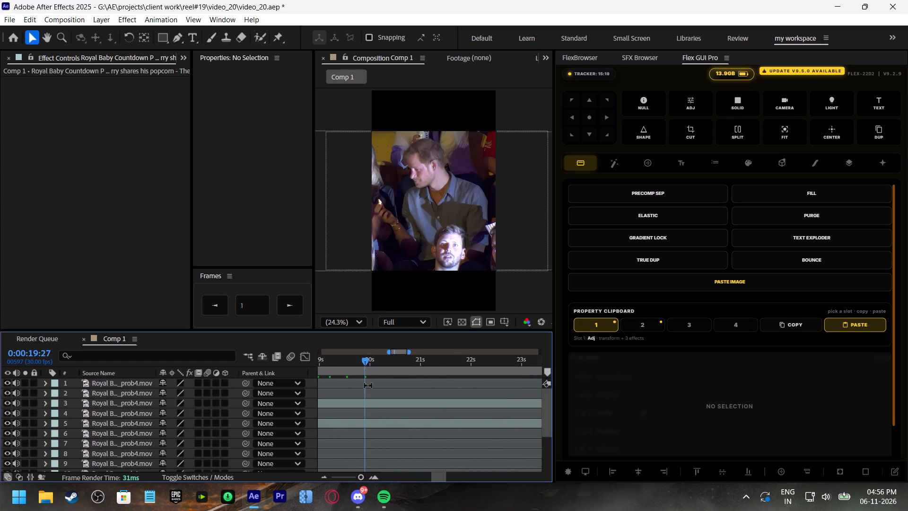
left_click_drag(358, 479, 344, 482)
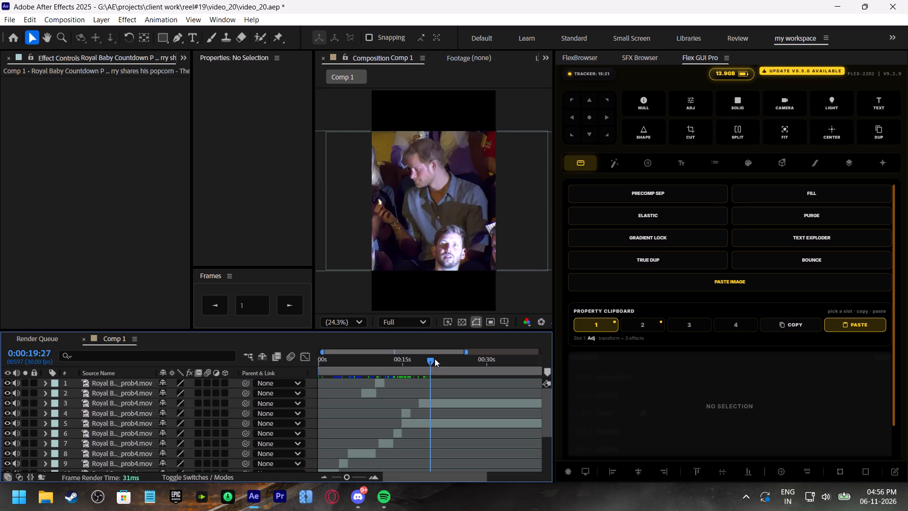
left_click_drag(435, 359, 486, 394)
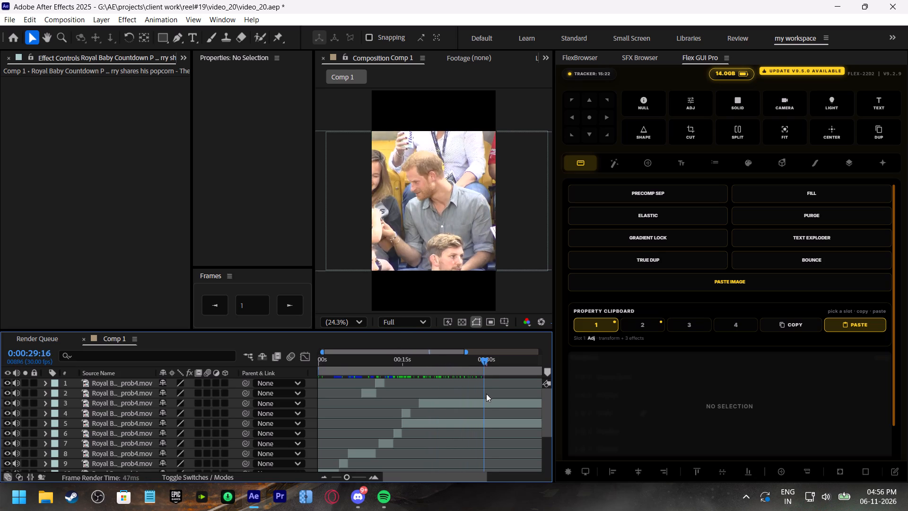
left_click_drag(486, 394, 492, 397)
scroll(460, 421, "down", 4, "shift")
left_click_drag(407, 361, 402, 366)
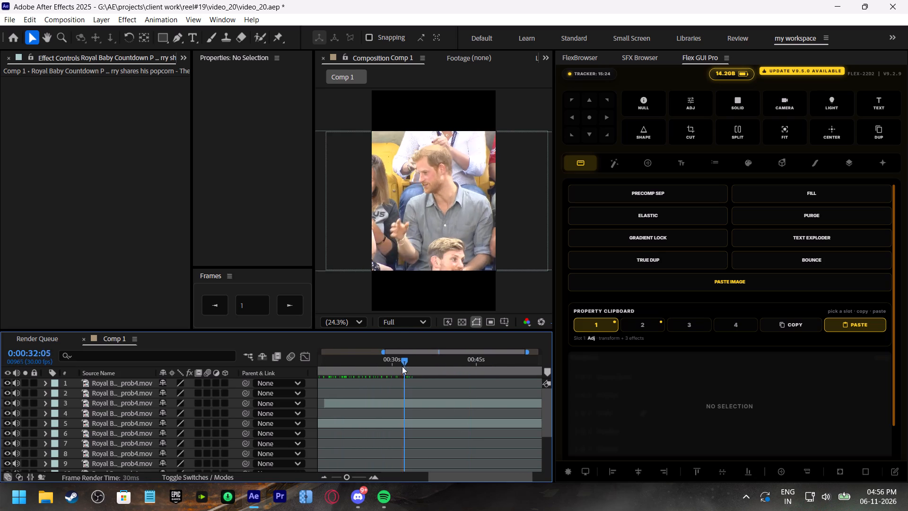
left_click_drag(402, 366, 401, 405)
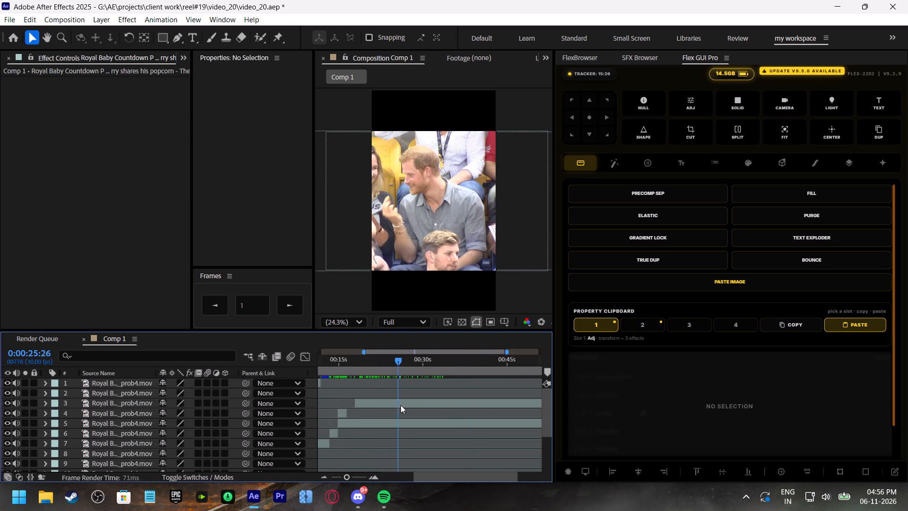
left_click_drag(401, 405, 387, 405)
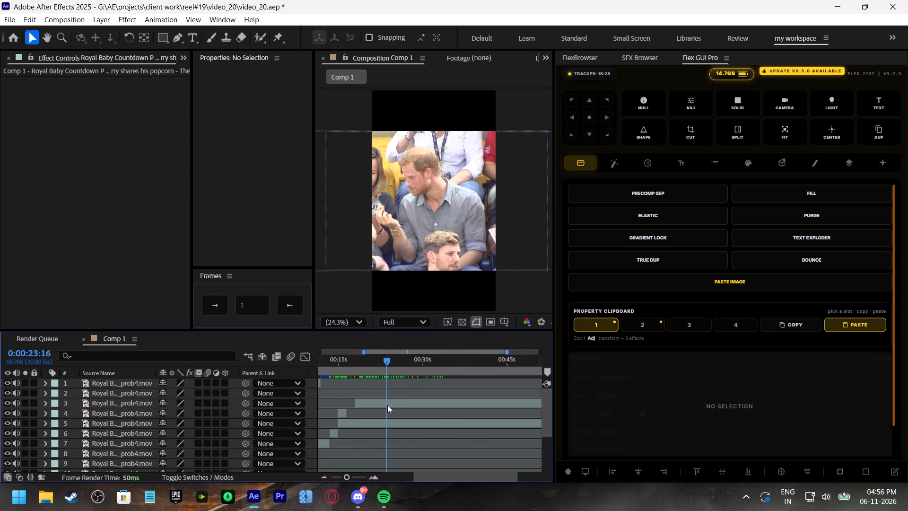
left_click_drag(387, 405, 380, 407)
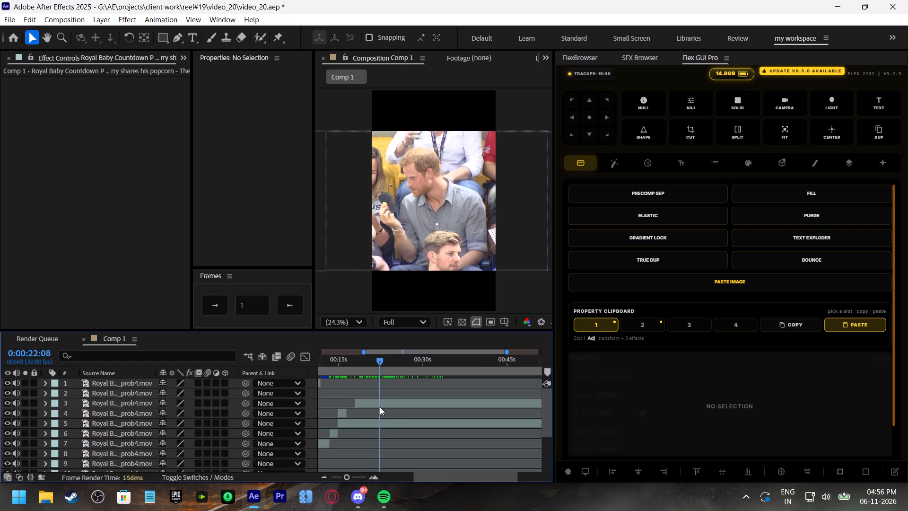
left_click_drag(380, 407, 375, 407)
key("space")
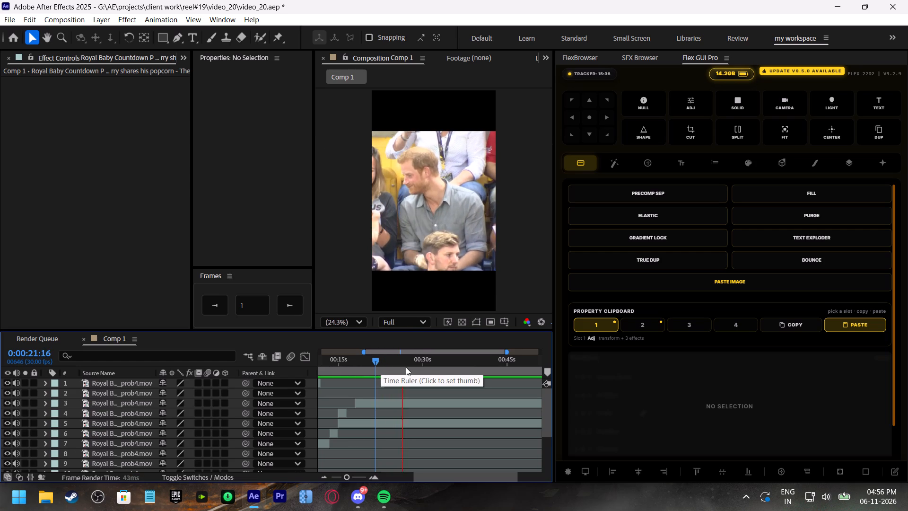
Scan the rest of the layer 3 footage from 0:00:32:15 to 0:00:54:16, examining the clapping shots around 0:00:41:17.
left_click_drag(434, 360, 438, 363)
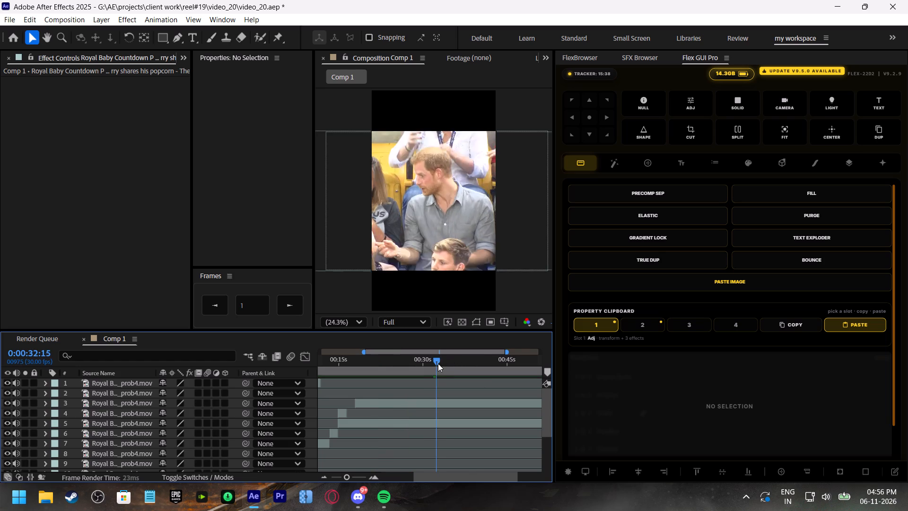
left_click_drag(438, 363, 489, 386)
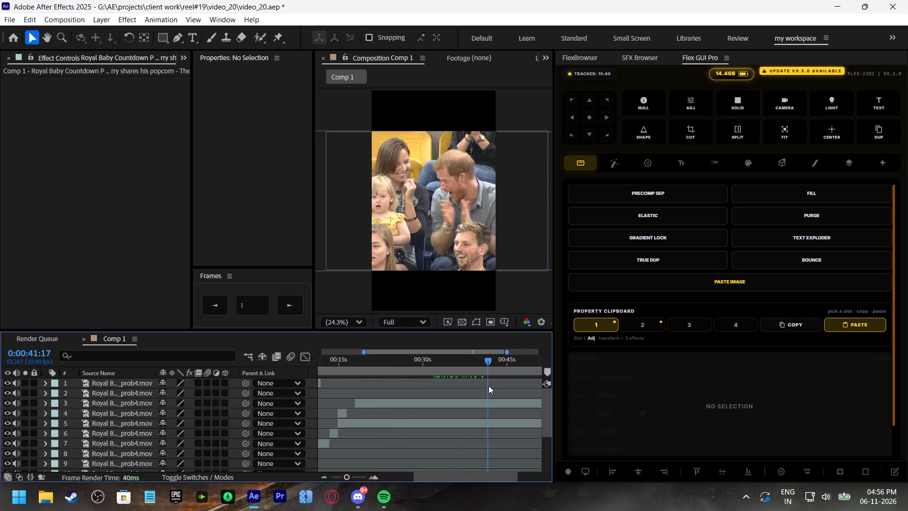
left_click_drag(489, 386, 492, 396)
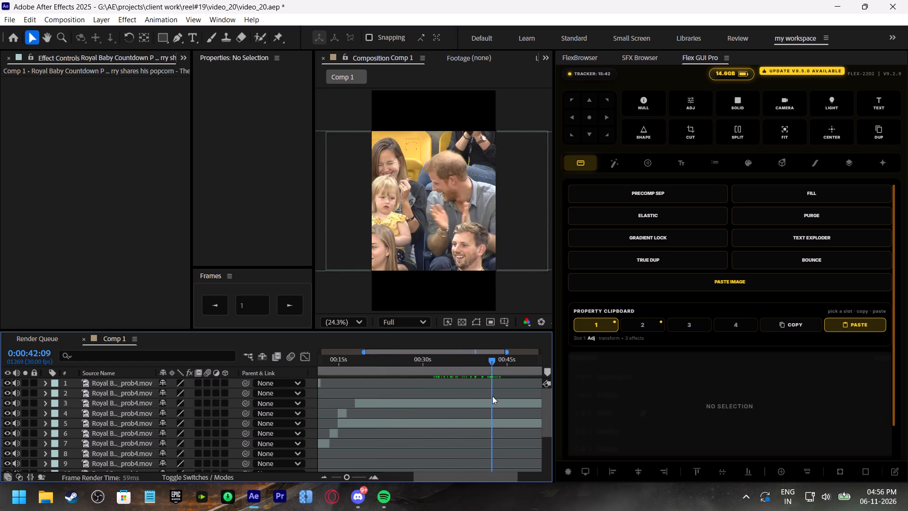
left_click_drag(492, 396, 485, 393)
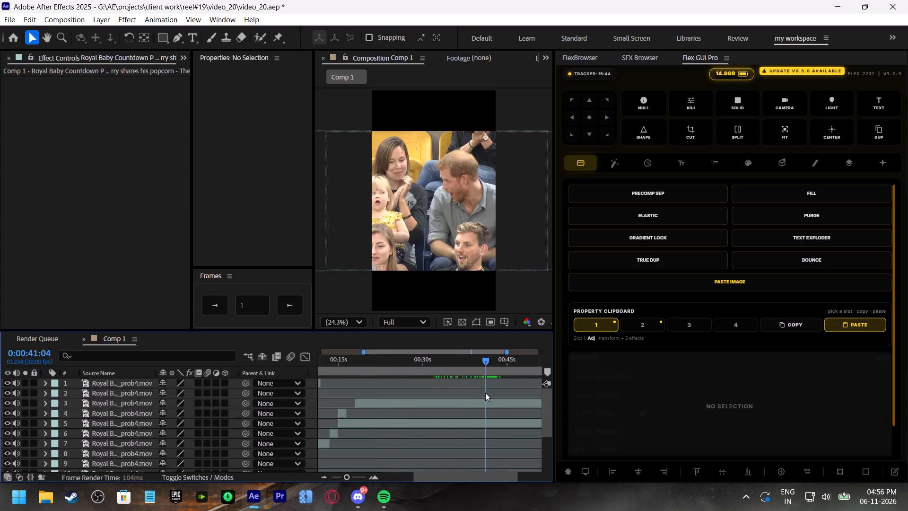
left_click_drag(485, 393, 523, 397)
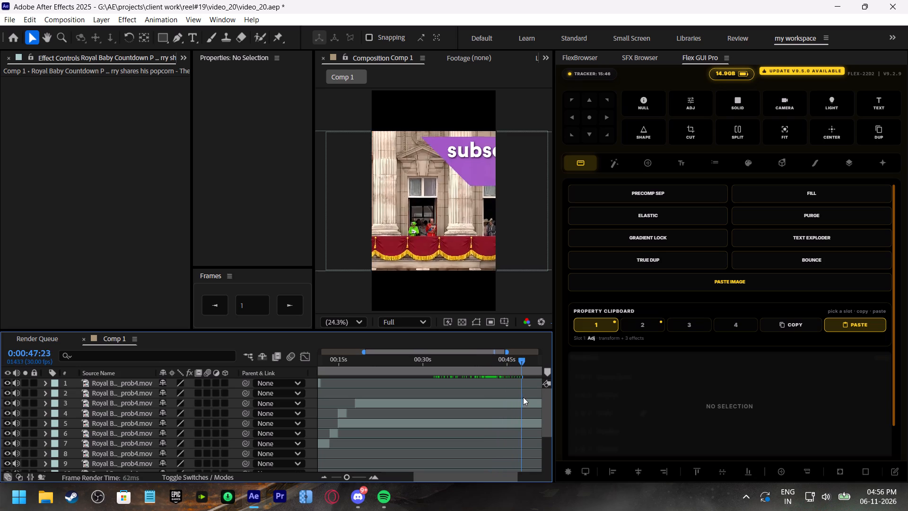
left_click_drag(523, 397, 539, 403)
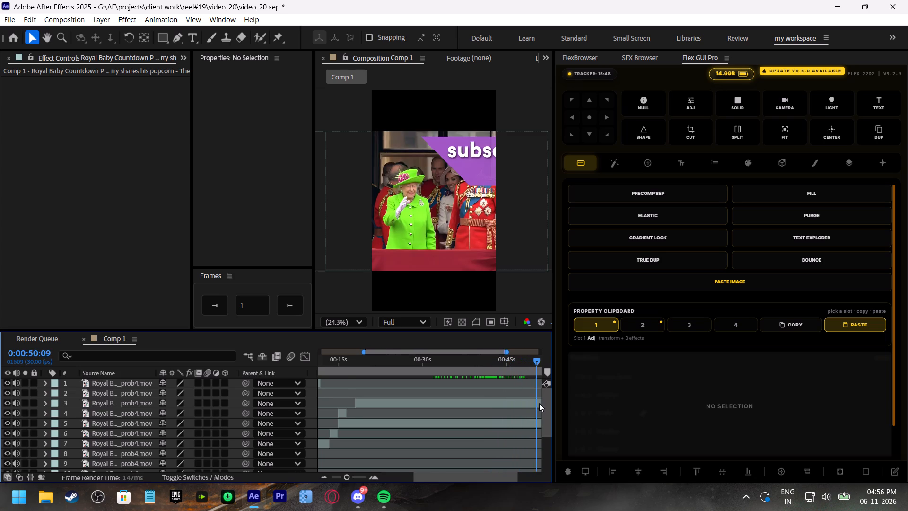
left_click_drag(539, 403, 509, 410)
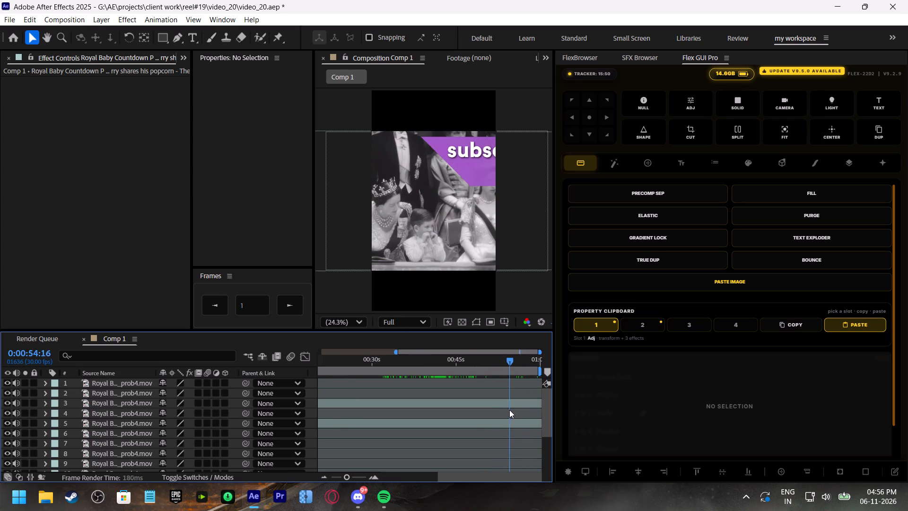
Return to the start of the composition and save the project.
left_click_drag(509, 410, 146, 423)
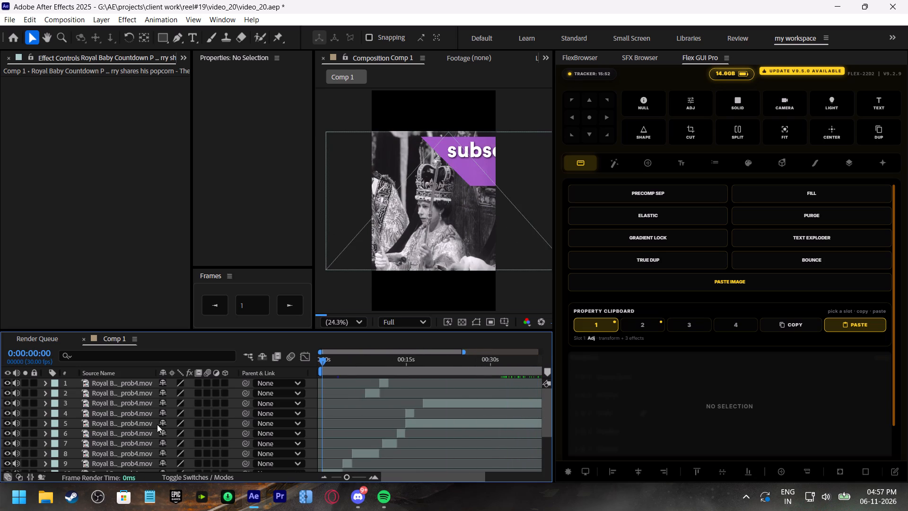
key("ctrl+s")
Play the opening shot from 0:00:00:00, stop at 0:00:00:28, and look over the lower video and audio layers.
key("space")
left_click(335, 361)
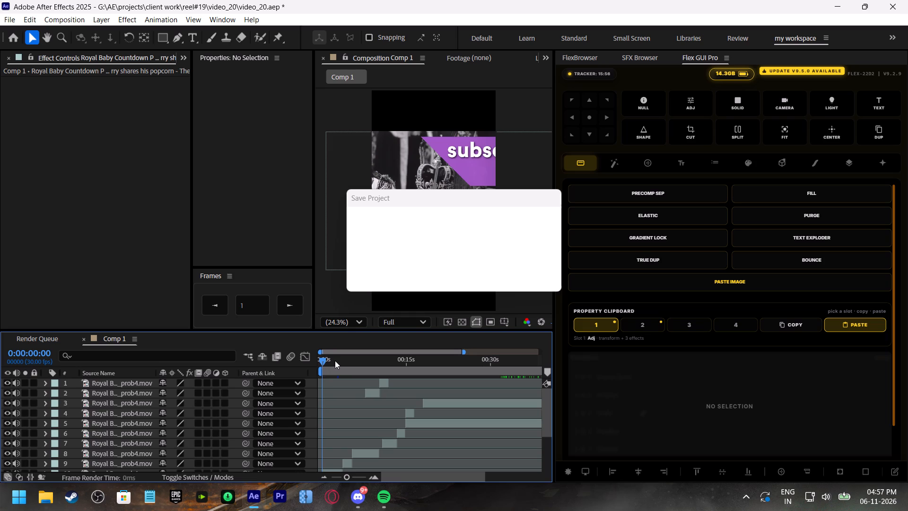
left_click_drag(335, 361, 305, 364)
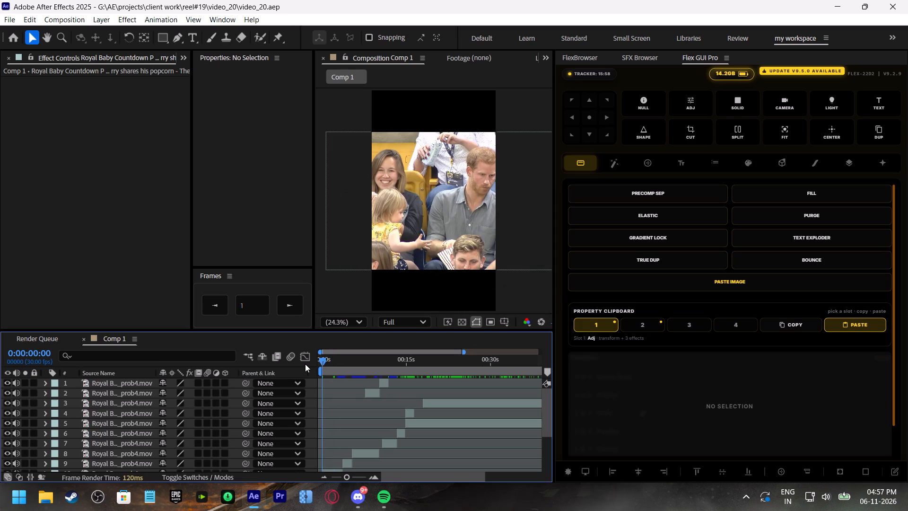
left_click_drag(337, 361, 306, 366)
key("space")
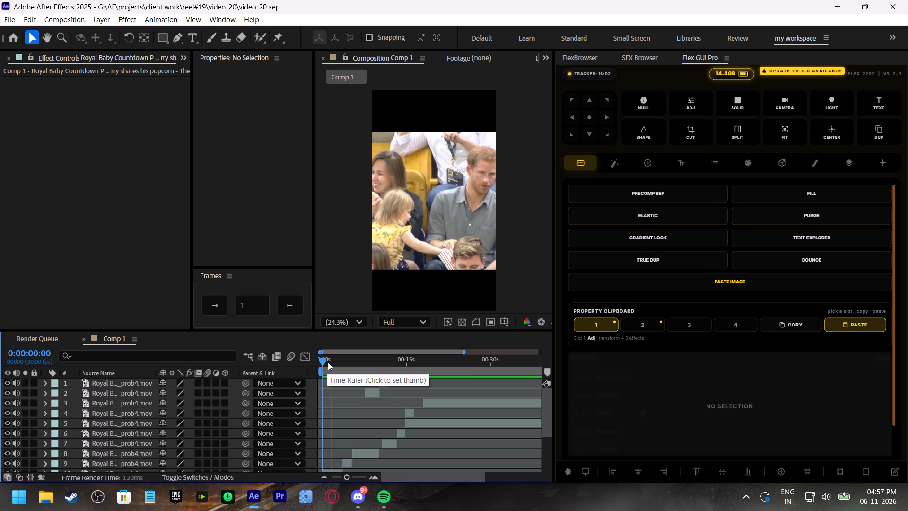
left_click(328, 362)
scroll(347, 428, "down", 4)
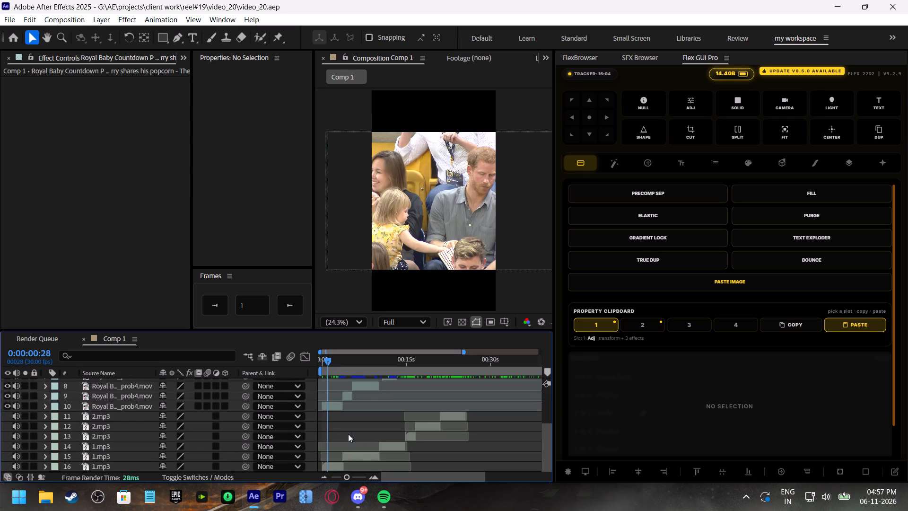
Mute the audio of the Royal Baby footage on layers 8, 9 and 10.
scroll(348, 434, "down", 3)
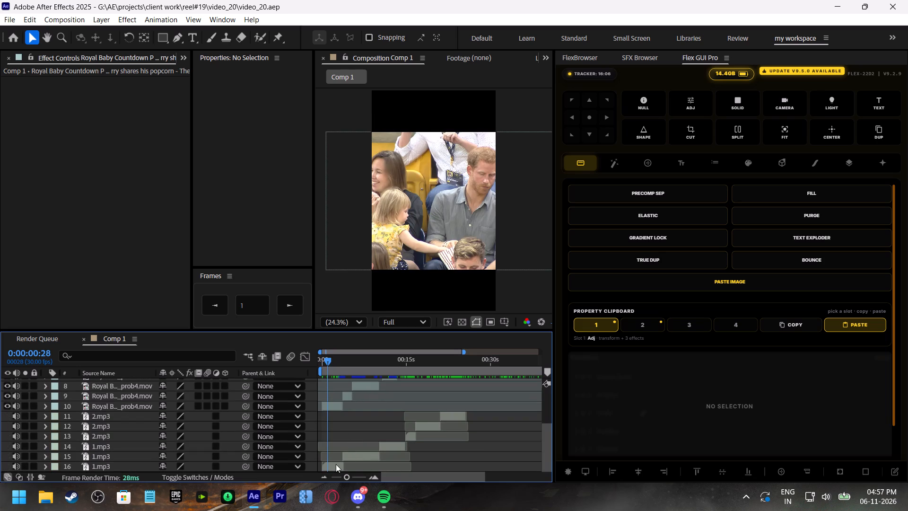
left_click(336, 464)
left_click(453, 418, "shift")
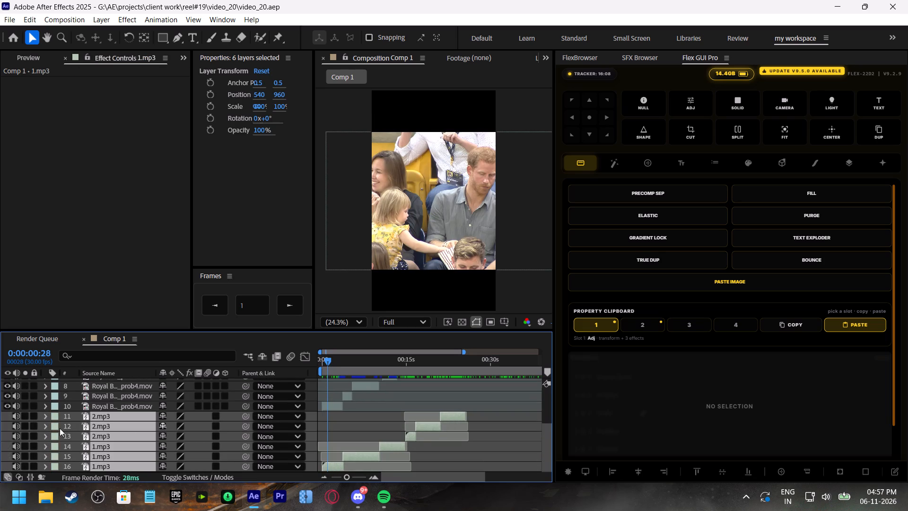
scroll(46, 437, "down", 1)
left_click_drag(16, 401, 19, 388)
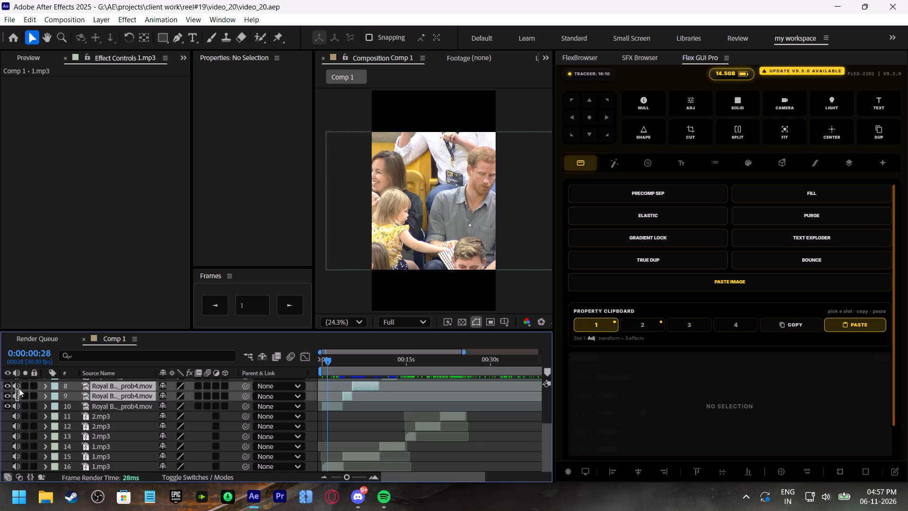
left_click_drag(19, 388, 19, 388)
left_click_drag(17, 405, 18, 381)
scroll(274, 414, "down", 3)
Play the composition from 0:00:00:00 with the footage muted, and replay it from 0:00:14:26.
left_click_drag(385, 352, 306, 367)
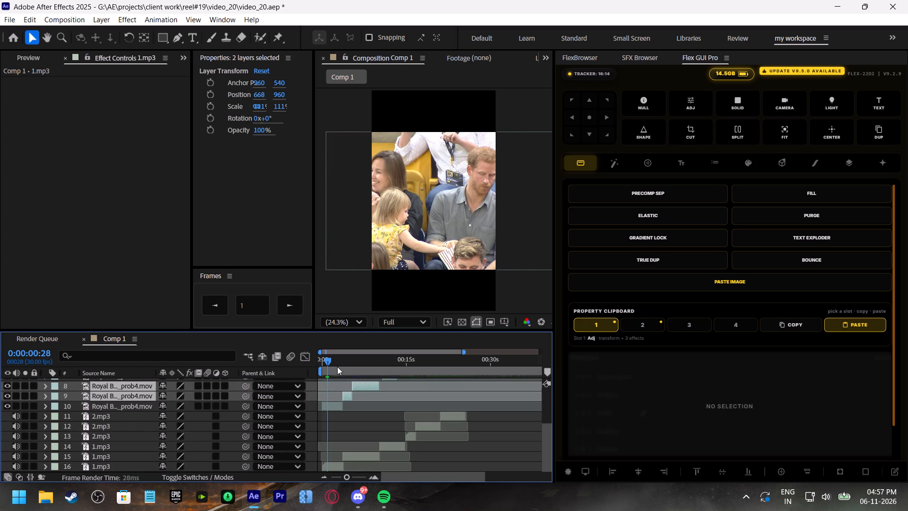
left_click(353, 366)
left_click_drag(347, 361, 288, 369)
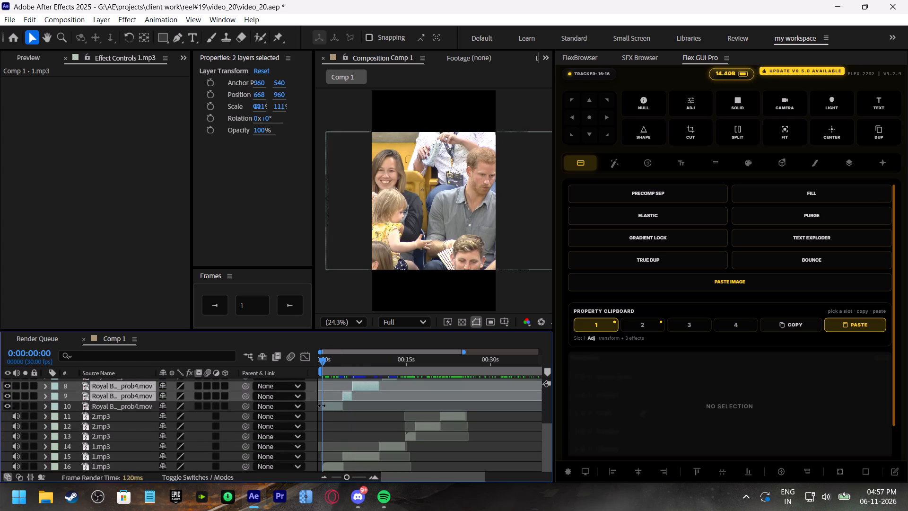
left_click(328, 427)
key("space")
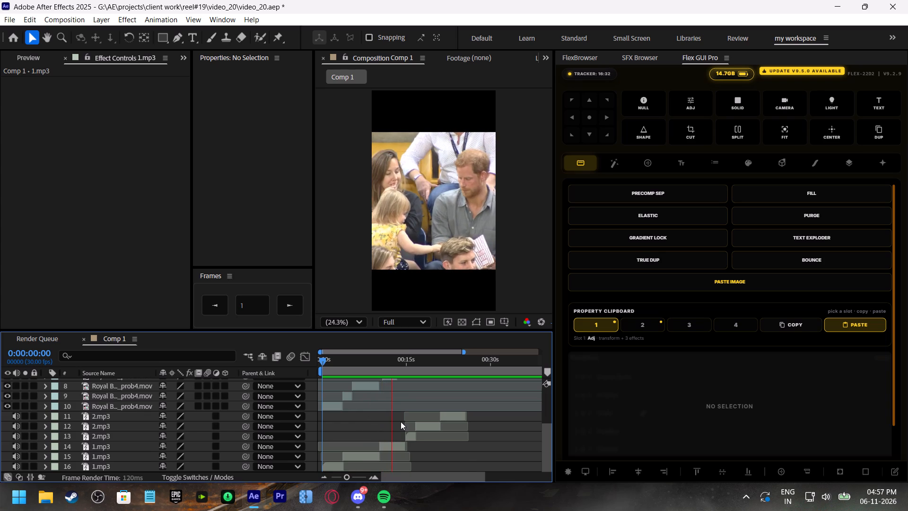
scroll(401, 422, "up", 1)
scroll(404, 424, "down", 1)
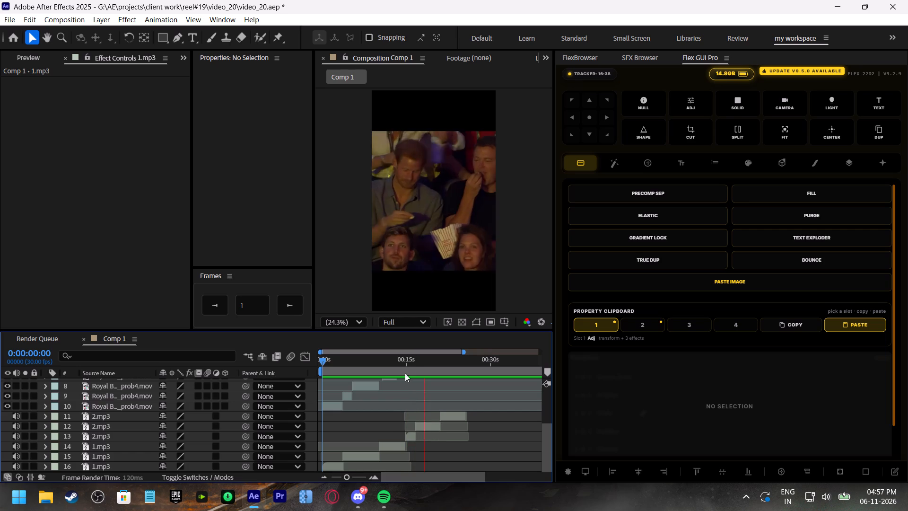
left_click(405, 361)
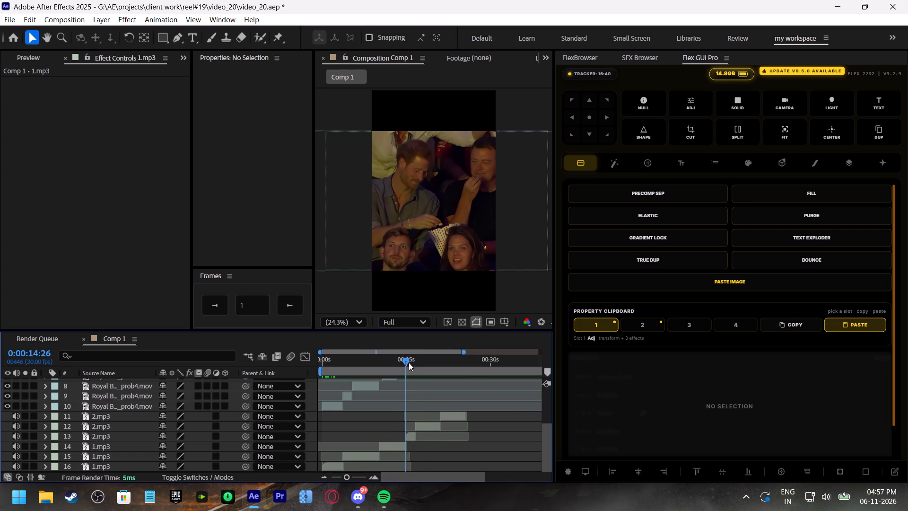
key("space")
left_click(409, 362)
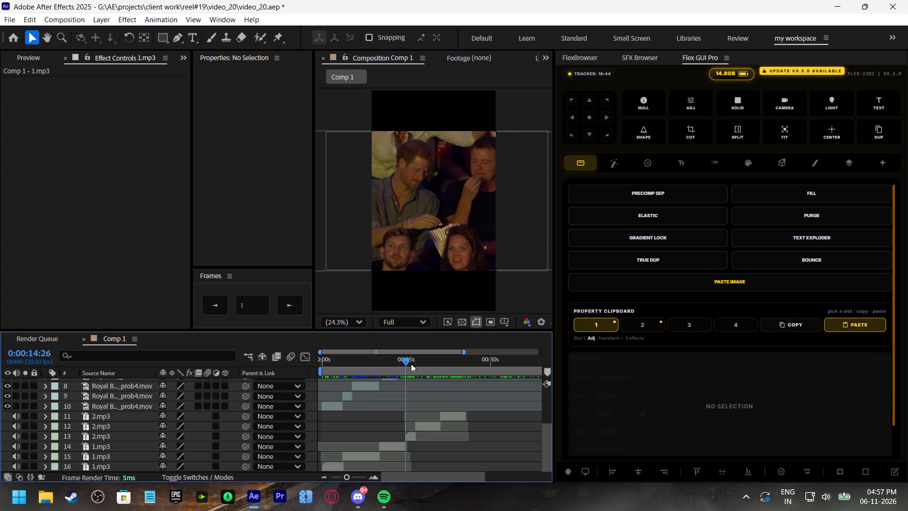
Reframe the layer 3 shot at 0:00:21:21, scaling it to about 70% with its X position at about 450.
scroll(461, 398, "up", 3)
left_click_drag(436, 362, 444, 365)
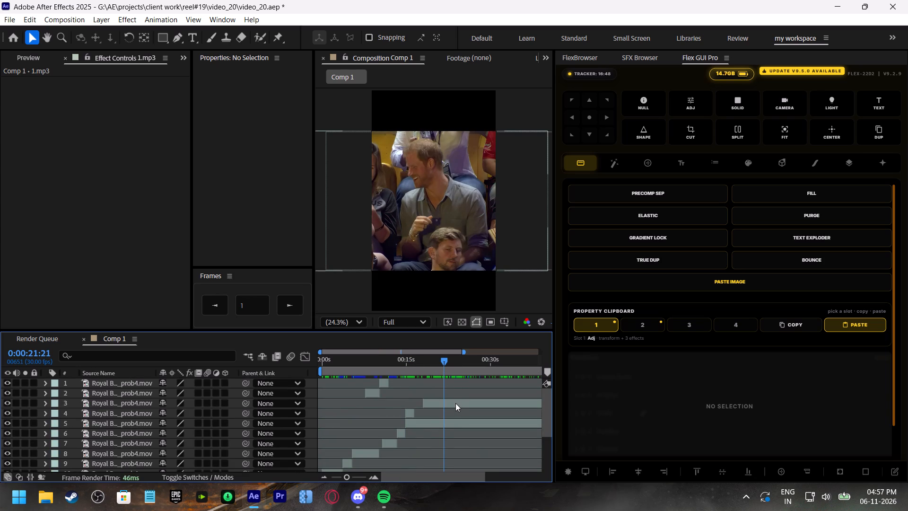
key("v")
left_click_drag(451, 246, 434, 245)
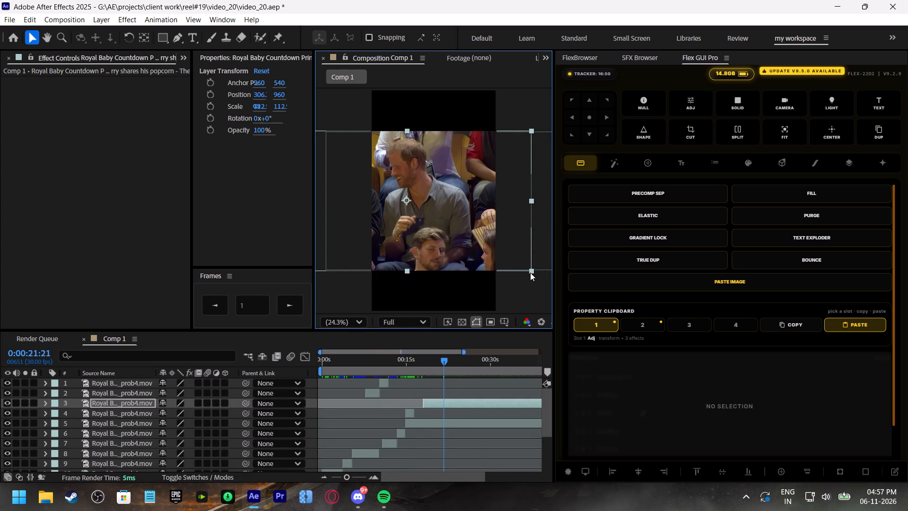
left_click_drag(530, 273, 483, 235)
left_click_drag(447, 230, 464, 231)
Scan the layer 3 footage for a usable shot at 0:00:20:20 by sliding the layer back and forth in time.
left_click_drag(445, 361, 439, 361)
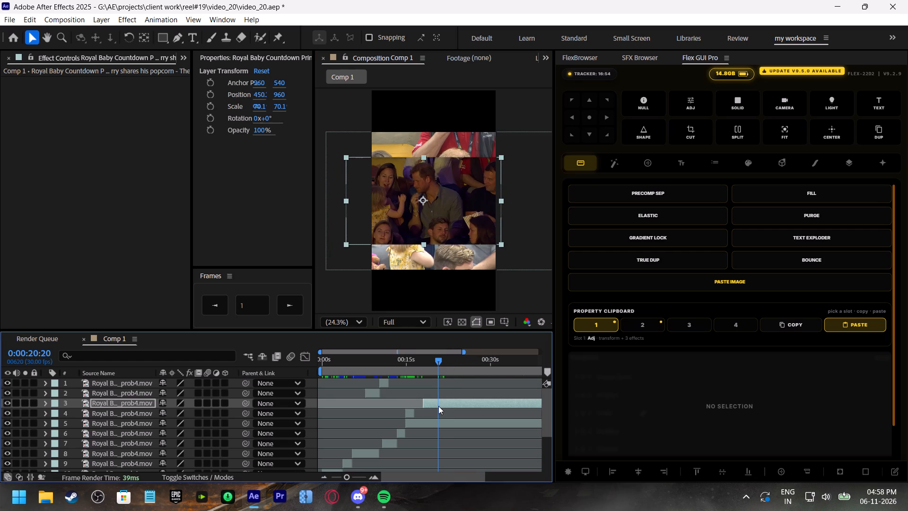
left_click_drag(437, 405, 511, 406)
left_click_drag(498, 402, 210, 406)
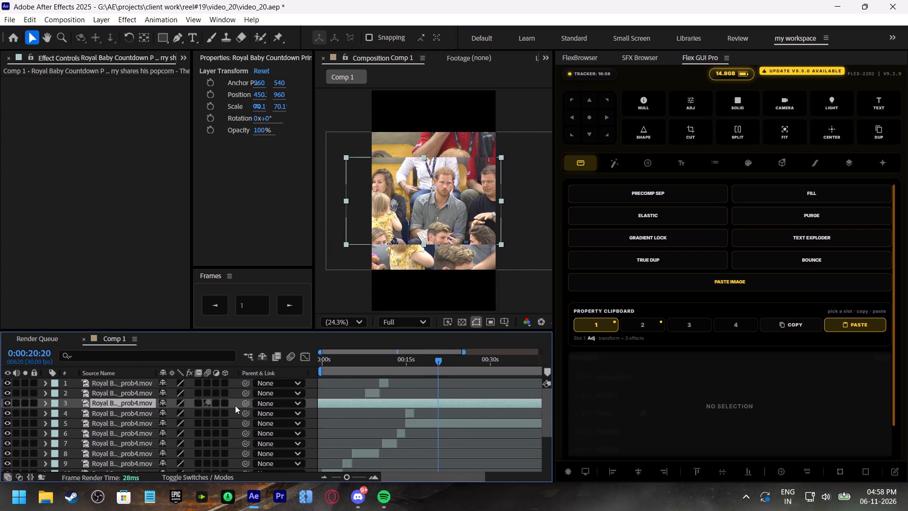
left_click_drag(454, 405, 393, 403)
left_click_drag(521, 404, 509, 404)
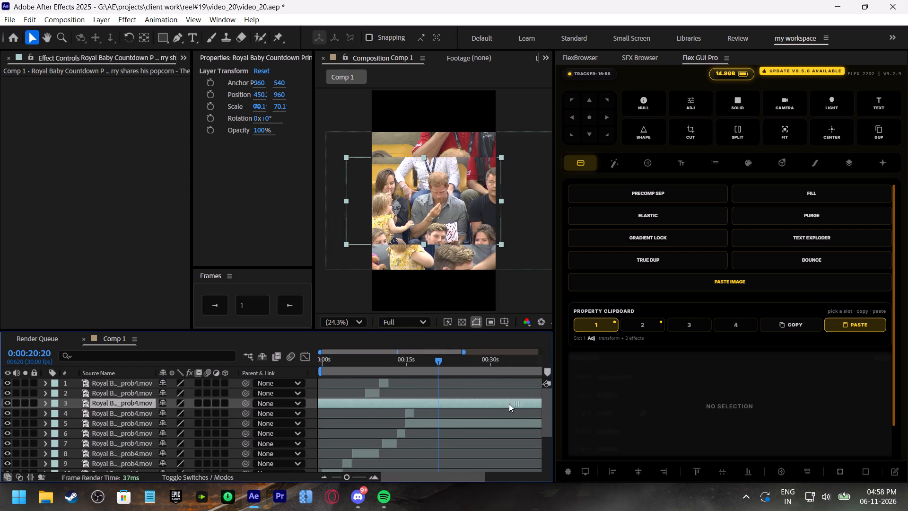
left_click_drag(509, 404, 387, 398)
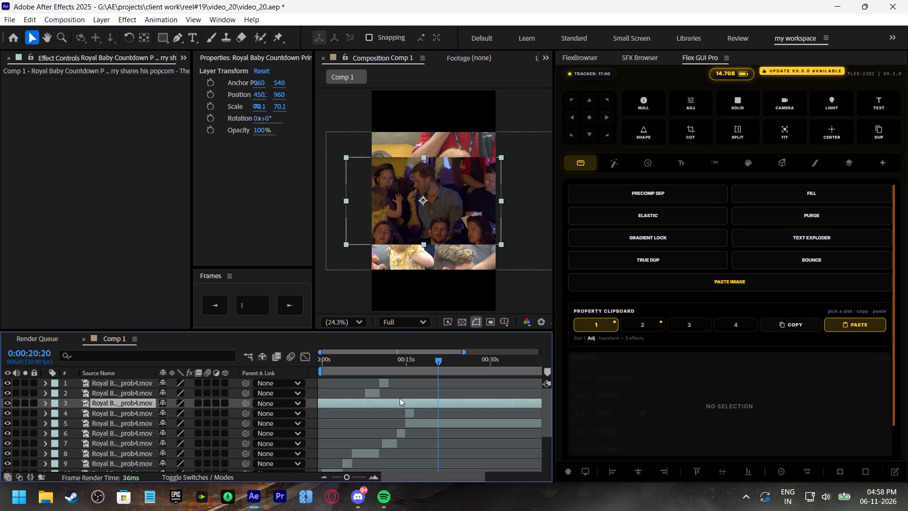
left_click_drag(441, 402, 459, 406)
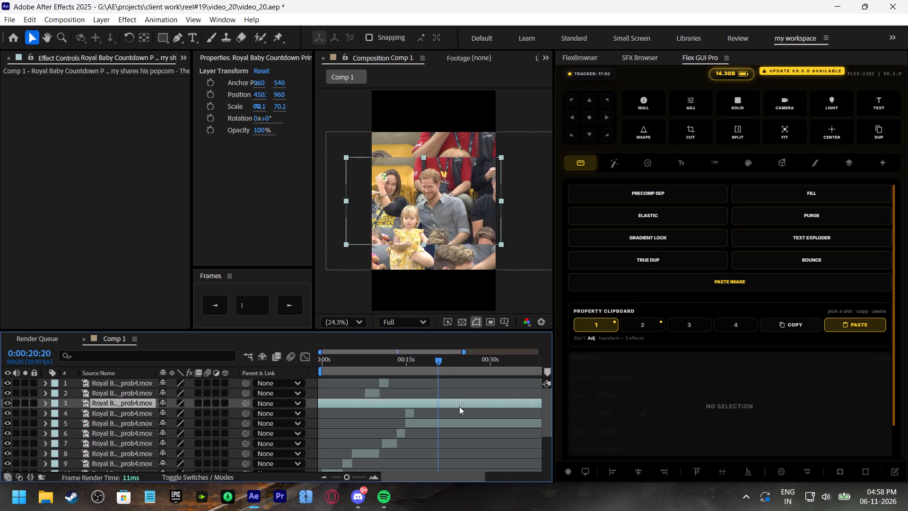
left_click_drag(459, 406, 462, 407)
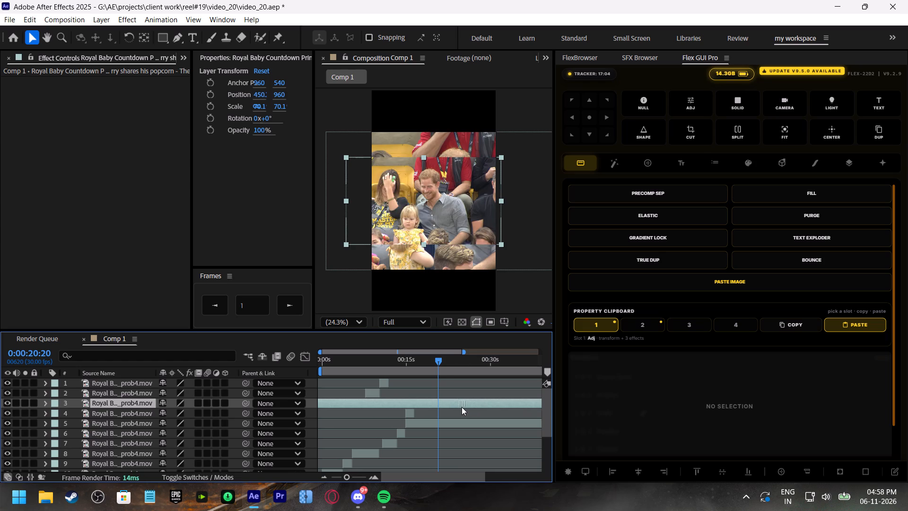
left_click_drag(462, 407, 460, 407)
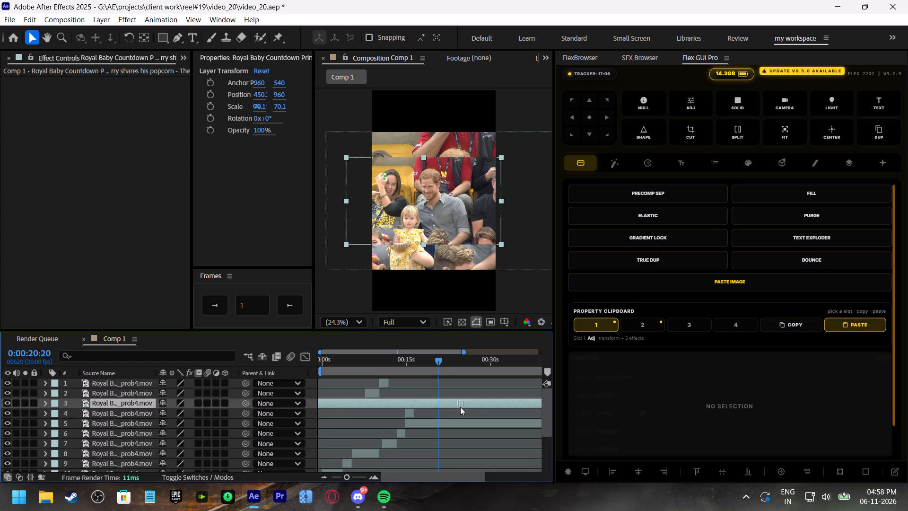
left_click_drag(460, 407, 442, 406)
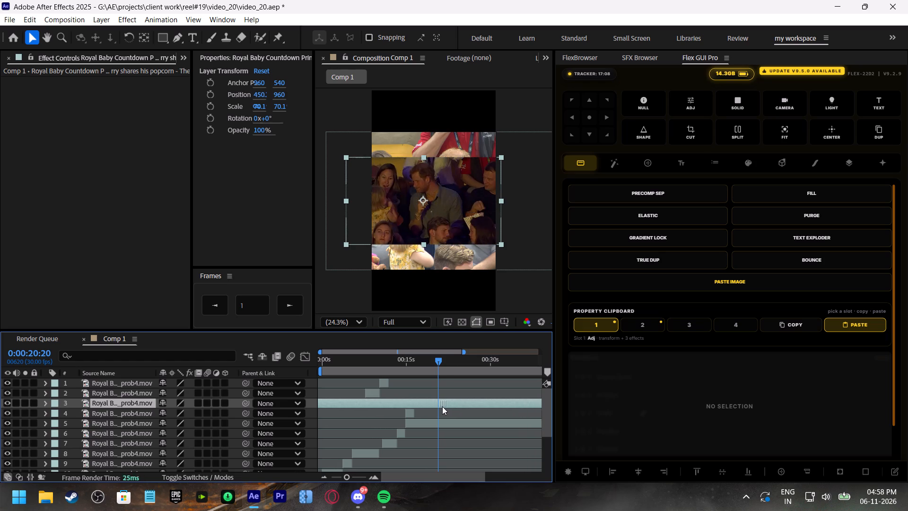
left_click_drag(442, 406, 428, 413)
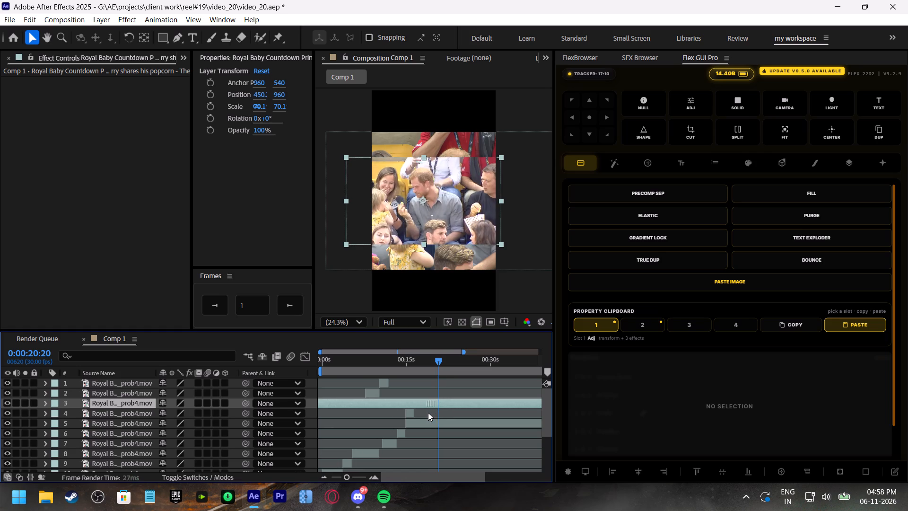
left_click_drag(428, 413, 398, 410)
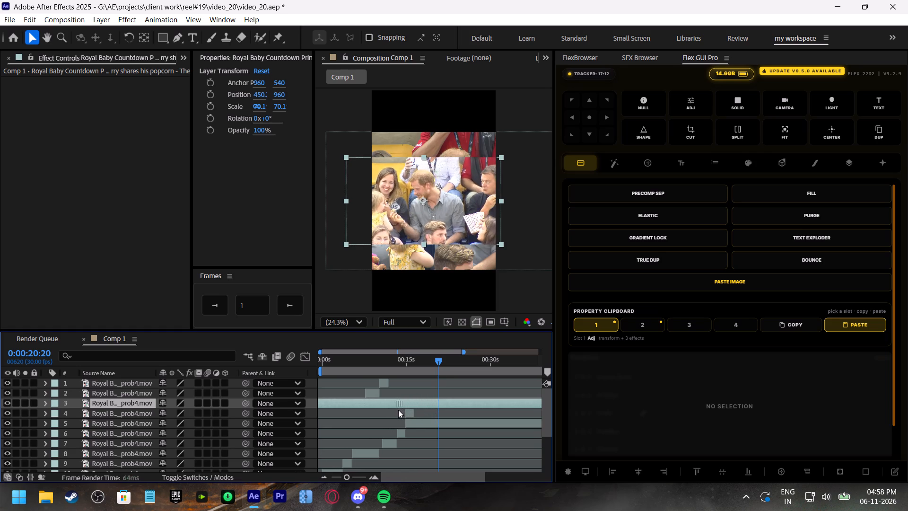
left_click_drag(398, 410, 366, 409)
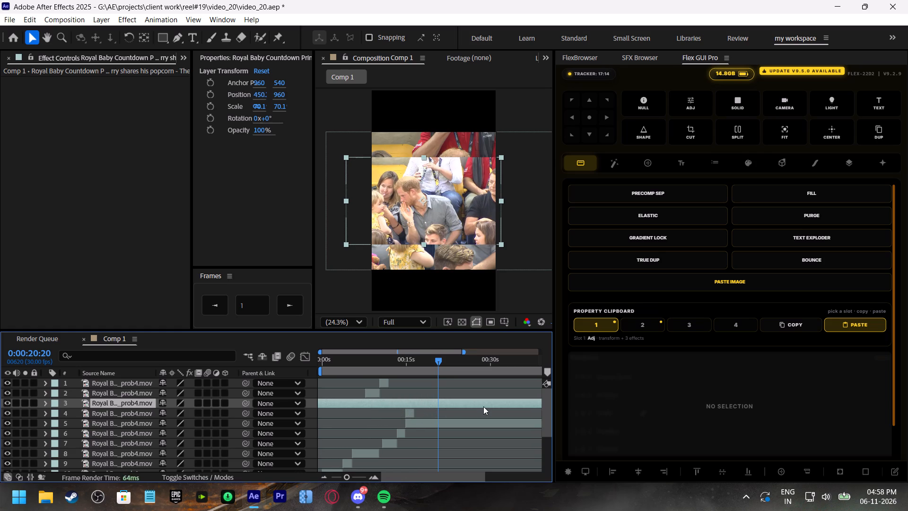
Slide layer 3 in time so the dim shot of two men with popcorn falls at 0:00:20:20.
left_click(484, 406)
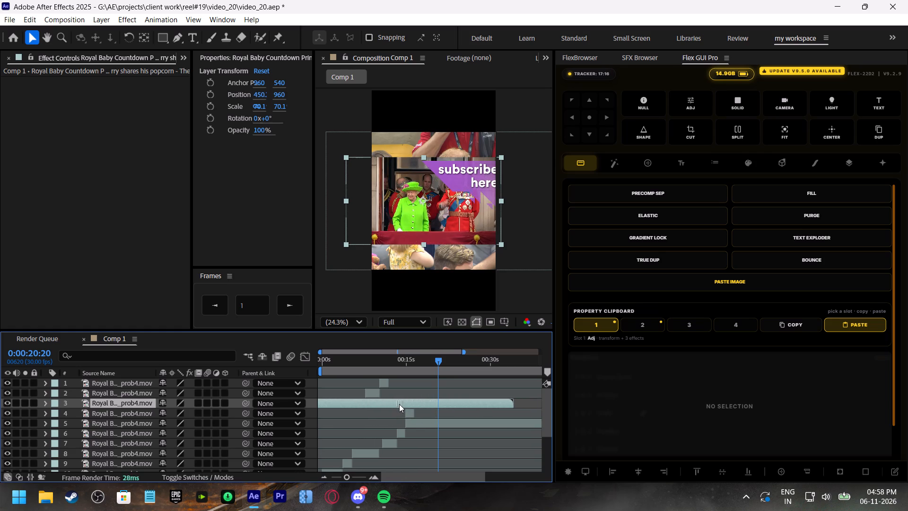
left_click_drag(415, 402, 471, 402)
left_click_drag(415, 402, 456, 402)
scroll(337, 55, "up", 2)
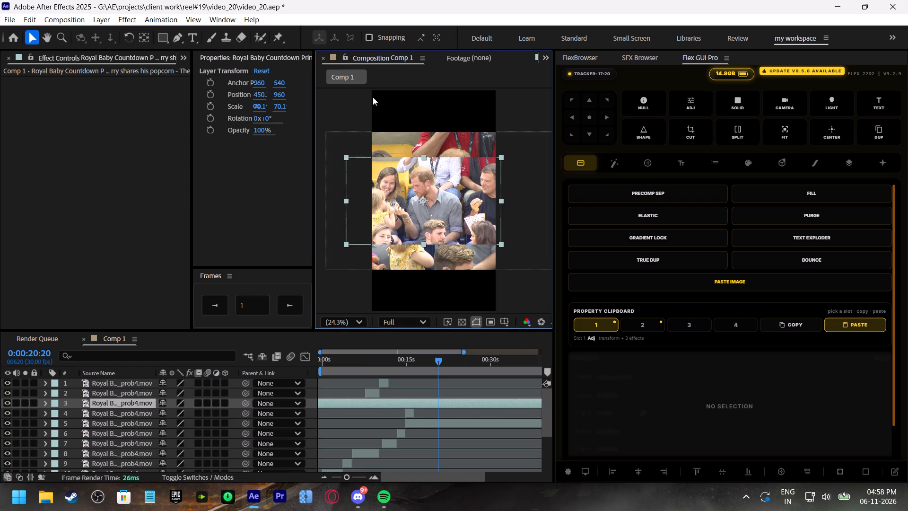
left_click_drag(410, 405, 474, 405)
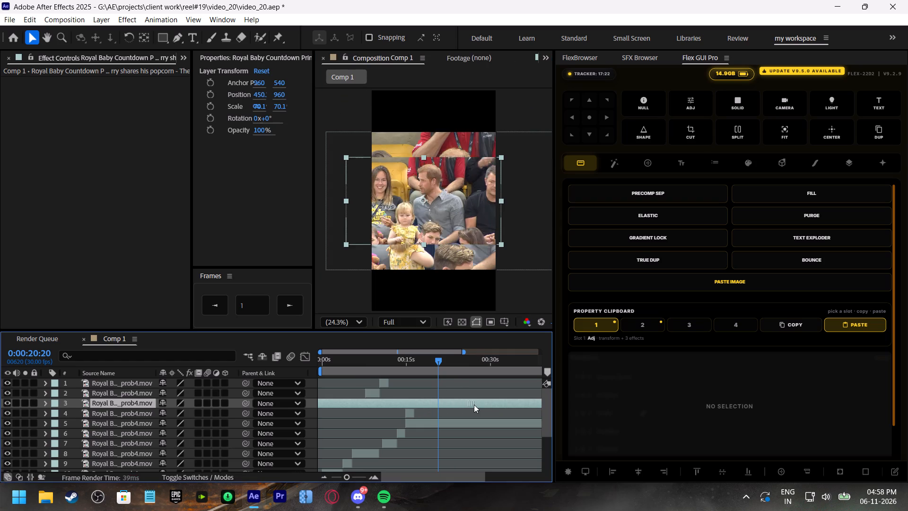
left_click_drag(474, 405, 429, 405)
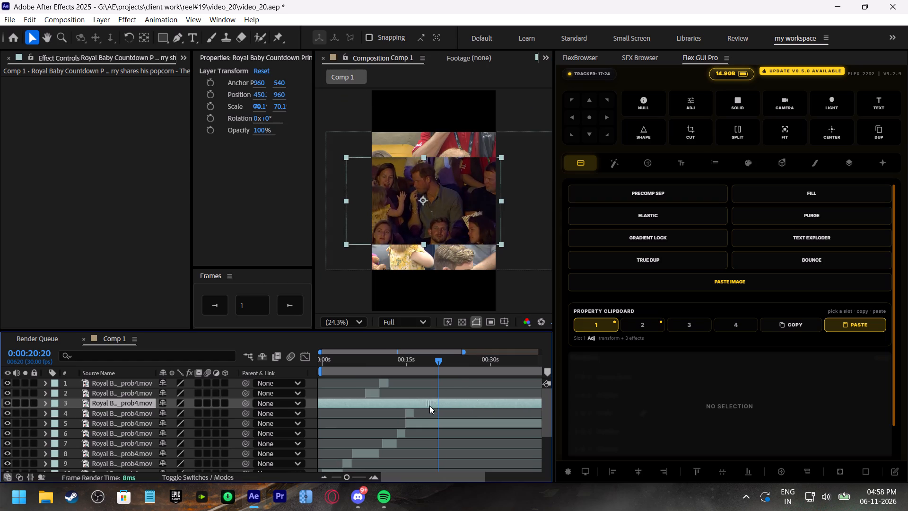
left_click_drag(429, 405, 424, 404)
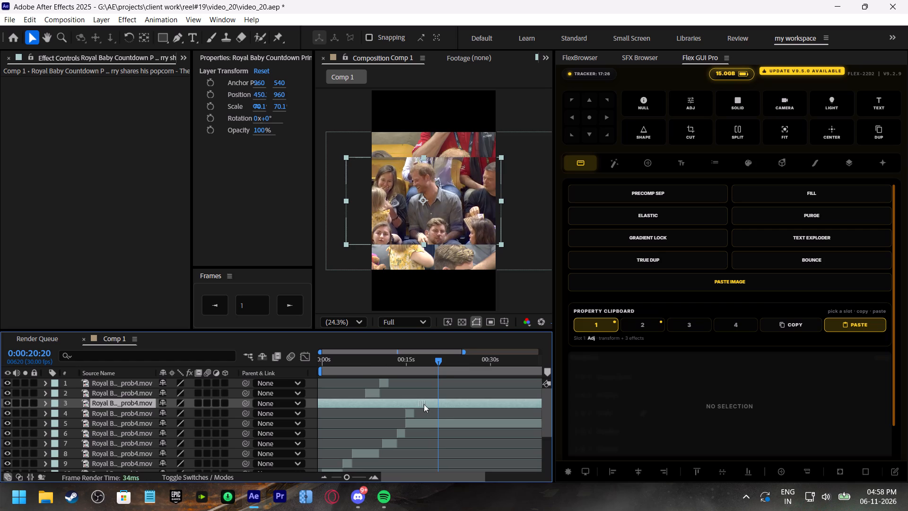
left_click_drag(424, 404, 445, 404)
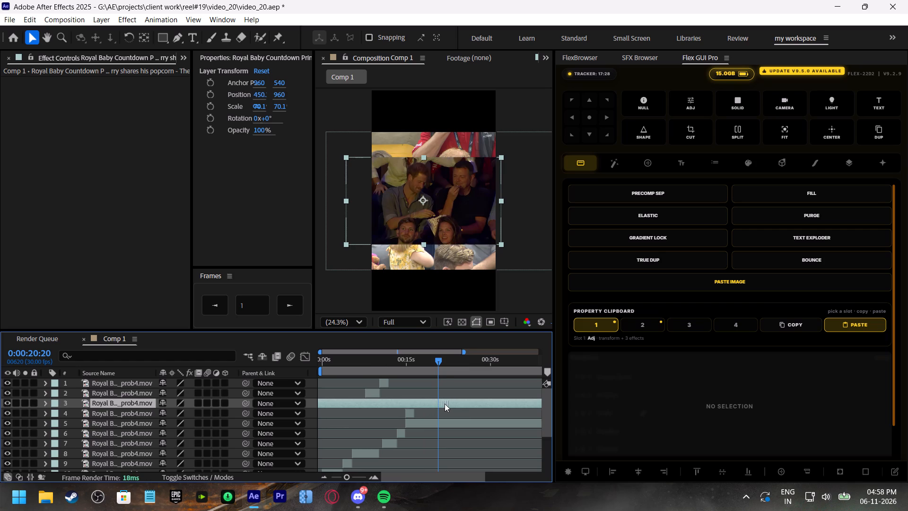
left_click_drag(445, 404, 445, 403)
Split layer 3 at 0:00:20:20 and delete the part before the cut.
key("ctrl+shift+d")
left_click(432, 414)
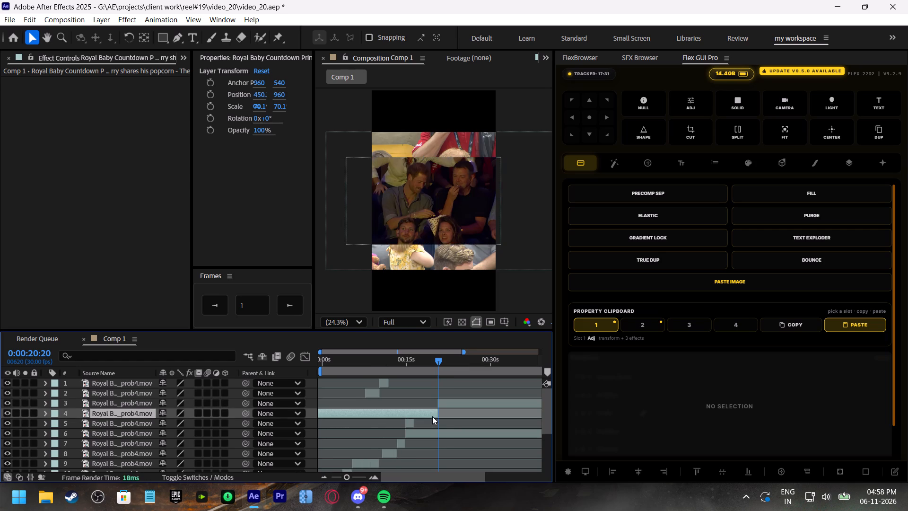
key("BackSpace")
Review the cuts around 0:00:14:13 and scan the layer 3 footage between about 0:00:20:29 and 0:00:28:01.
left_click_drag(421, 356, 405, 360)
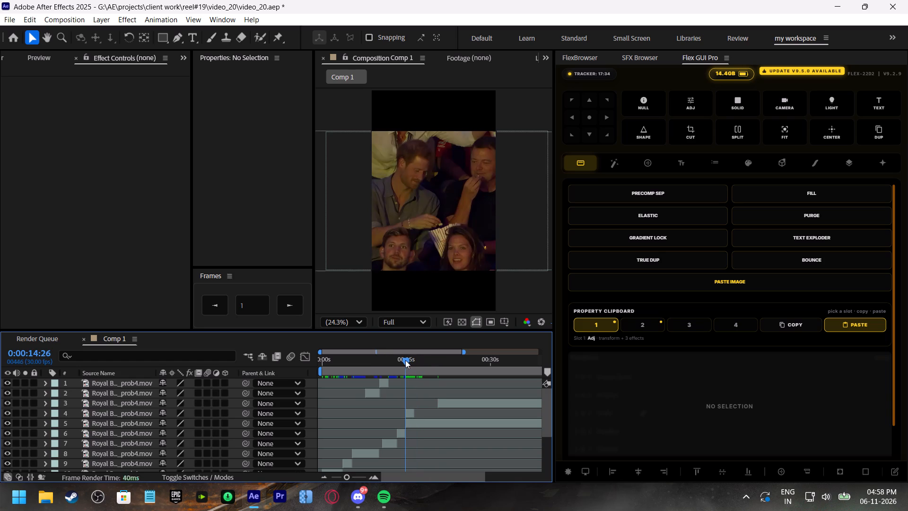
left_click_drag(405, 360, 403, 360)
key("space")
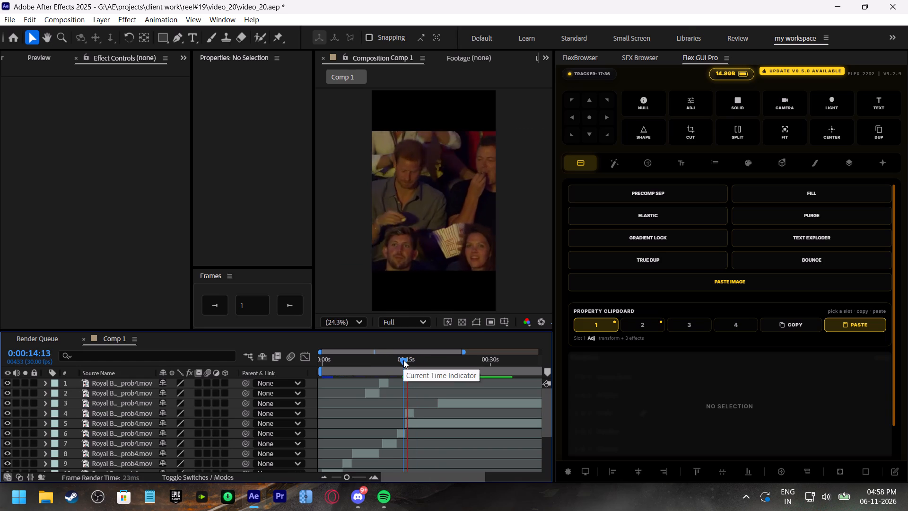
left_click(403, 360)
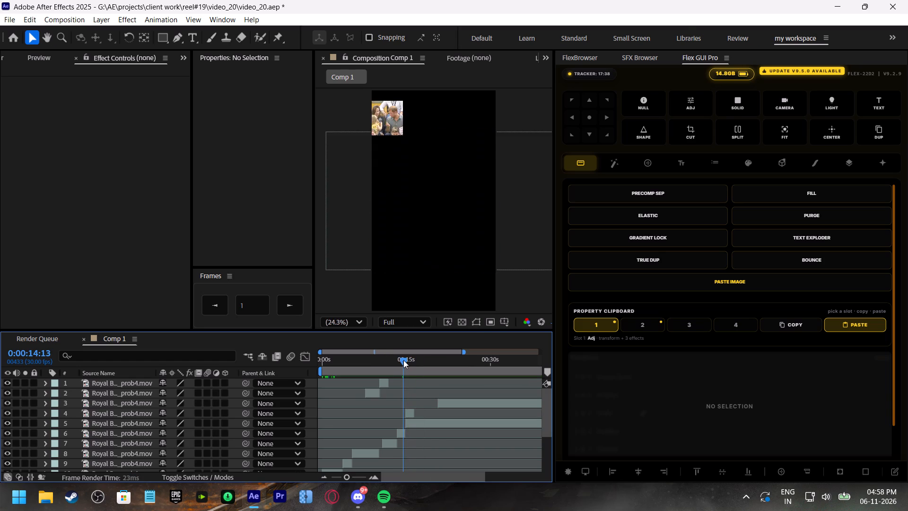
scroll(421, 399, "down", 1, "shift")
left_click_drag(392, 356, 417, 374)
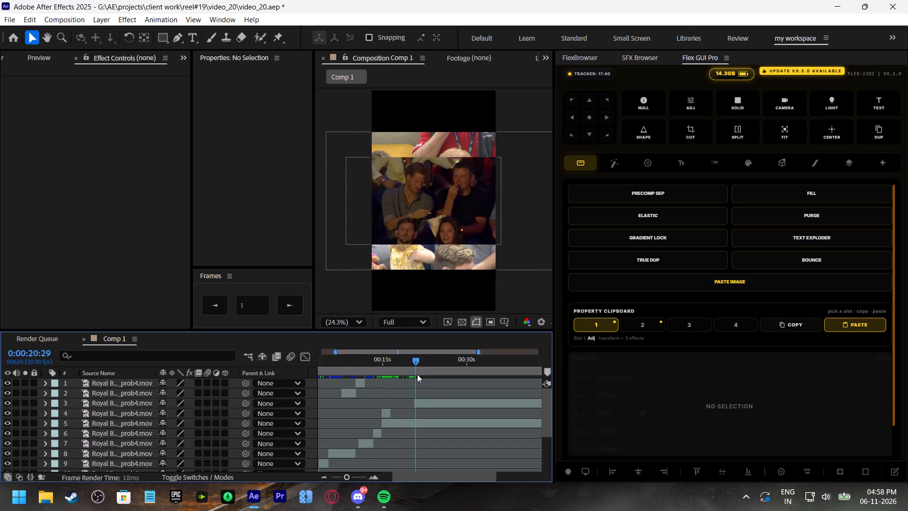
left_click_drag(417, 374, 458, 391)
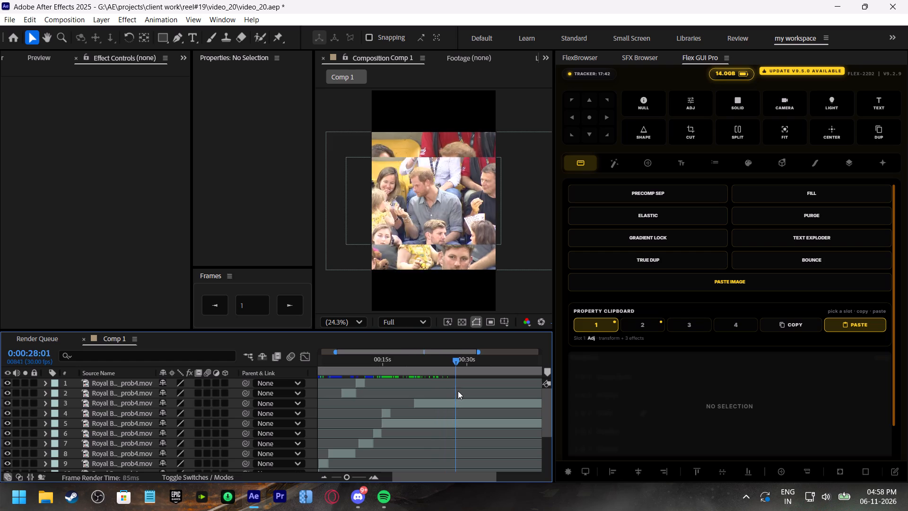
left_click_drag(458, 391, 416, 391)
Extend the start of layer 3 back to where the layer 4 shot ends, at about 0:00:16:15.
left_click_drag(415, 402, 392, 404)
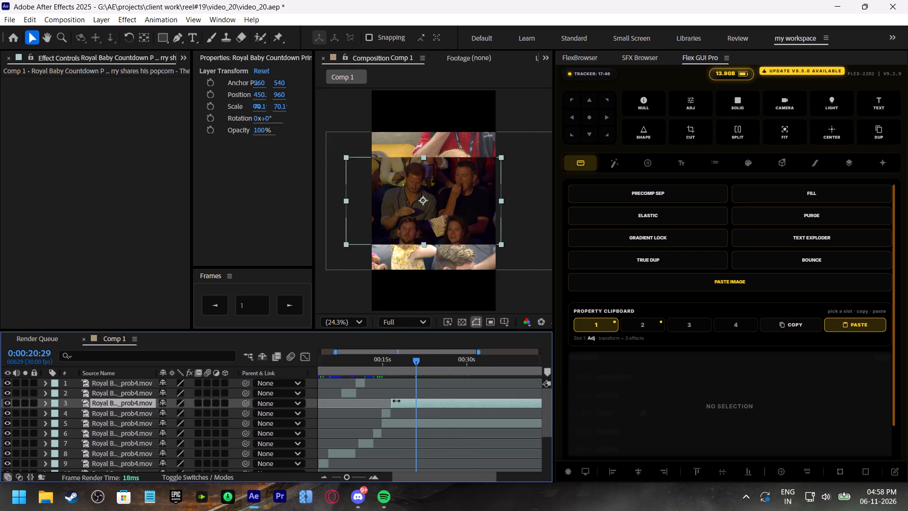
Find the moment in layer 3 where the man brings popcorn to his mouth and add a layer marker at 0:00:23:06.
left_click_drag(415, 363, 435, 373)
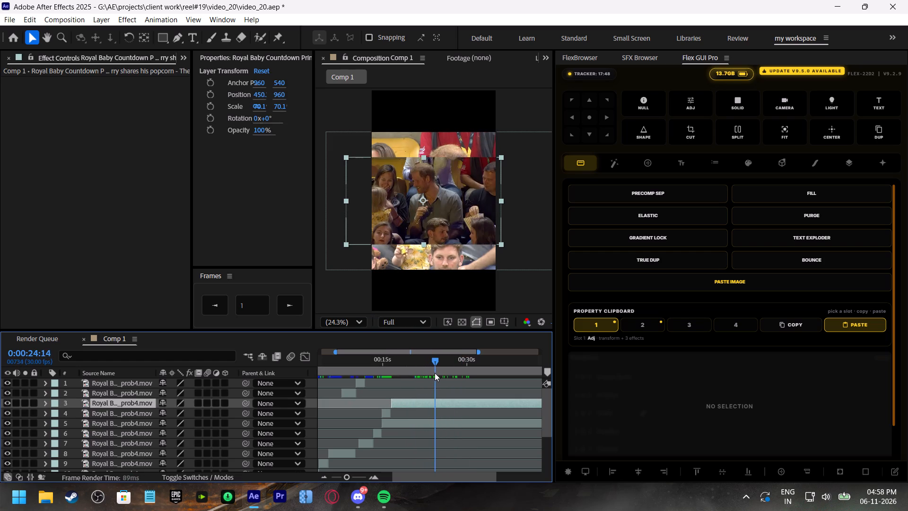
left_click_drag(435, 373, 409, 370)
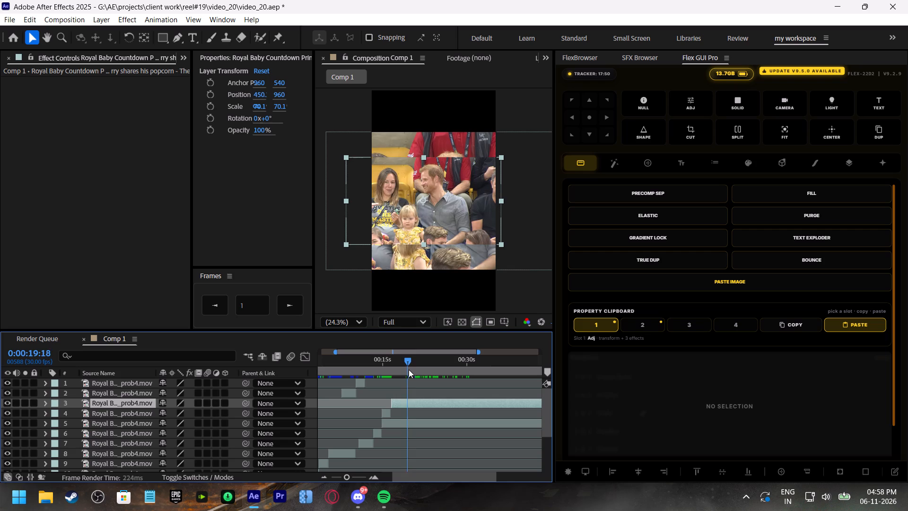
left_click_drag(409, 370, 423, 373)
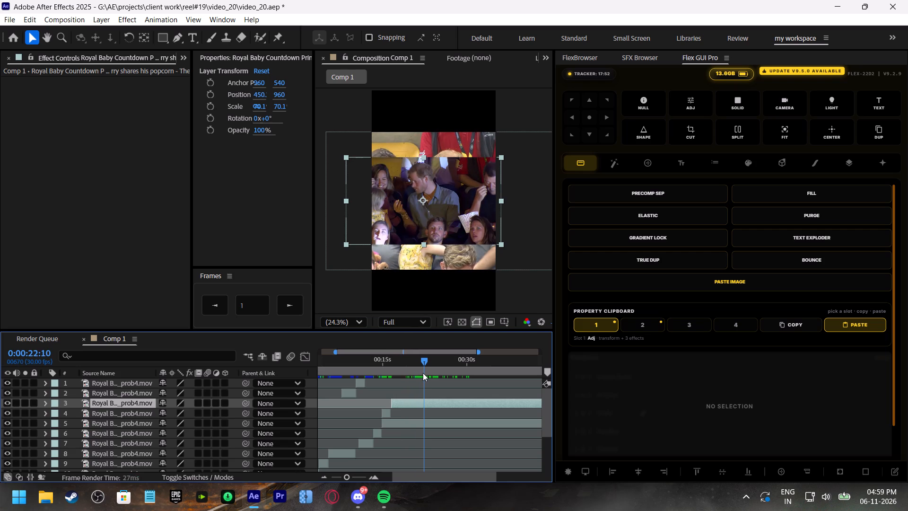
left_click_drag(423, 373, 427, 374)
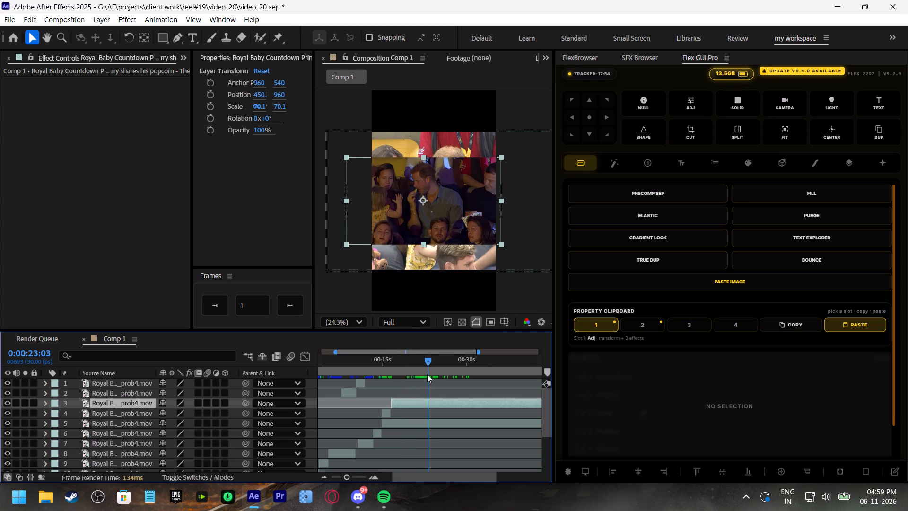
left_click_drag(427, 374, 428, 374)
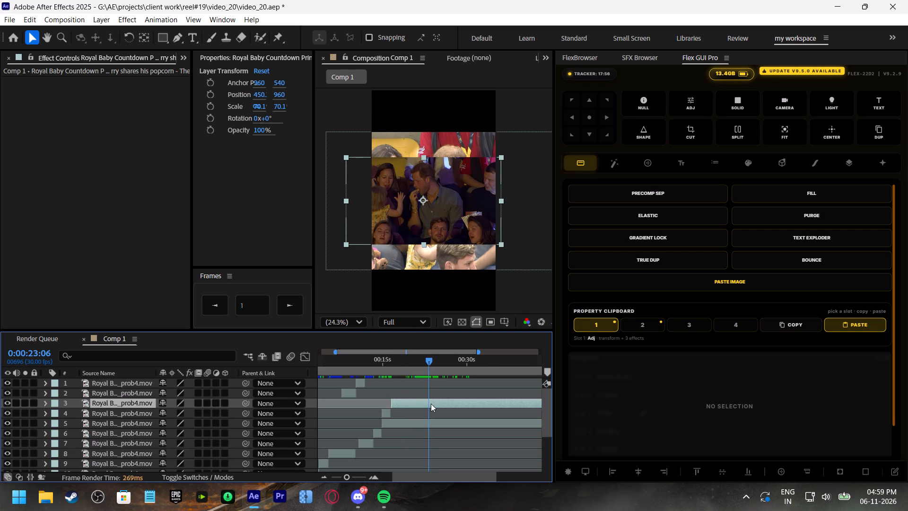
key("asterisk")
Slide layer 3 earlier so its marker falls at 0:00:20:10, trimming its start to meet the end of layer 4.
left_click(405, 361)
key("space")
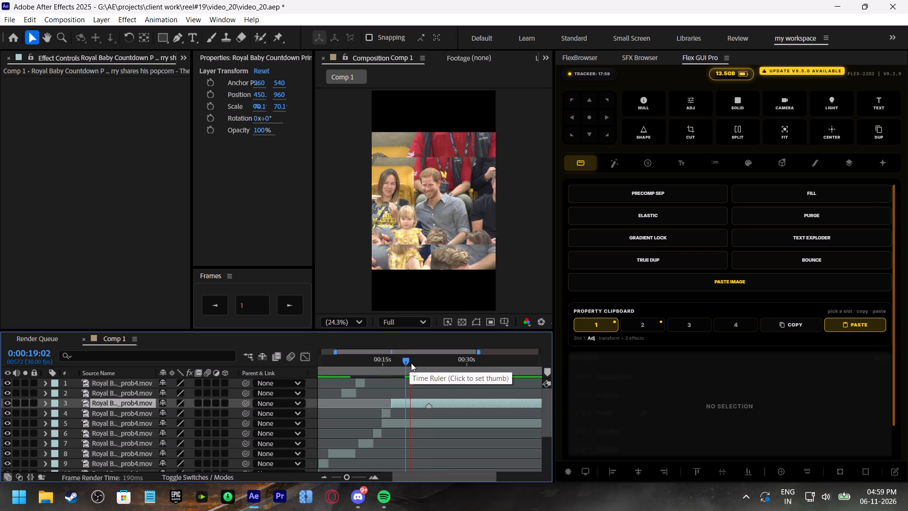
left_click(411, 362)
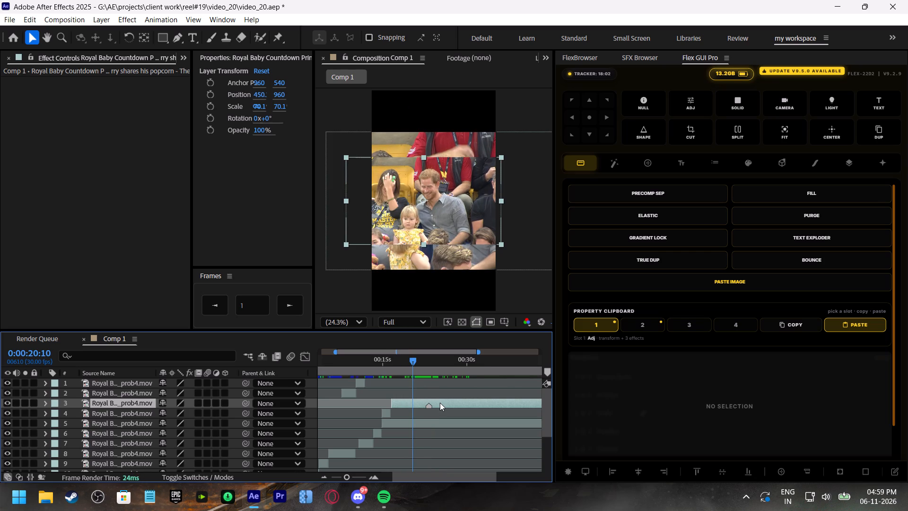
left_click_drag(440, 403, 425, 398)
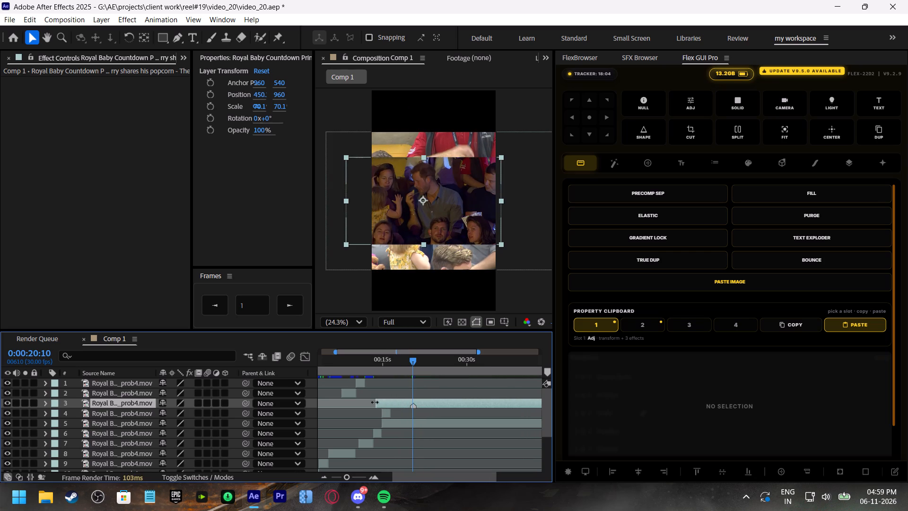
left_click_drag(375, 402, 391, 415)
Play back the sequence from 0:00:13:02 to check the timing of the cuts into layers 4 and 3.
left_click(372, 361)
key("space")
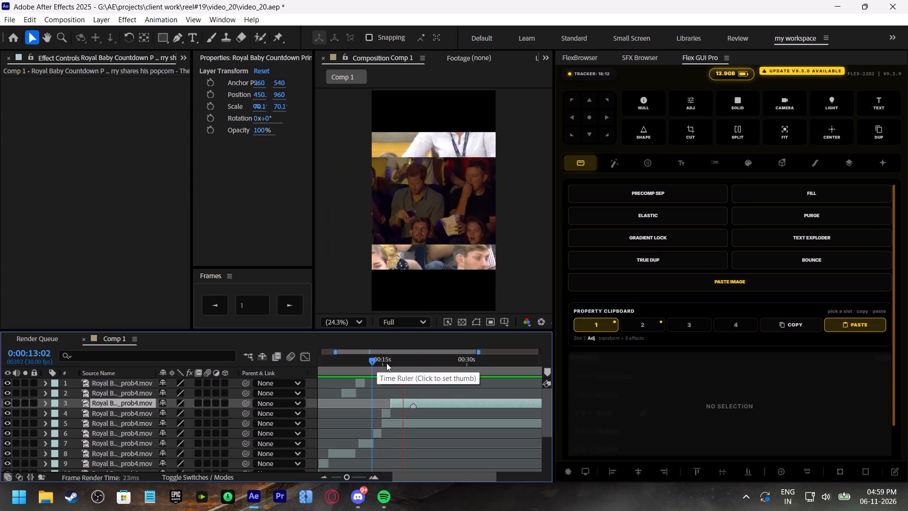
left_click(386, 363)
key("space")
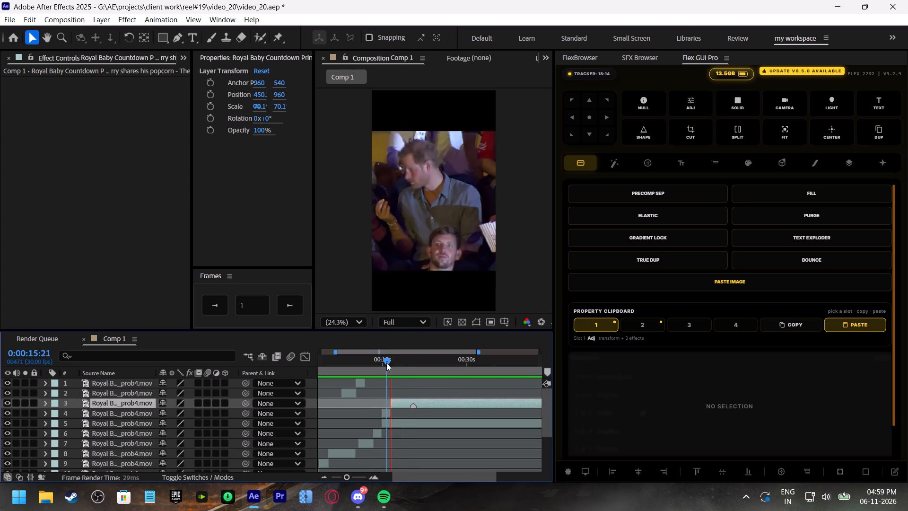
left_click(386, 363)
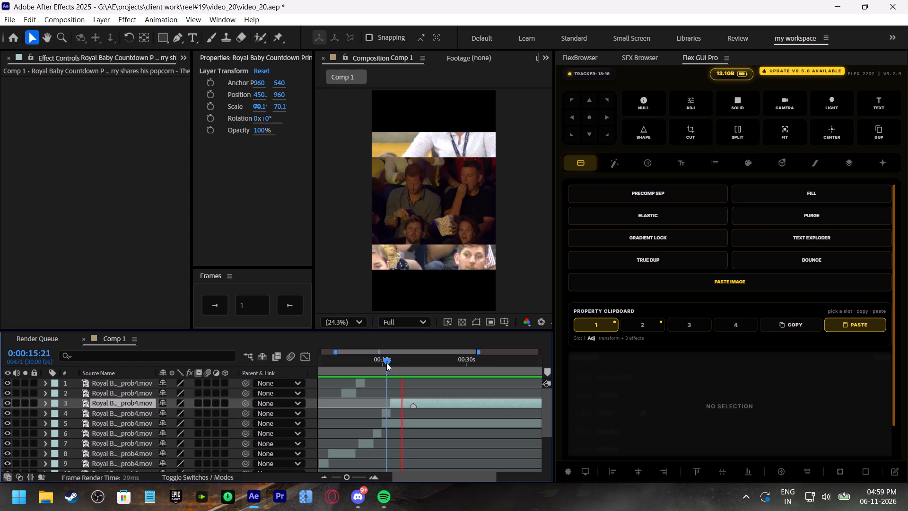
key("space")
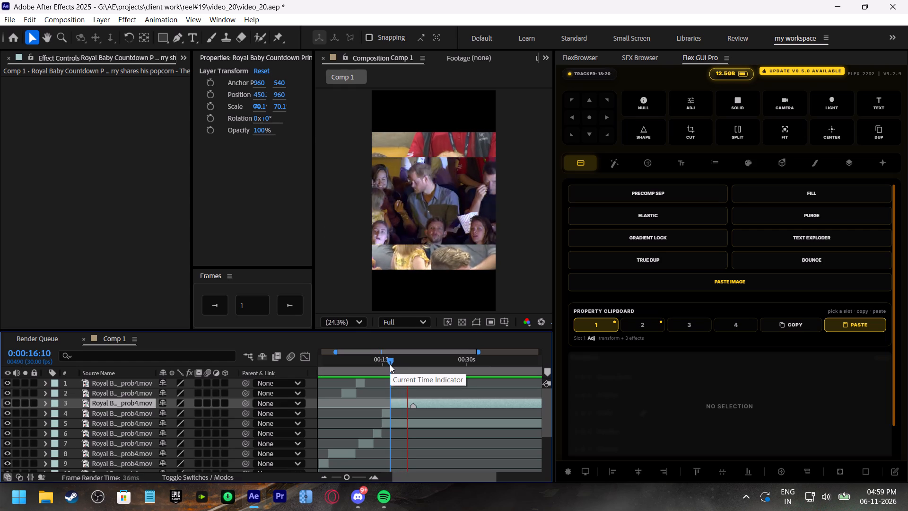
left_click(390, 364)
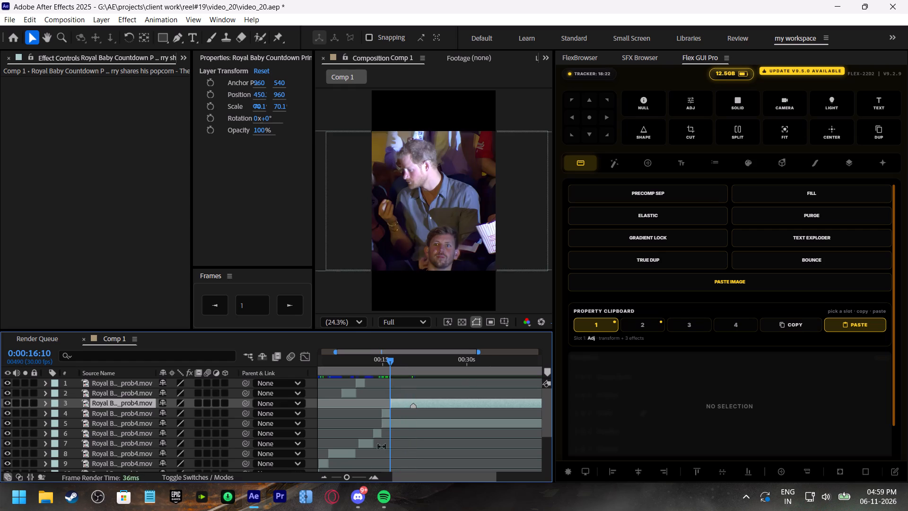
left_click_drag(343, 475, 360, 479)
scroll(448, 433, "down", 2, "shift")
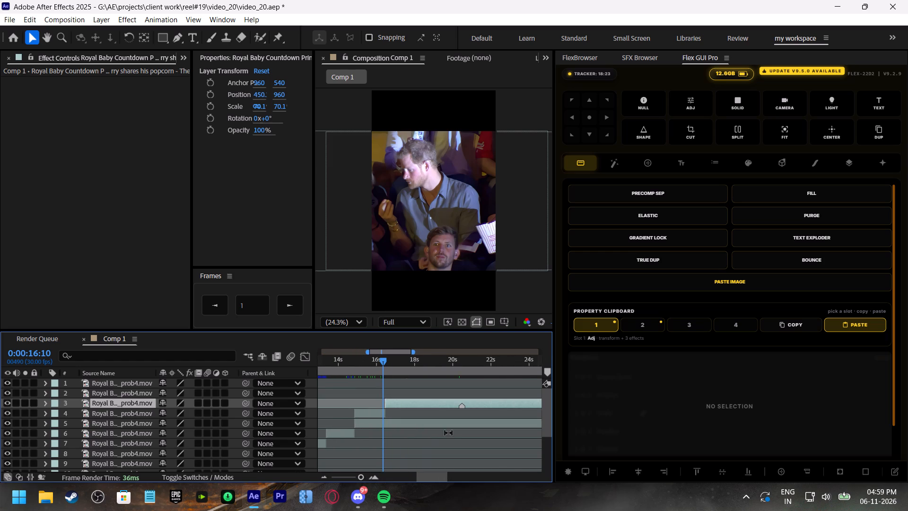
left_click(348, 361)
key("space")
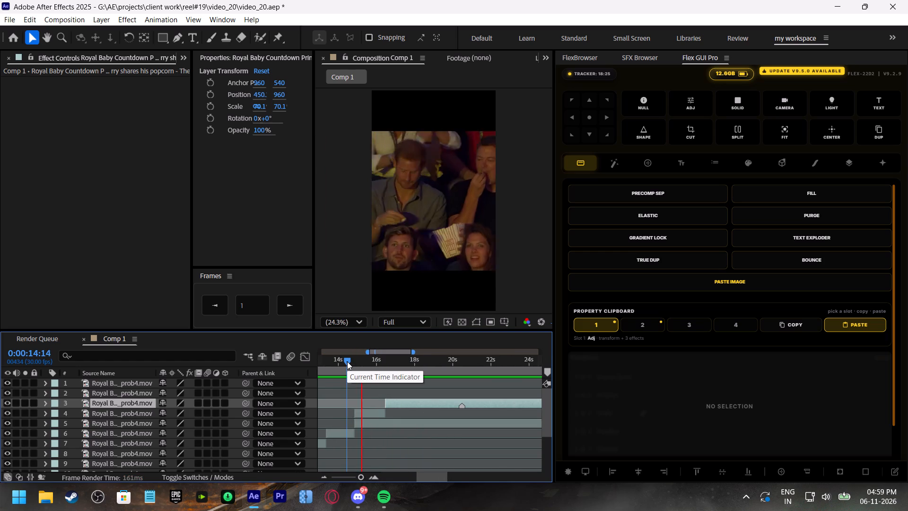
left_click(353, 360)
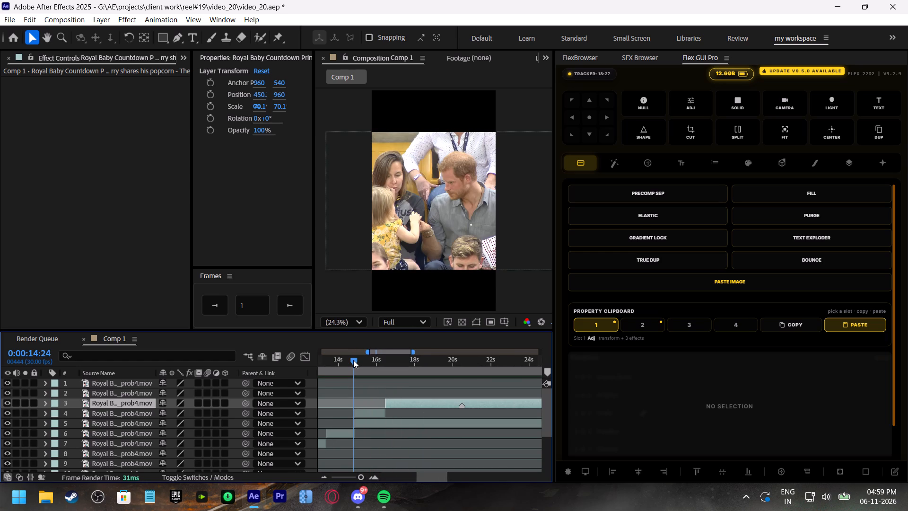
key("space")
left_click(356, 360)
key("space")
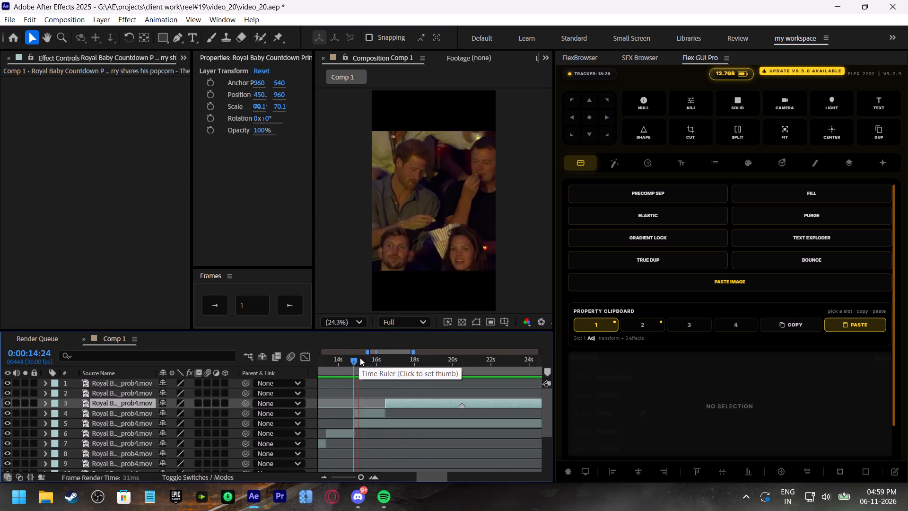
Scale the layer 3 shot at 0:00:16:20 up to about 111% so it covers the footage behind it.
left_click(389, 363)
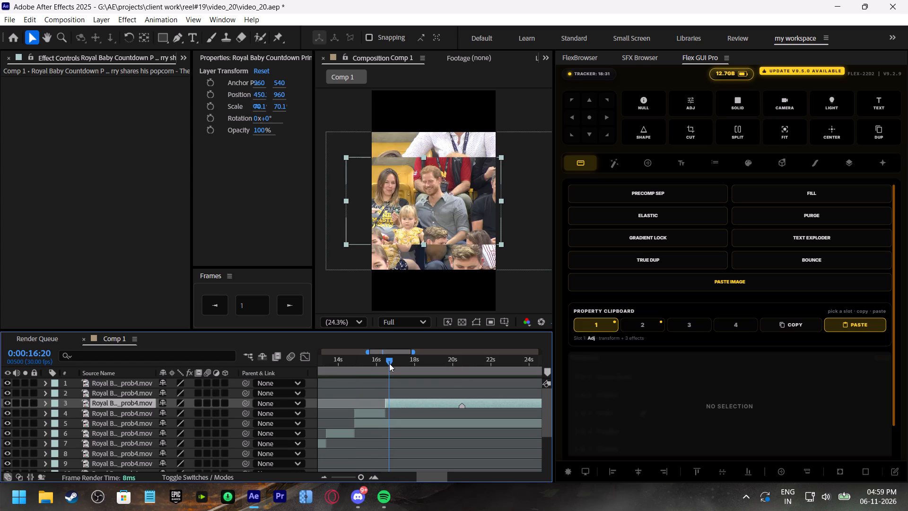
left_click(398, 406)
left_click_drag(499, 246, 524, 270)
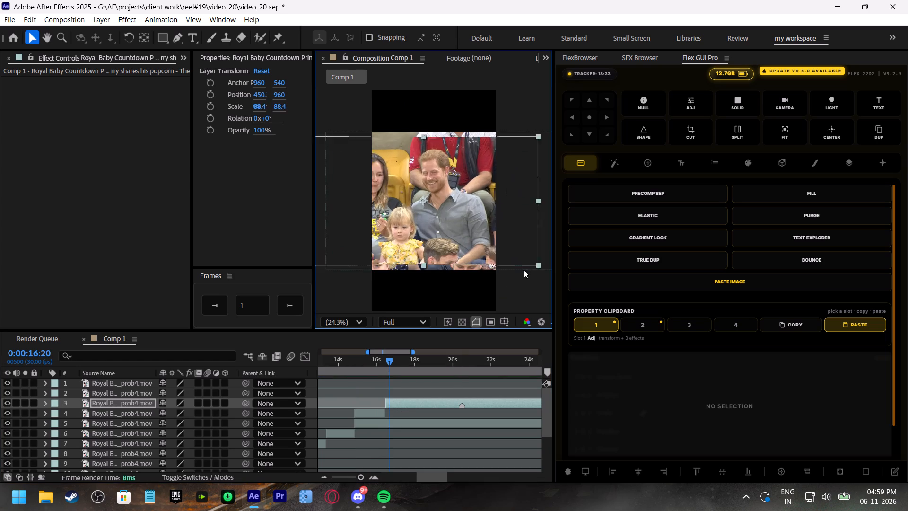
left_click_drag(524, 270, 528, 271)
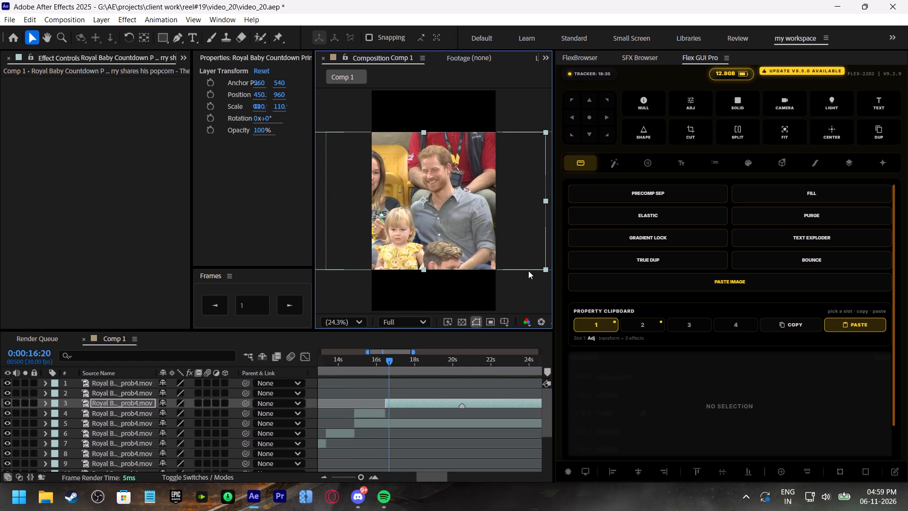
left_click_drag(528, 271, 529, 271)
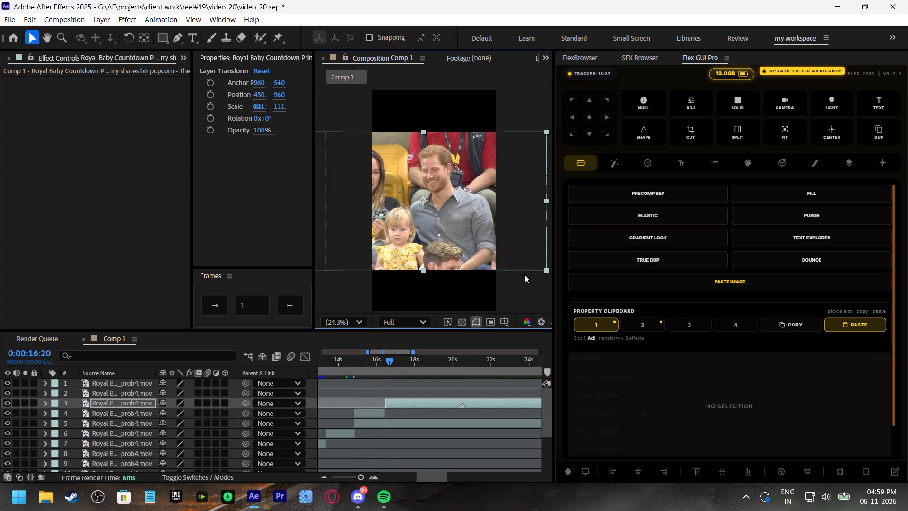
Play back the reframed layer 3 shot from 0:00:16:05, then recheck the sequence and cuts from about 0:00:14:04.
left_click(379, 358)
key("space")
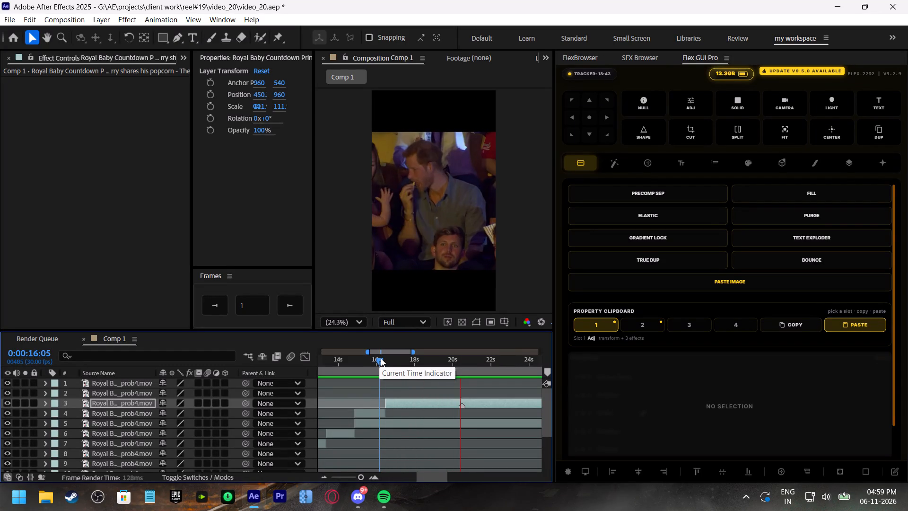
left_click(341, 363)
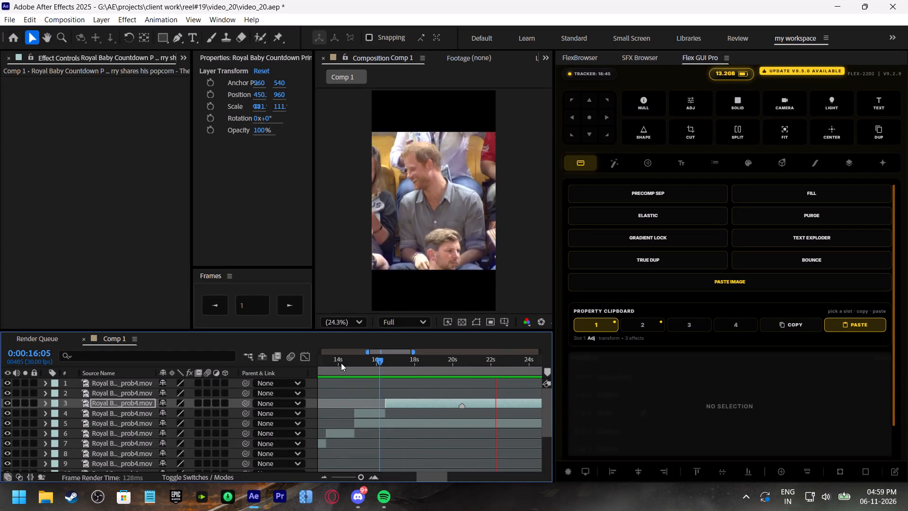
key("space")
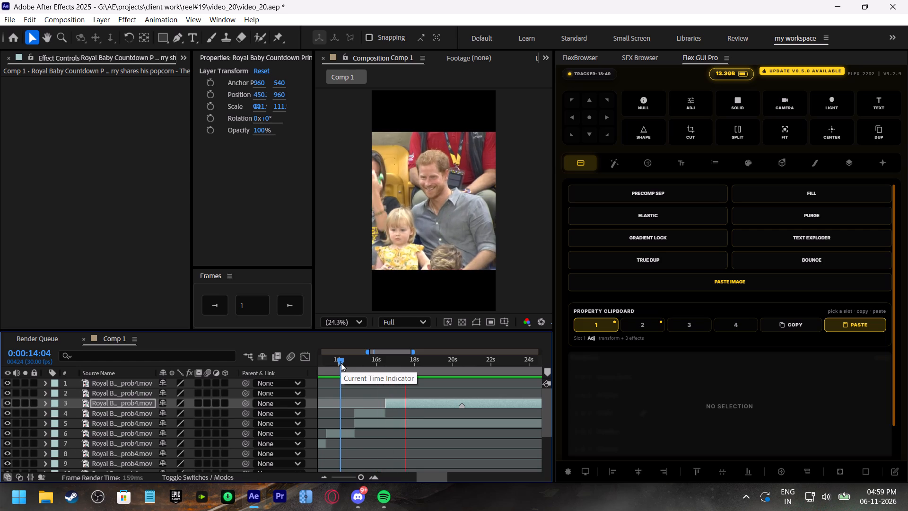
scroll(414, 394, "down", 2, "shift")
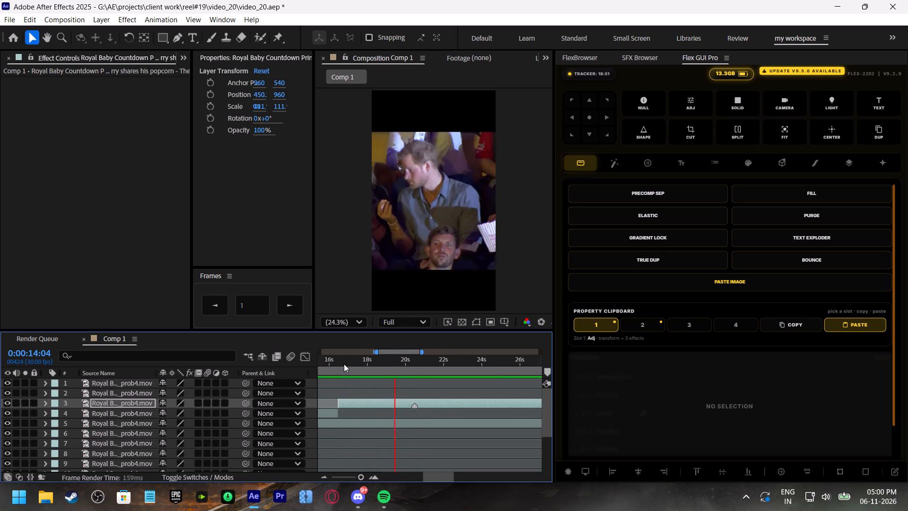
left_click(337, 357)
scroll(414, 392, "up", 3, "shift")
left_click(368, 355)
key("space")
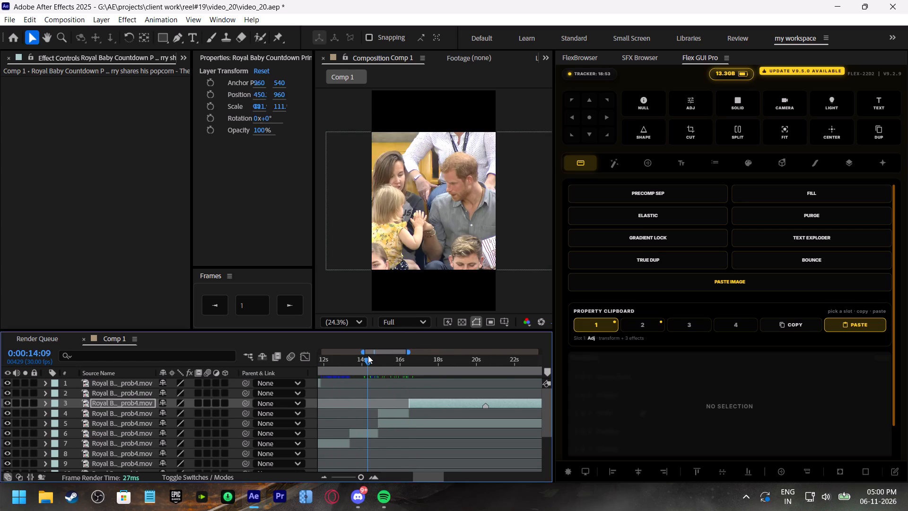
left_click(376, 359)
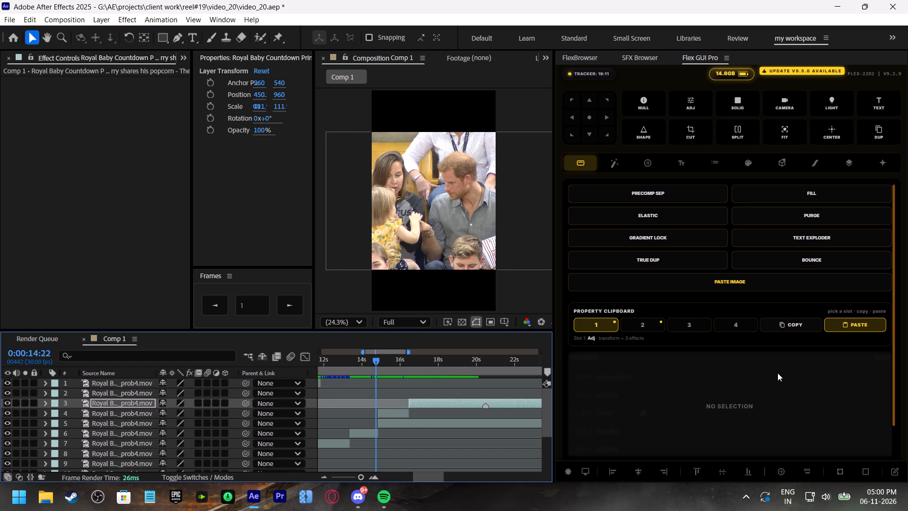
left_click(367, 367)
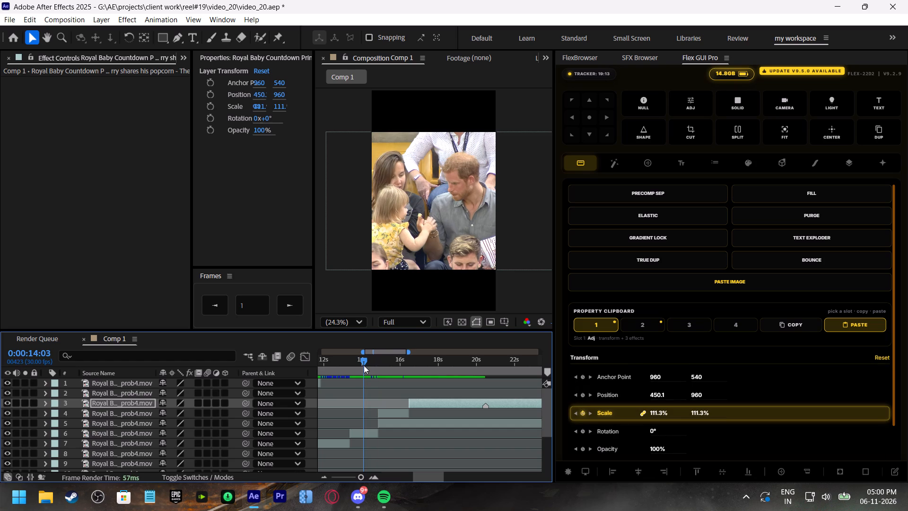
Play back and scrub the sequence between 0:00:13:04 and 0:00:15:09 to check the cut into layer 4 and its framing.
key("space")
left_click(372, 364)
left_click(345, 363)
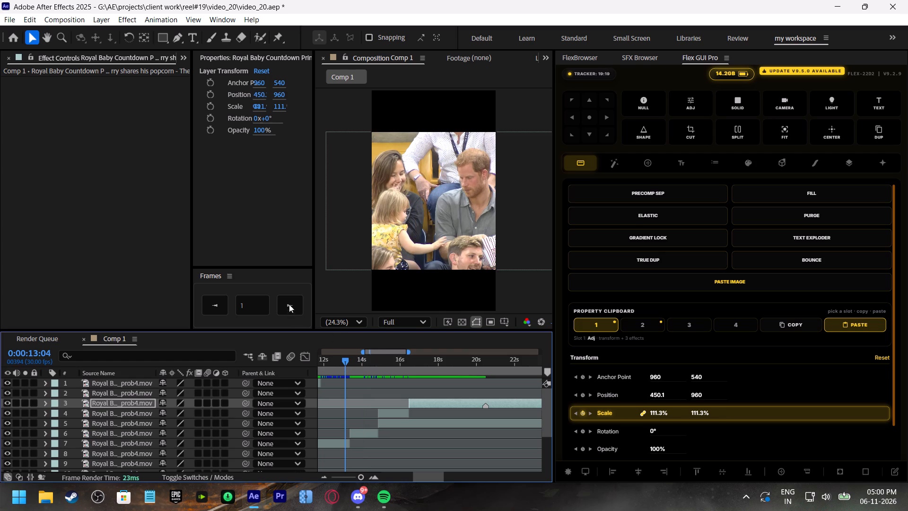
left_click_drag(357, 361, 371, 364)
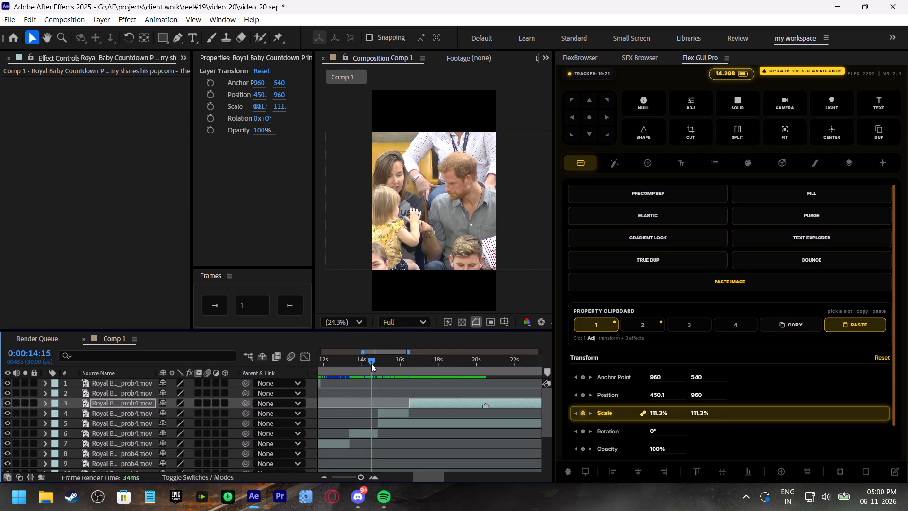
key("space")
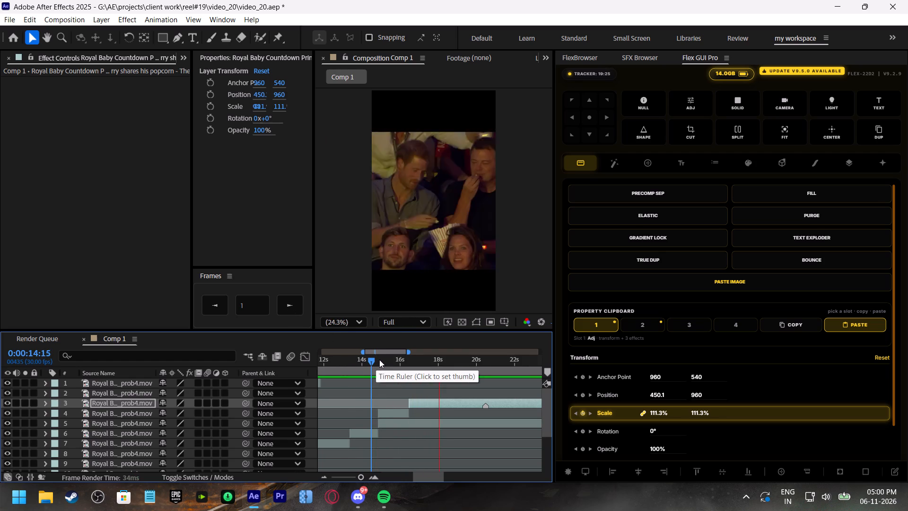
left_click_drag(379, 360, 383, 363)
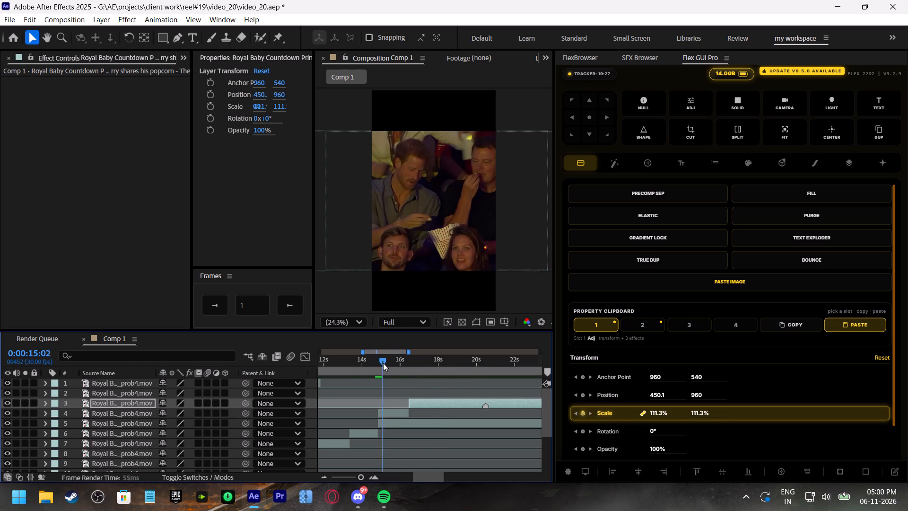
left_click_drag(383, 363, 386, 365)
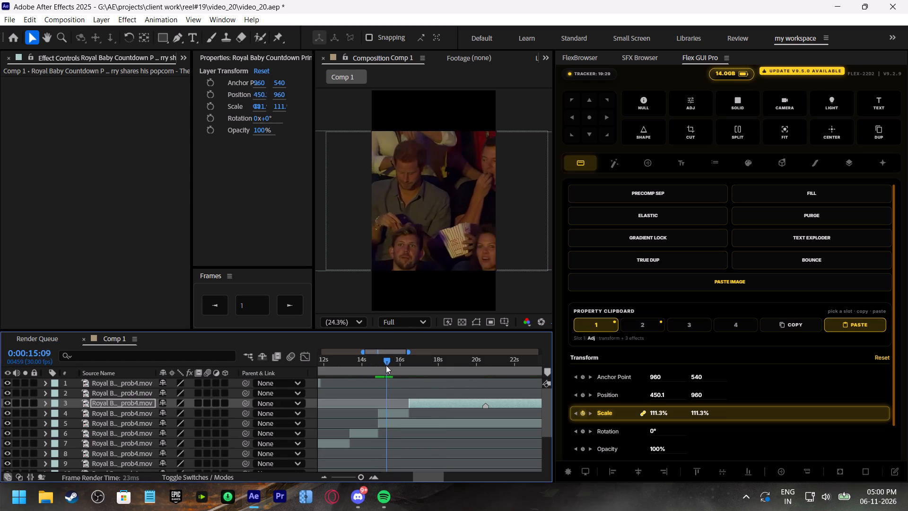
Animate layer 4's position from X about 199 at 0:00:14:26 to X about 14 at 0:00:16:13, and play it back.
left_click_drag(386, 365, 379, 365)
left_click(388, 413)
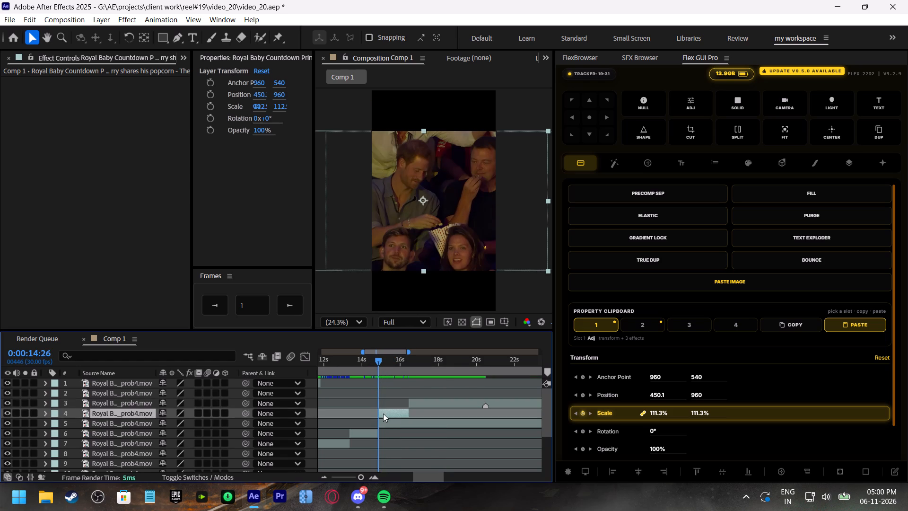
key("p")
left_click(76, 425)
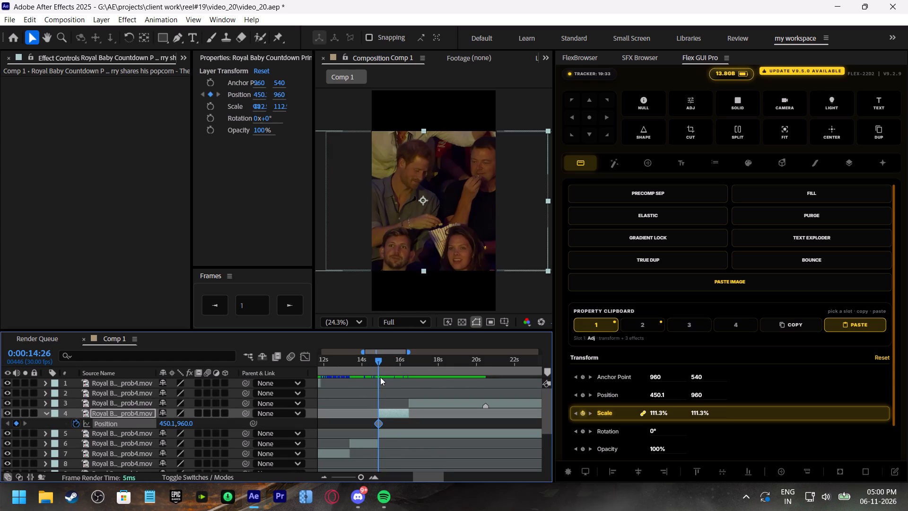
left_click_drag(469, 244, 451, 244)
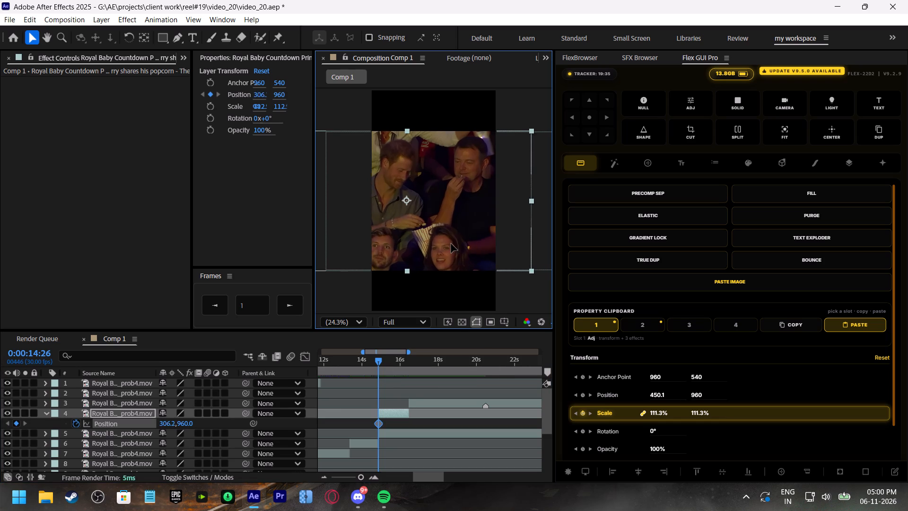
left_click_drag(451, 244, 440, 244)
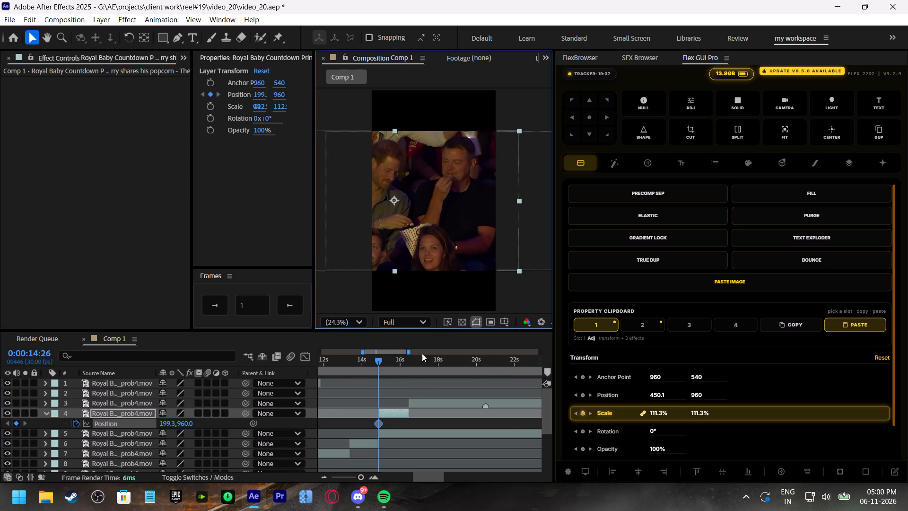
left_click_drag(380, 363, 402, 375)
left_click_drag(459, 230, 437, 229)
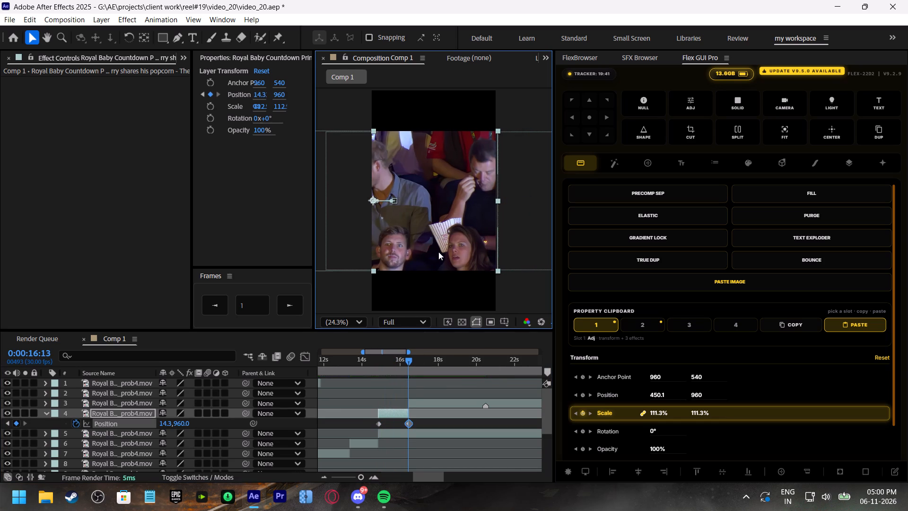
left_click(377, 356)
key("space")
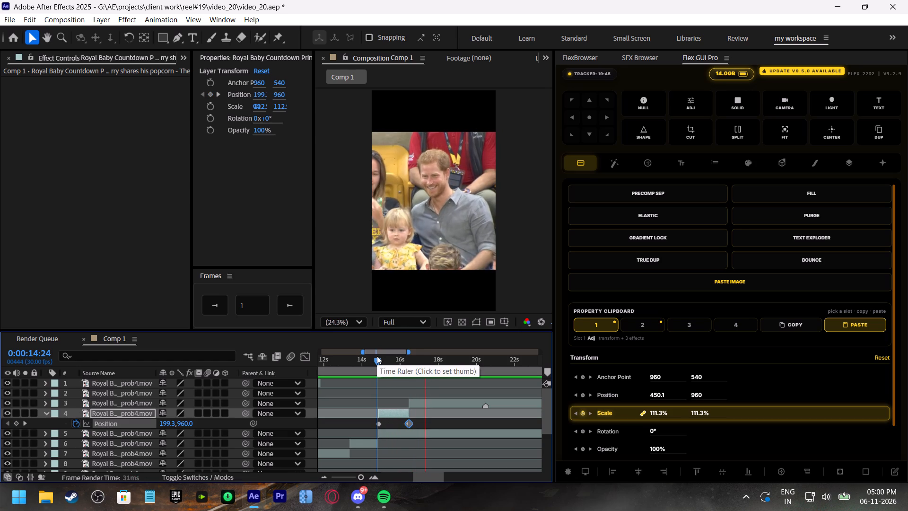
Split layer 3 at 0:00:18:16, where the shot of the man looking down begins, and preview from the cut.
left_click_drag(428, 363, 440, 370)
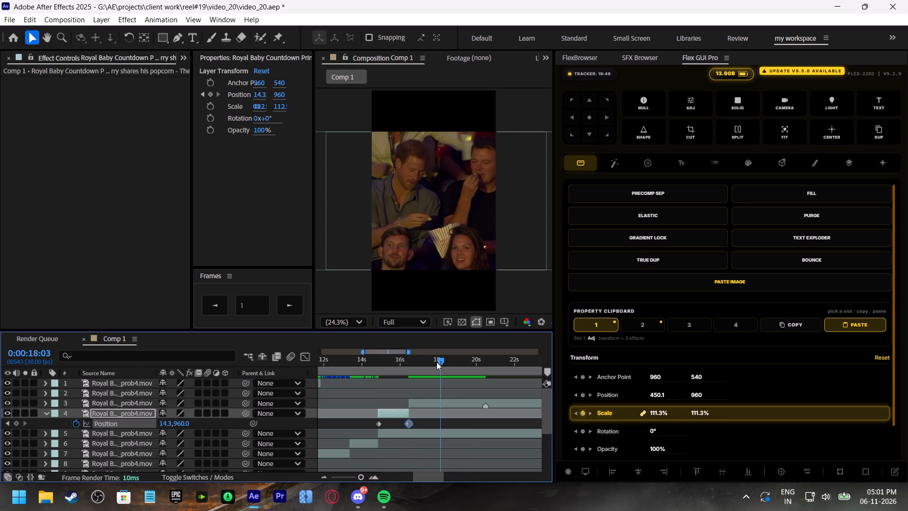
left_click_drag(438, 362, 444, 364)
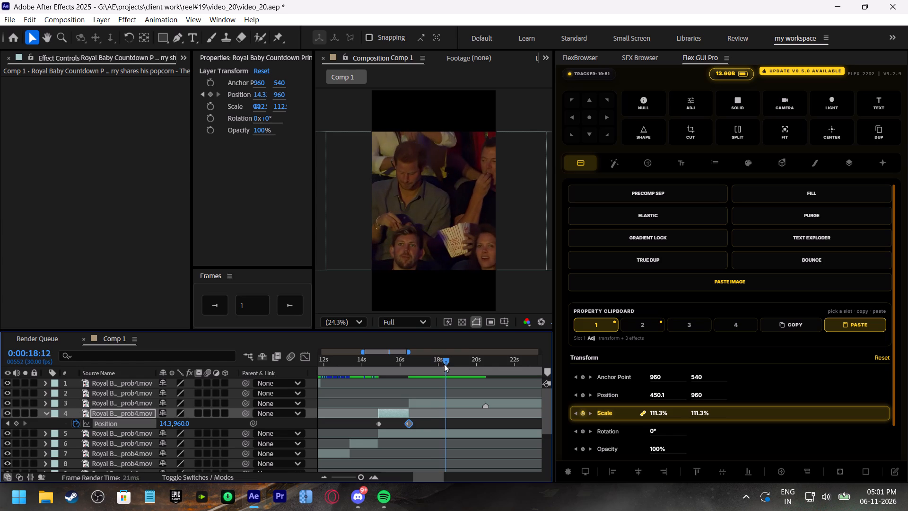
left_click_drag(444, 364, 446, 365)
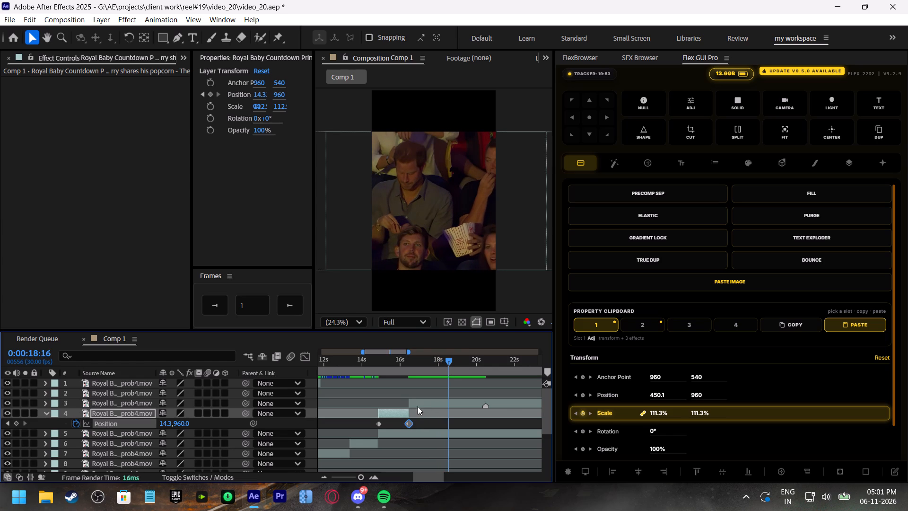
left_click(436, 401)
key("ctrl+shift+d")
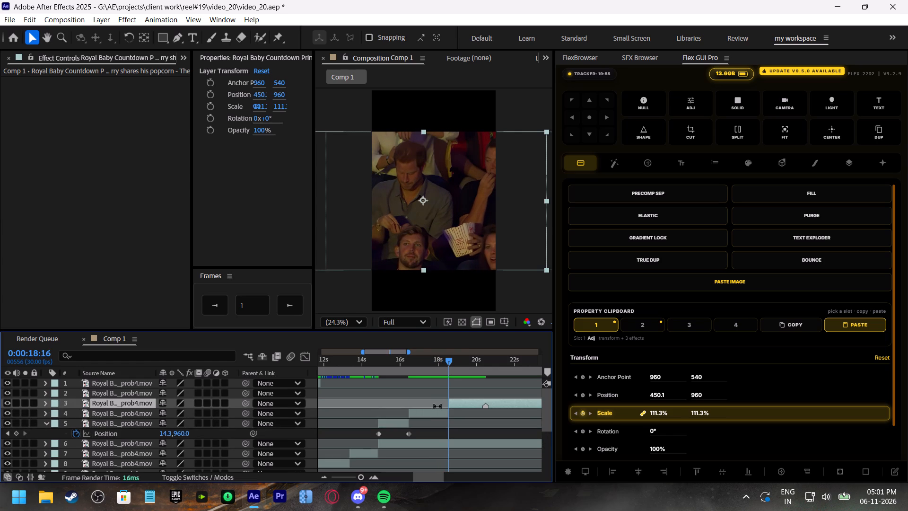
left_click(450, 362)
key("space")
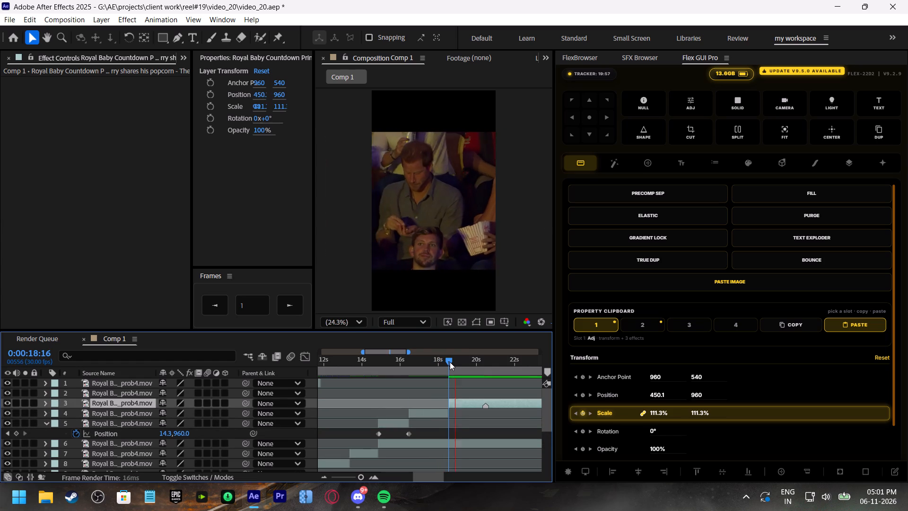
left_click(450, 362)
Slide the first part of the split shot, layer 4, later and extend its start back to the end of layer 5.
left_click_drag(429, 416, 437, 416)
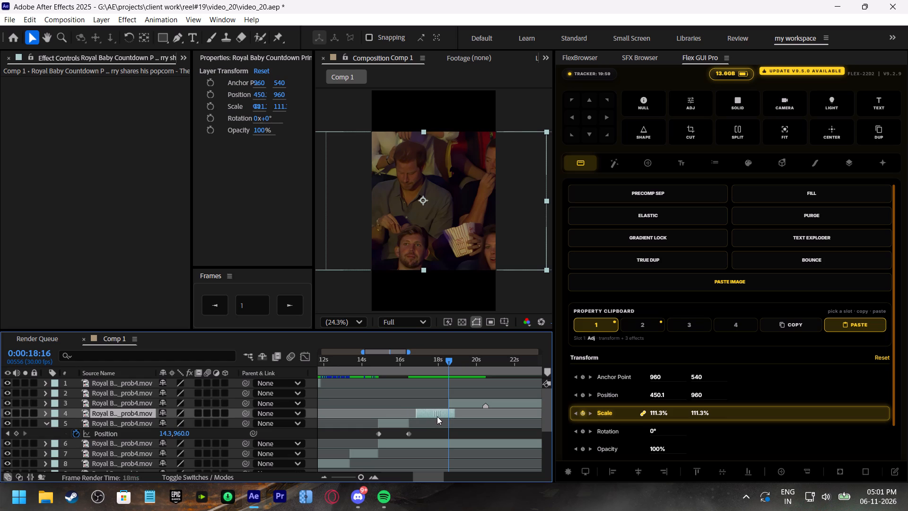
left_click_drag(437, 416, 438, 415)
left_click(222, 299)
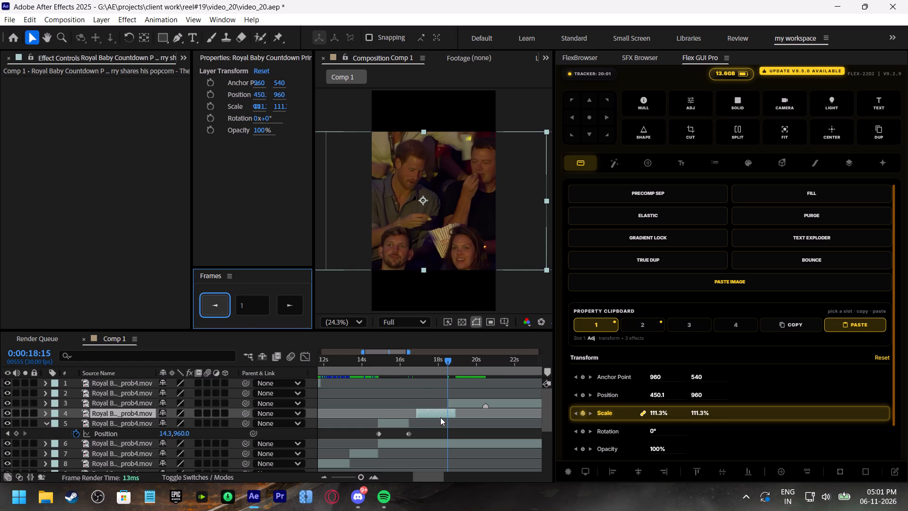
left_click(436, 413)
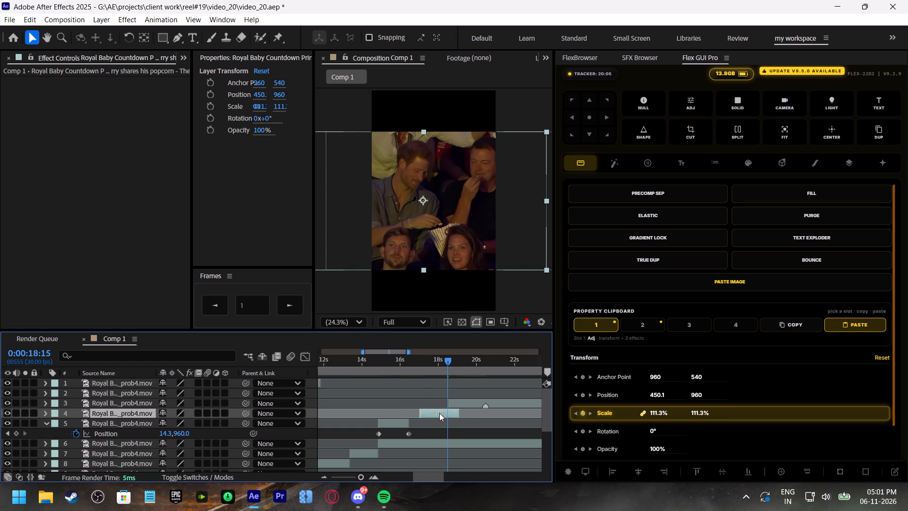
left_click_drag(413, 413, 408, 414)
key("ctrl+z")
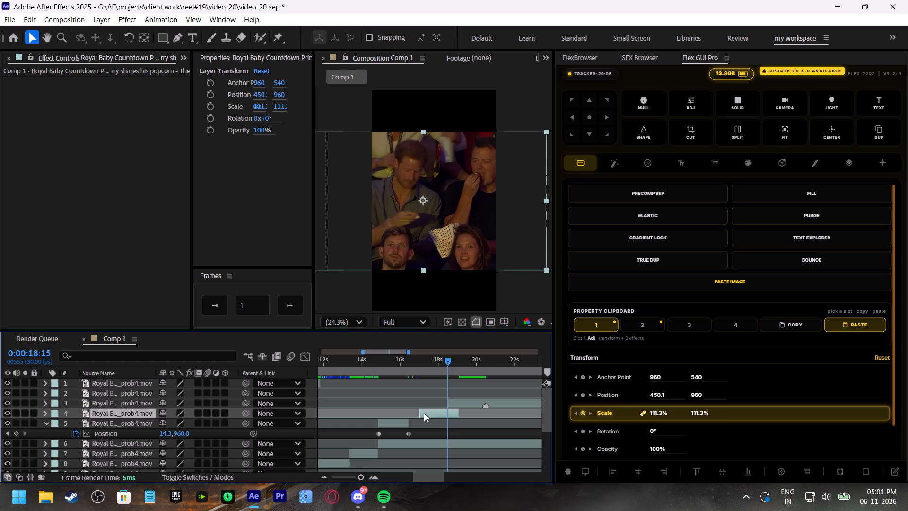
left_click_drag(419, 414, 408, 413)
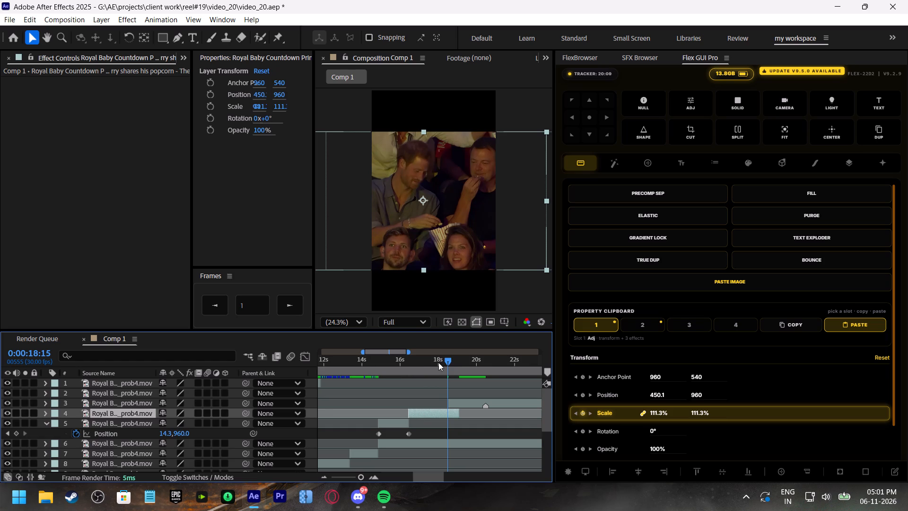
Nudge layer 4 slightly later, realign its start with the end of layer 5, and check playback from 0:00:16:00.
left_click_drag(449, 360, 437, 371)
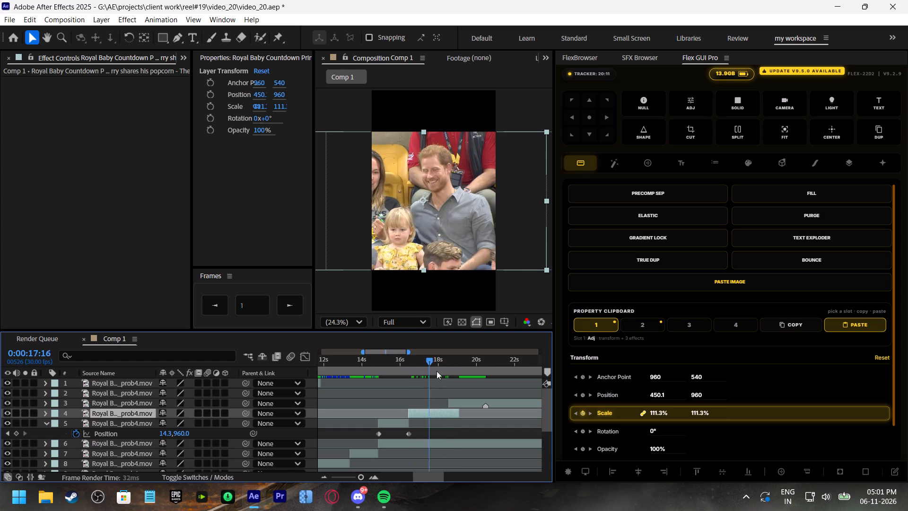
left_click_drag(437, 371, 399, 391)
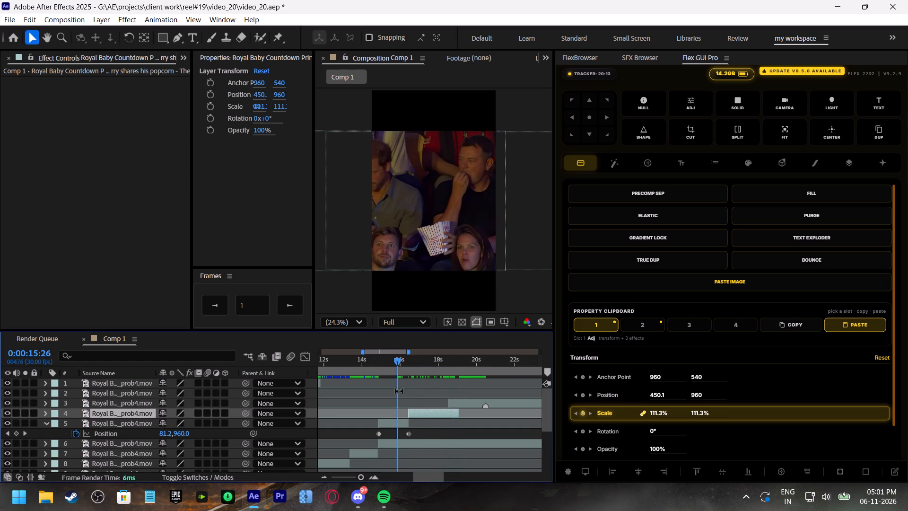
key("space")
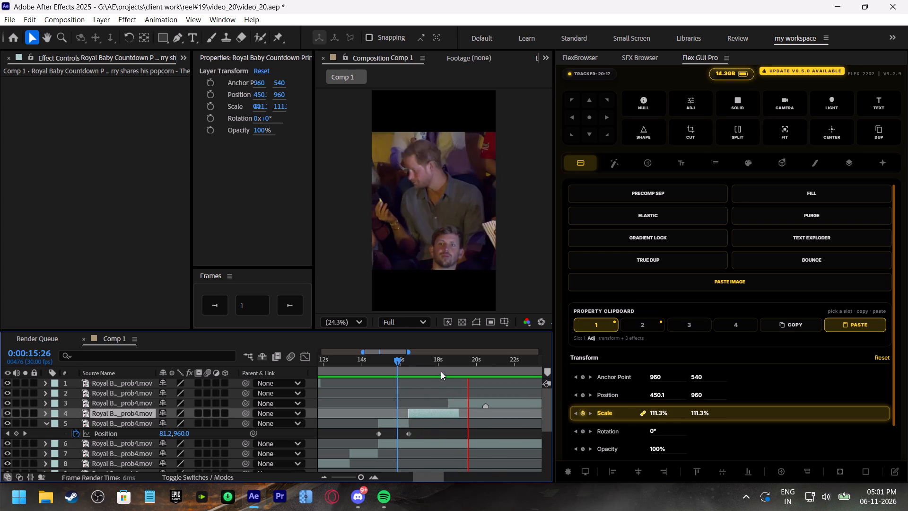
left_click(443, 360)
left_click(449, 411)
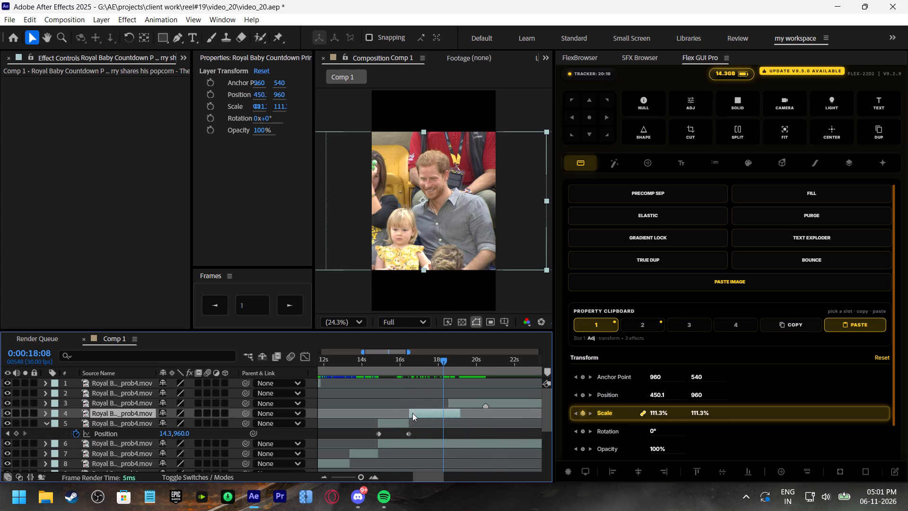
left_click(410, 412)
left_click(400, 360)
key("space")
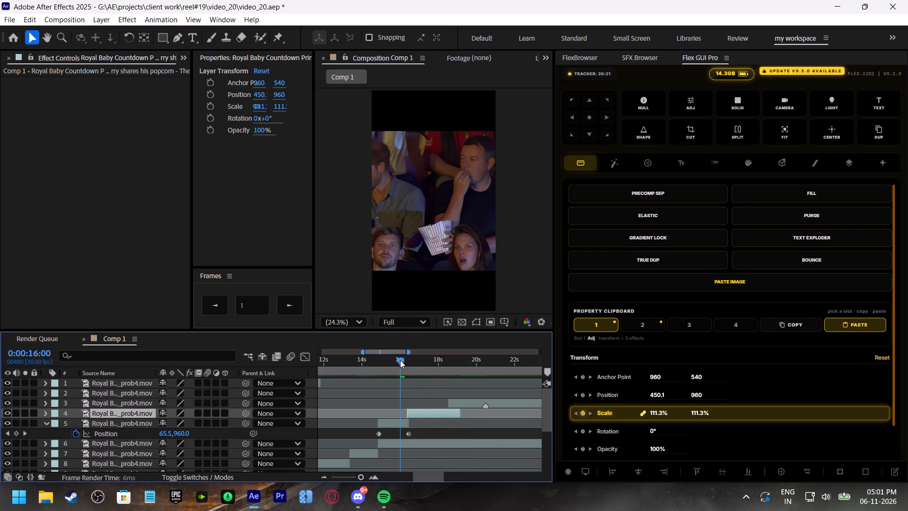
left_click(400, 360)
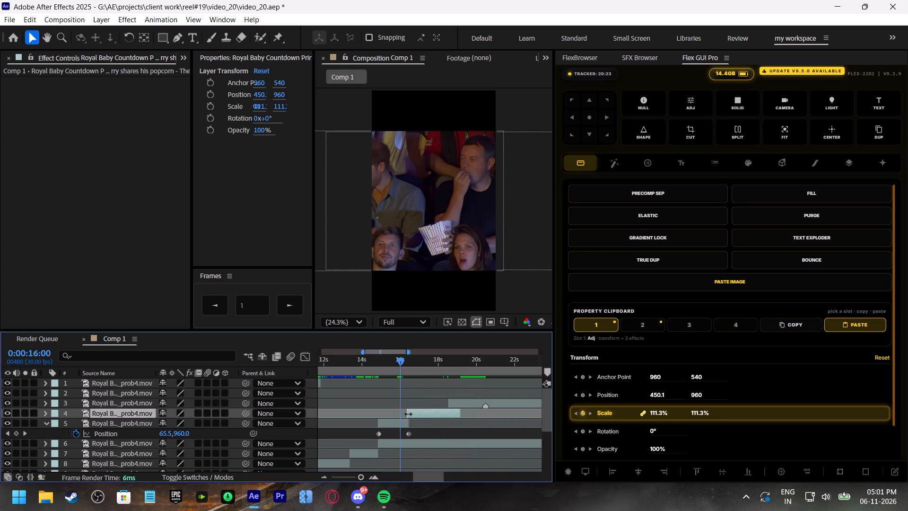
left_click(407, 413)
key("space")
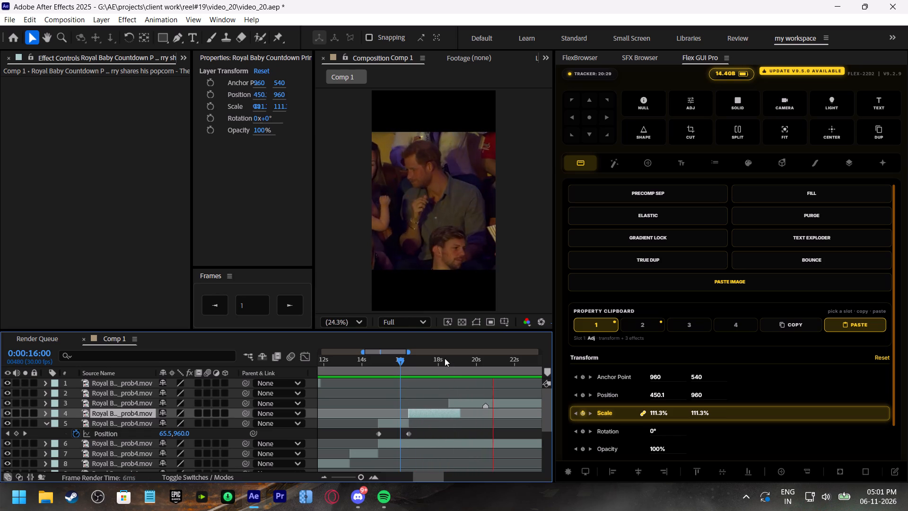
Reframe layer 3 at 0:00:18:16 by shifting it horizontally to X position about 976.
left_click_drag(445, 358, 449, 360)
left_click(456, 402)
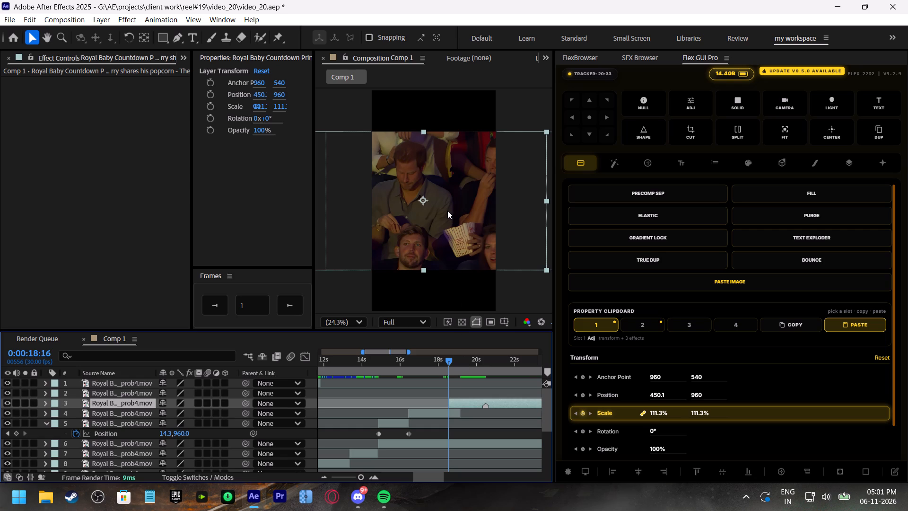
left_click_drag(433, 201, 453, 202)
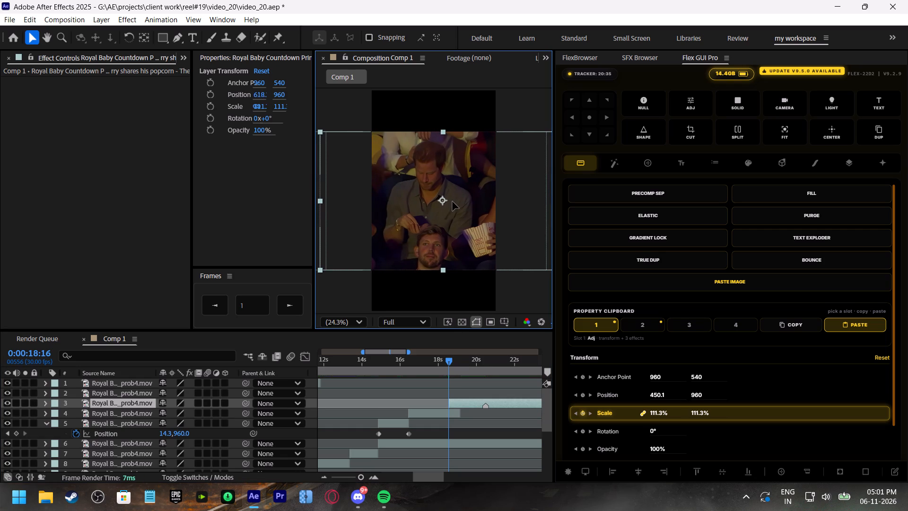
left_click_drag(453, 202, 480, 206)
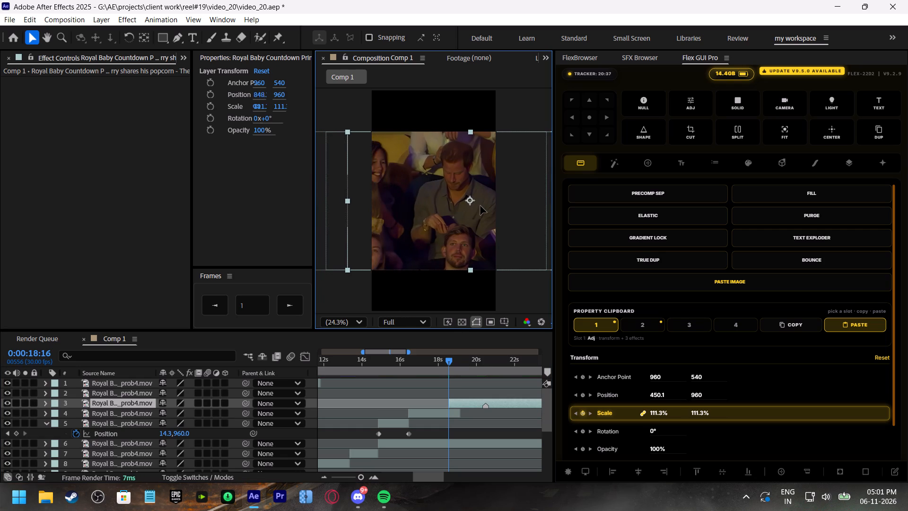
left_click_drag(480, 206, 494, 207)
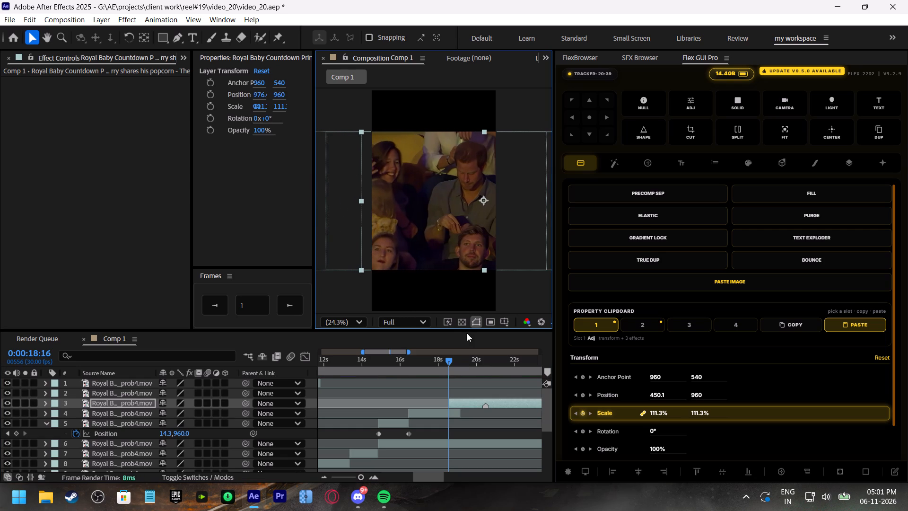
Reframe layer 3 at 0:00:21:02 by shifting it horizontally to X position about 824, and check playback from 0:00:17:15.
left_click(395, 358)
key("space")
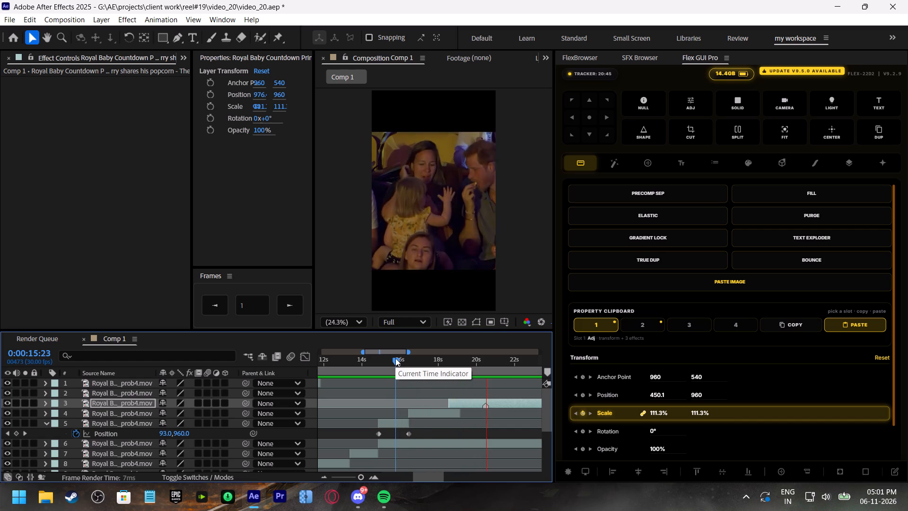
scroll(424, 397, "down", 1, "shift")
left_click_drag(424, 354, 460, 363)
left_click(470, 359)
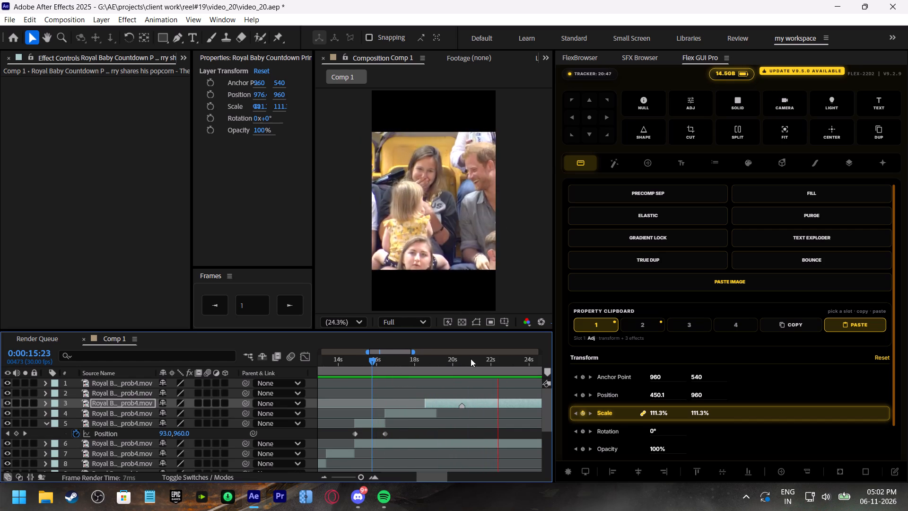
left_click_drag(453, 245, 437, 245)
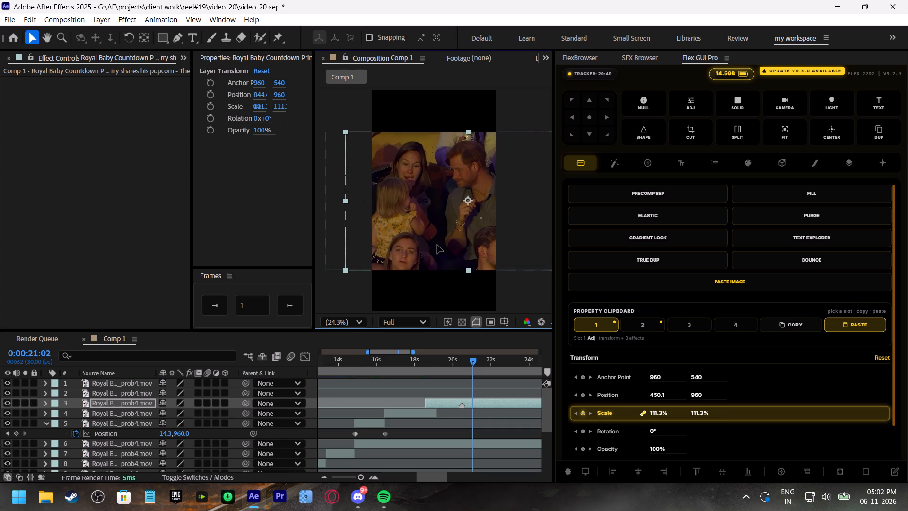
left_click_drag(437, 245, 435, 245)
left_click(405, 358)
key("space")
scroll(418, 410, "down", 1, "shift")
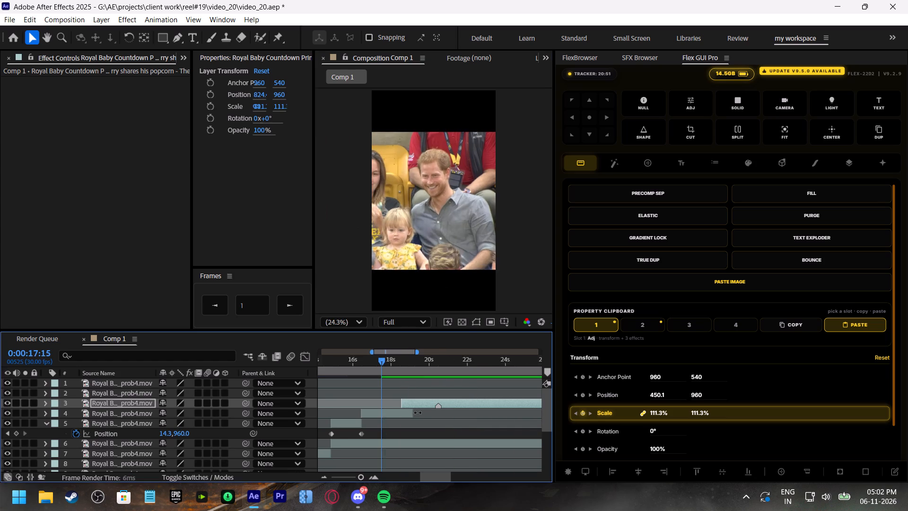
scroll(418, 413, "down", 1, "shift")
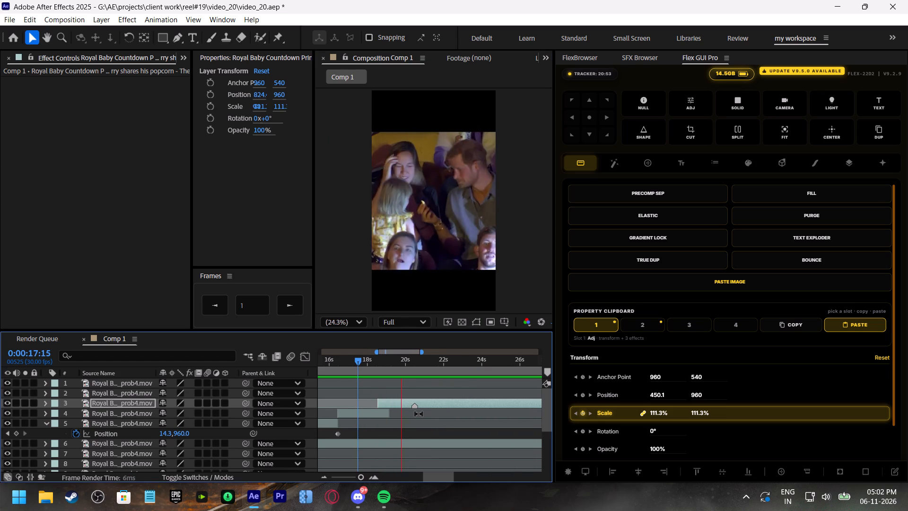
scroll(419, 414, "down", 1, "shift")
Find the cut point around 0:00:21 and split layer 3 at 0:00:21:04.
left_click(408, 362)
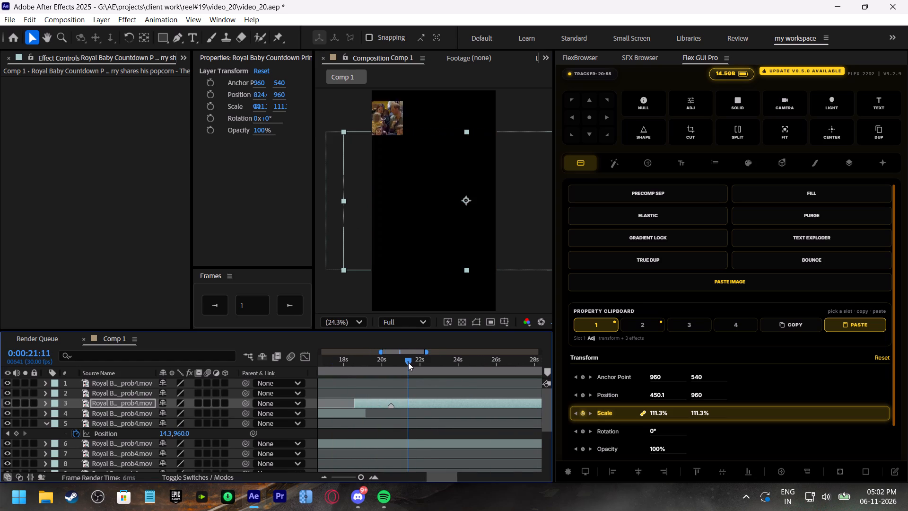
key("space")
left_click_drag(410, 362, 406, 361)
key("space")
left_click_drag(407, 361, 394, 360)
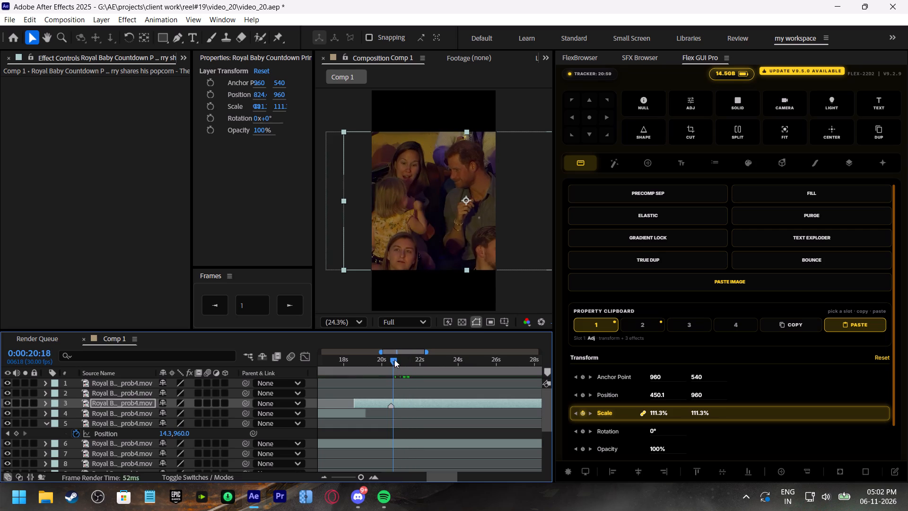
key("space")
left_click_drag(398, 360, 403, 361)
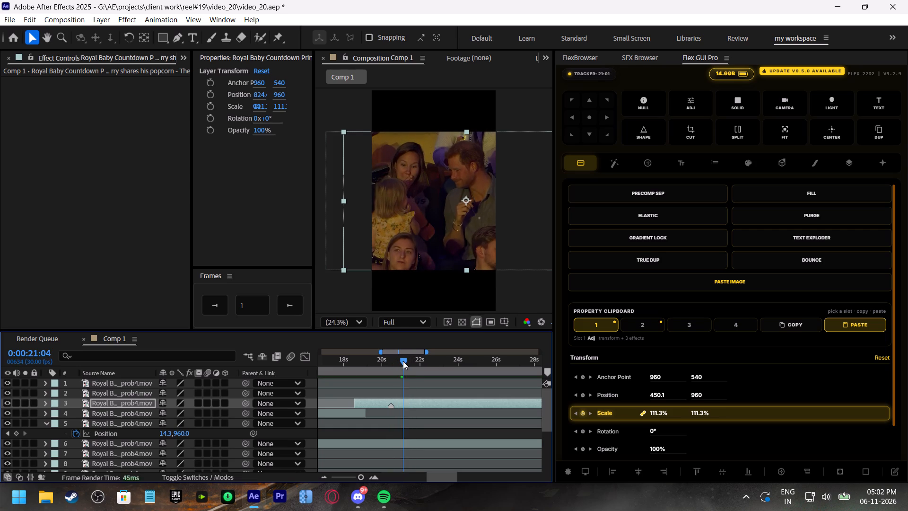
key("space")
left_click(403, 361)
left_click(405, 404)
key("ctrl+shift+d")
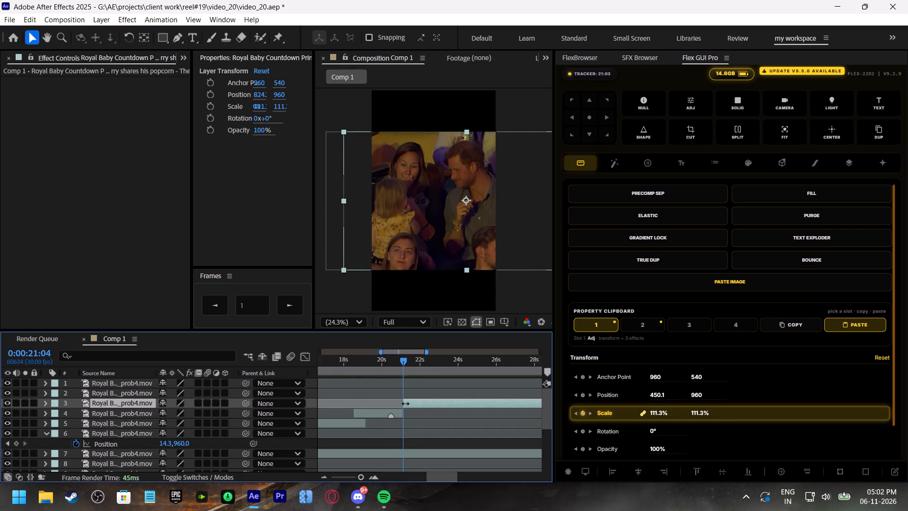
Slide the new layer 3 about two seconds earlier, trim its start to the end of layer 4, and preview from 0:00:20:25.
key("space")
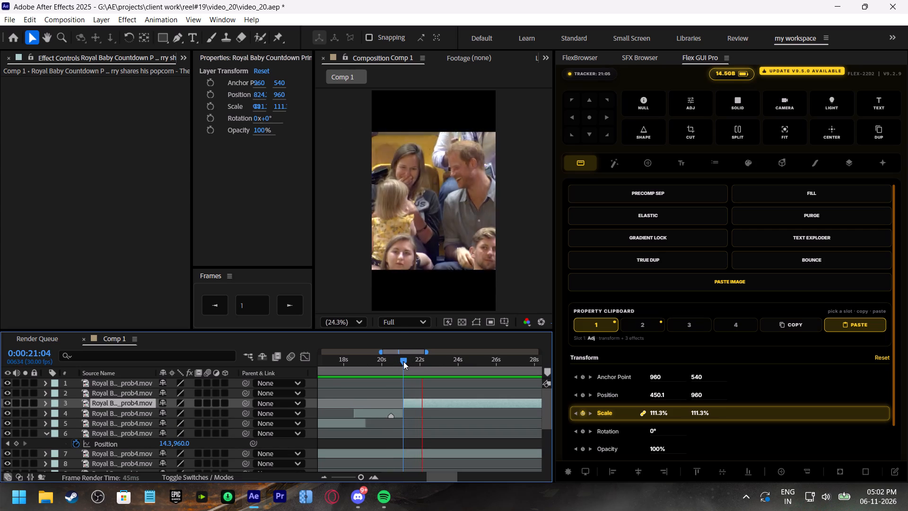
left_click(403, 361)
left_click_drag(458, 405, 414, 404)
left_click_drag(360, 403, 401, 406)
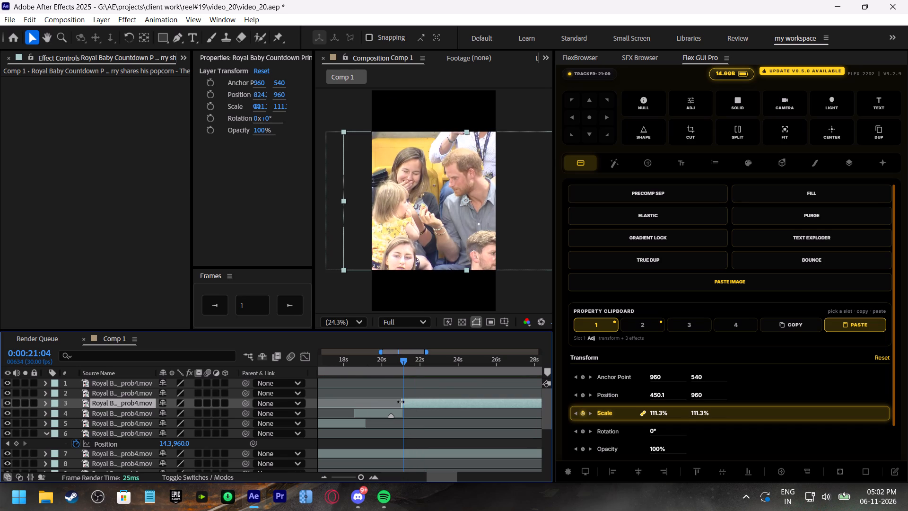
left_click(401, 404)
left_click(398, 361)
key("space")
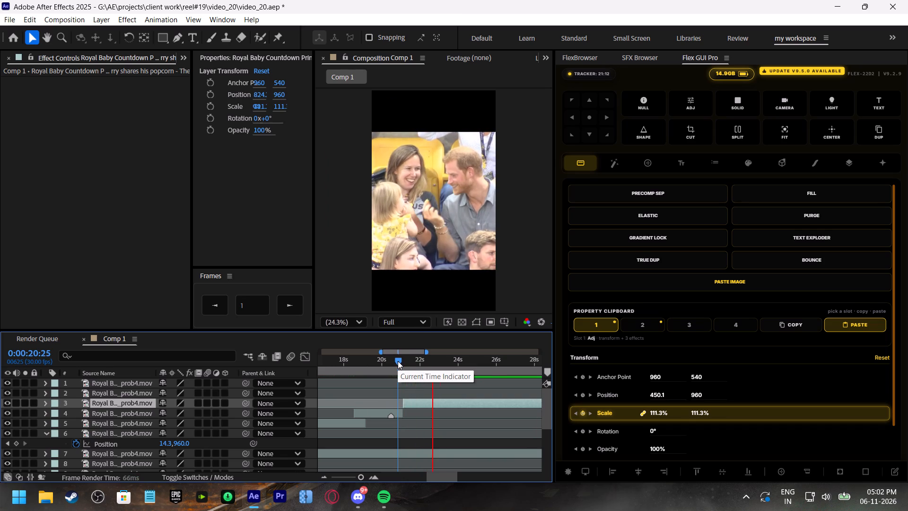
Slide layer 3 earlier again, trim its start back to the end of layer 4, and check playback from 0:00:19:28.
left_click_drag(398, 361, 405, 361)
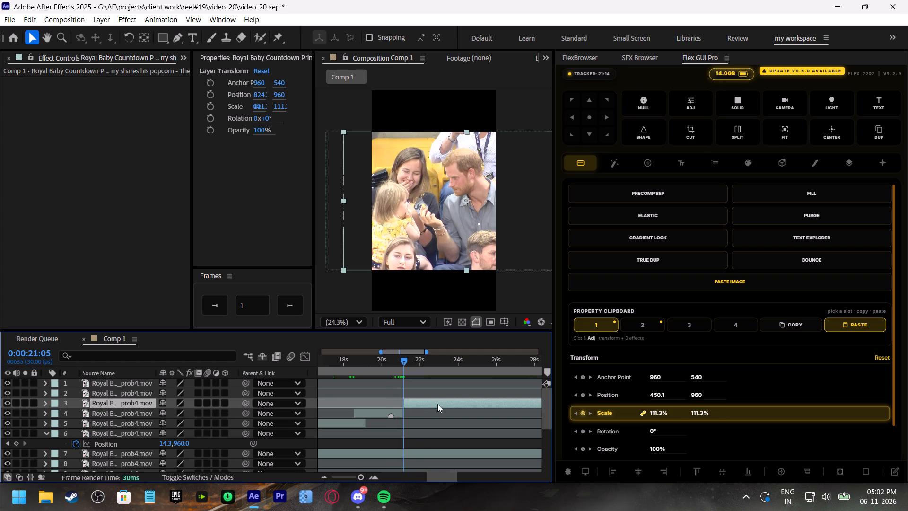
left_click_drag(437, 404, 406, 402)
left_click_drag(374, 404, 399, 406, "shift")
left_click(381, 367)
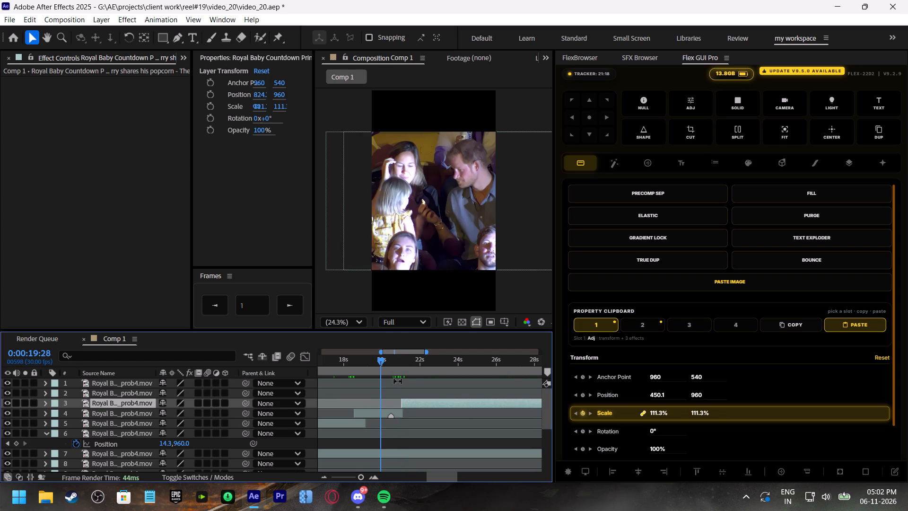
left_click(410, 405)
key("space")
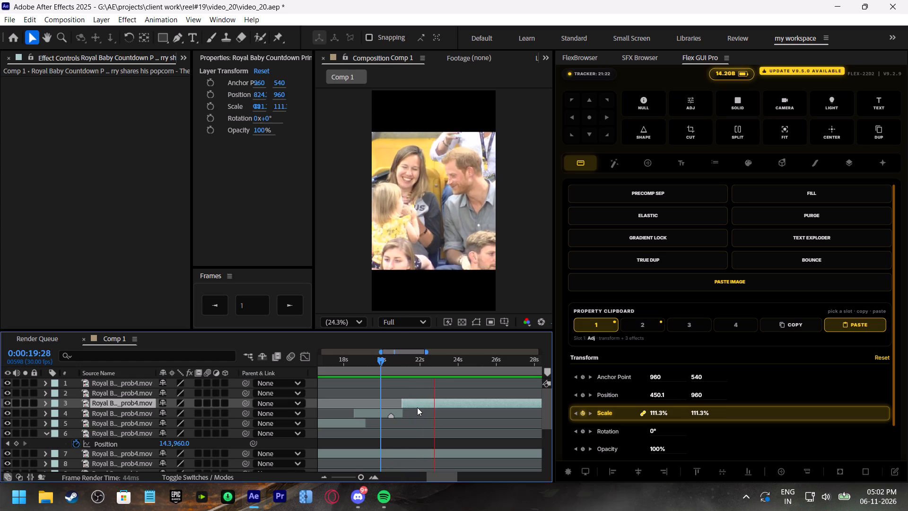
Play on from 0:00:21:18 to find the next cut point and split layer 3 at 0:00:23:26.
left_click(413, 357)
key("space")
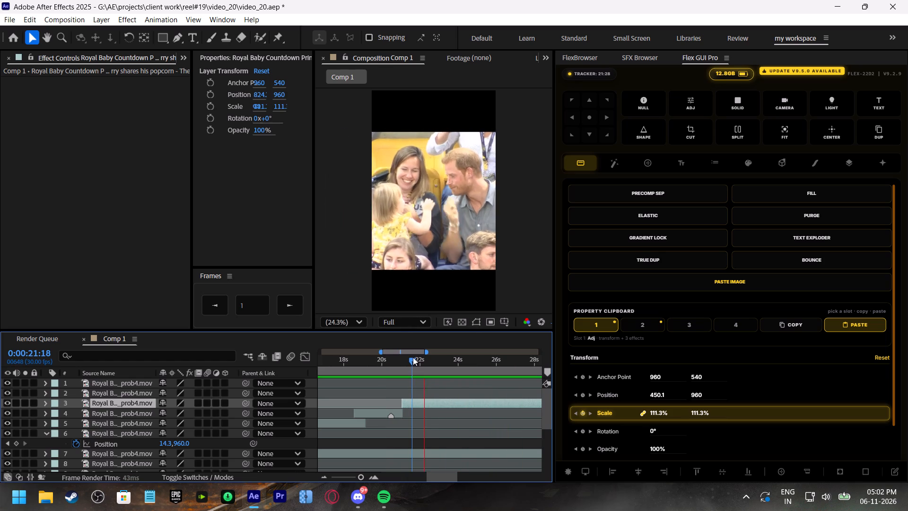
left_click_drag(450, 361, 454, 363)
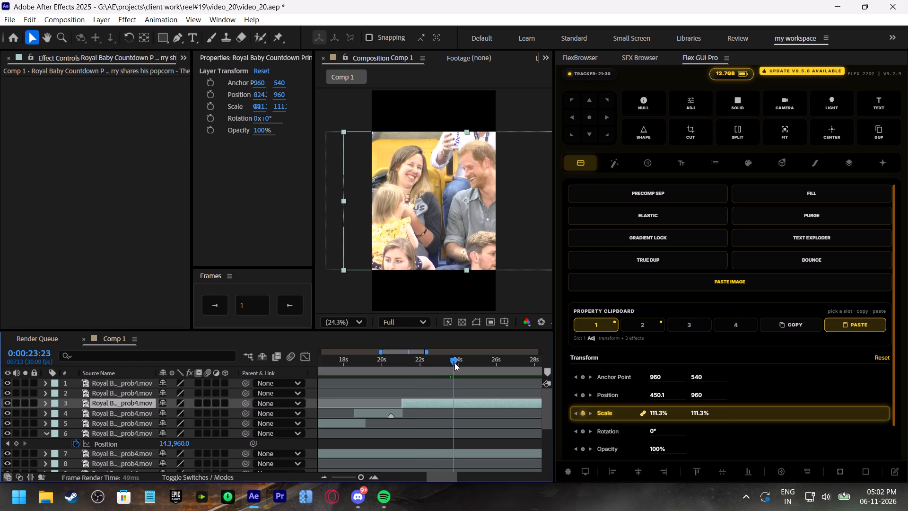
left_click_drag(454, 363, 456, 364)
left_click(454, 404)
key("ctrl+shift+d")
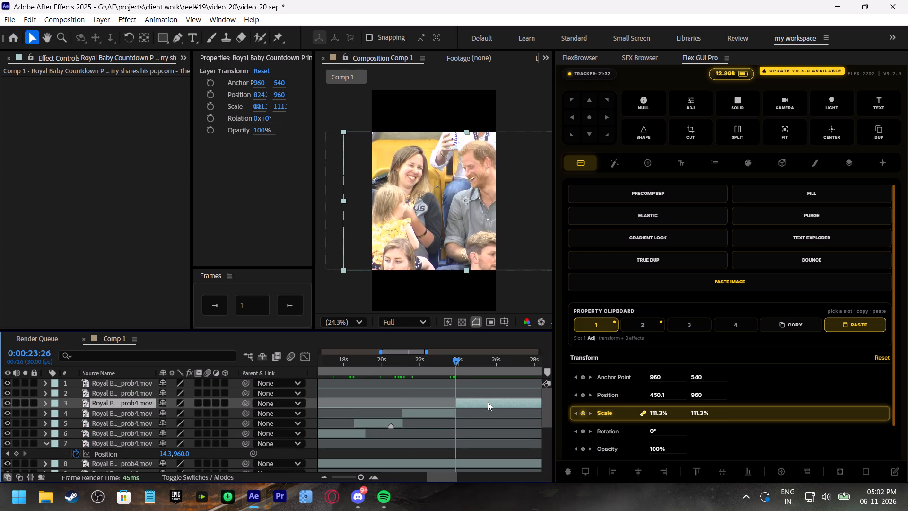
Slide the new layer 3 slightly earlier, trim its start to the end of layer 4, and preview from 0:00:23:26.
left_click_drag(488, 403, 481, 407)
left_click_drag(448, 404, 451, 404, "shift")
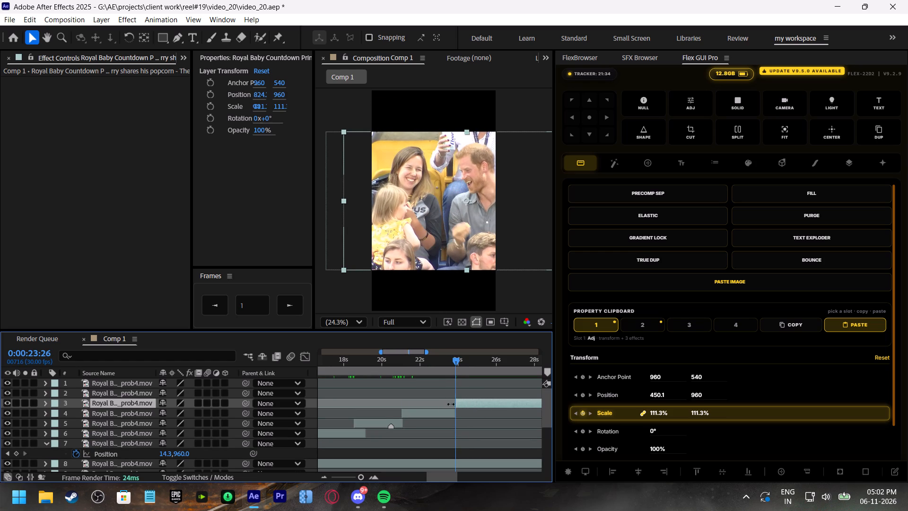
left_click_drag(451, 404, 453, 405, "shift")
key("space")
scroll(476, 423, "down", 2, "shift")
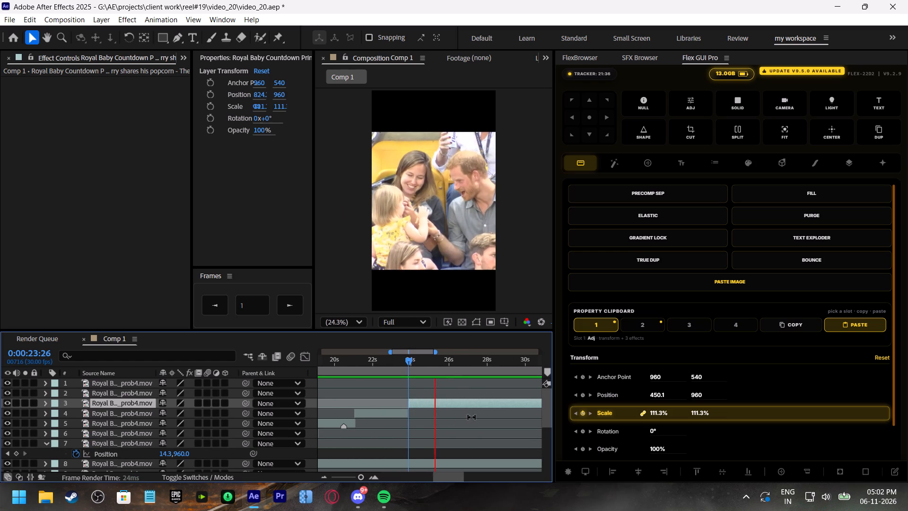
Examine the layer 3 footage between 0:00:23:26 and 0:00:29:11 and replay the cut from 0:00:23:10.
left_click(412, 360)
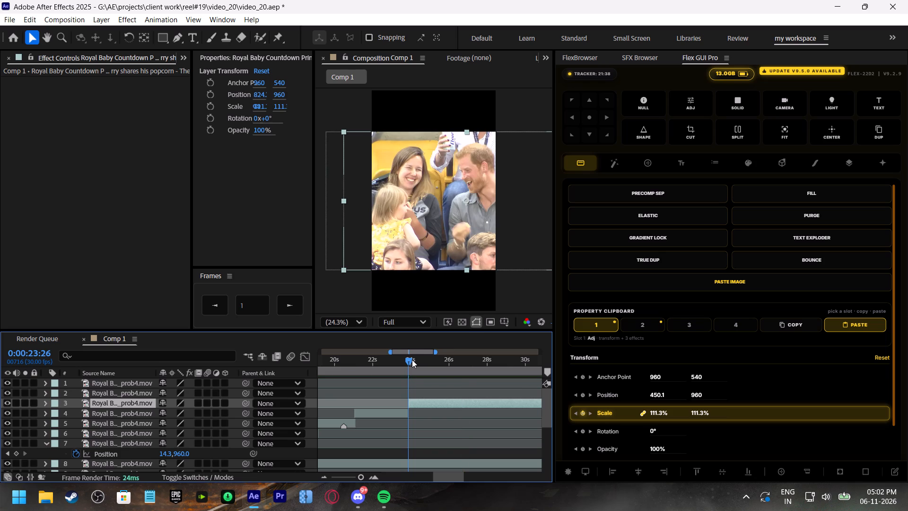
key("space")
left_click_drag(415, 360, 432, 370)
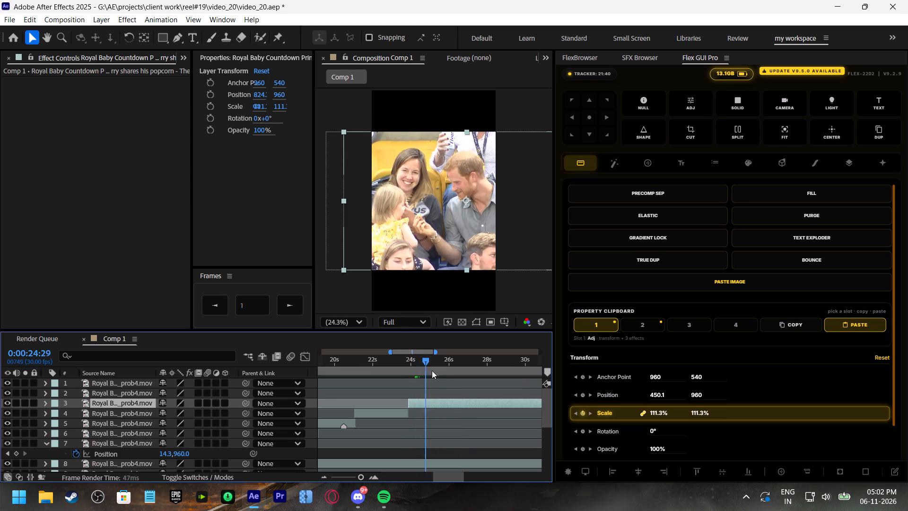
left_click_drag(432, 370, 515, 388)
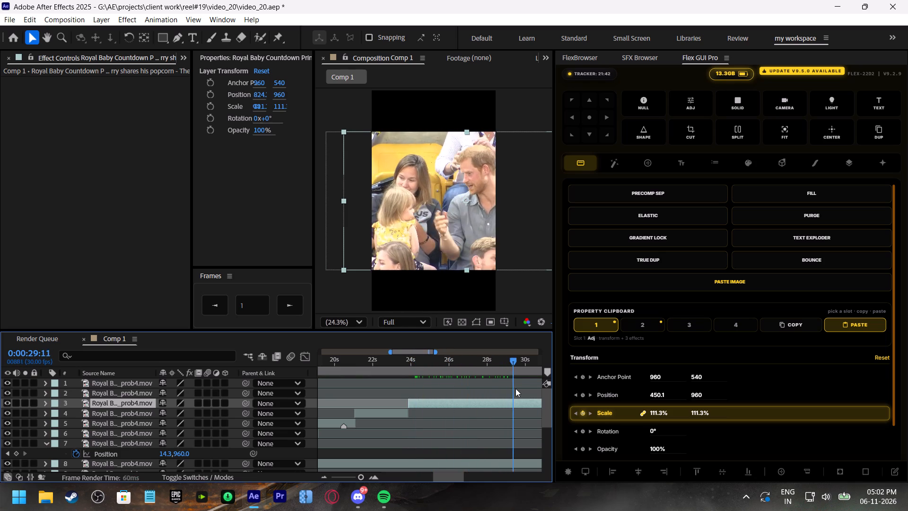
left_click_drag(515, 388, 407, 402)
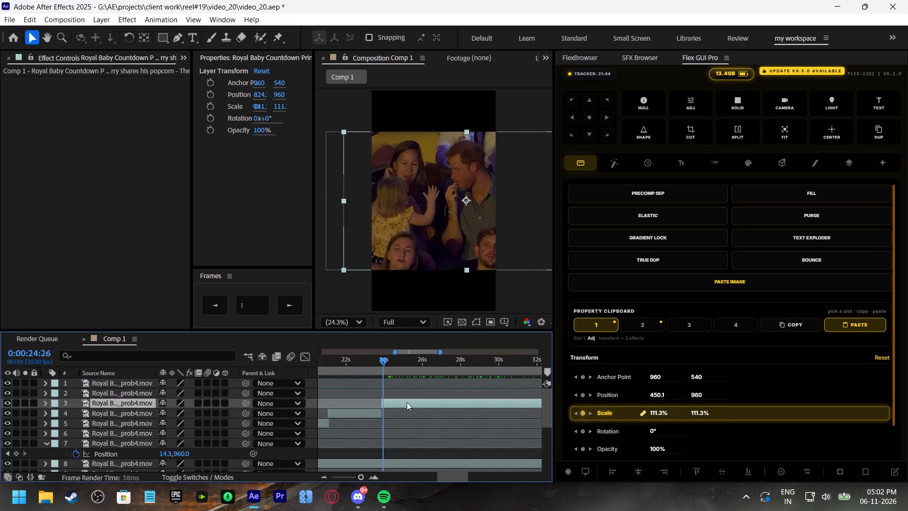
left_click_drag(407, 402, 384, 404)
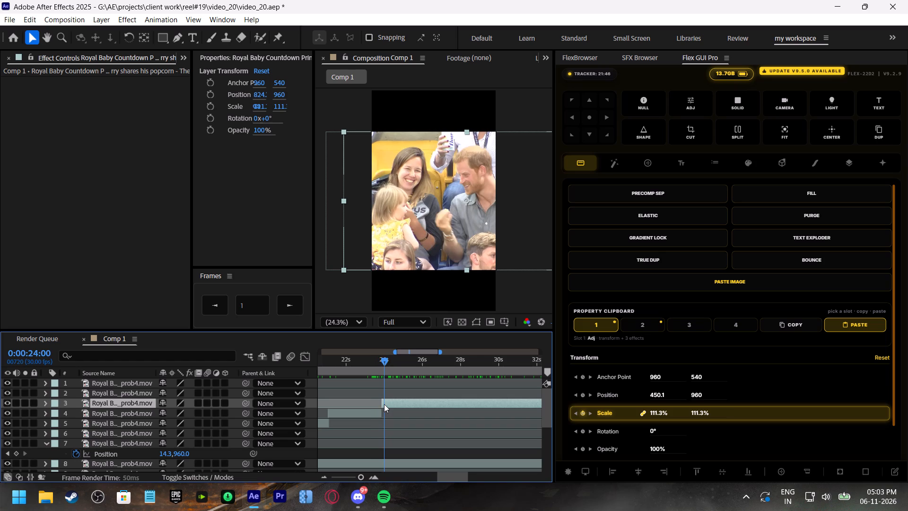
left_click_drag(384, 404, 371, 405)
key("space")
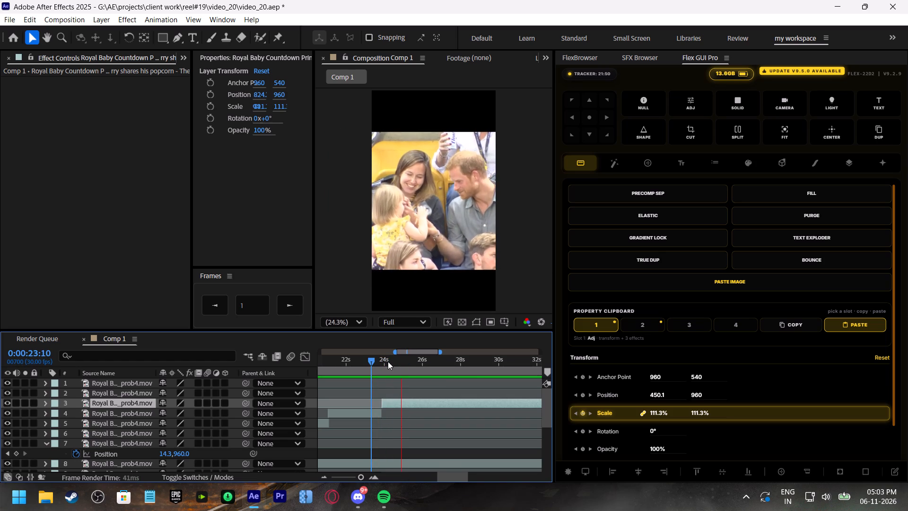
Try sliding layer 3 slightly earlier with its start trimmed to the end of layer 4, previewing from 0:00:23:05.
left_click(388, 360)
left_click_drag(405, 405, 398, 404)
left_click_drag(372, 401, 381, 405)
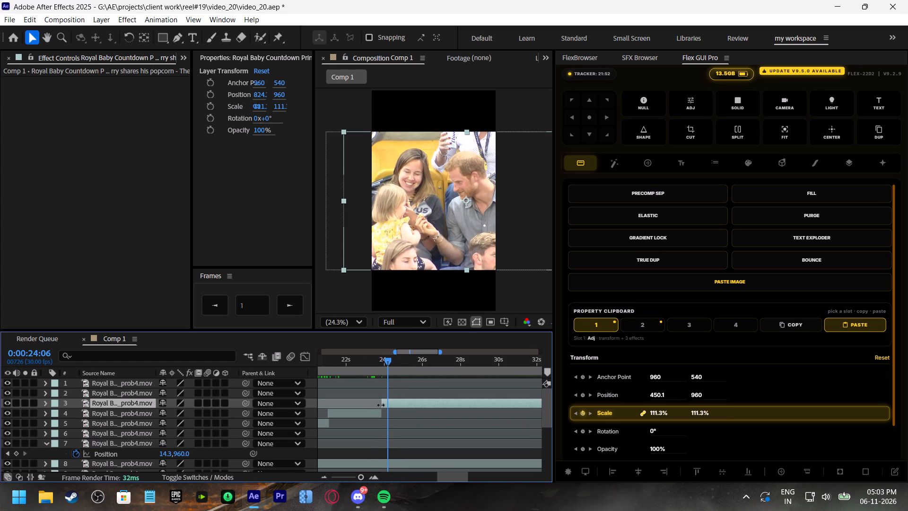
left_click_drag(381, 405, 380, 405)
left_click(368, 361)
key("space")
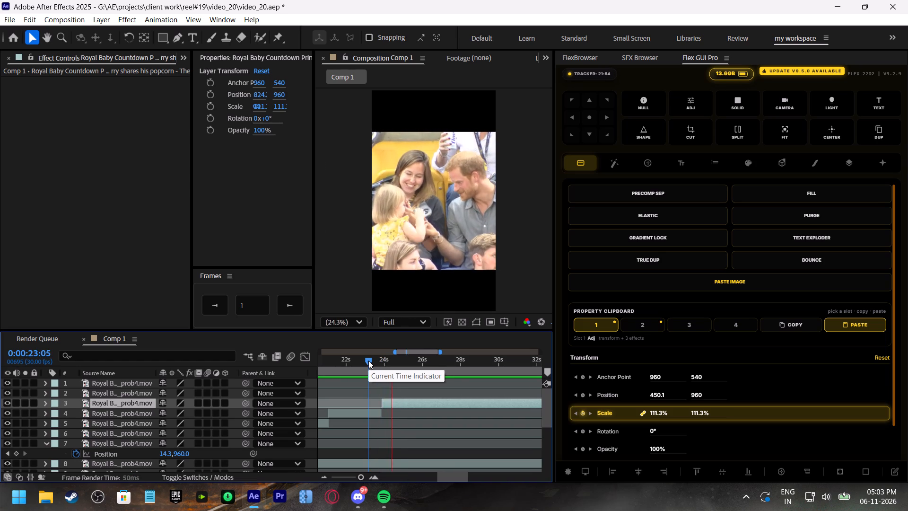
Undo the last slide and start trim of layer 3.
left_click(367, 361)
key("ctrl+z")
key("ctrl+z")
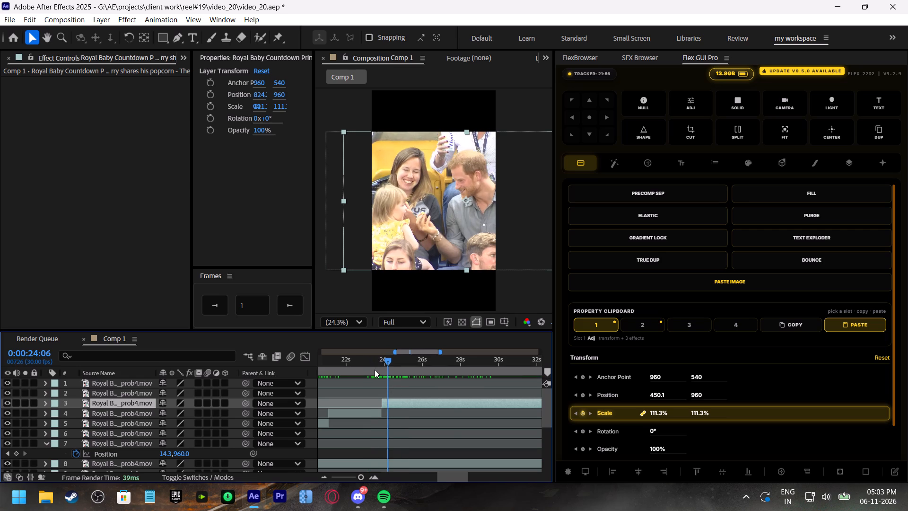
Find the next cut point after 0:00:24 and split layer 3 at 0:00:24:28.
left_click(375, 370)
key("space")
left_click_drag(395, 365, 402, 368)
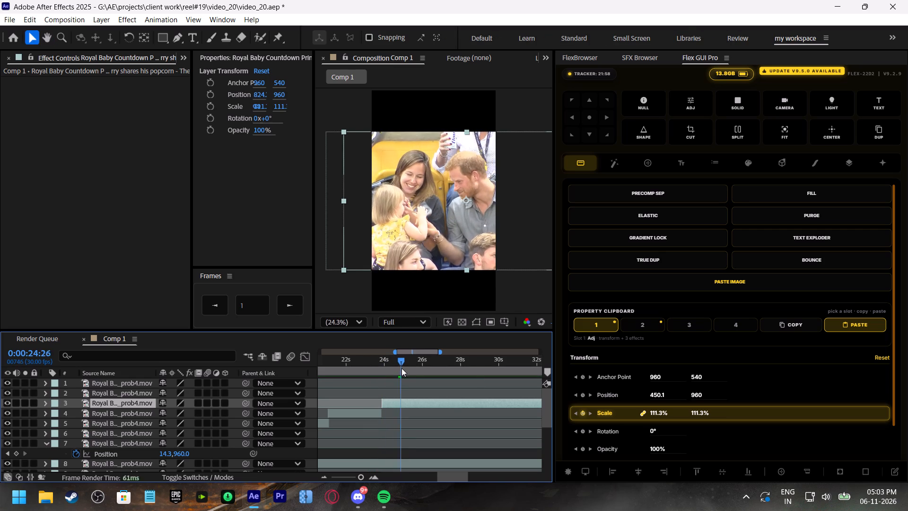
left_click_drag(402, 368, 401, 371)
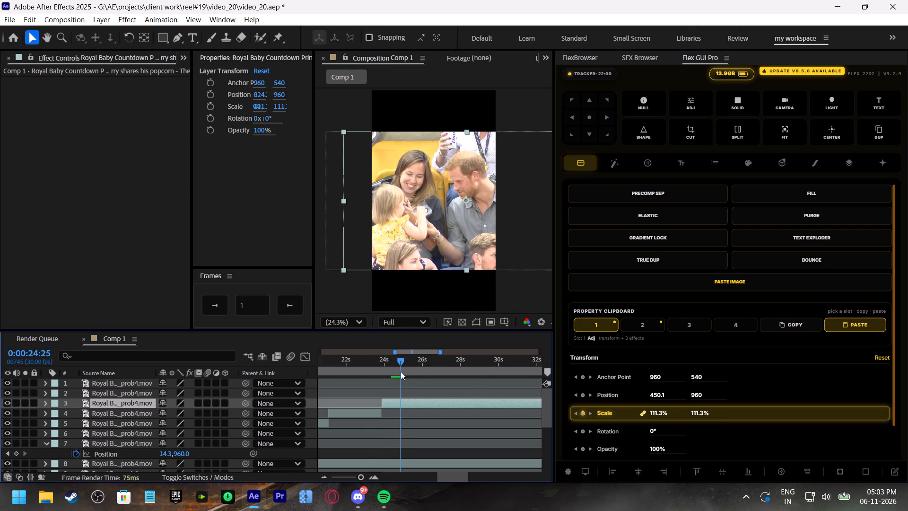
left_click_drag(401, 371, 402, 372)
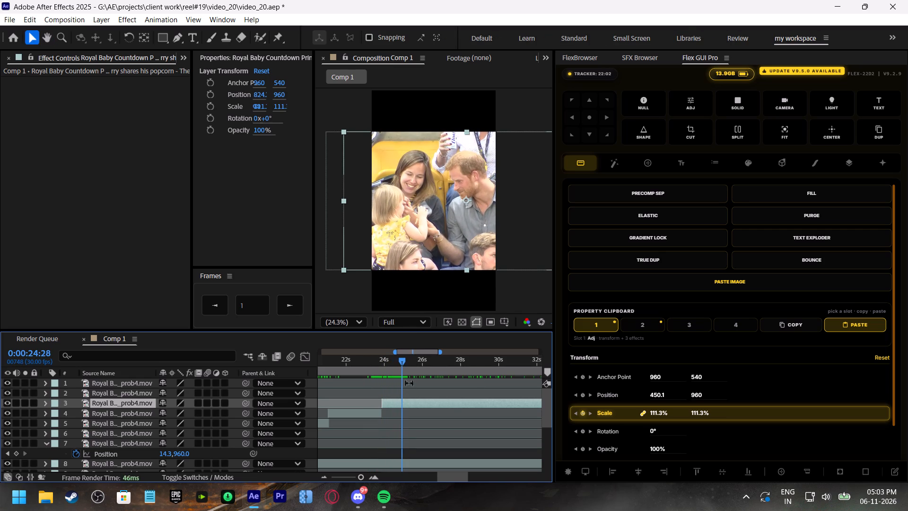
key("ctrl+shift+d")
Trim the start of layer 3 to about 0:00:25:11, slide it earlier to meet the end of layer 4, and preview from 0:00:24:00.
left_click_drag(402, 361, 406, 367)
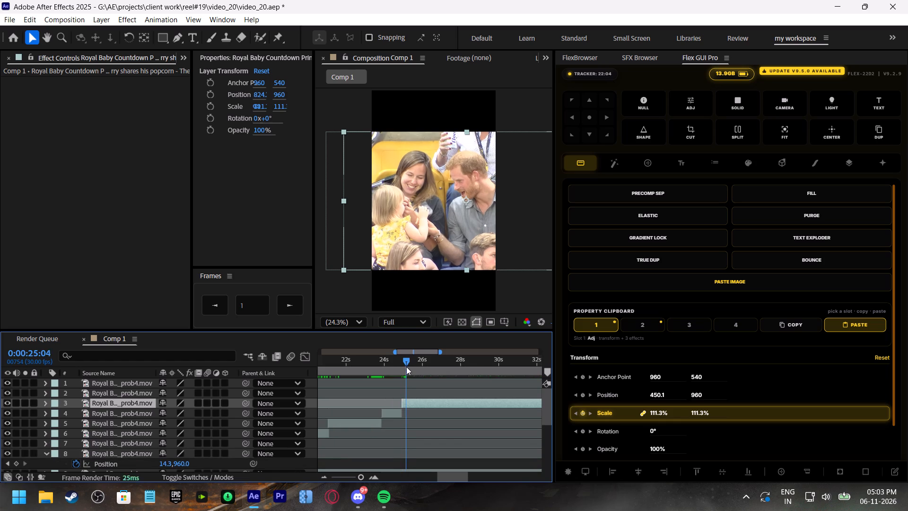
left_click_drag(406, 367, 410, 373)
left_click_drag(400, 403, 409, 407)
left_click_drag(417, 405, 408, 402)
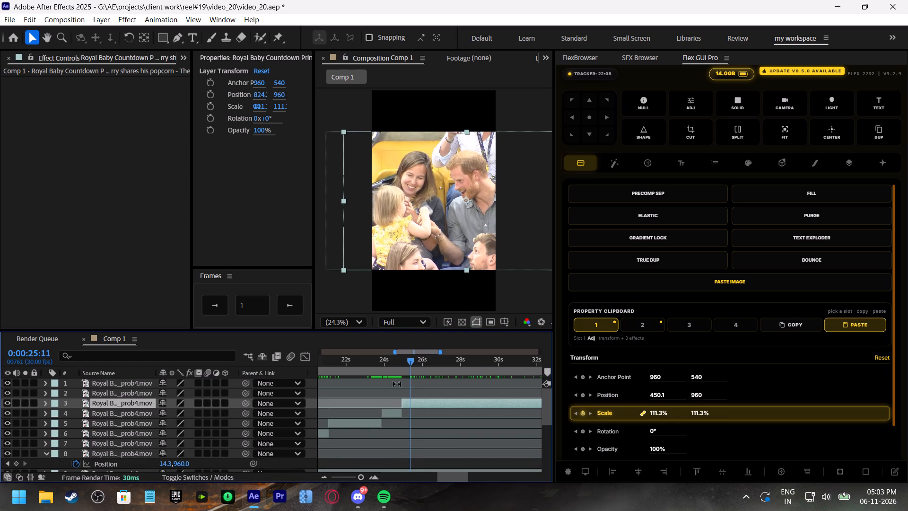
left_click(384, 363)
key("space")
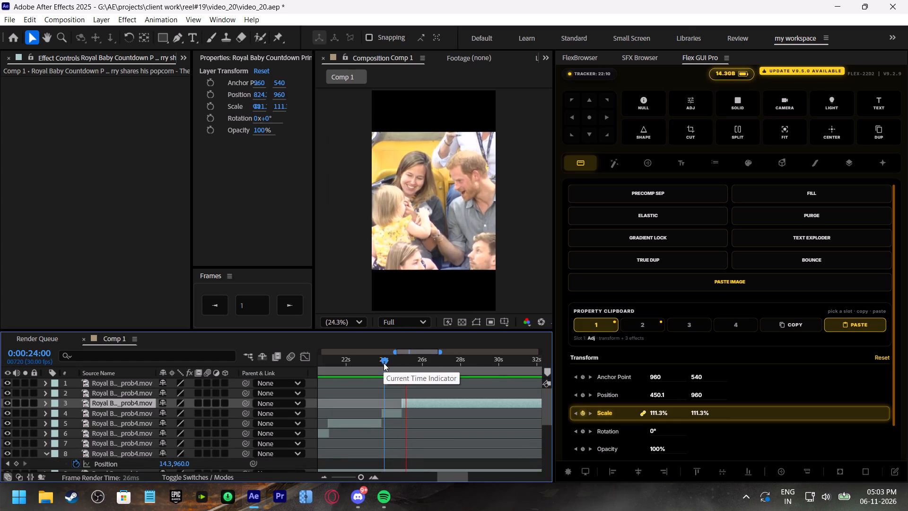
Trim the end of layer 4 to about 0:00:24:25, slide layer 3 earlier to meet it, and preview from 0:00:23:15.
left_click(384, 363)
key("space")
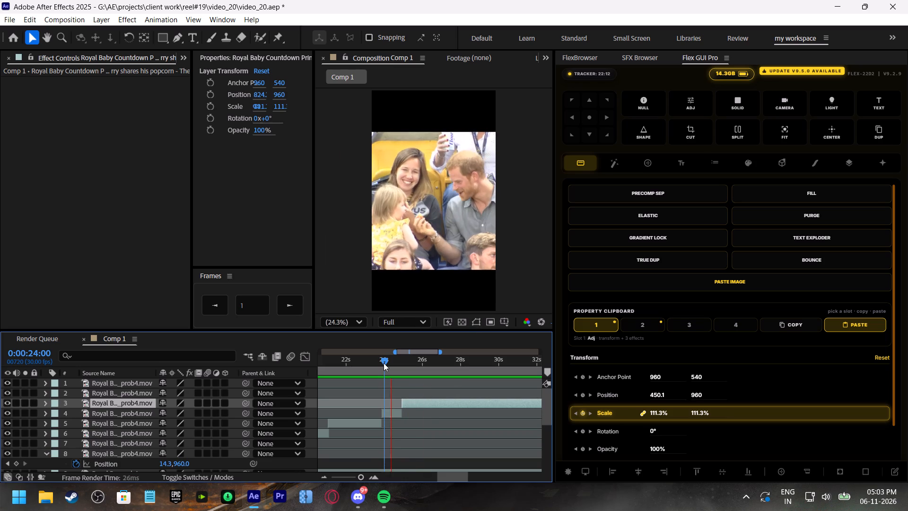
left_click_drag(384, 363, 391, 363)
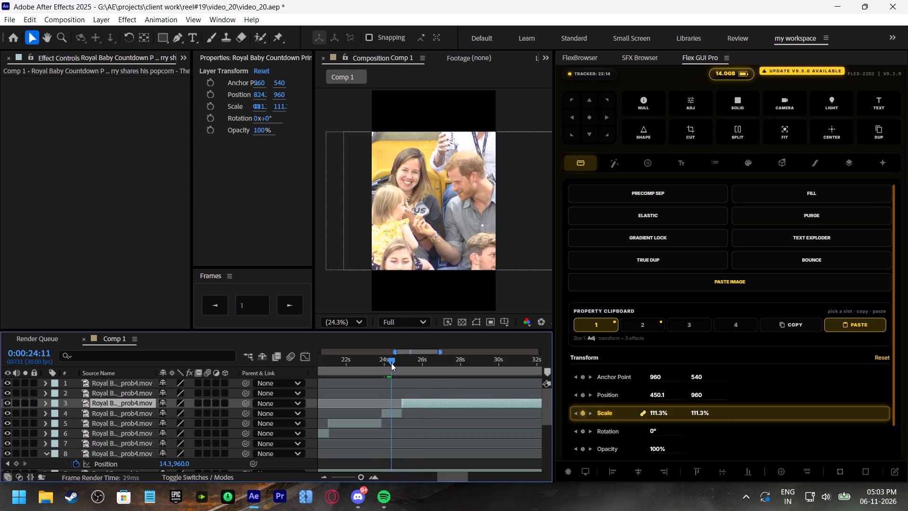
left_click_drag(391, 363, 400, 374)
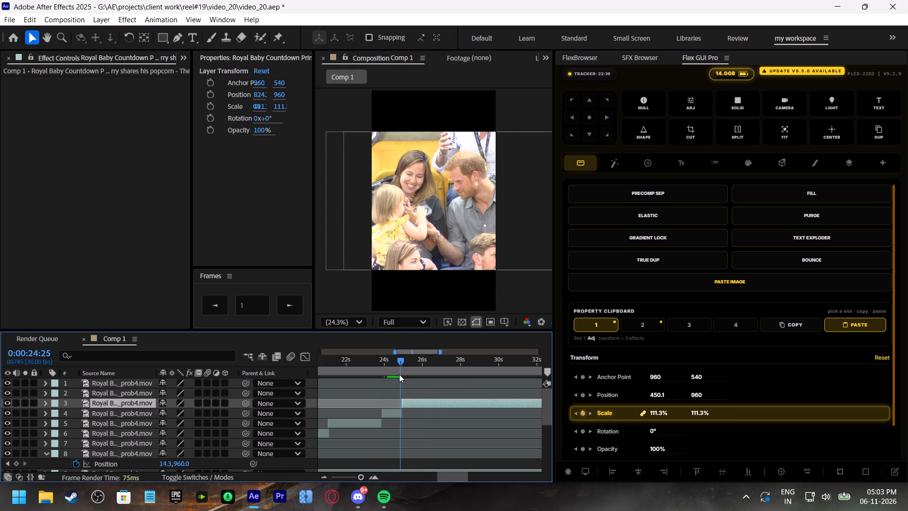
left_click(402, 414)
left_click_drag(410, 403, 404, 403)
left_click(395, 404)
left_click(375, 366)
key("space")
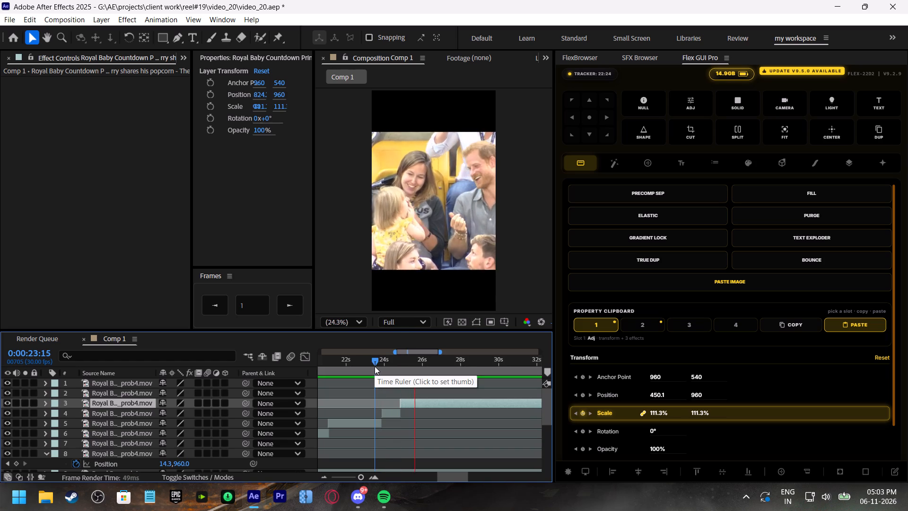
left_click(375, 366)
key("space")
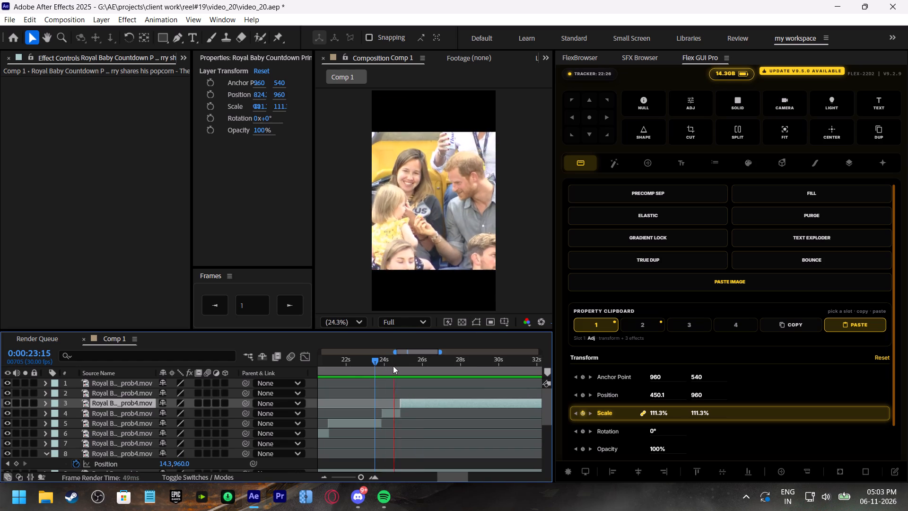
Slide layers 3 and 4 together earlier so layer 4 starts at about 0:00:23:09, previewing from 0:00:22:08.
left_click(409, 361)
key("space")
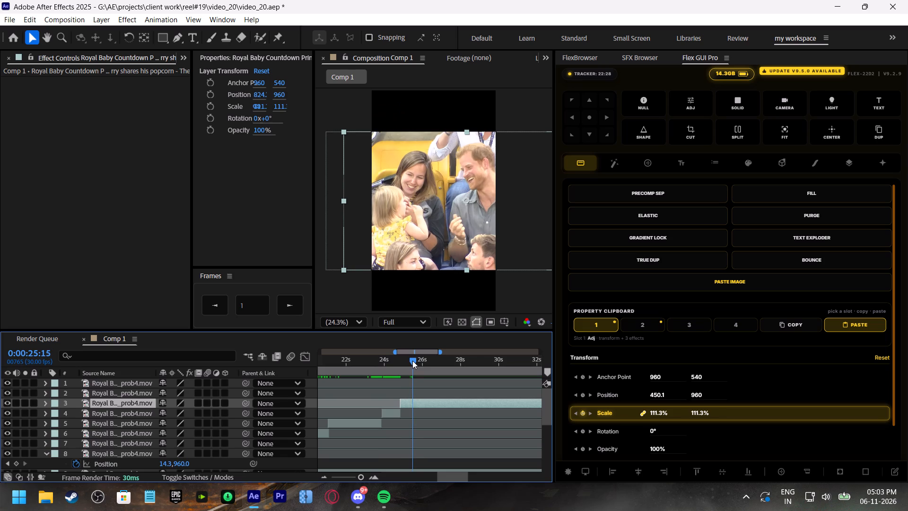
left_click_drag(412, 361, 407, 359)
key("space")
left_click(407, 359)
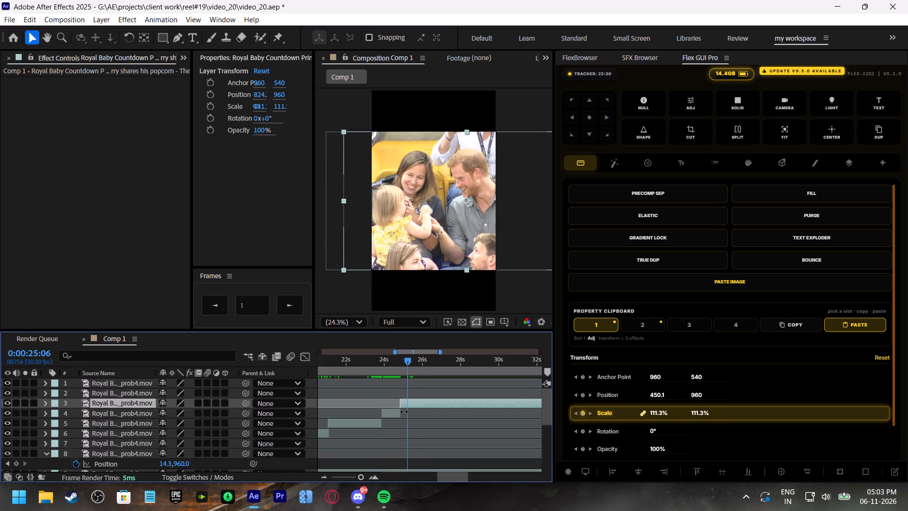
left_click(393, 413, "ctrl")
left_click_drag(411, 402, 416, 402)
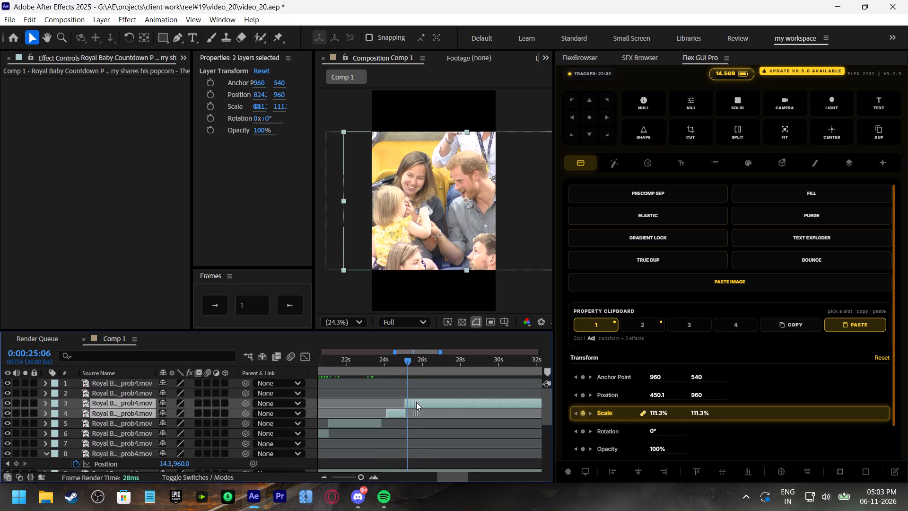
left_click_drag(416, 402, 403, 398)
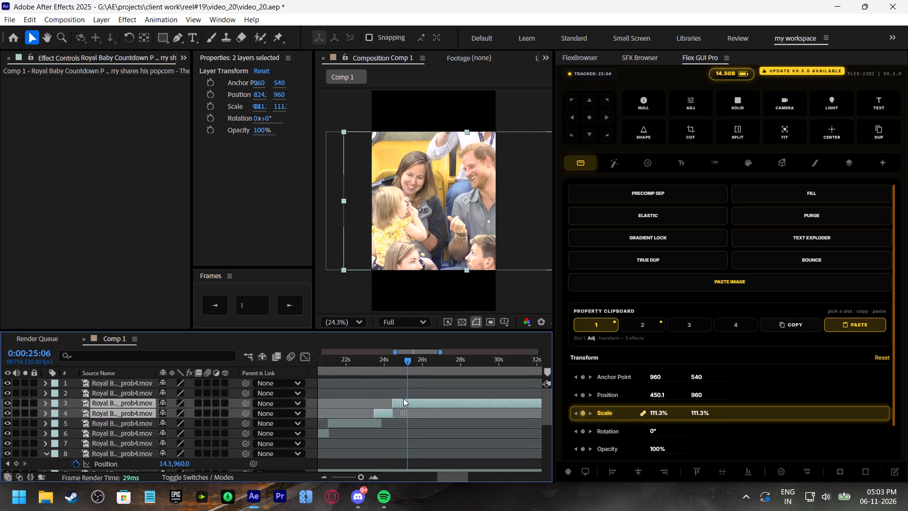
left_click_drag(403, 398, 401, 397)
left_click(351, 360)
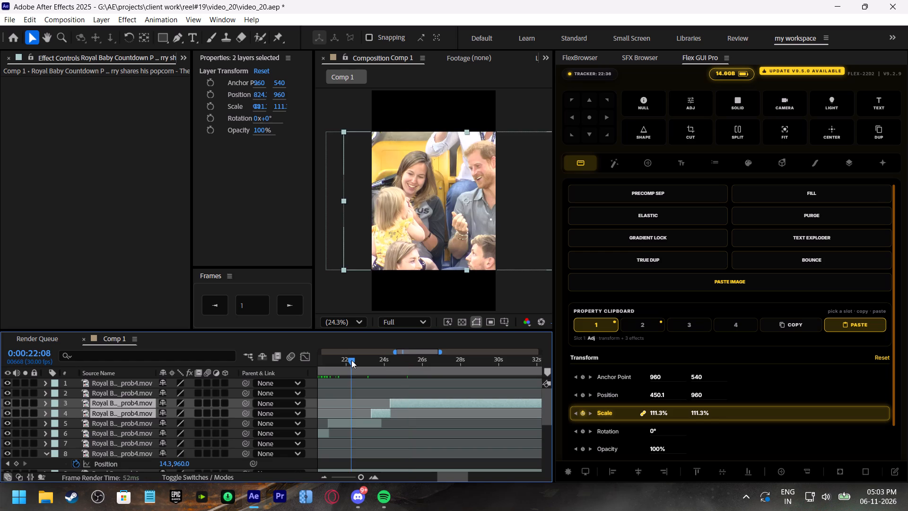
key("space")
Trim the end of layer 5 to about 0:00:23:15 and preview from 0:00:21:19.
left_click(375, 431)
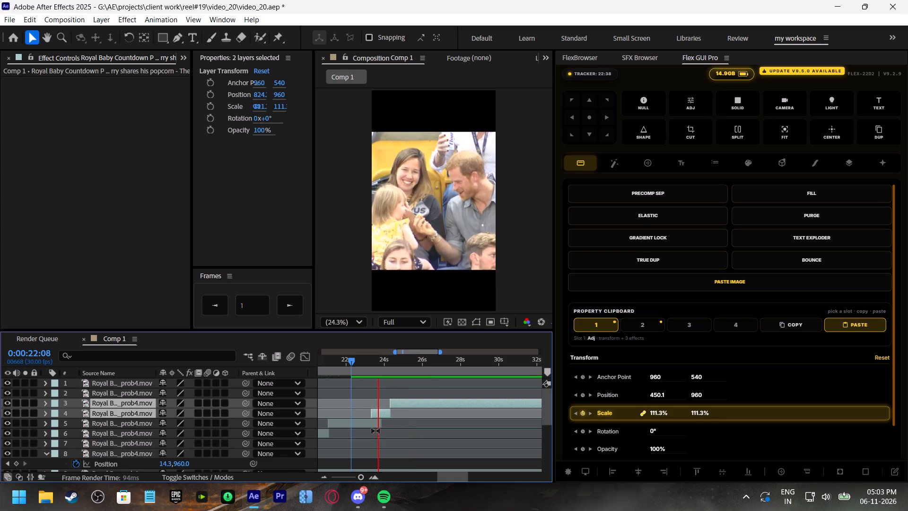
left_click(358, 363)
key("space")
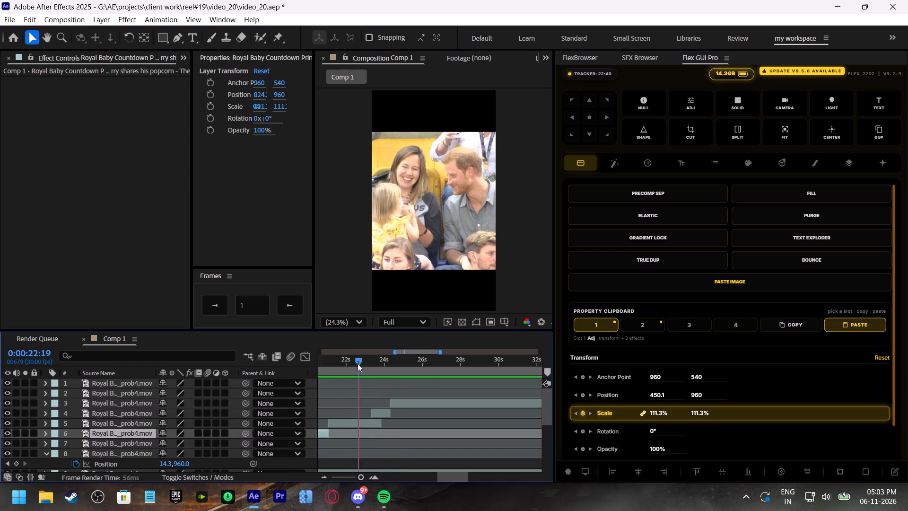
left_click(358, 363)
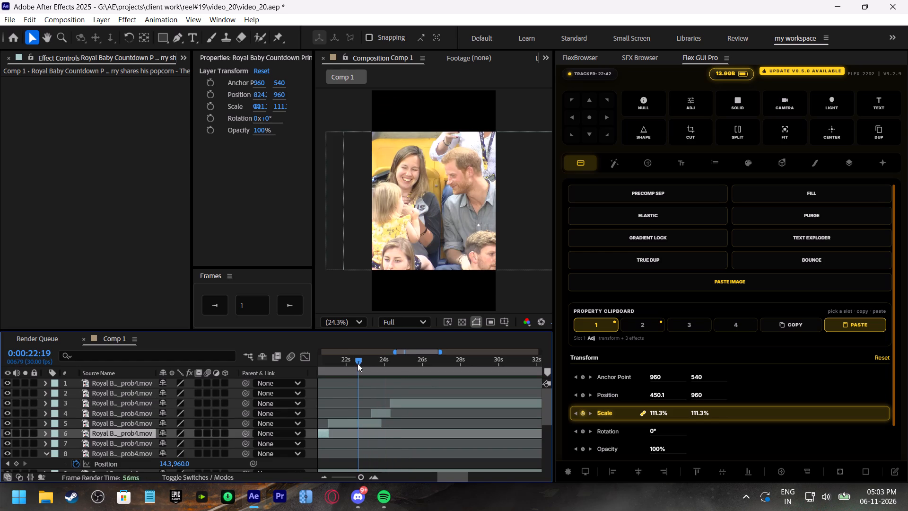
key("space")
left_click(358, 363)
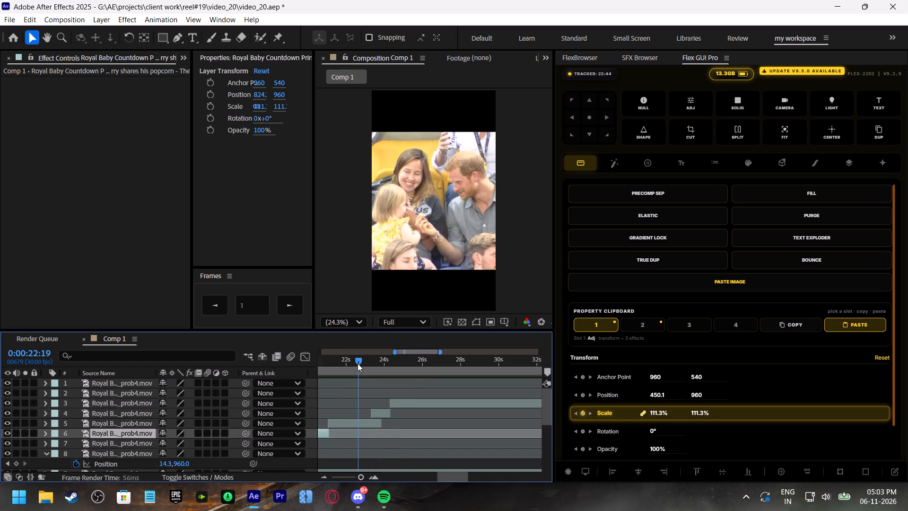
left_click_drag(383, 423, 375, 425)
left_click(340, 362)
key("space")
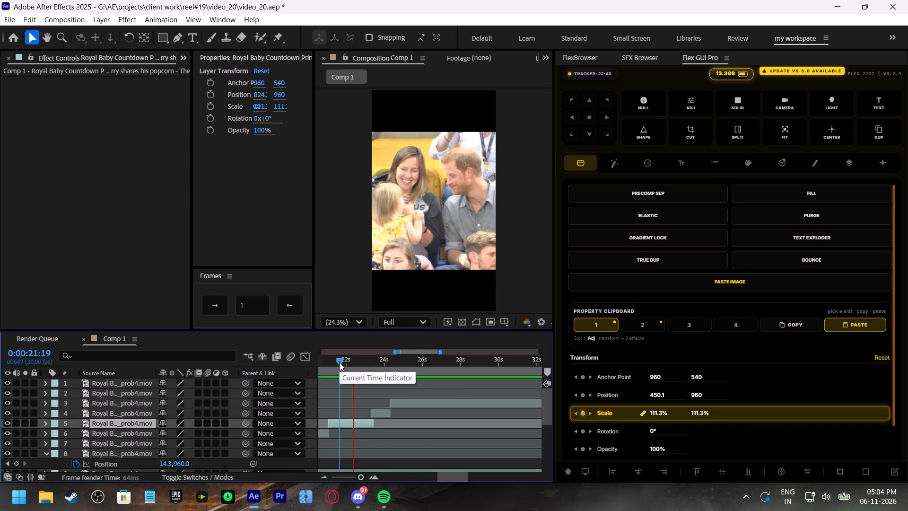
Set the end of layer 5 and the start of layer 4 to 0:00:23:20, and preview from 0:00:22:27.
left_click_drag(340, 362, 367, 396)
key("space")
left_click(375, 361)
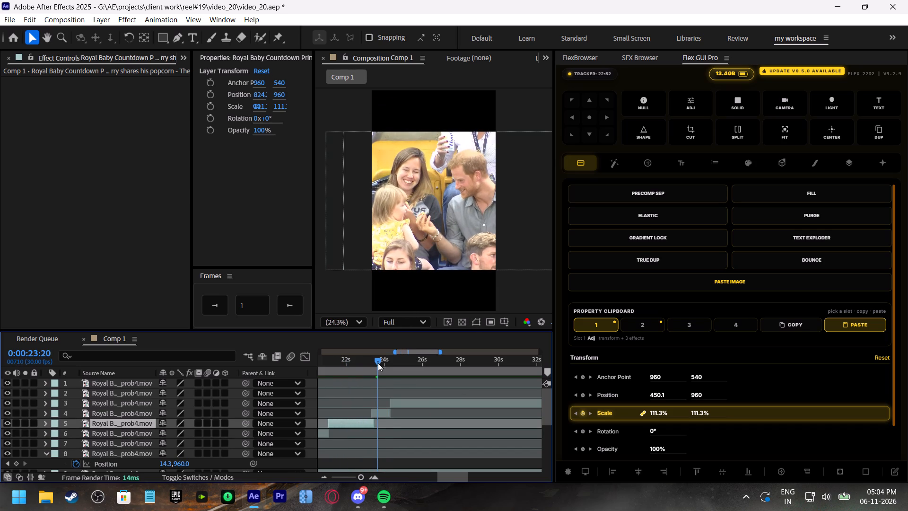
left_click_drag(373, 423, 377, 424)
left_click_drag(370, 412, 379, 416)
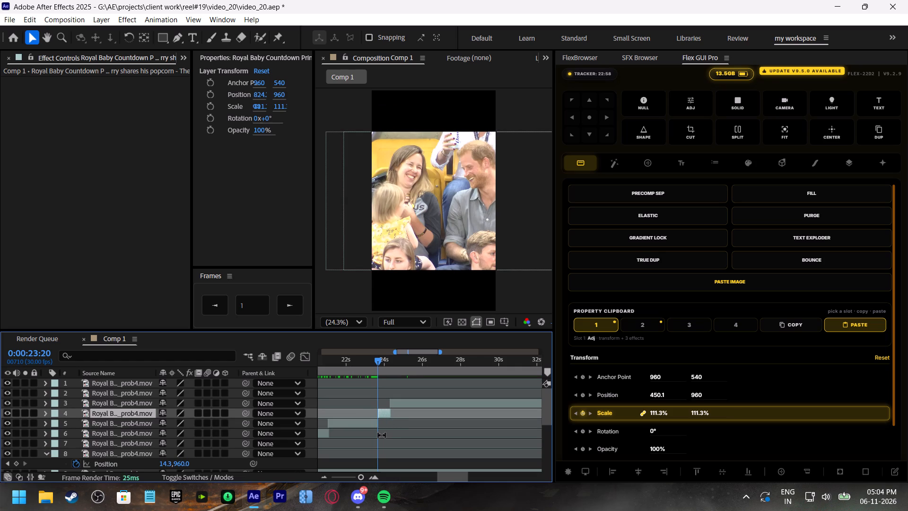
left_click(363, 362)
key("space")
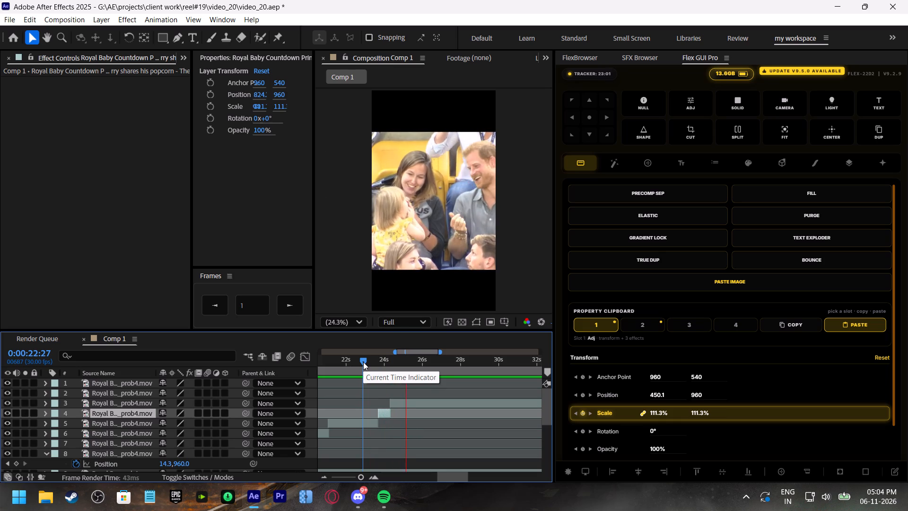
Save the project and preview the composition from its start.
left_click_drag(367, 356, 201, 381)
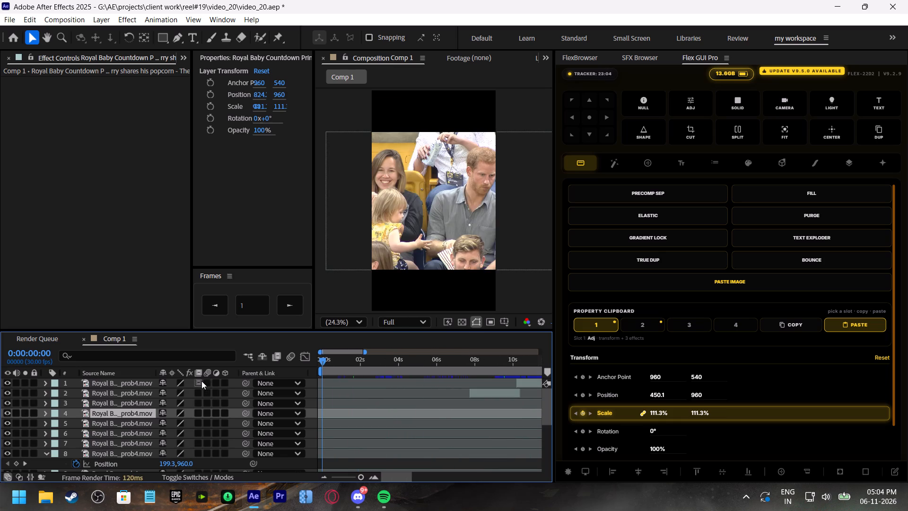
key("ctrl+s")
left_click_drag(338, 361, 269, 366)
key("space")
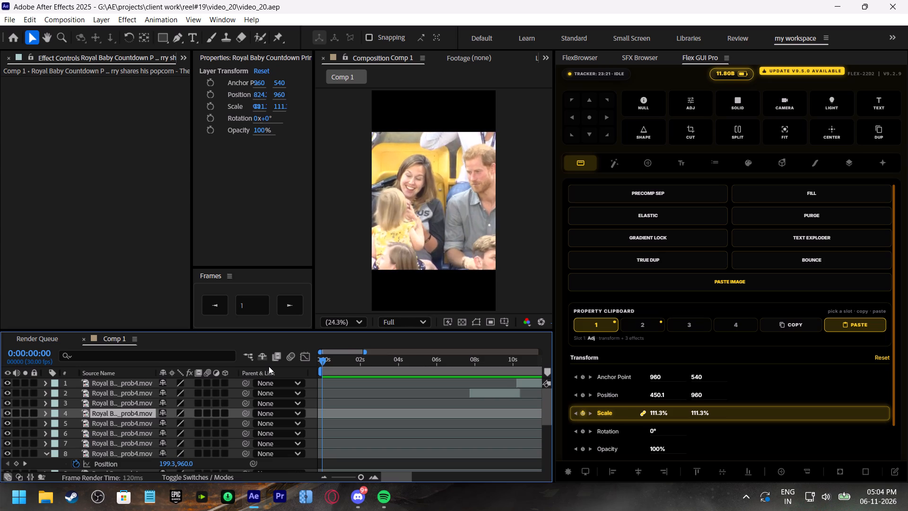
Find the end point of the last shot, set the work area to end at 0:00:25:18, and preview from 0:00:24:20.
left_click_drag(335, 357, 412, 361)
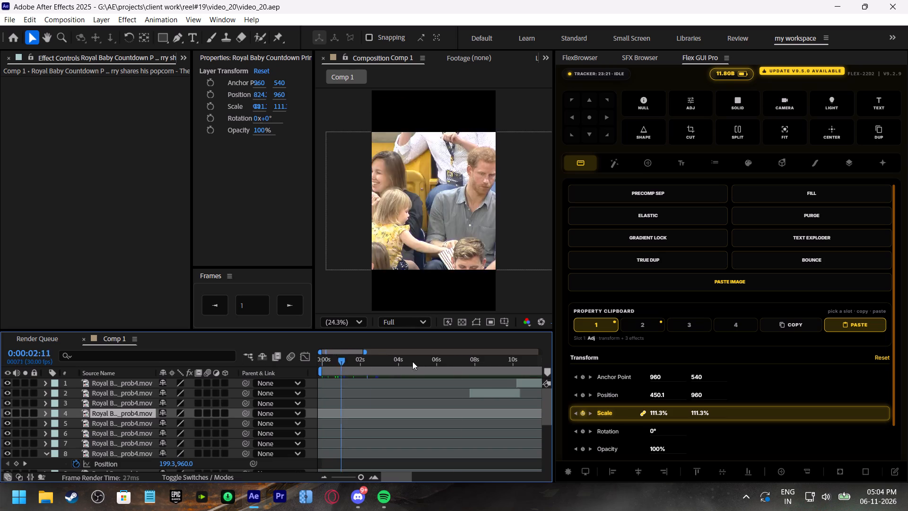
left_click_drag(412, 361, 505, 407)
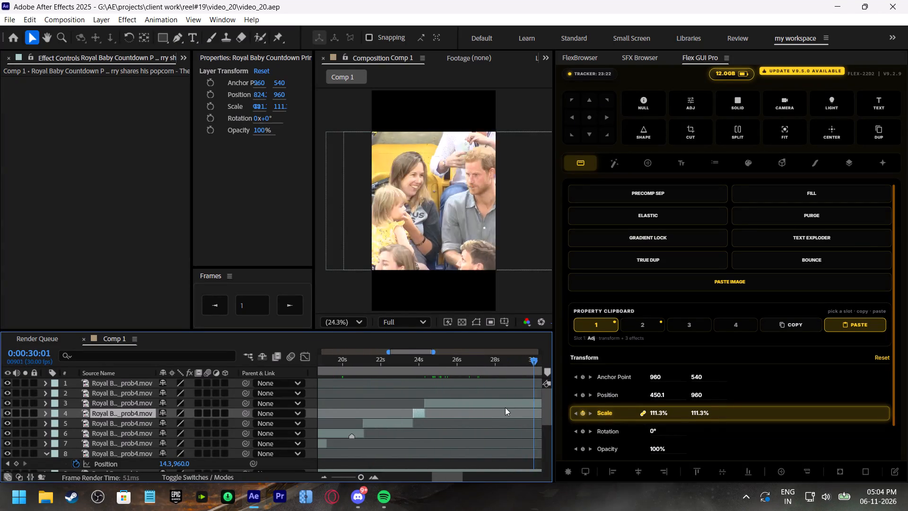
left_click_drag(505, 407, 397, 398)
key("space")
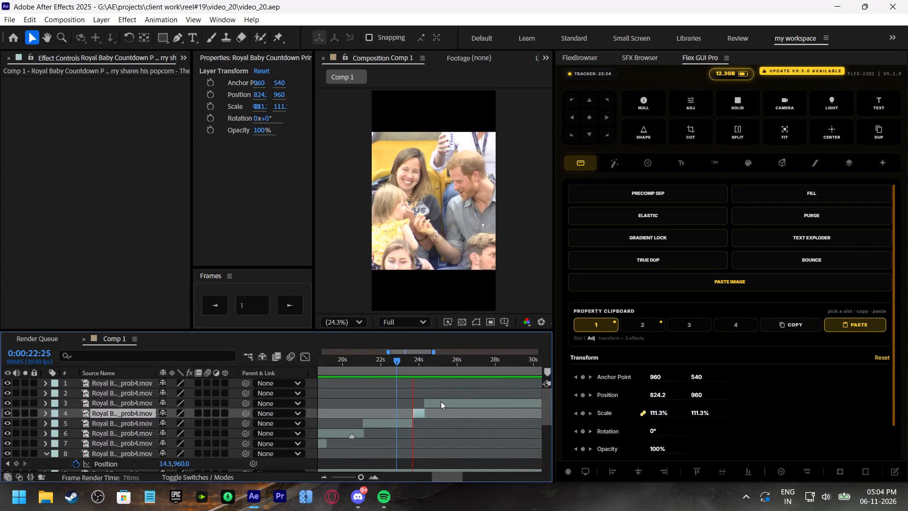
key("space")
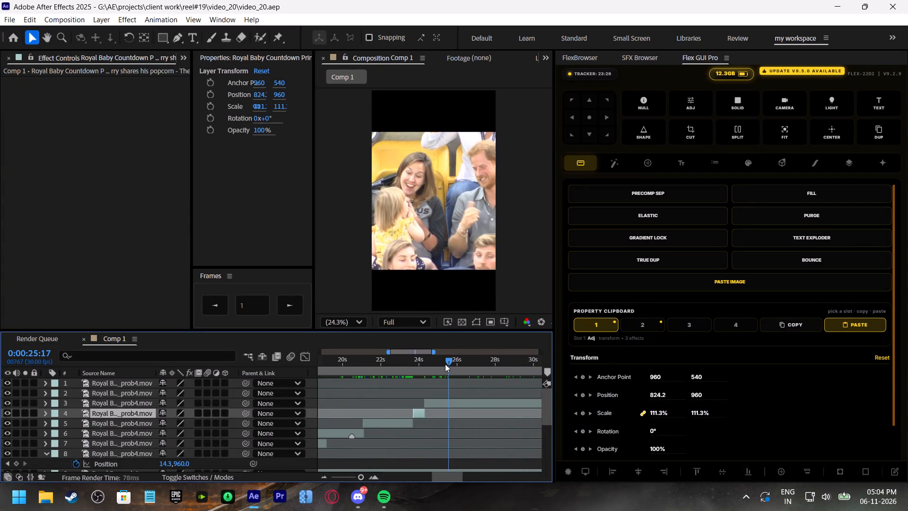
left_click(445, 363)
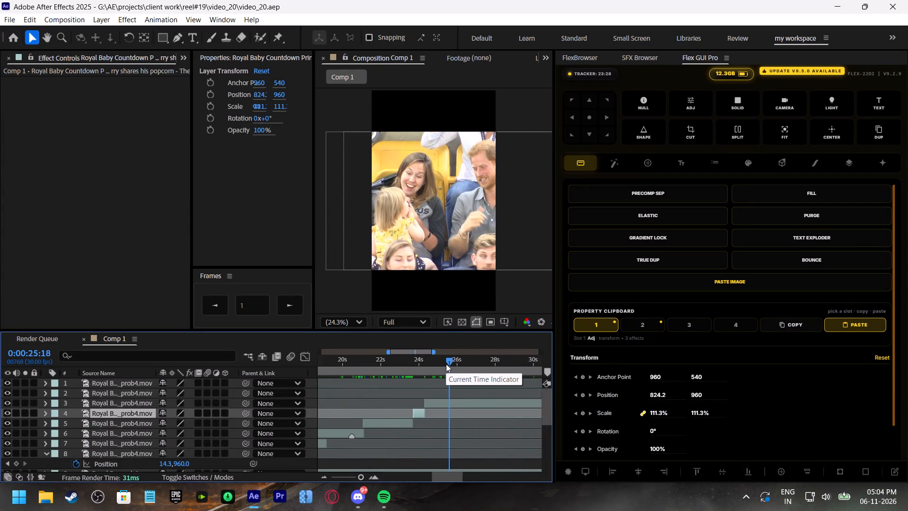
key("n")
left_click(431, 360)
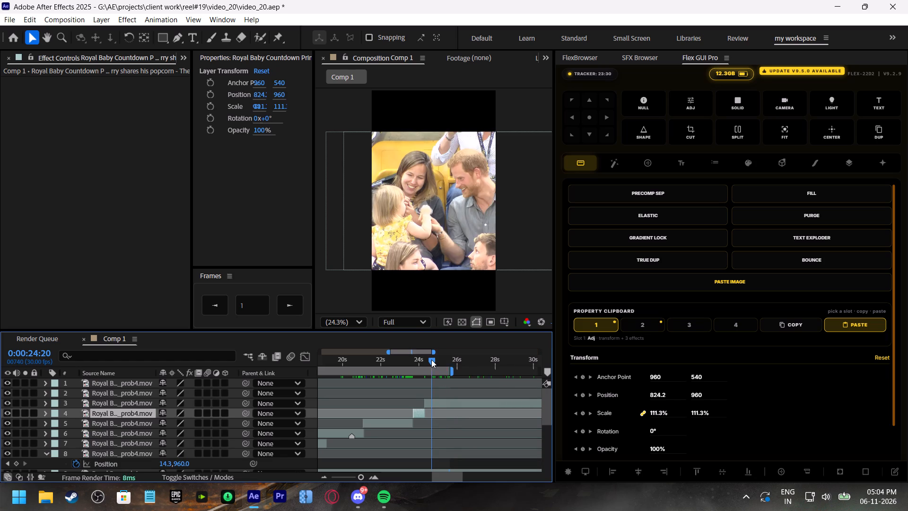
key("space")
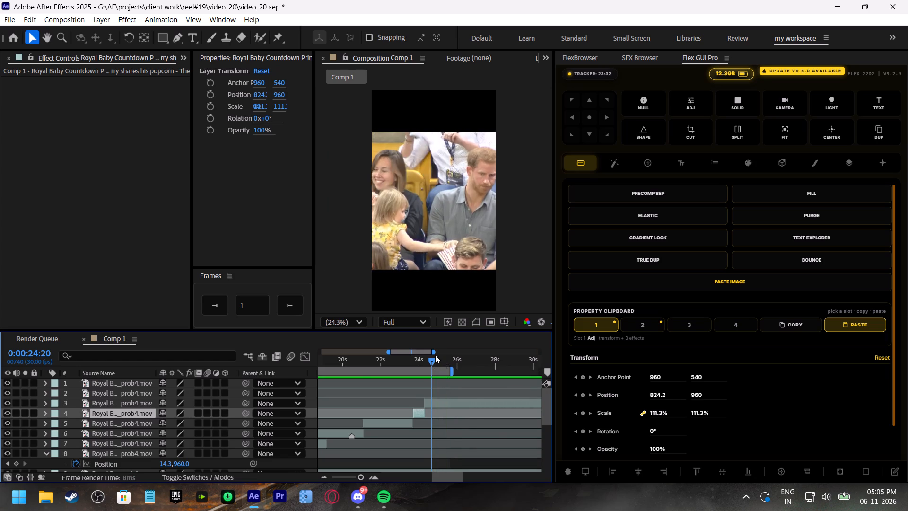
Return to the start of the composition and save the project.
left_click_drag(435, 355, 143, 373)
key("ctrl+s")
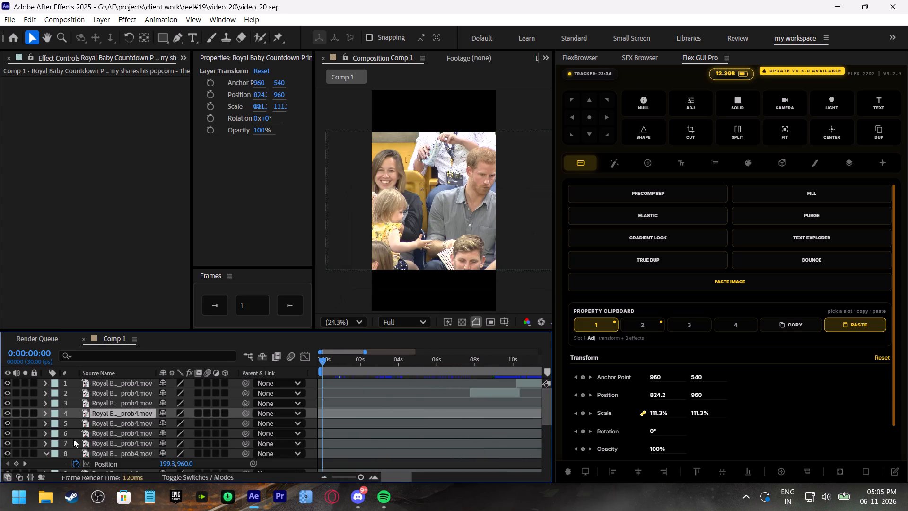
Look through the layers down to the audio clips and play the reel from the start to check the cuts.
scroll(70, 439, "down", 1)
left_click(44, 426)
scroll(276, 423, "down", 5)
scroll(349, 423, "up", 1)
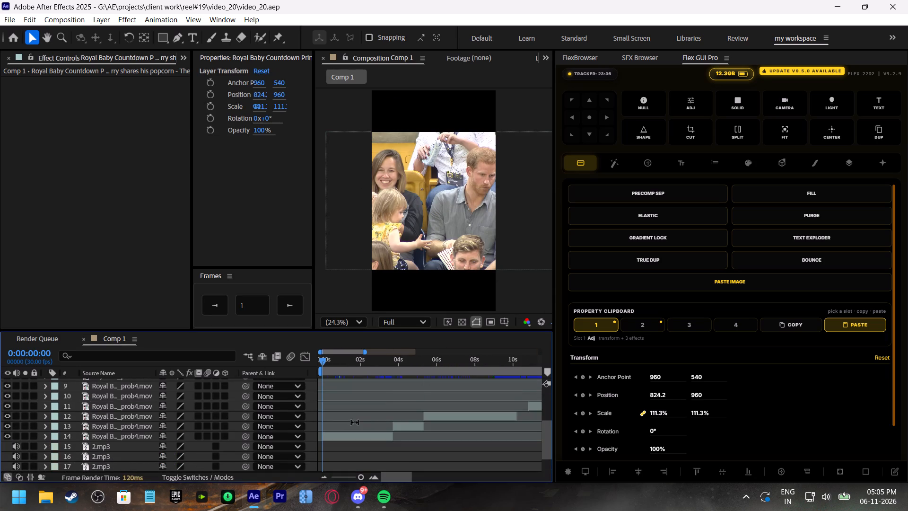
scroll(347, 426, "down", 8)
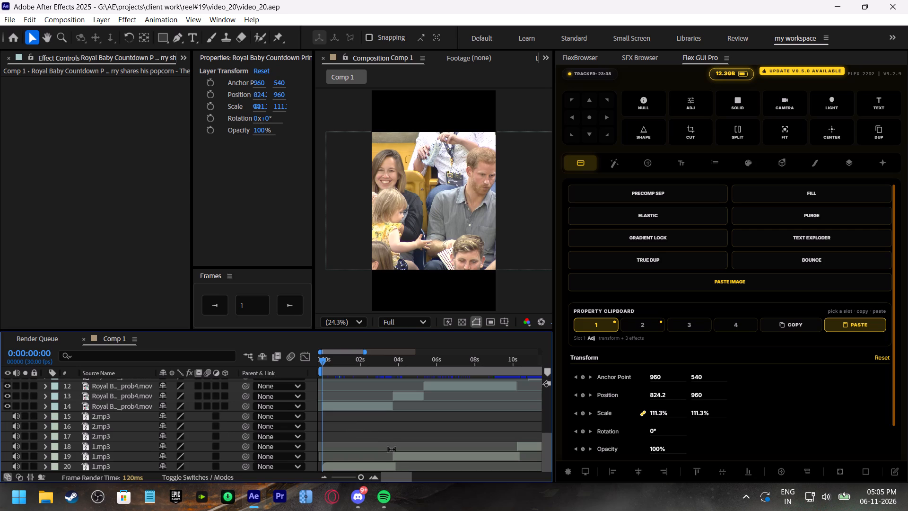
scroll(373, 457, "up", 12)
scroll(376, 454, "down", 7)
key("space")
scroll(403, 442, "down", 1)
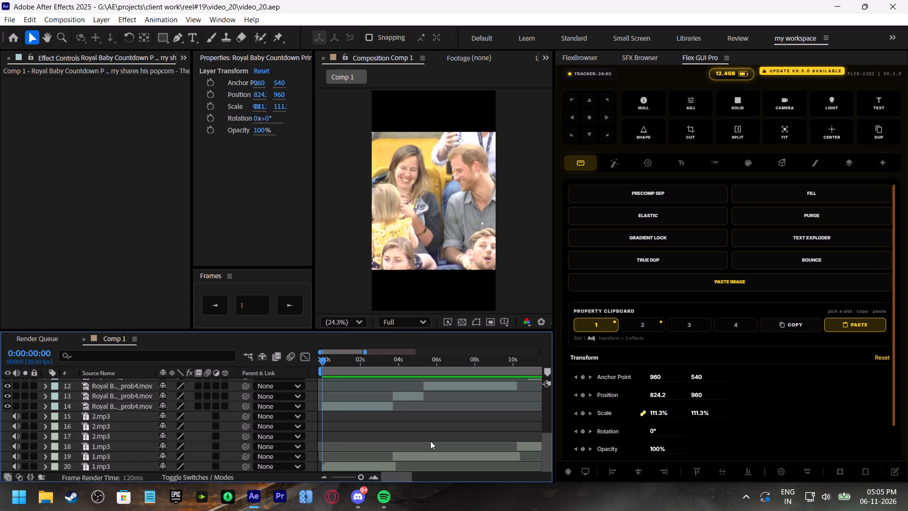
scroll(430, 441, "down", 2, "shift")
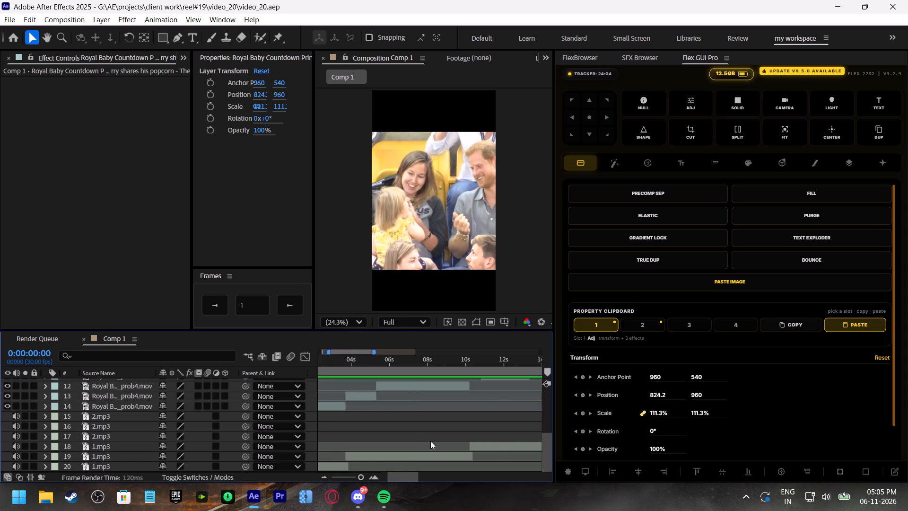
Return to the start of the composition and save the project.
left_click_drag(352, 355, 254, 375)
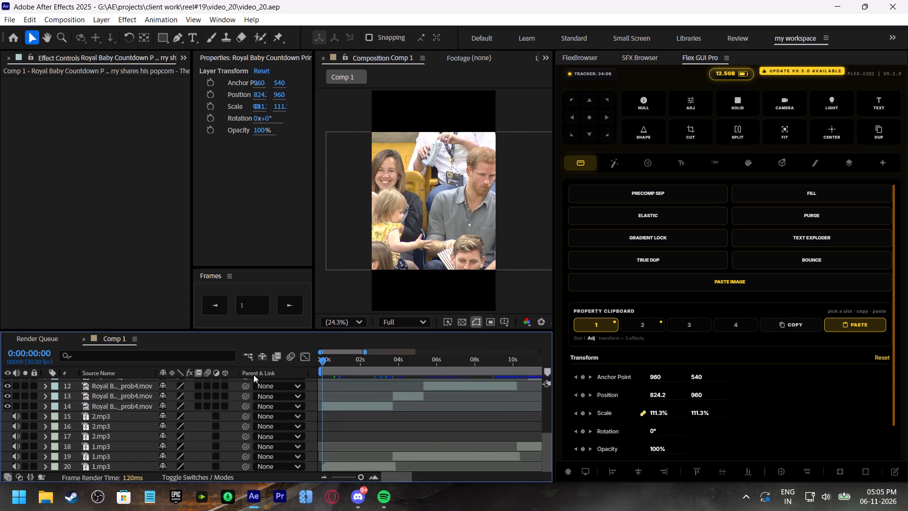
key("ctrl+s")
Pre-compose all layers of Comp 1 into Pre-comp 1, moving all attributes into the new composition.
left_click(349, 415)
key("ctrl+a")
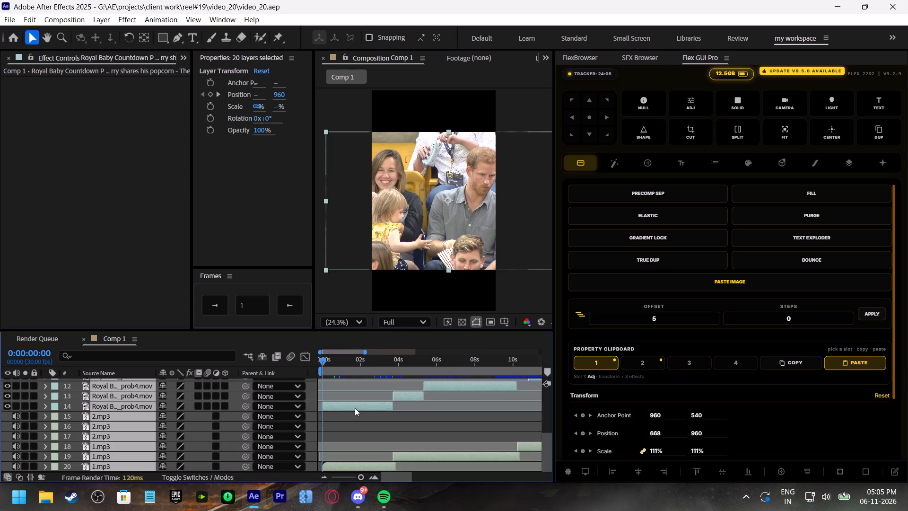
right_click(355, 408)
left_click(400, 334)
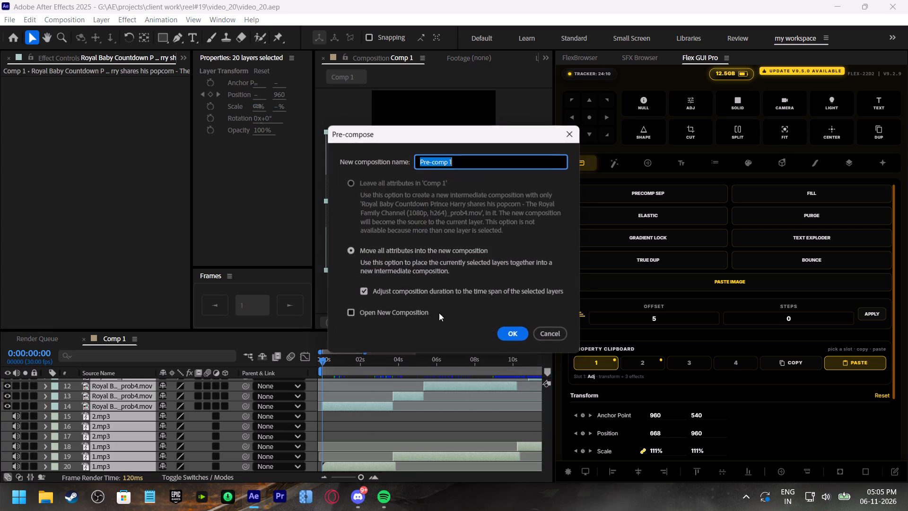
left_click(427, 264)
left_click(441, 255)
left_click(524, 332)
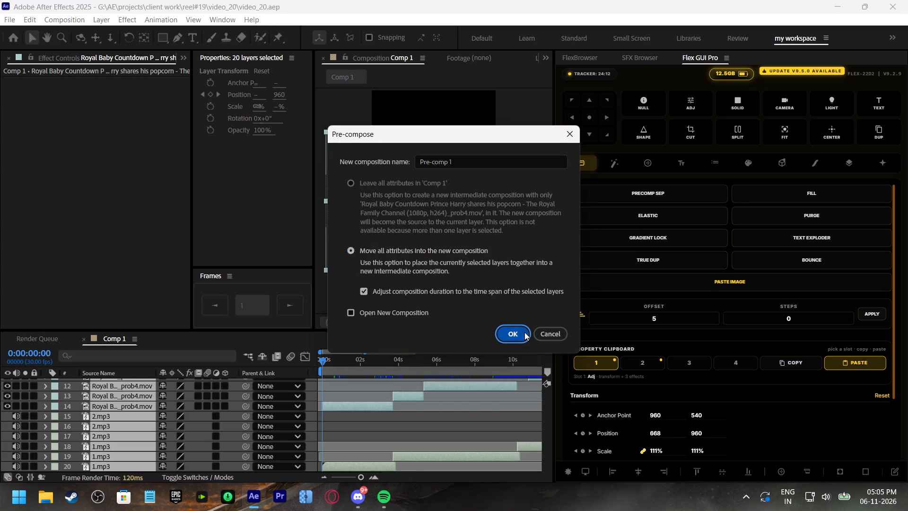
left_click(423, 405)
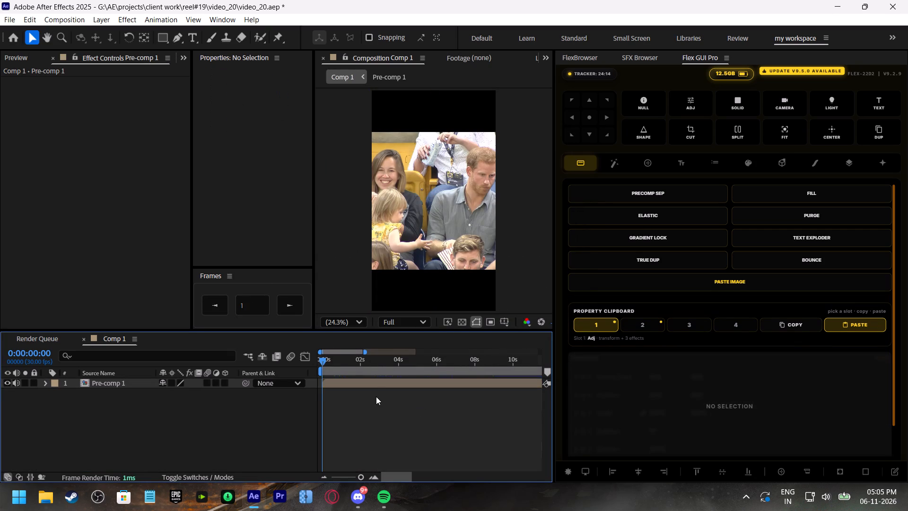
Add red_arrow_PNG85.png from the Emojis assets to the composition at 0:00:00:04.
left_click_drag(374, 361, 305, 378)
key("space")
left_click_drag(335, 363, 329, 363)
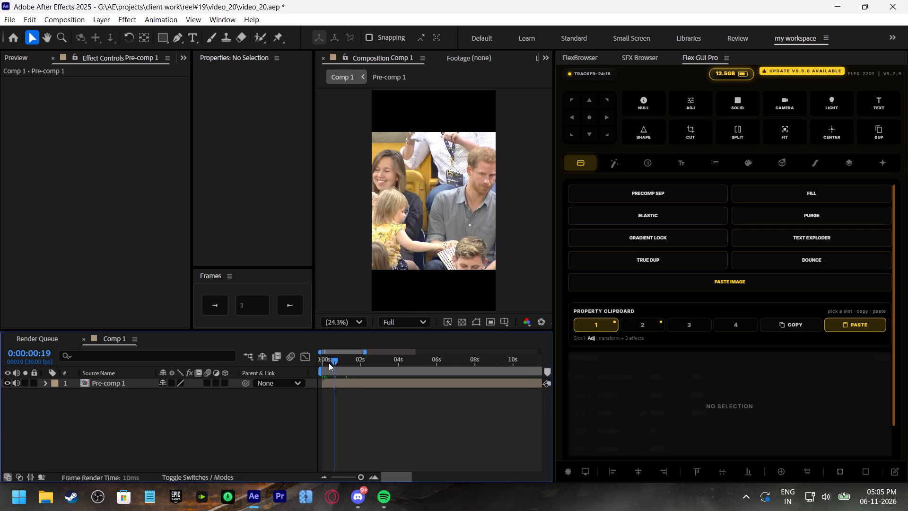
left_click_drag(329, 363, 324, 364)
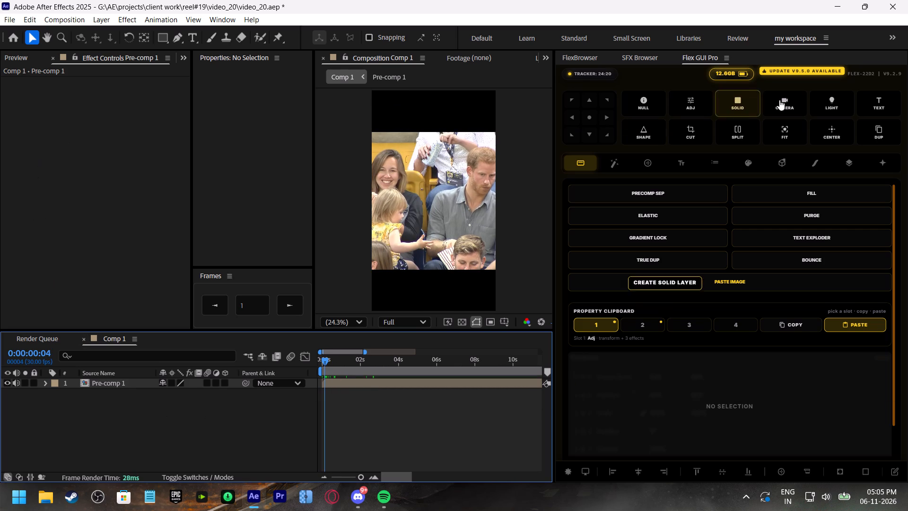
left_click(783, 164)
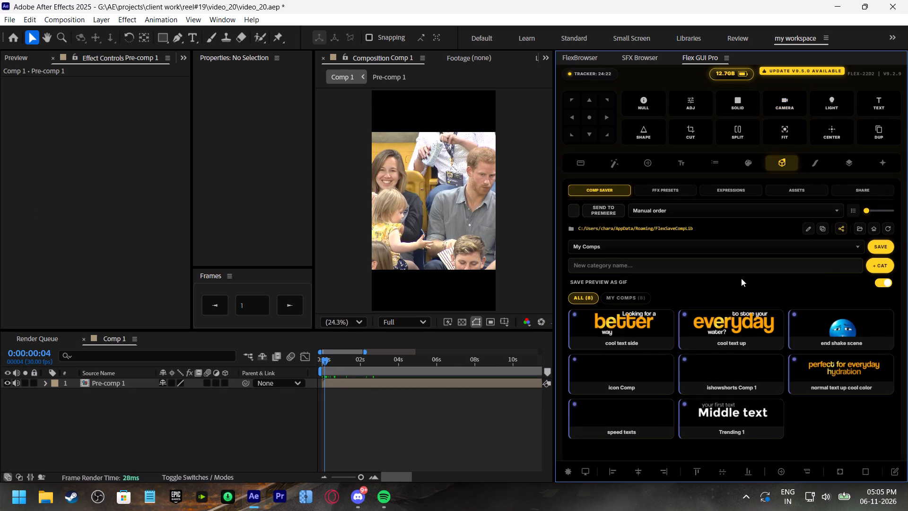
left_click(801, 190)
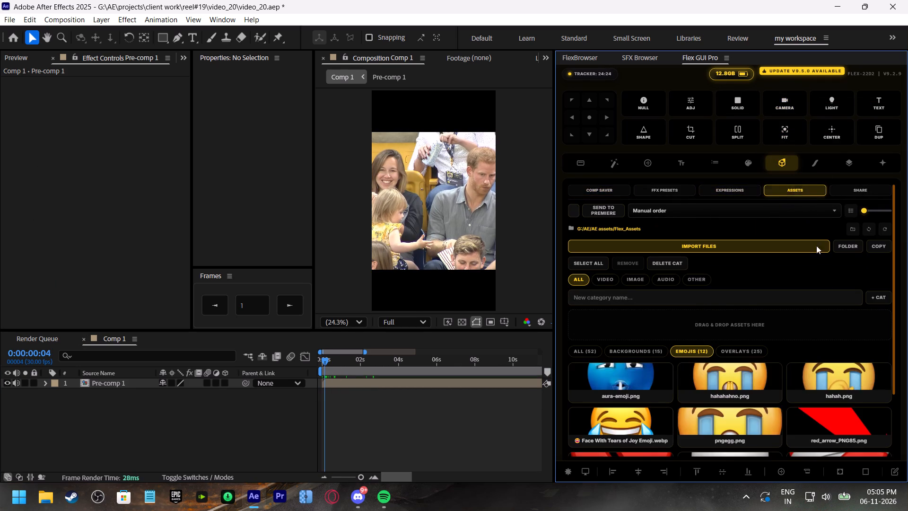
left_click(794, 412)
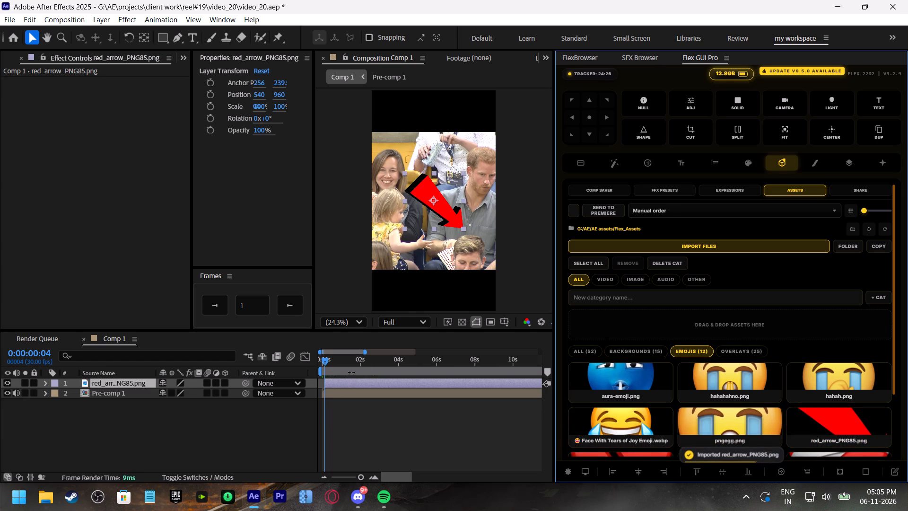
Rotate the red arrow to aim down toward the woman, shrink it to about 43% and move it up beside her head.
key("v")
key("w")
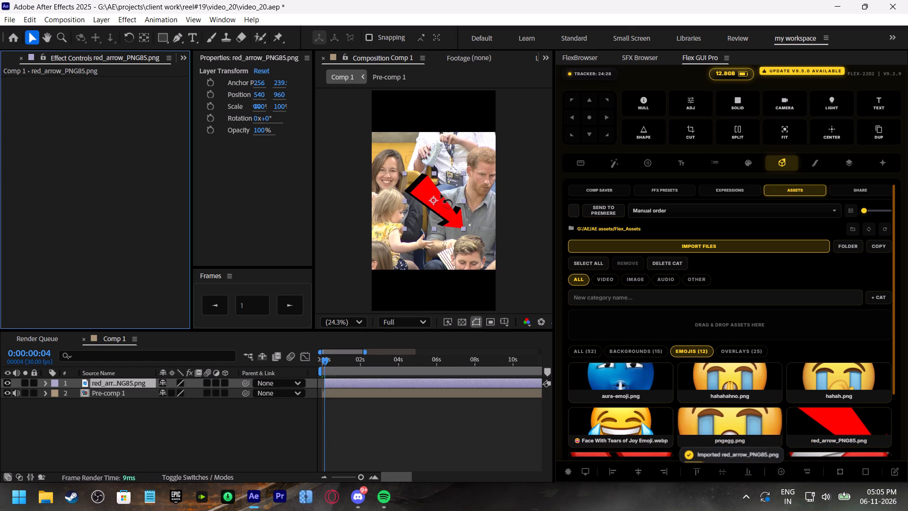
left_click_drag(442, 181, 457, 215)
key("v")
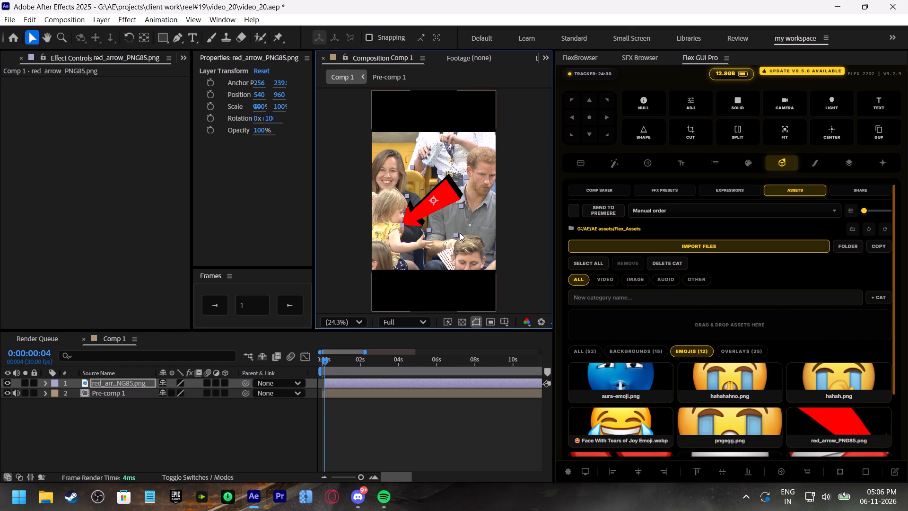
left_click_drag(457, 234, 445, 216)
left_click_drag(437, 203, 425, 171)
left_click(433, 186)
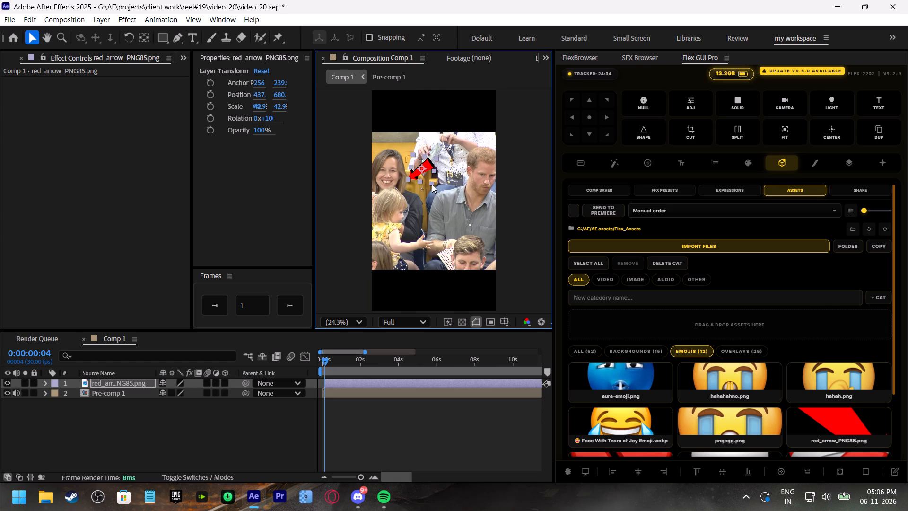
Turn the red arrow to about 77° and place it closer to the woman's face at about 388, 668.
key("v")
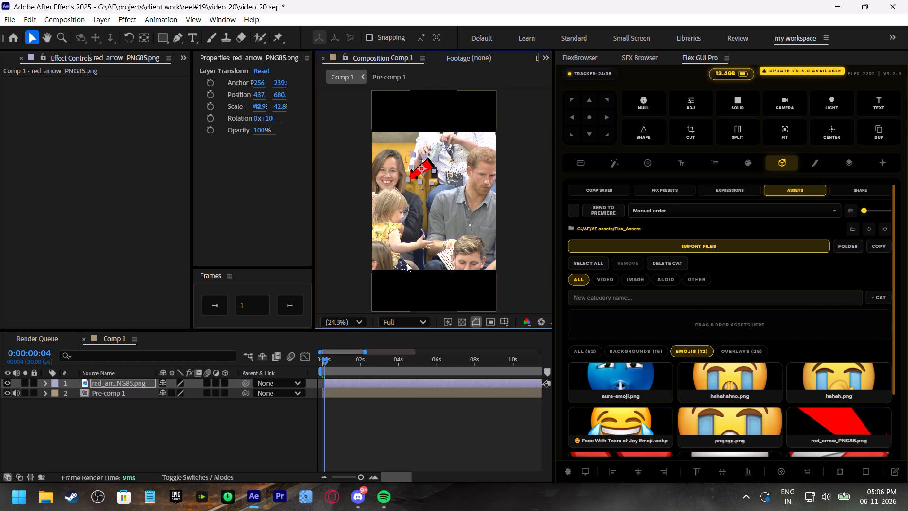
key("w")
left_click_drag(425, 165, 424, 160)
left_click(425, 172)
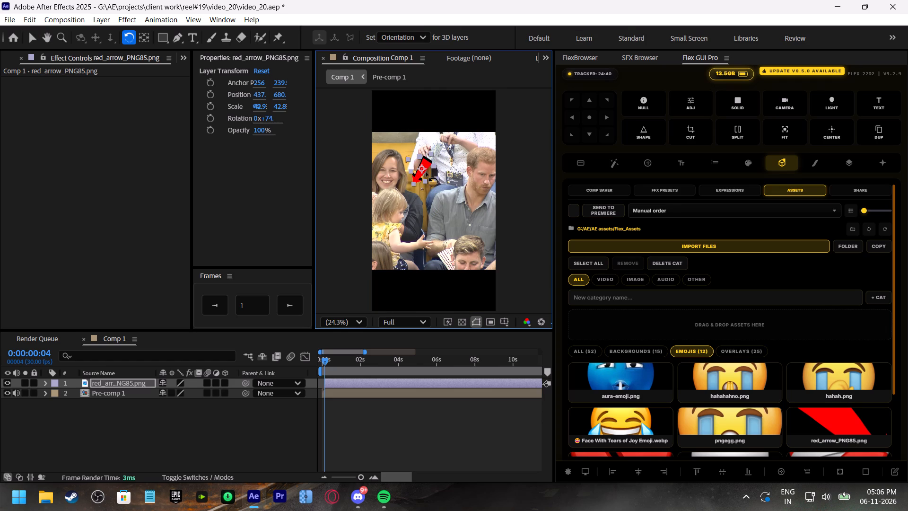
key("v")
left_click_drag(427, 163, 421, 161)
key("v")
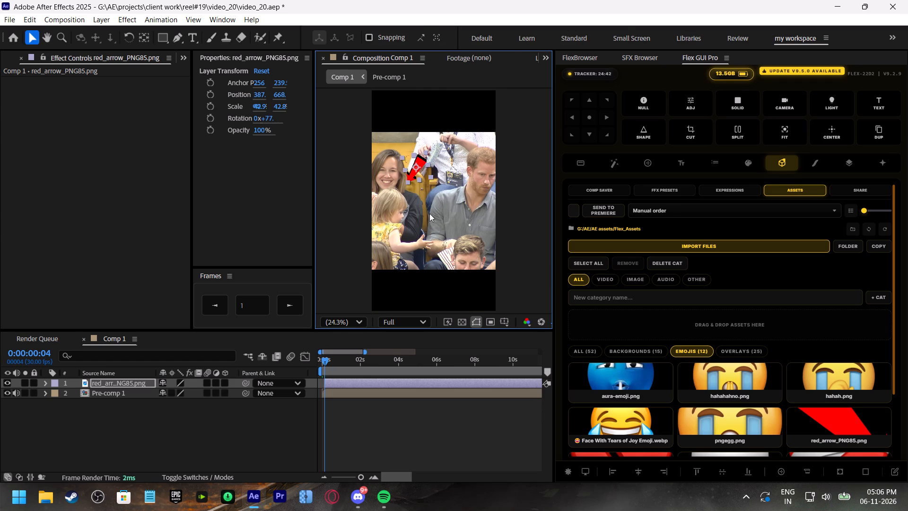
Start Position, Opacity and Rotation keyframes on the red arrow at 0:00:00:04 and reveal the keyframed properties.
key("p")
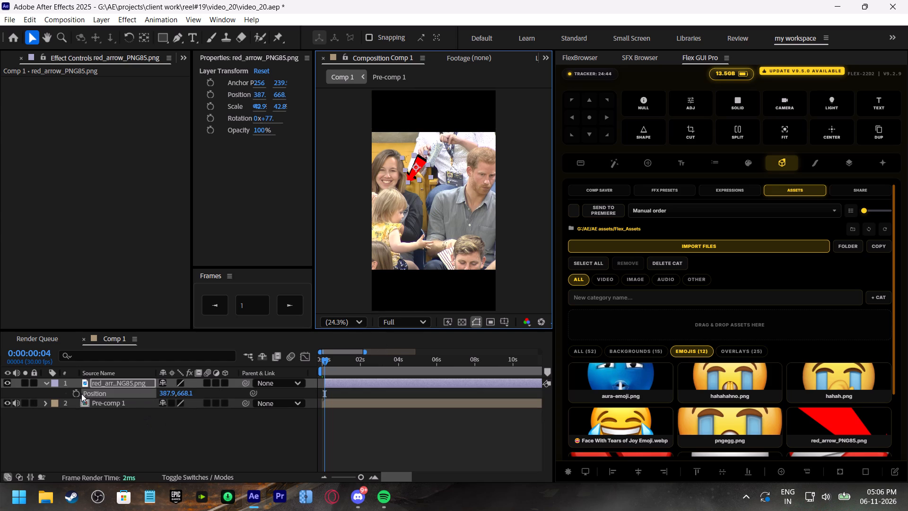
left_click(79, 393)
key("t")
left_click(79, 393)
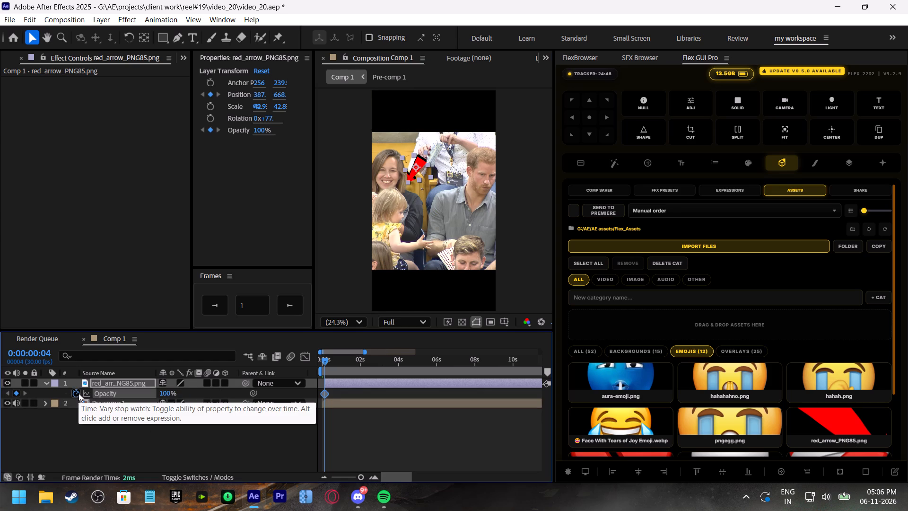
key("r")
left_click(79, 393)
key("u")
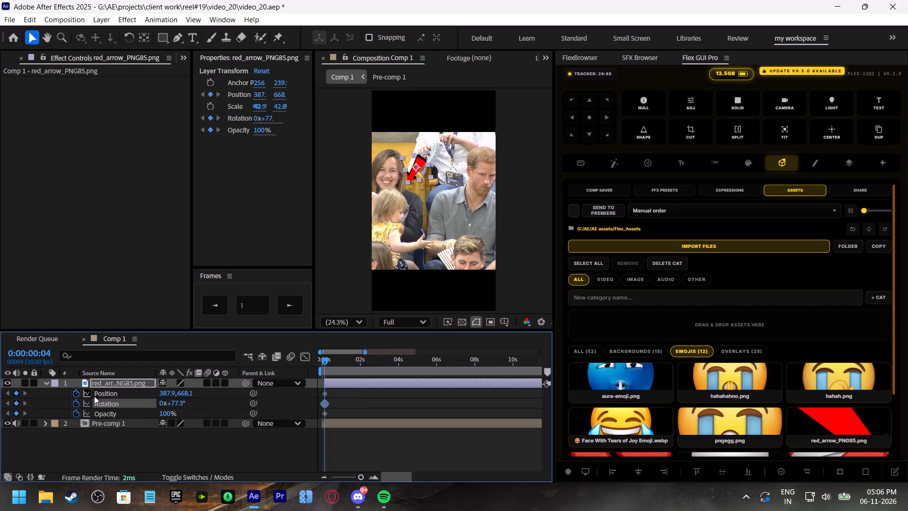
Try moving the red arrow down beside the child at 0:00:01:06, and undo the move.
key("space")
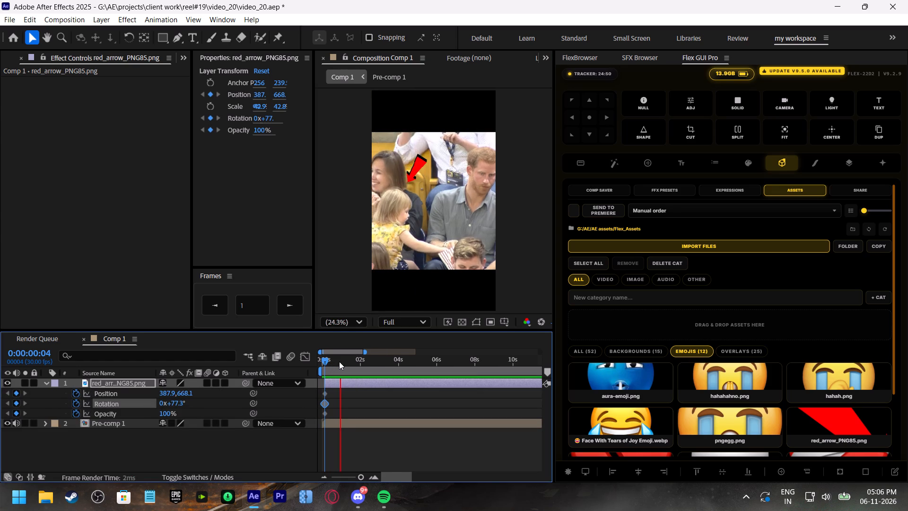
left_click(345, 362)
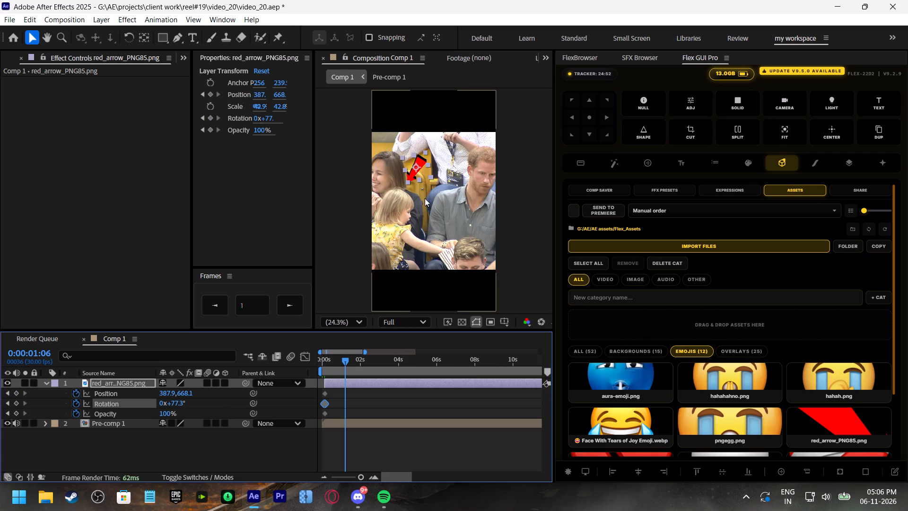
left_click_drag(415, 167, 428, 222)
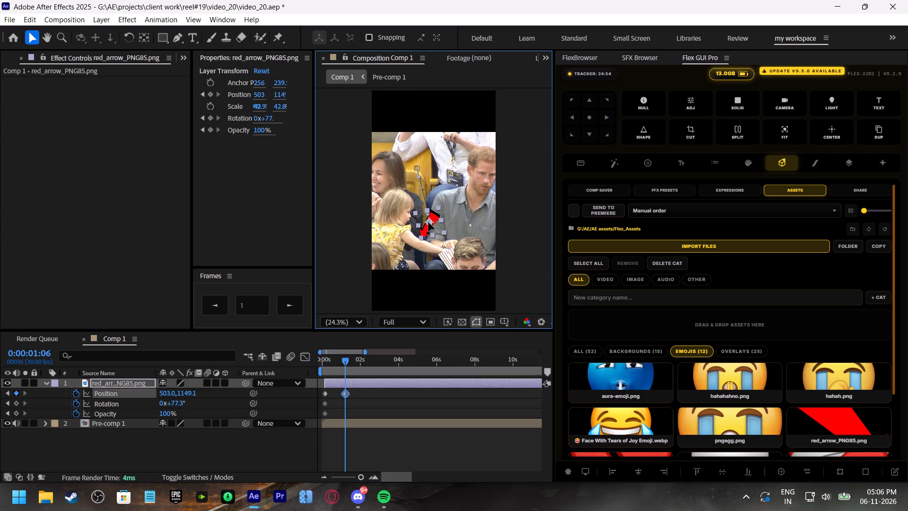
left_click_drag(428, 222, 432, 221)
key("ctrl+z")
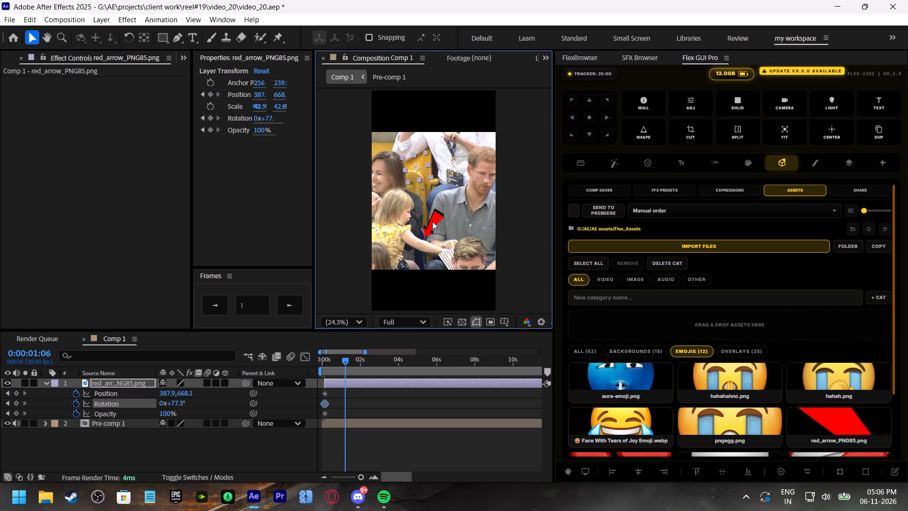
At 0:00:00:04, rotate the red arrow to about 44° and place it over the woman's head at about 112, 648.
left_click_drag(348, 359, 332, 364)
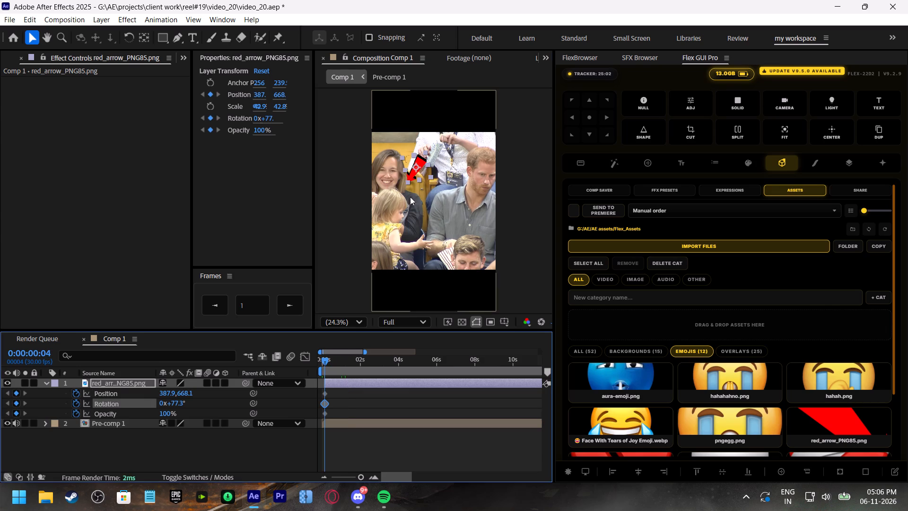
left_click_drag(414, 170, 388, 167)
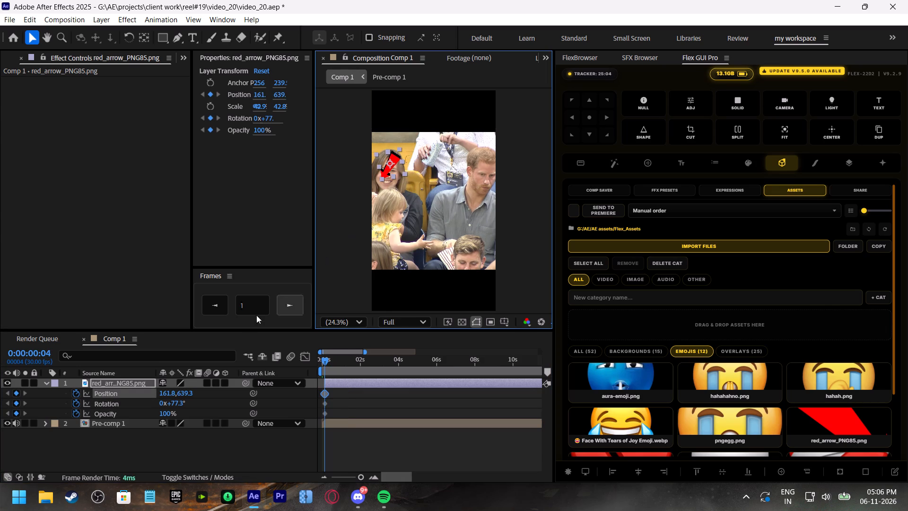
left_click_drag(181, 403, 162, 403)
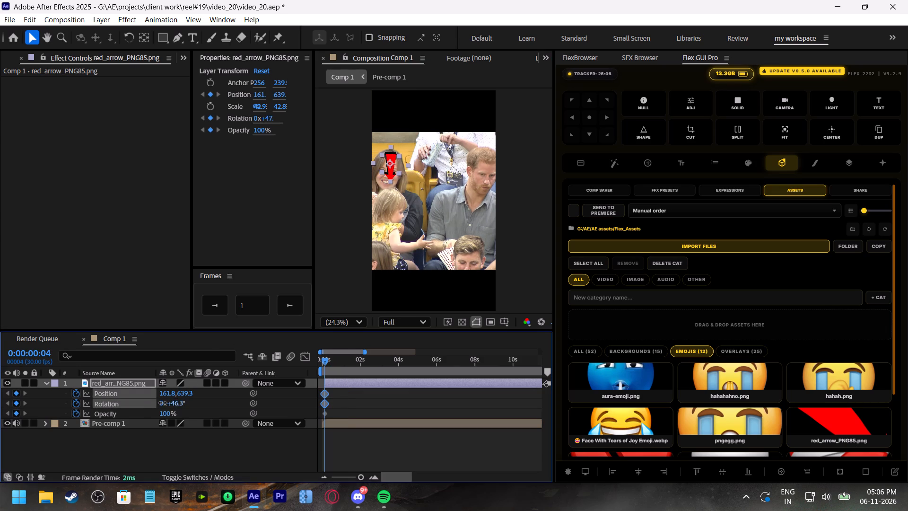
left_click_drag(162, 403, 161, 403)
left_click_drag(393, 169, 387, 169)
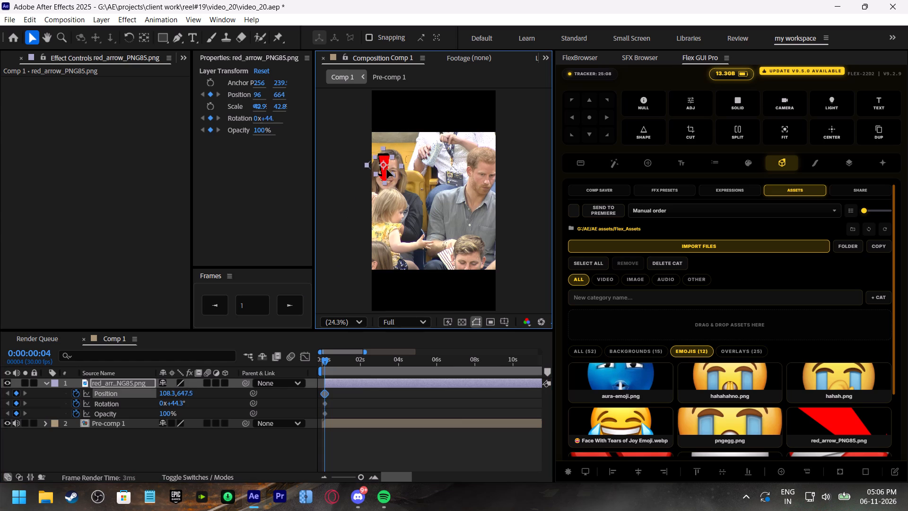
left_click_drag(387, 169, 387, 170)
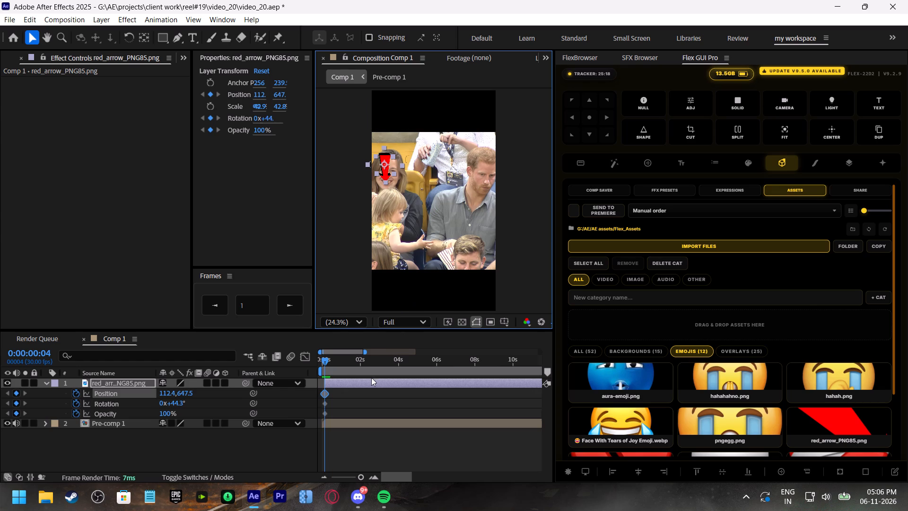
At 0:00:00:29, keyframe the red arrow at about 462, 746 with a curved path and about 90° rotation.
key("space")
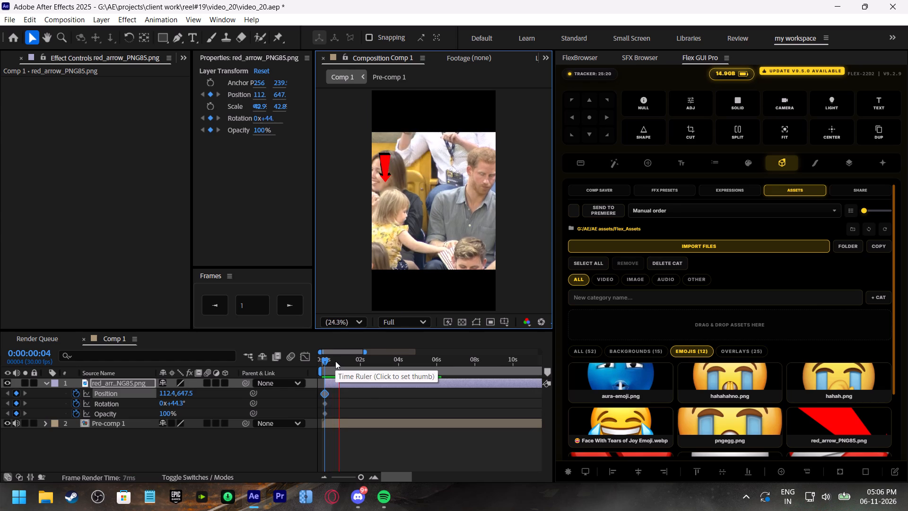
left_click_drag(336, 359, 340, 364)
left_click_drag(383, 161, 388, 162)
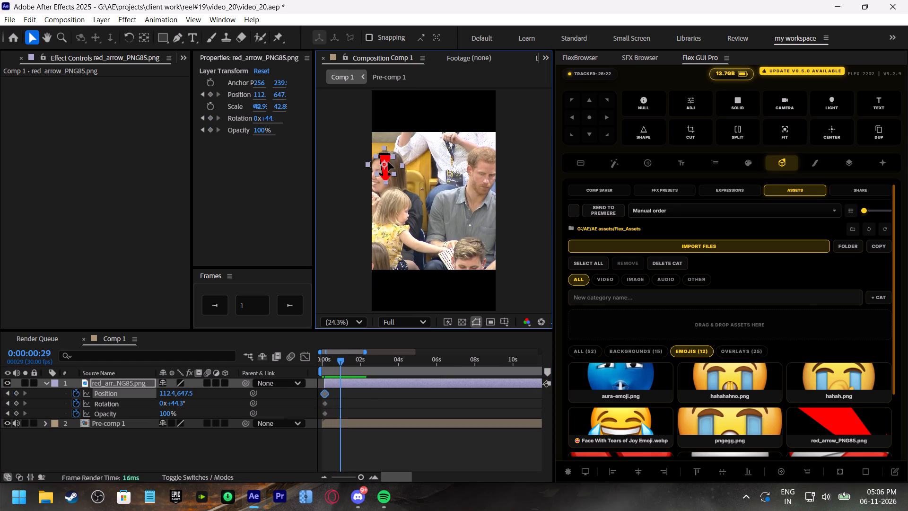
left_click_drag(388, 162, 423, 172)
left_click_drag(418, 173, 433, 159)
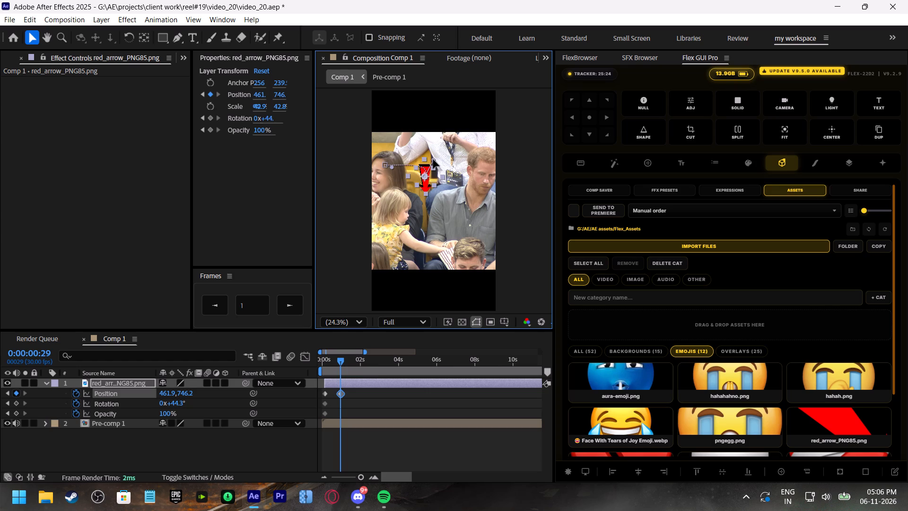
left_click_drag(433, 159, 420, 161)
left_click_drag(390, 166, 394, 157)
left_click_drag(178, 404, 186, 402)
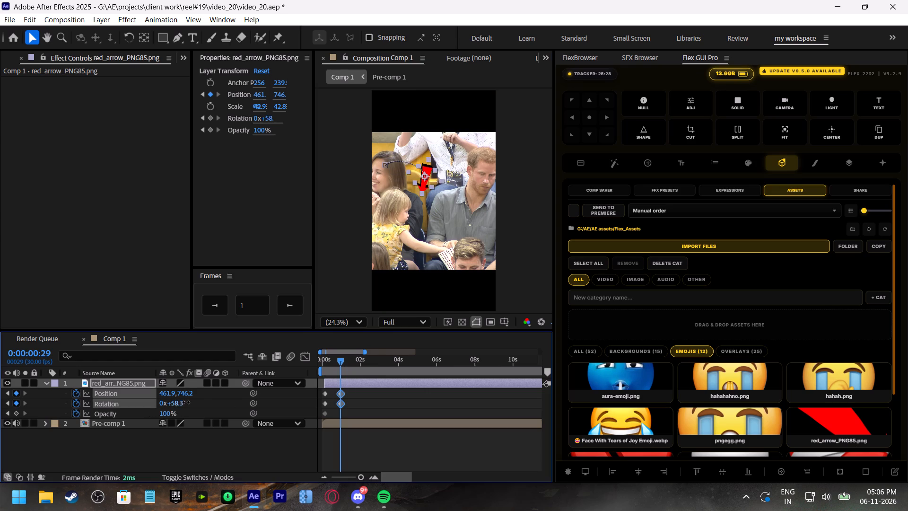
left_click_drag(186, 402, 202, 400)
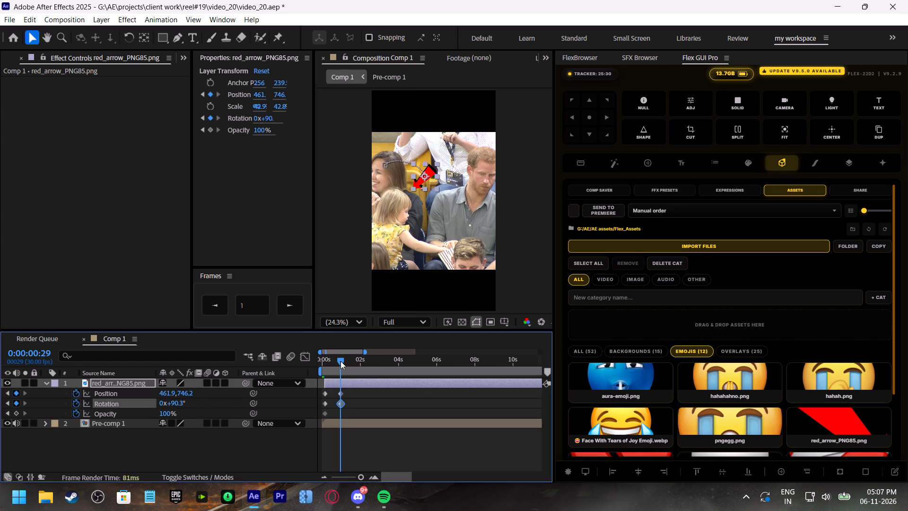
Shift the red arrow layer with its keyframes to start at 0:00:00:00 and scrub through its movement.
left_click_drag(340, 361, 321, 361)
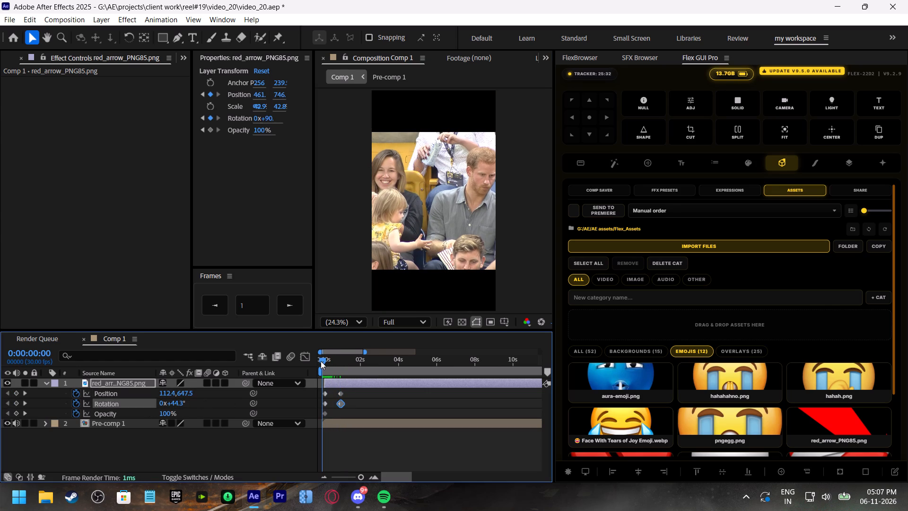
left_click_drag(321, 361, 313, 362)
left_click(331, 379)
left_click_drag(323, 361, 338, 376)
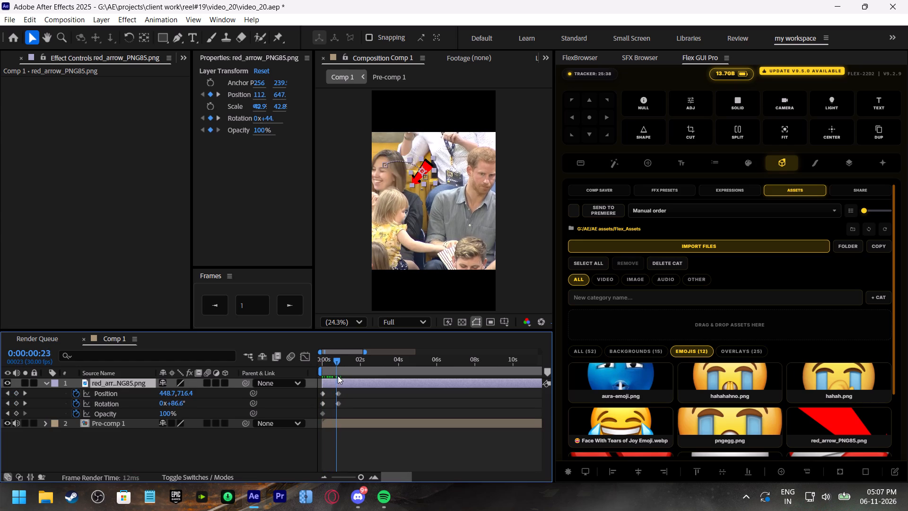
Keyframe the red arrow's opacity at 100% at 0:00:00:15 and 0% at 0:00:00:25, and save the project.
left_click_drag(338, 376, 332, 376)
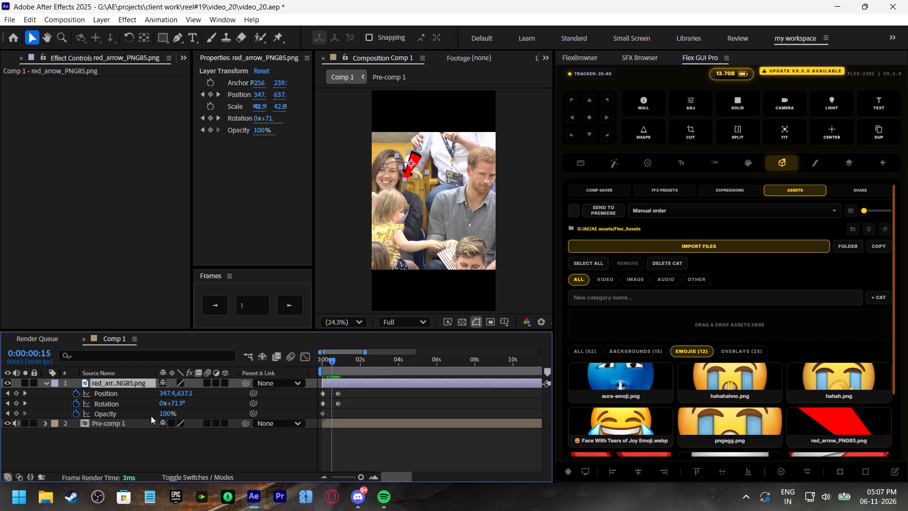
left_click(15, 416)
left_click_drag(334, 362, 335, 363)
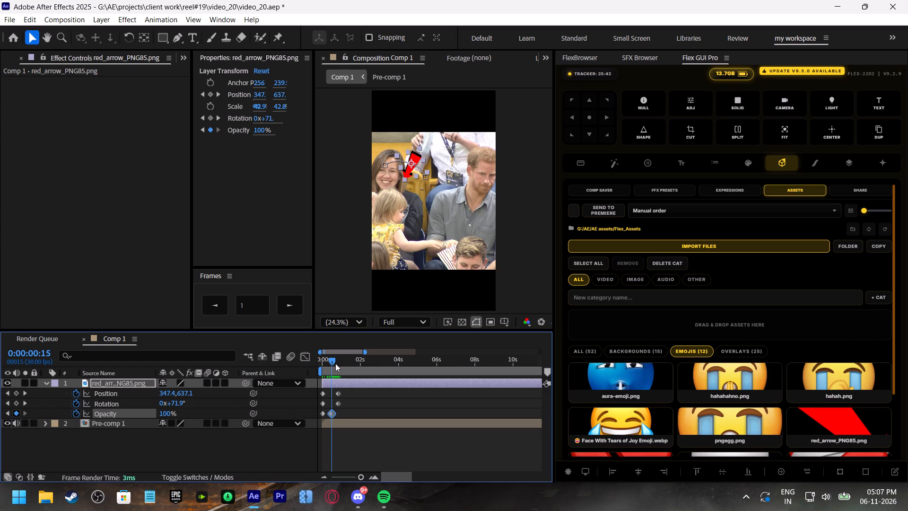
left_click_drag(335, 363, 344, 376)
left_click_drag(167, 413, 14, 422)
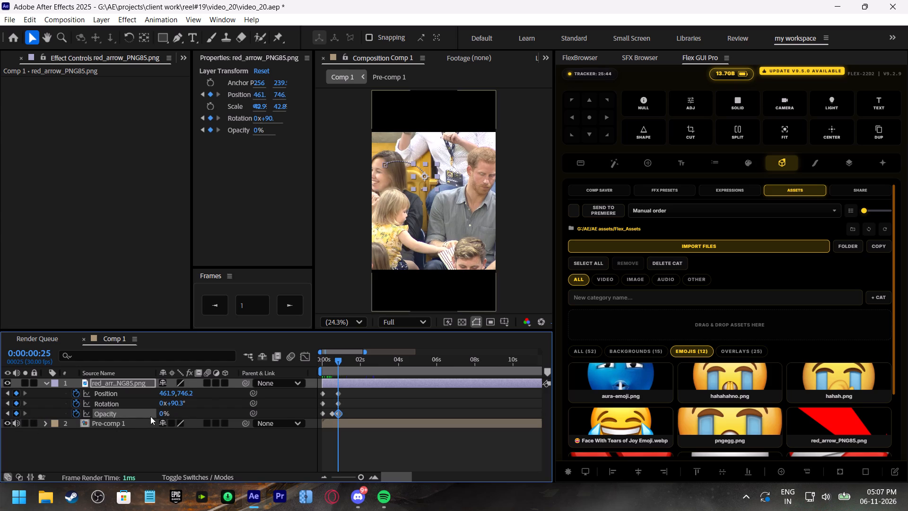
key("ctrl+s")
Delete the red arrow's first opacity keyframe, at the start of the layer.
left_click_drag(365, 390, 290, 429)
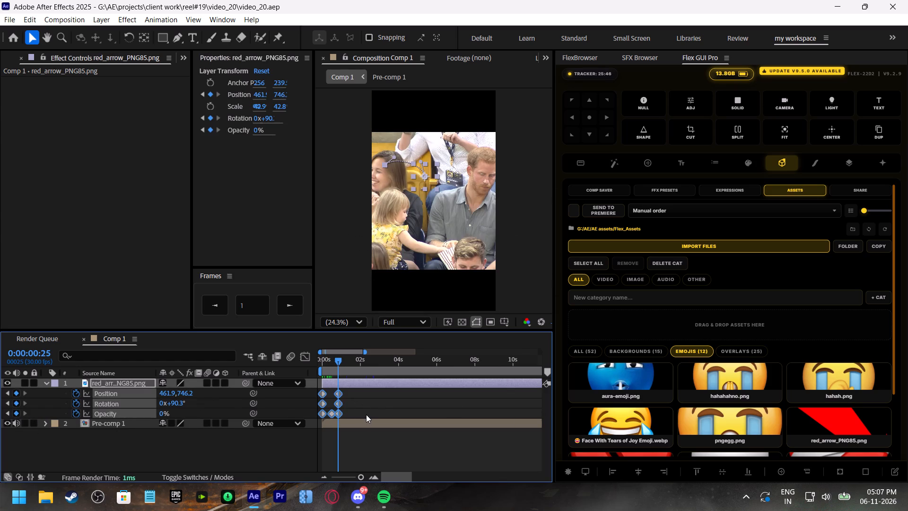
left_click(357, 414)
left_click(323, 414)
key("BackSpace")
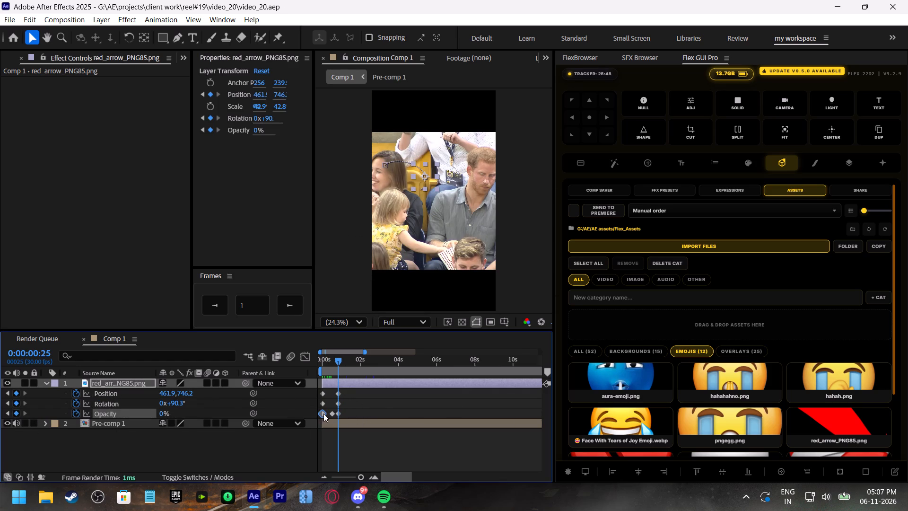
Apply the current Flex Curve easing to all the red arrow's position, rotation and opacity keyframes, and preview the motion.
left_click_drag(354, 393, 305, 426)
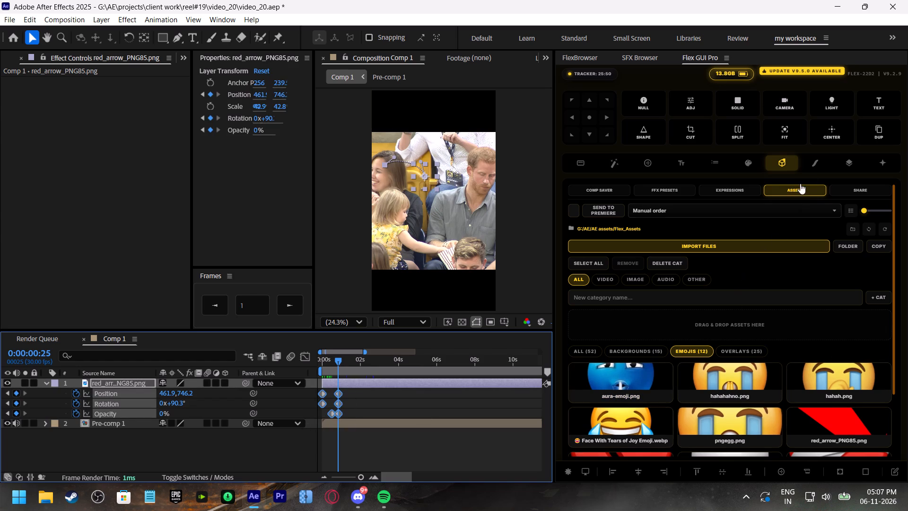
left_click(821, 166)
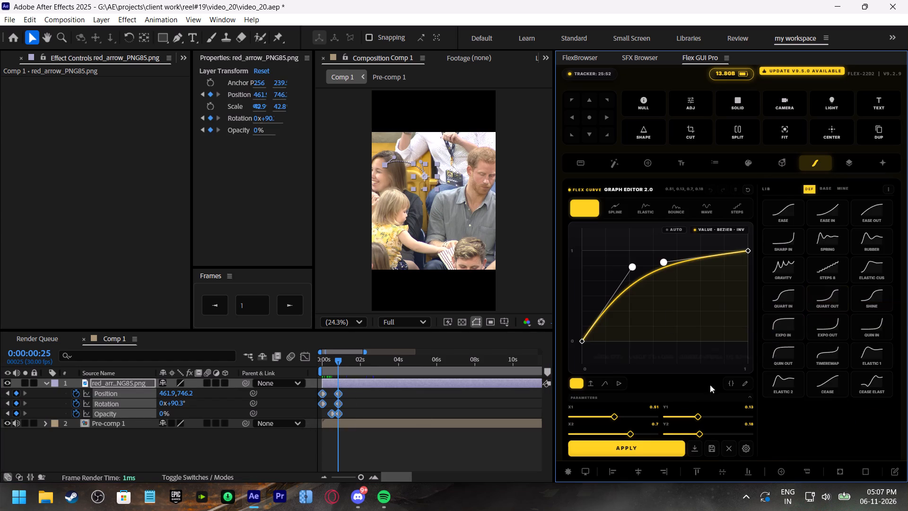
left_click(635, 444)
left_click_drag(339, 359, 300, 364)
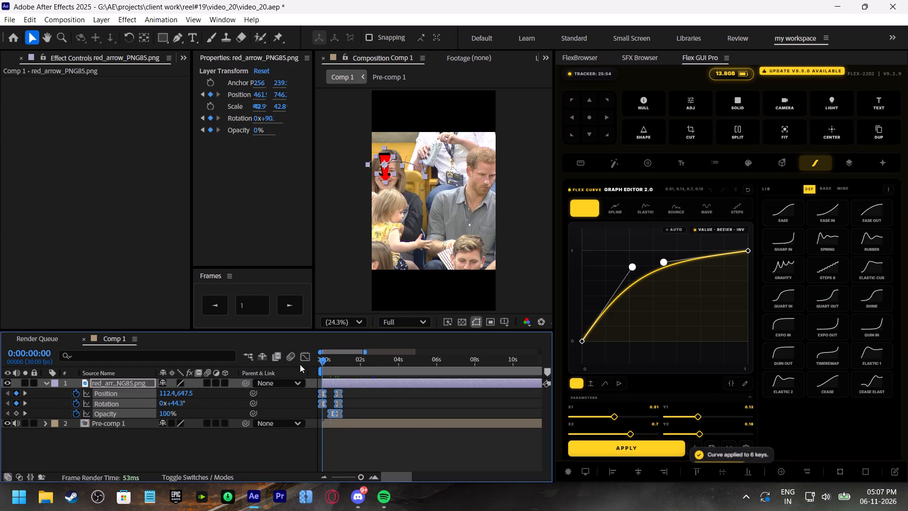
left_click_drag(300, 364, 289, 367)
key("space")
left_click_drag(335, 359, 316, 363)
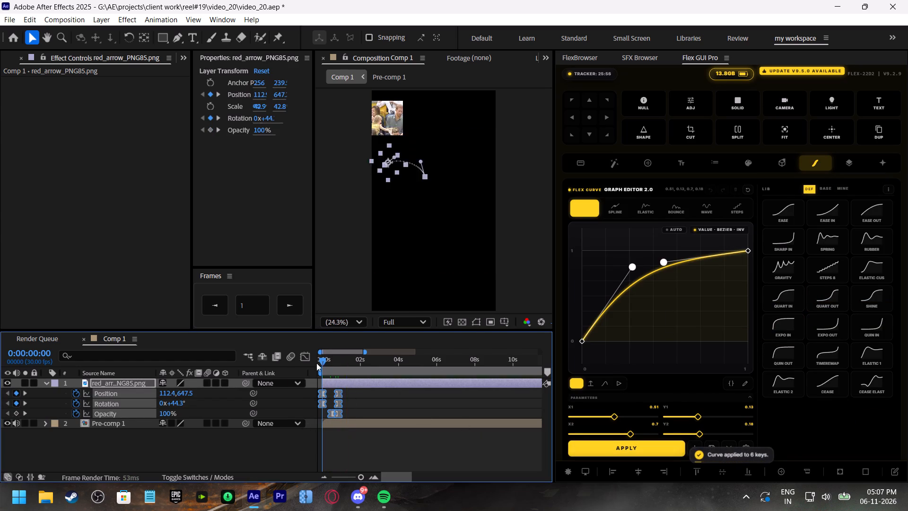
left_click_drag(316, 363, 260, 386)
key("space")
left_click_drag(341, 357, 303, 364)
Adjust the curve of the red arrow's motion path using the handles of its position keyframes.
left_click(362, 414)
left_click(333, 388)
left_click(332, 385)
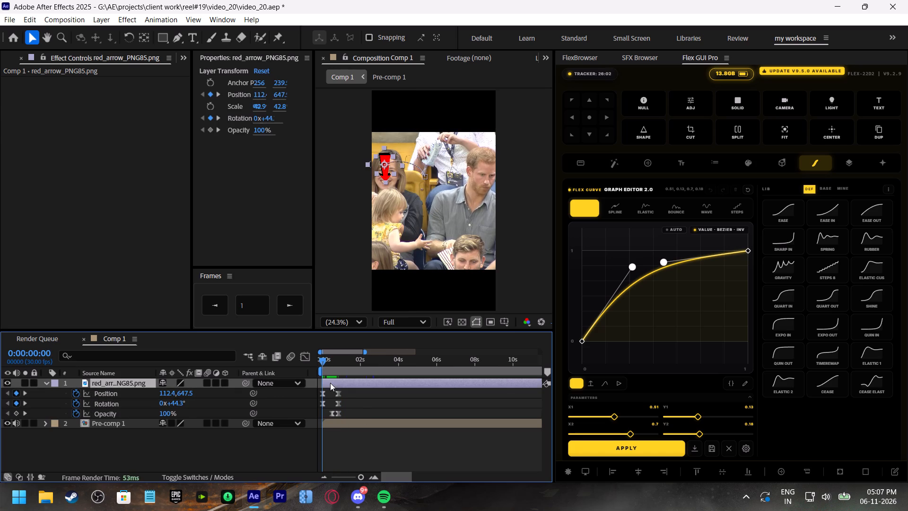
left_click(382, 166)
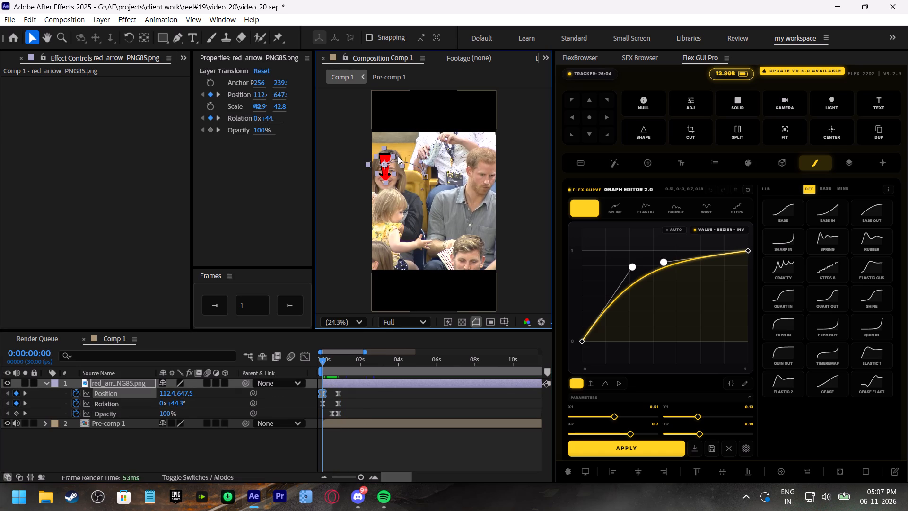
left_click_drag(396, 156, 397, 161)
left_click_drag(421, 161, 419, 167)
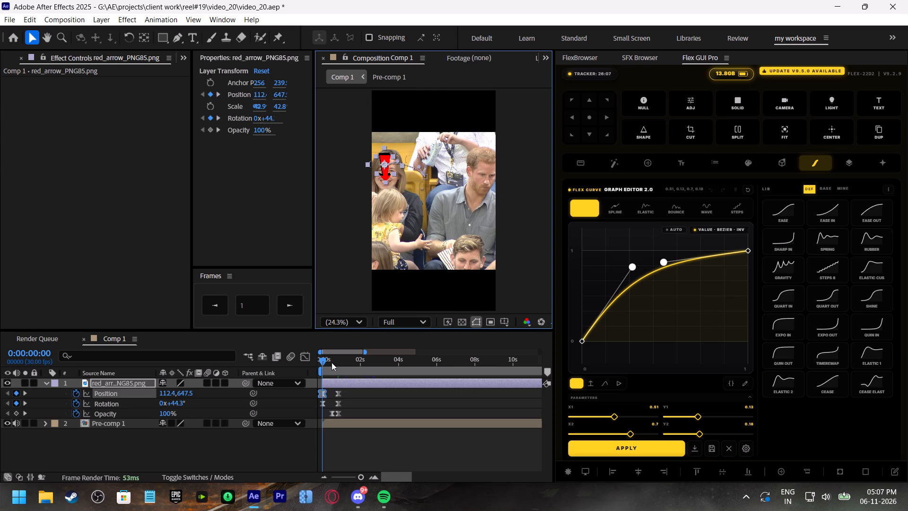
Play back the arrow animation and scrub through the following footage up to 0:00:04:20.
left_click_drag(330, 361, 303, 368)
key("space")
left_click_drag(349, 361, 343, 361)
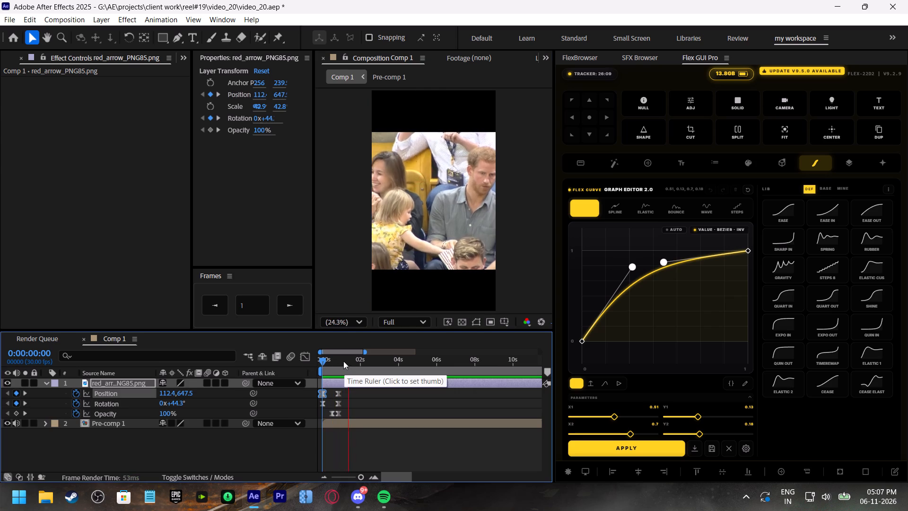
left_click_drag(343, 361, 277, 377)
key("space")
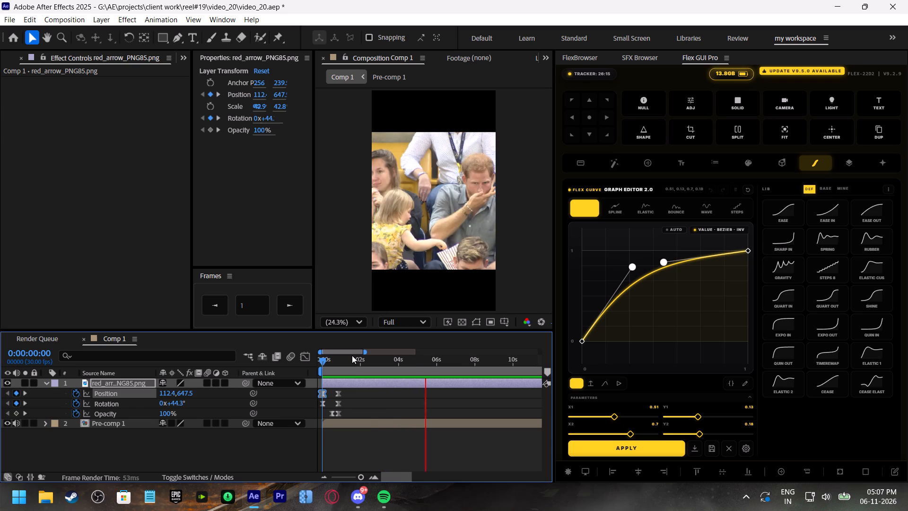
left_click_drag(363, 365, 365, 364)
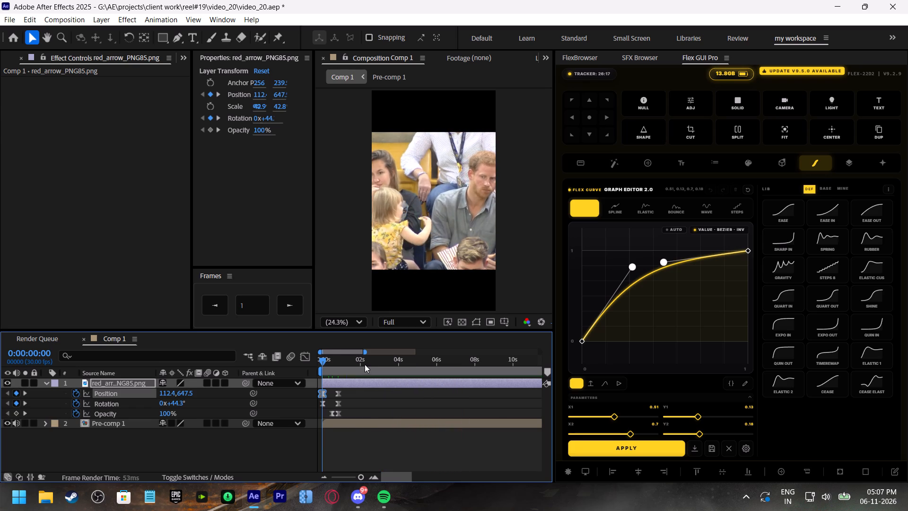
left_click_drag(365, 364, 388, 364)
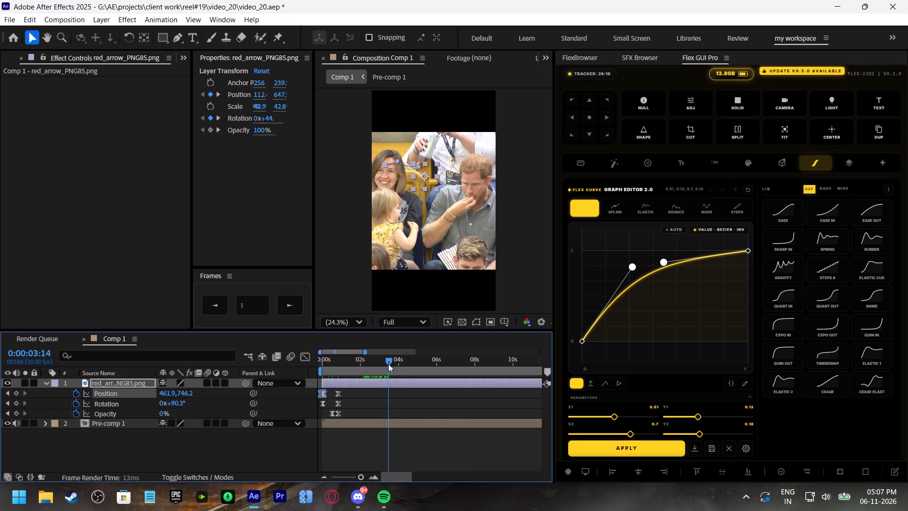
left_click_drag(388, 364, 400, 361)
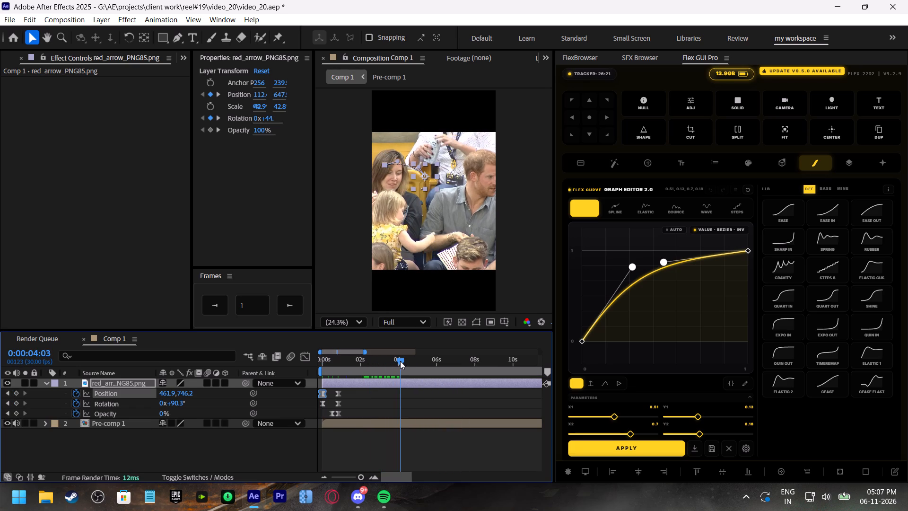
left_click_drag(400, 361, 411, 358)
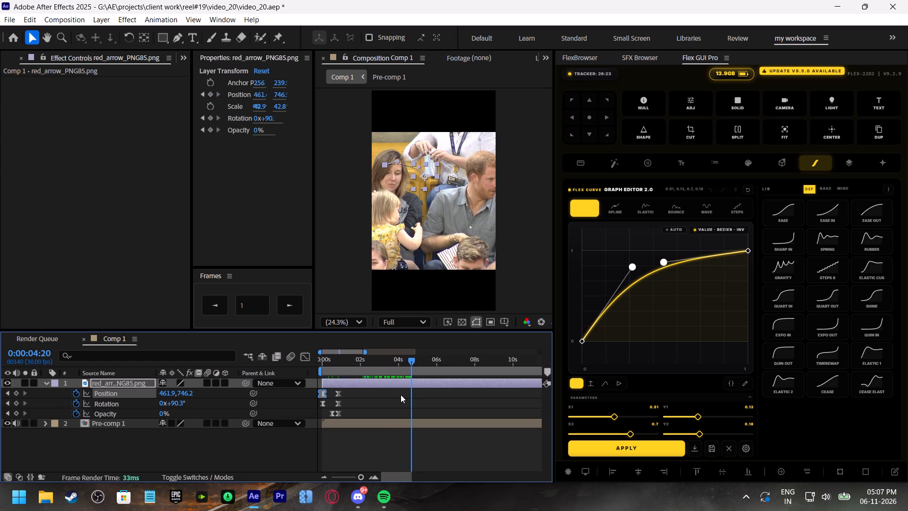
Collapse the red arrow layer's properties and save the project.
left_click(398, 400)
left_click(44, 383)
left_click(64, 439)
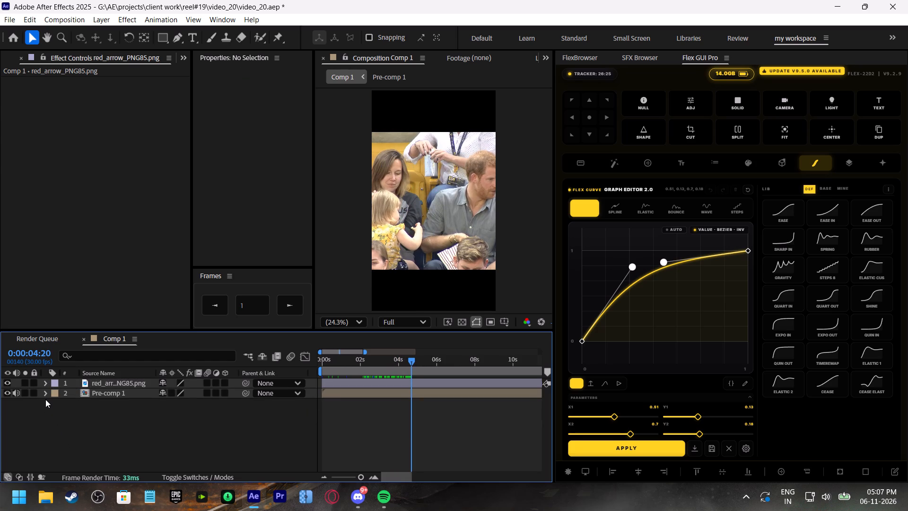
key("ctrl+s")
Import the saved "speed texts" comp into Comp 1 at 0:00:01:12.
left_click_drag(341, 357, 295, 368)
key("space")
left_click_drag(338, 363, 342, 364)
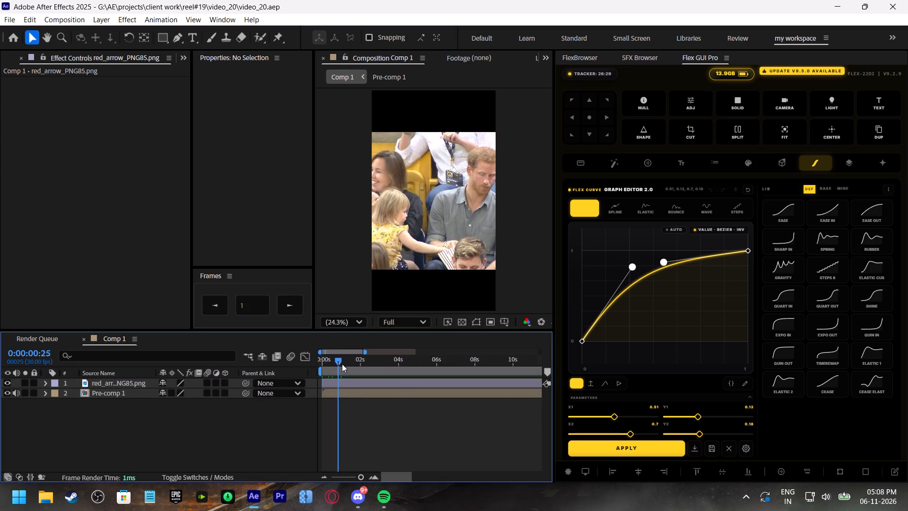
left_click_drag(342, 364, 349, 367)
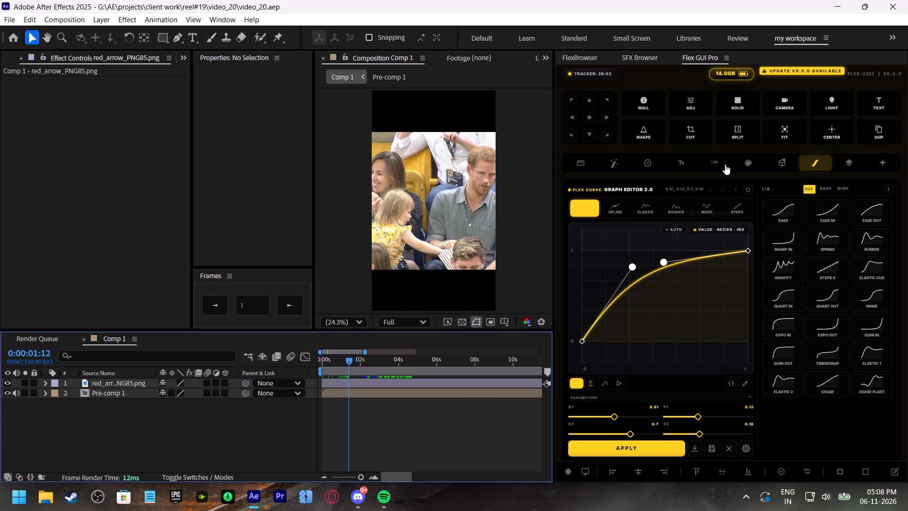
left_click(781, 162)
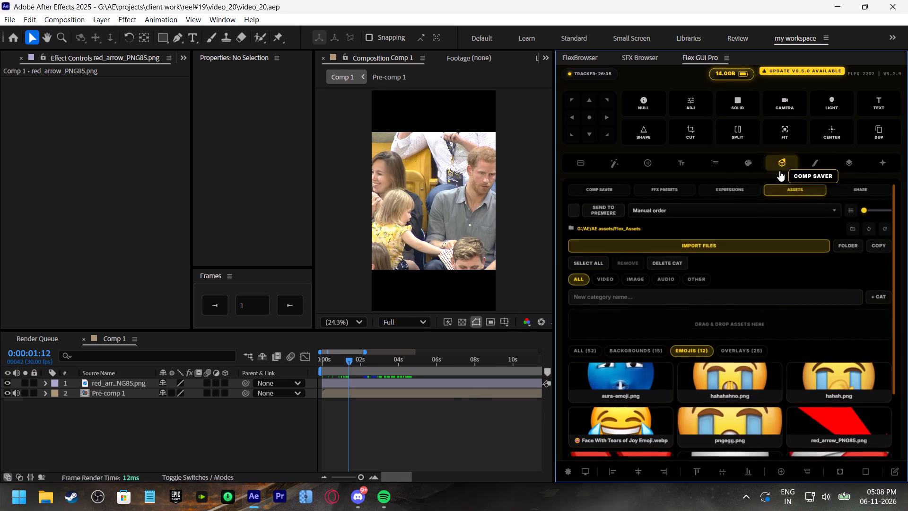
scroll(655, 414, "down", 4)
scroll(757, 257, "up", 2)
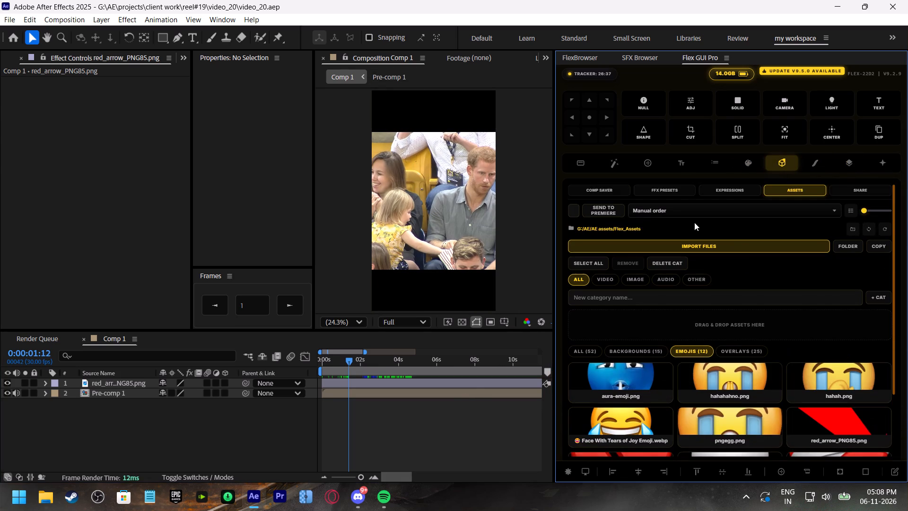
left_click(588, 191)
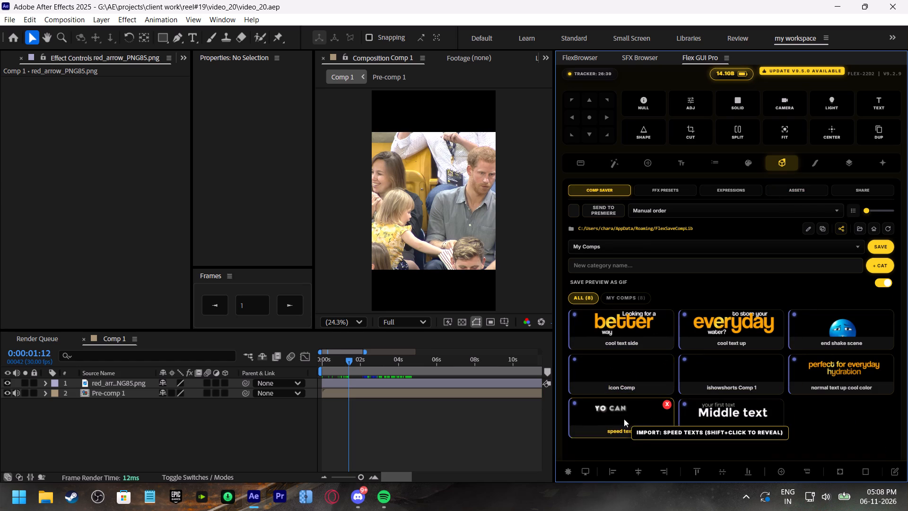
left_click(606, 411)
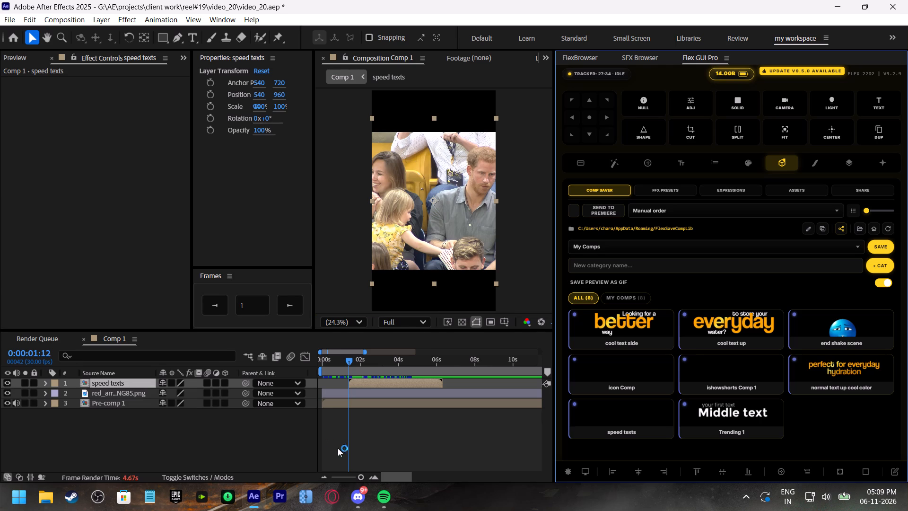
Open the speed texts comp and copy its "yo can I get a picture?" text layer.
left_click(361, 396)
left_click(365, 384)
double_click(365, 384)
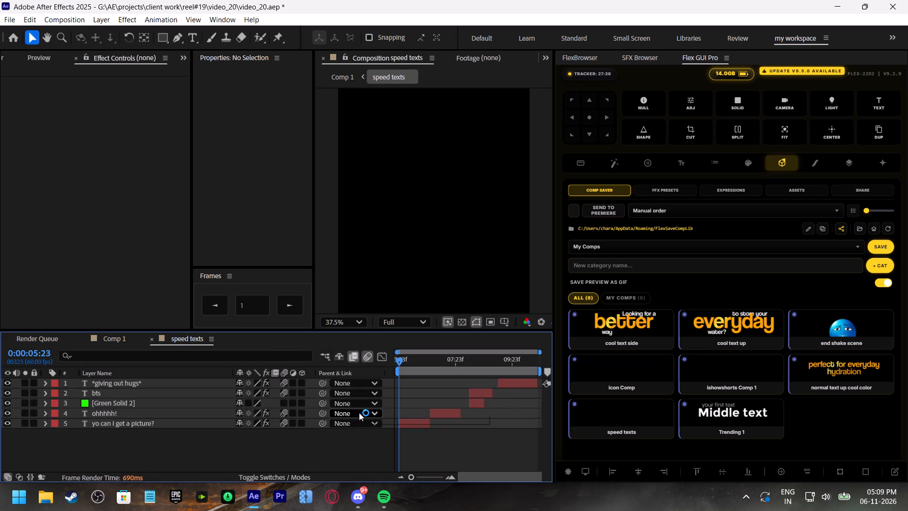
left_click(410, 426)
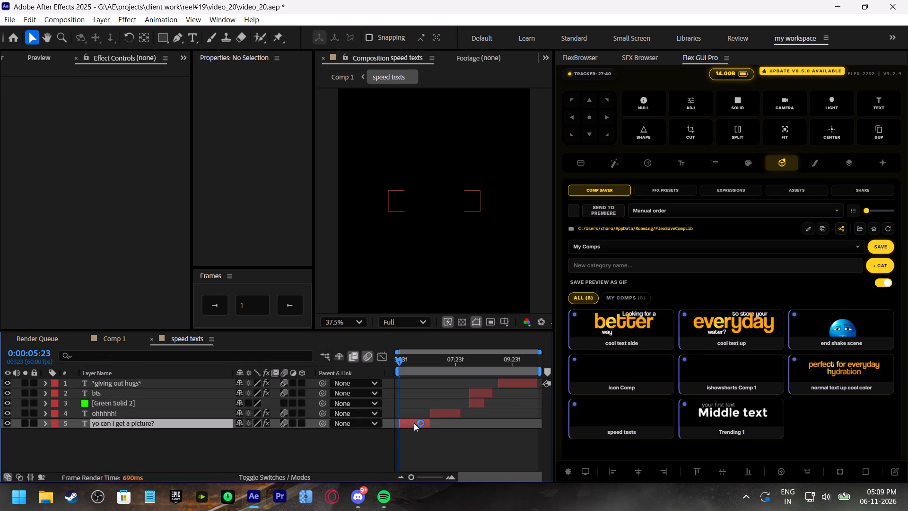
key("ctrl+c")
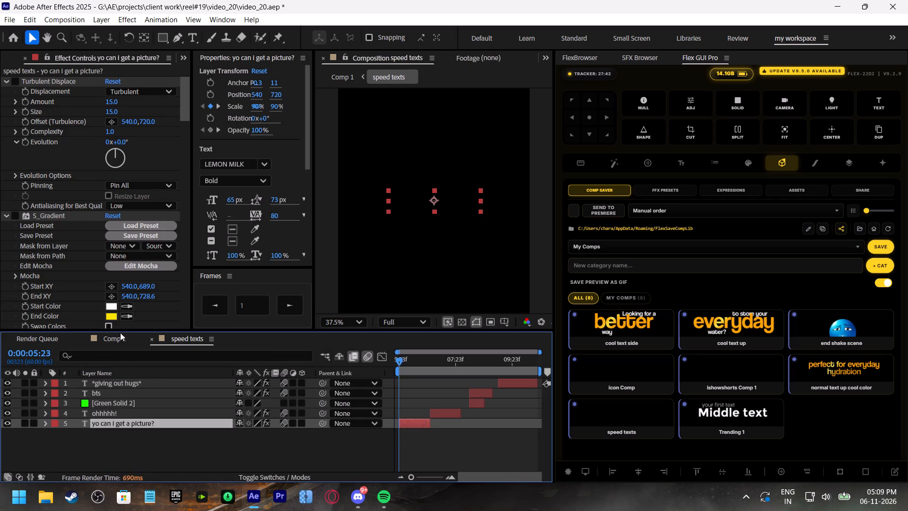
Return to Comp 1 and delete the speed texts layer.
left_click(120, 333)
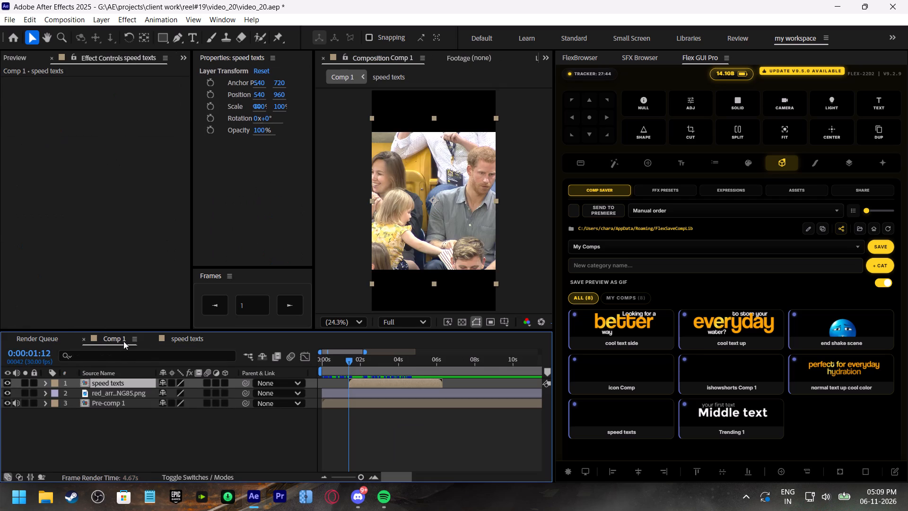
left_click(389, 391)
left_click(395, 380)
key("BackSpace")
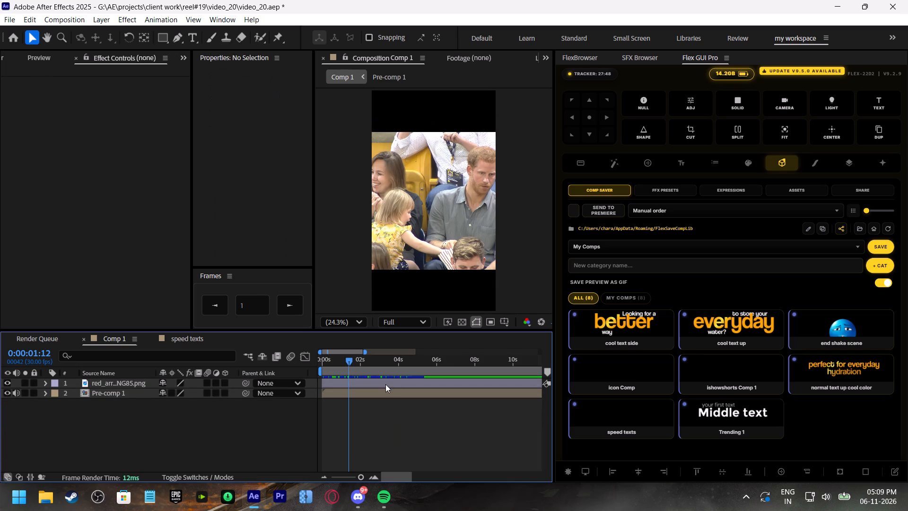
Paste the copied text layer into Comp 1 and, viewing 0:00:00:23, move it to about 540, 925.
key("ctrl+v")
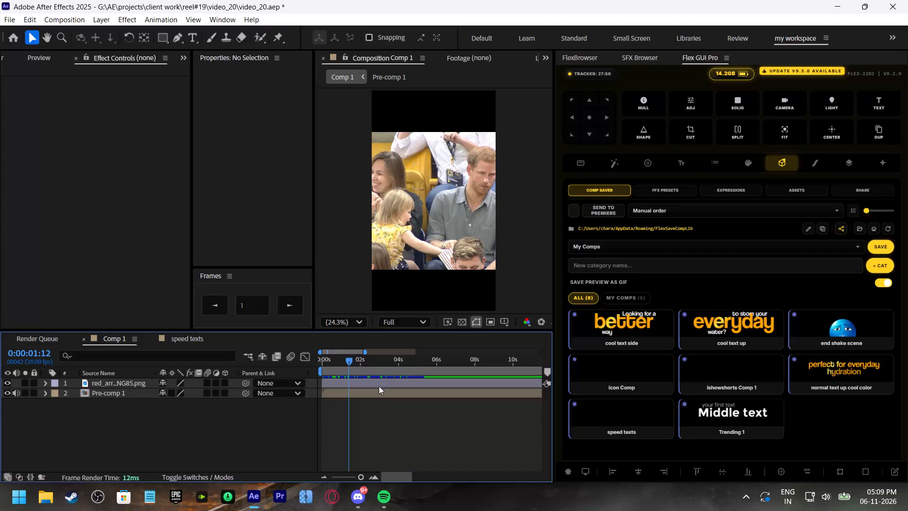
left_click(334, 361)
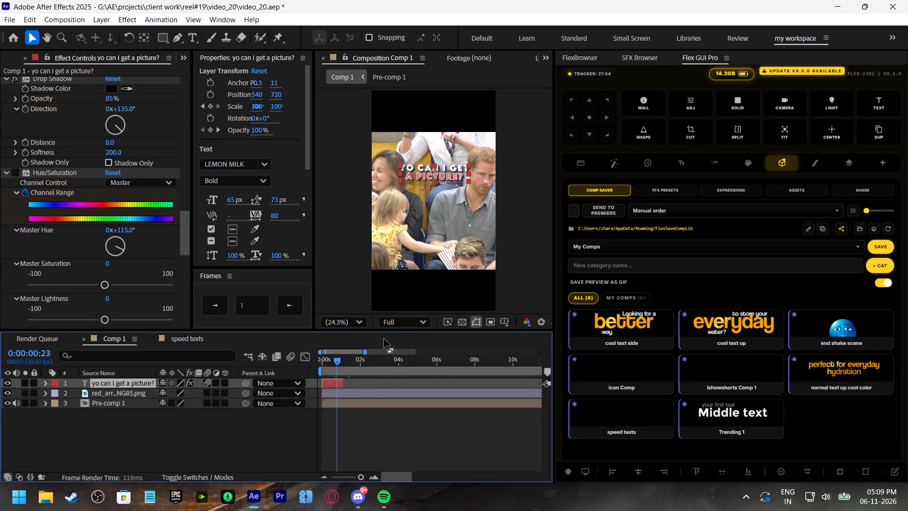
key("v")
left_click_drag(450, 175, 448, 183)
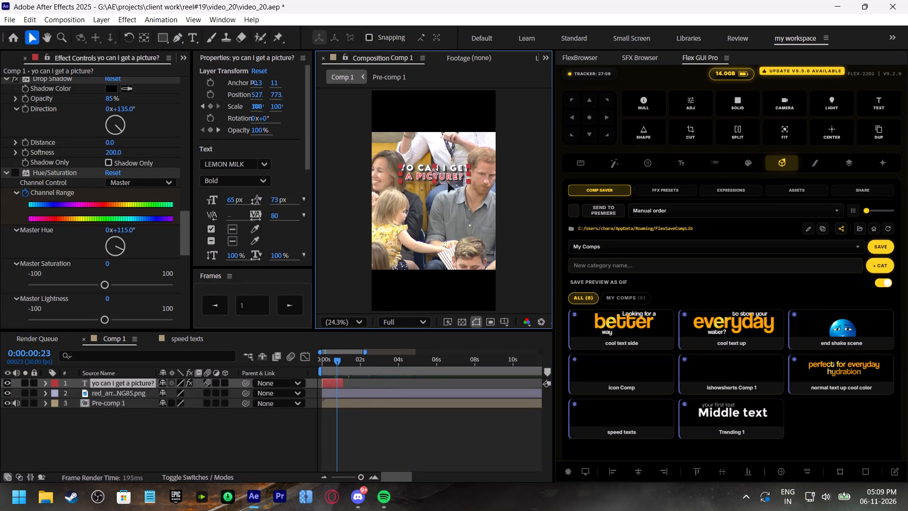
left_click_drag(448, 183, 454, 199)
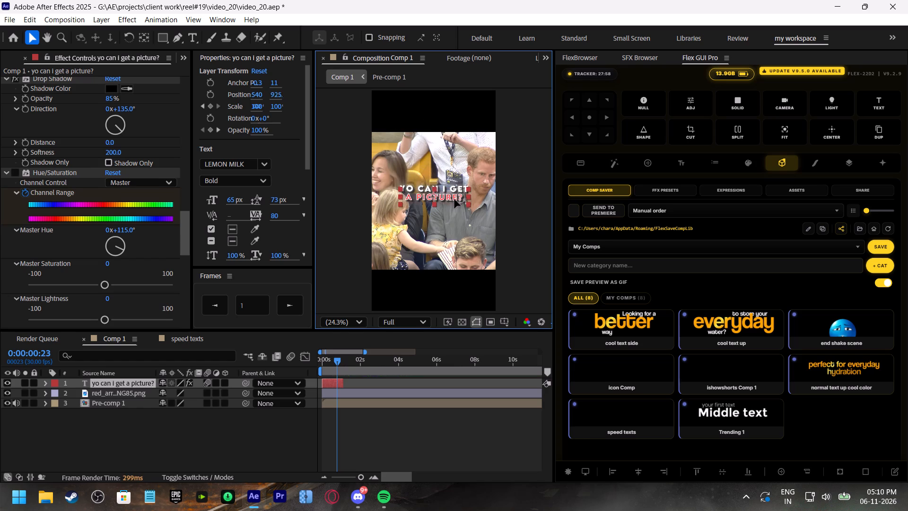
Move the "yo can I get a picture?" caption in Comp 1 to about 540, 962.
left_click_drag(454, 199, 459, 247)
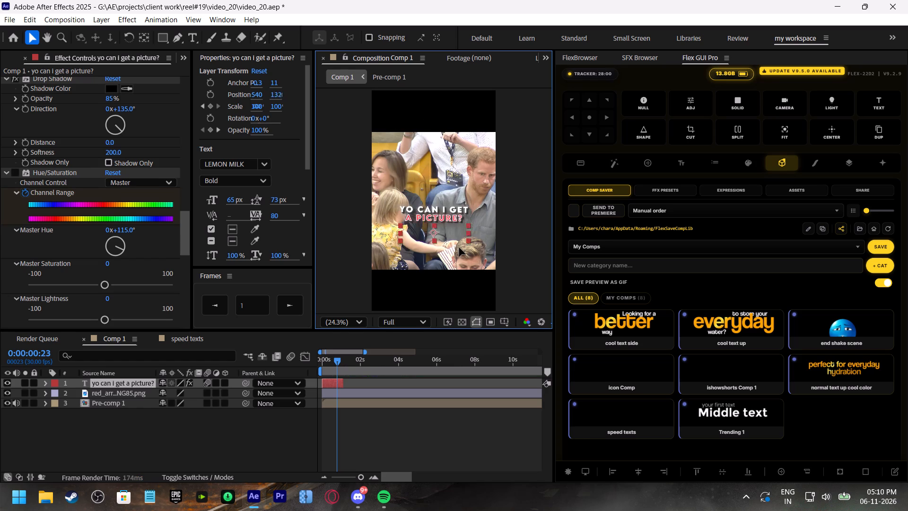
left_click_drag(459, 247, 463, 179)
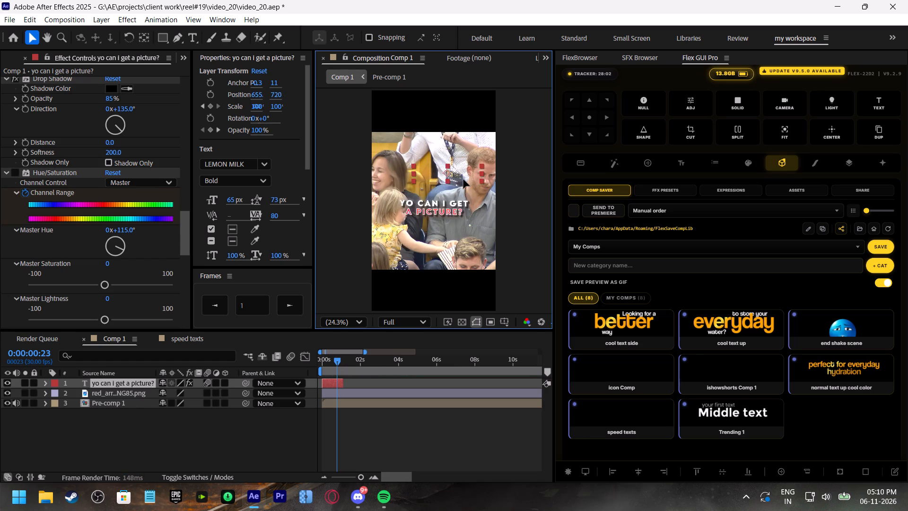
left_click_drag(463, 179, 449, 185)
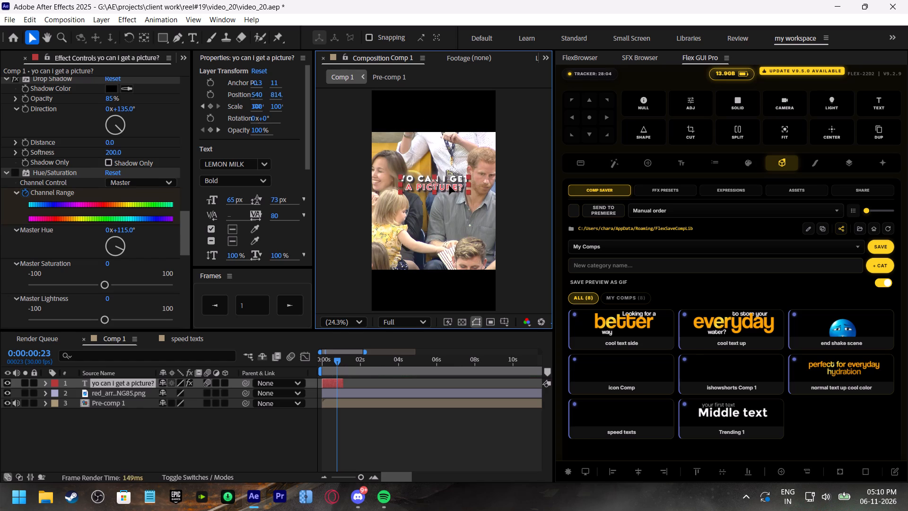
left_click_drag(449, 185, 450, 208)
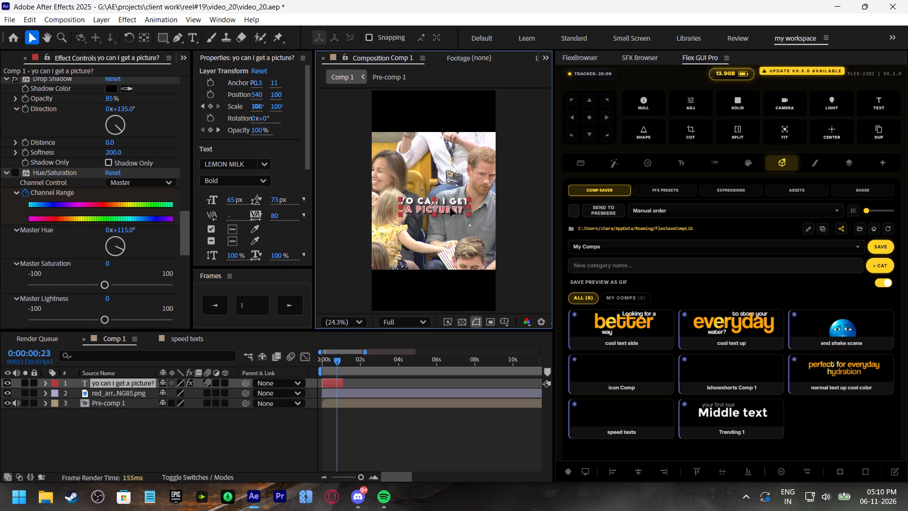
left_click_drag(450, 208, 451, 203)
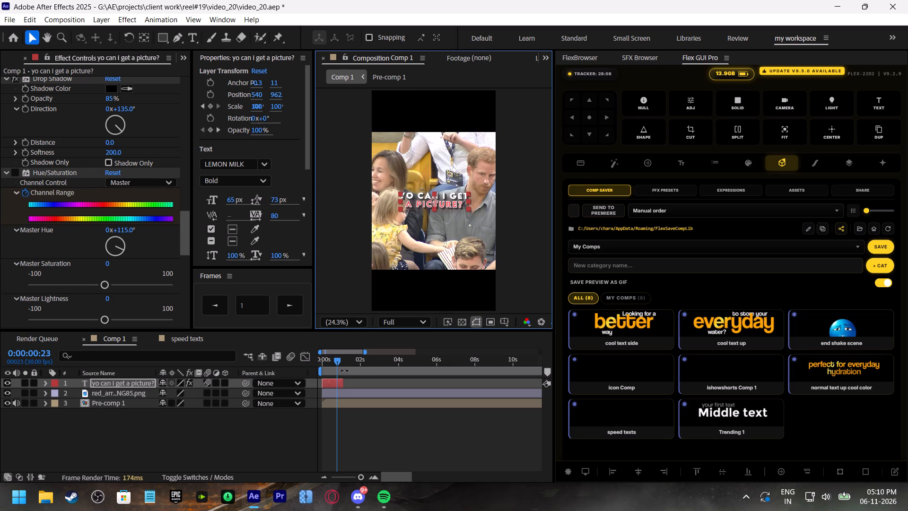
Preview the caption's opening frames, then replace its text with a first line reading "this little girl" while viewing 0:00:00:14.
left_click_drag(338, 357, 314, 361)
key("space")
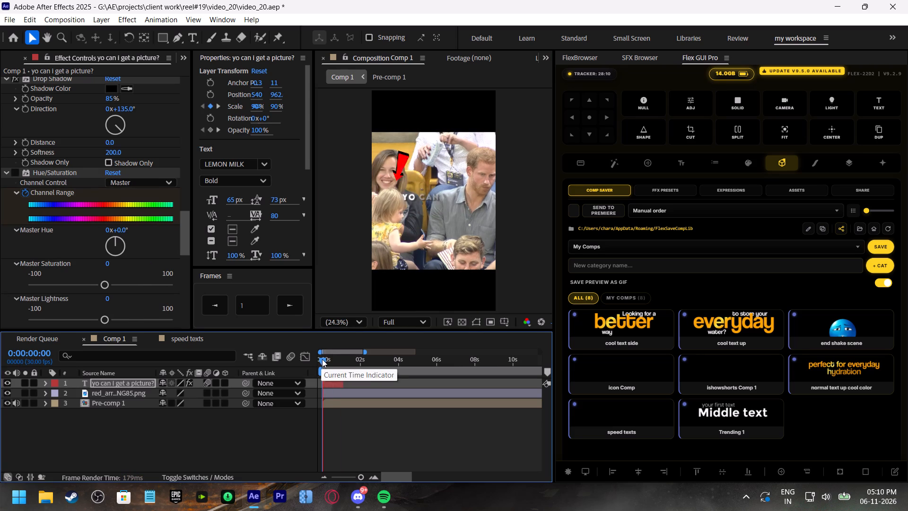
left_click(326, 360)
key("space")
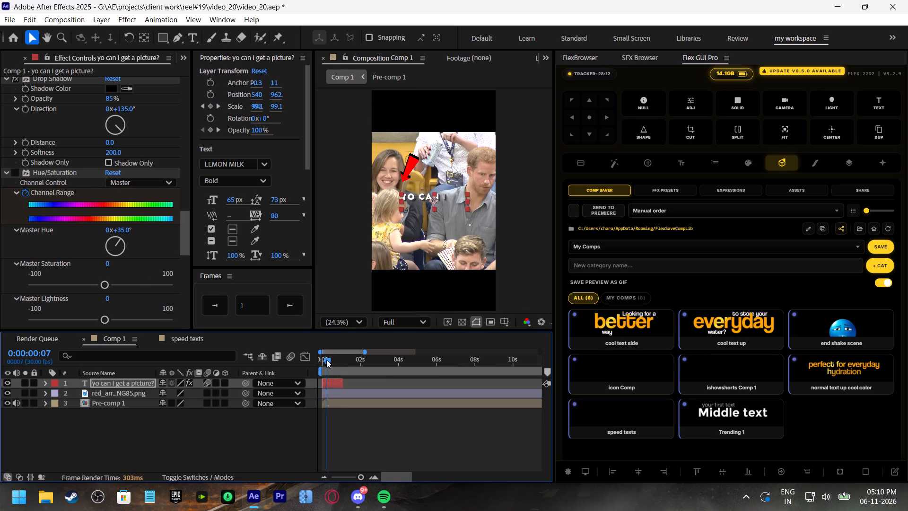
left_click_drag(326, 360, 331, 360)
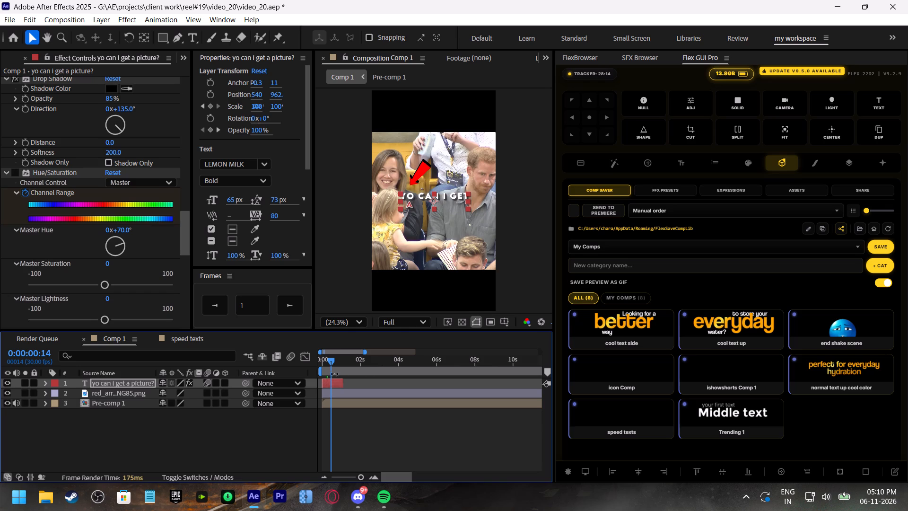
double_click(337, 384)
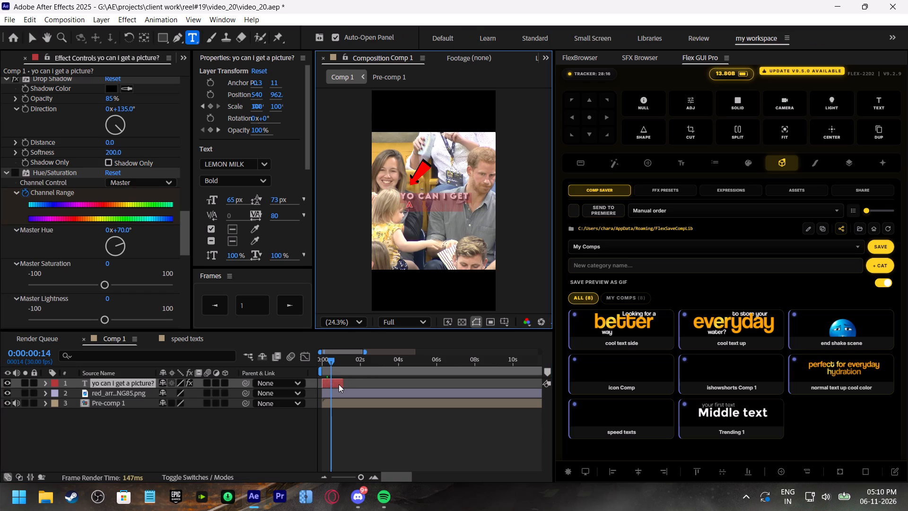
type("this little")
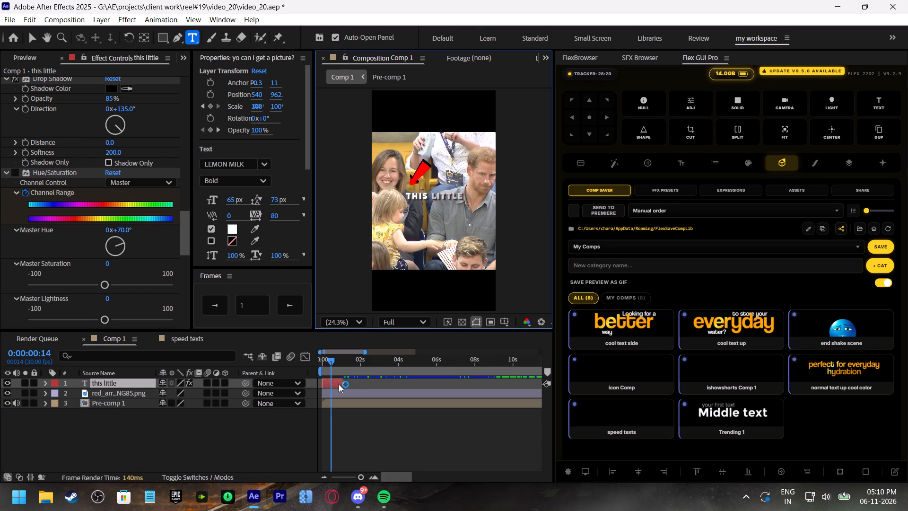
key("Return")
key("BackSpace")
key("space")
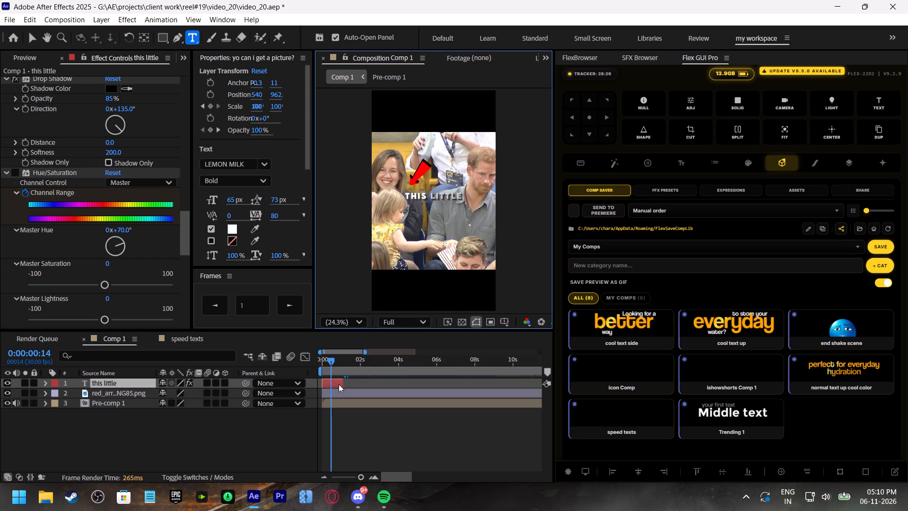
type("girl")
key("Return")
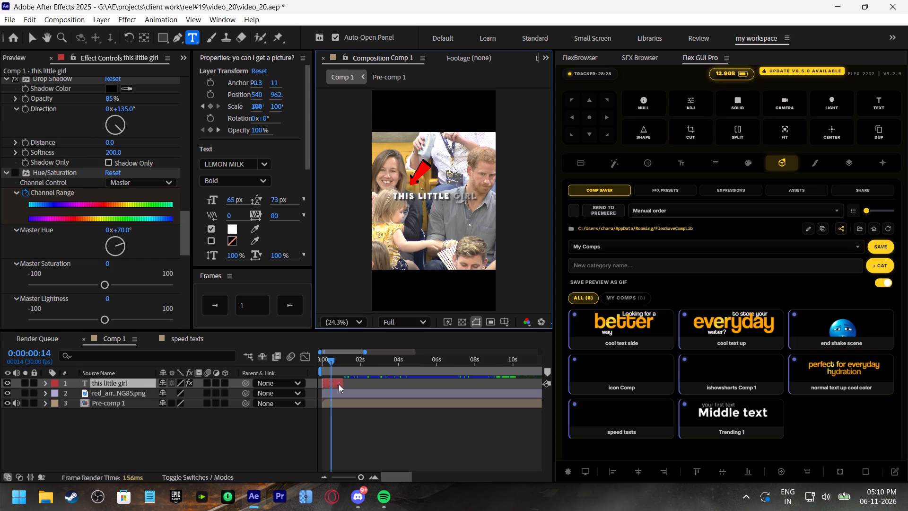
Add a second line reading "was stealing" to the caption, finish the text edit and view 0:00:00:23.
type("was")
key("space")
type("stealing pop")
type("corn")
key("BackSpace")
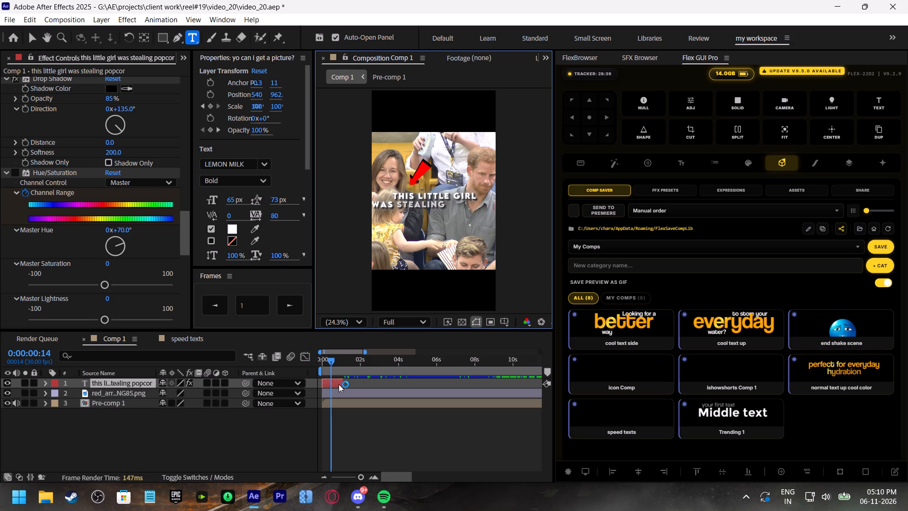
key("BackSpace")
key("BackSpace")
key("BackSpace")
key("BackSpace")
key("BackSpace")
key("BackSpace")
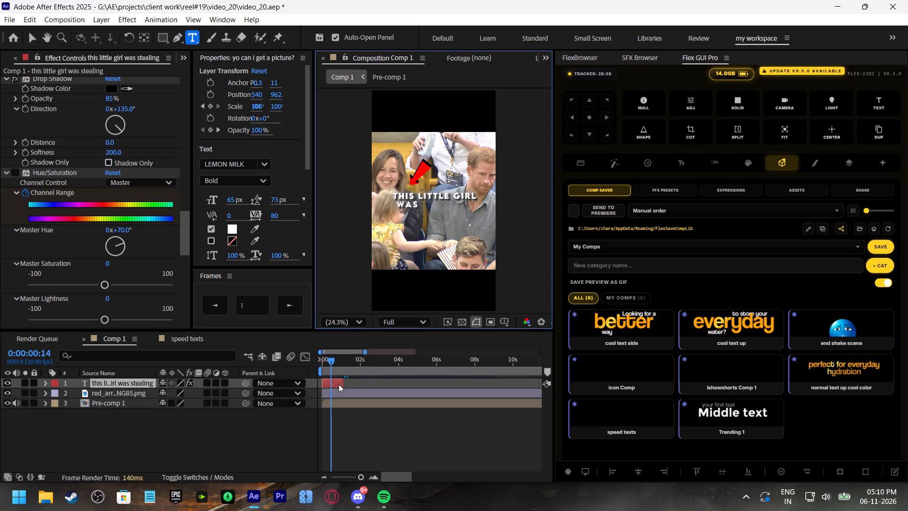
key("BackSpace")
key("BackSpace")
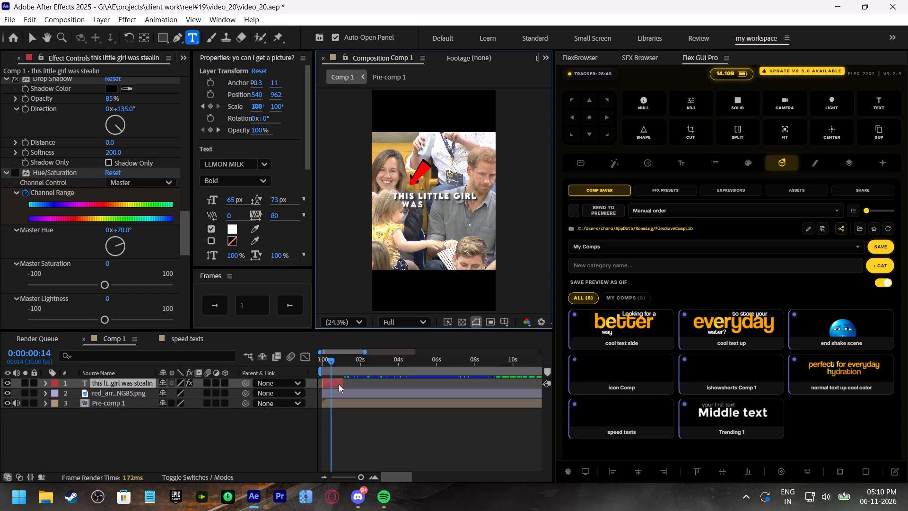
key("g")
left_click_drag(325, 366, 322, 365)
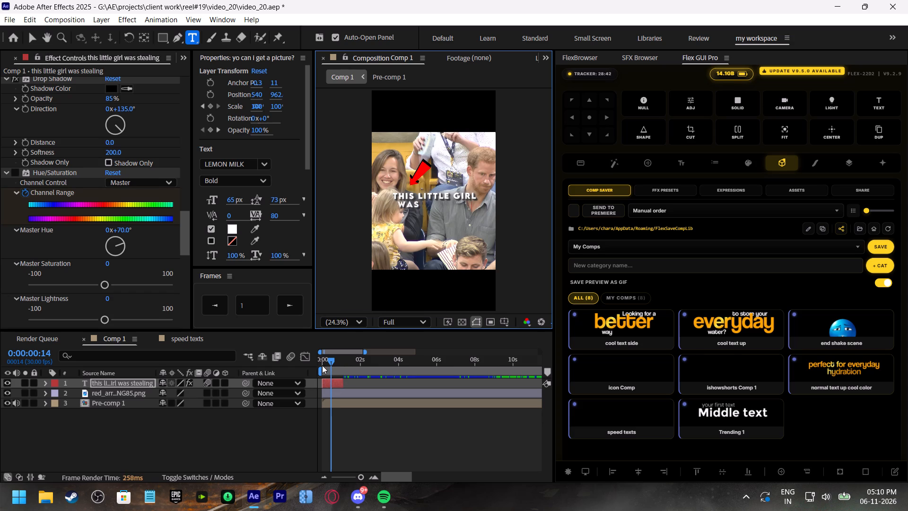
left_click_drag(322, 365, 337, 368)
left_click(385, 438)
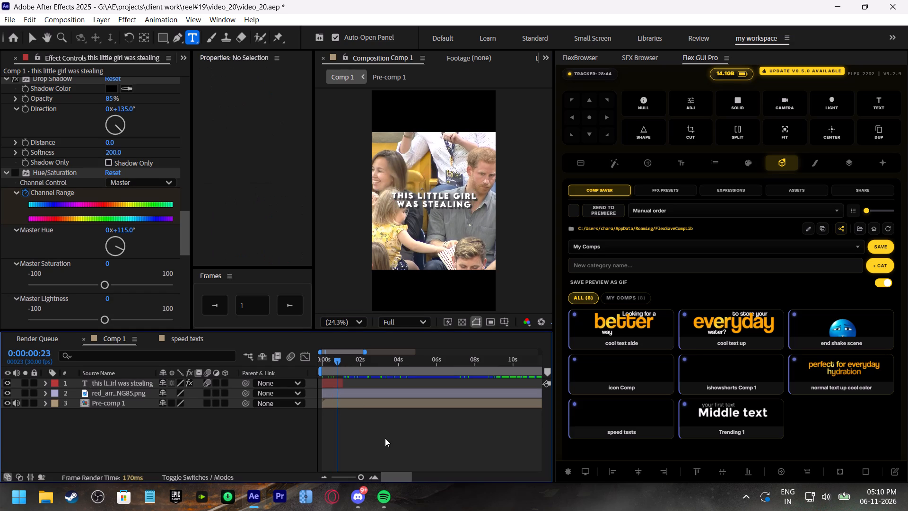
Save the project.
key("ctrl+s")
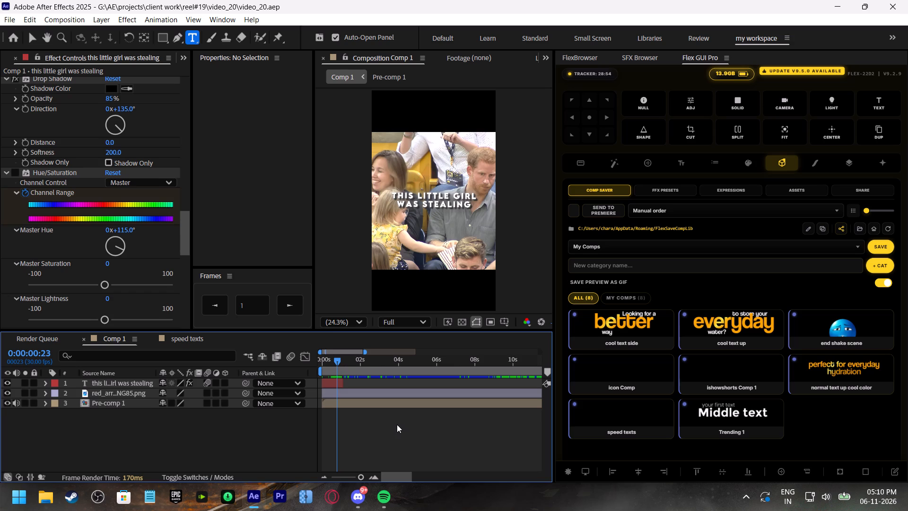
Search the web for "stealing" in FlexBrowser to check the word, then close the results.
left_click(584, 62)
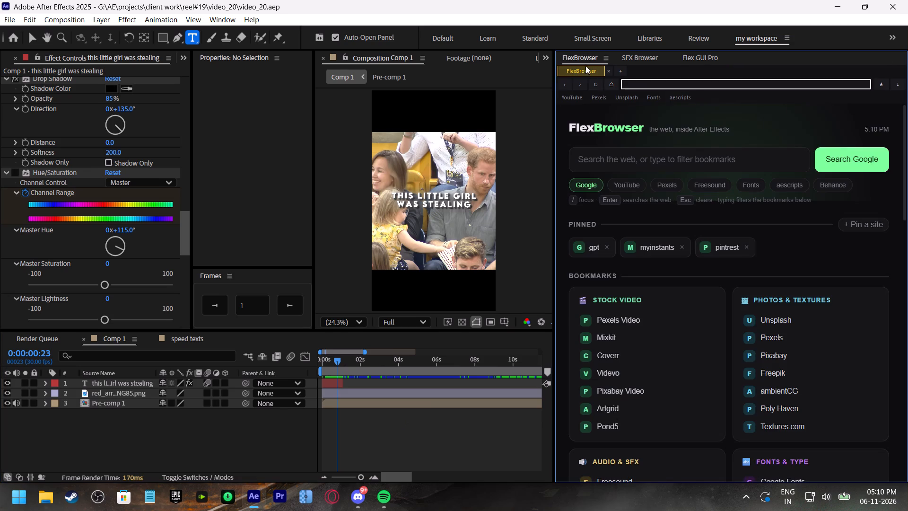
left_click(640, 85)
type("stealing")
key("Return")
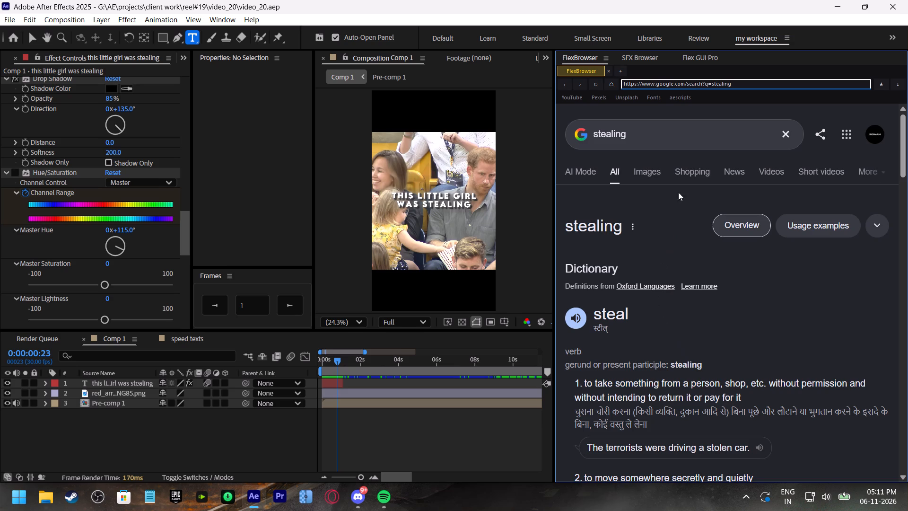
left_click(608, 70)
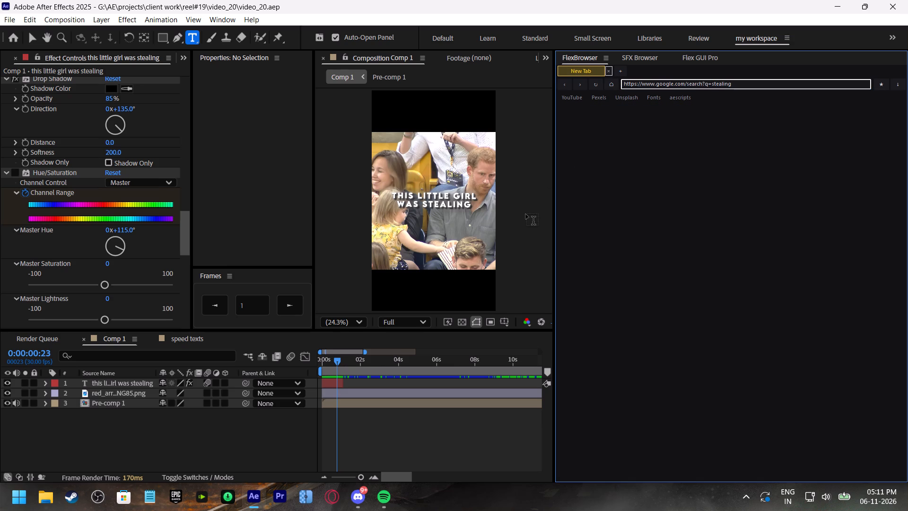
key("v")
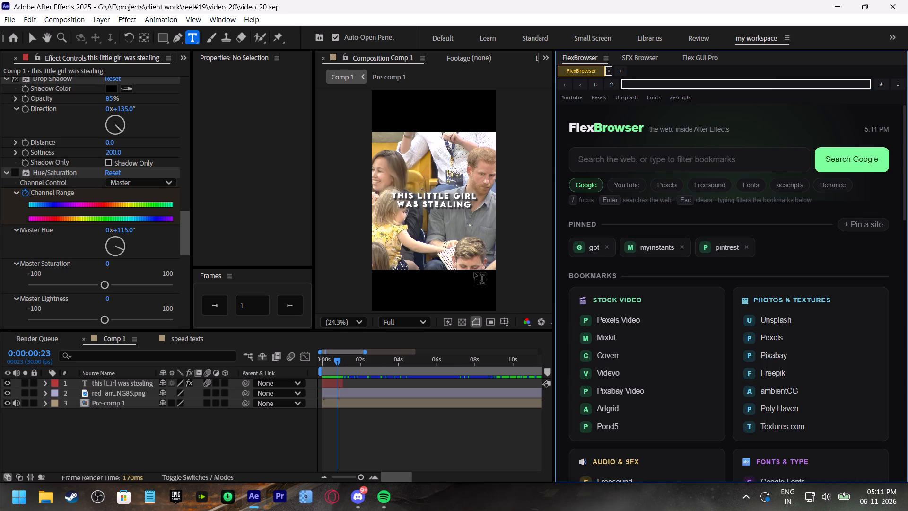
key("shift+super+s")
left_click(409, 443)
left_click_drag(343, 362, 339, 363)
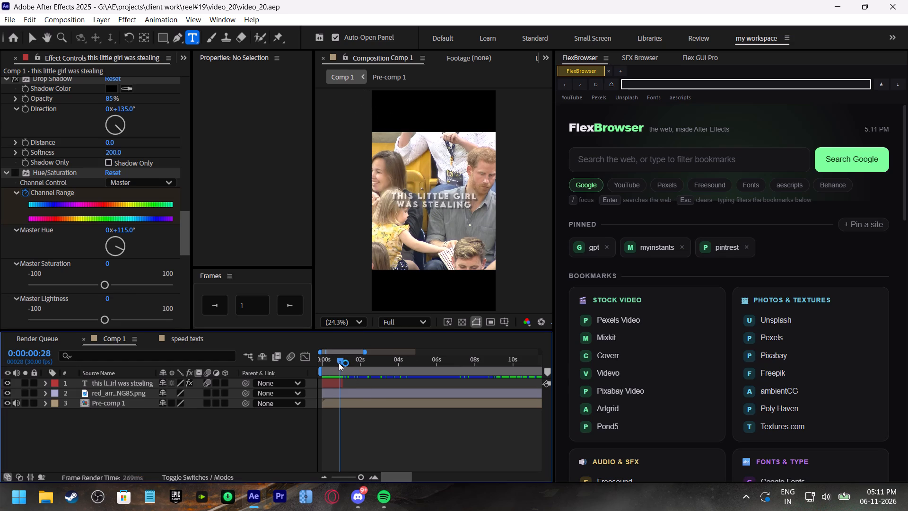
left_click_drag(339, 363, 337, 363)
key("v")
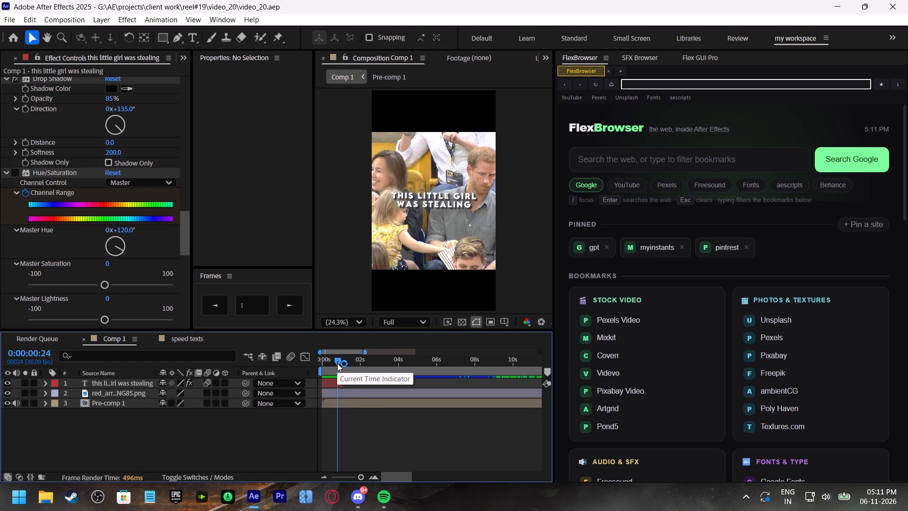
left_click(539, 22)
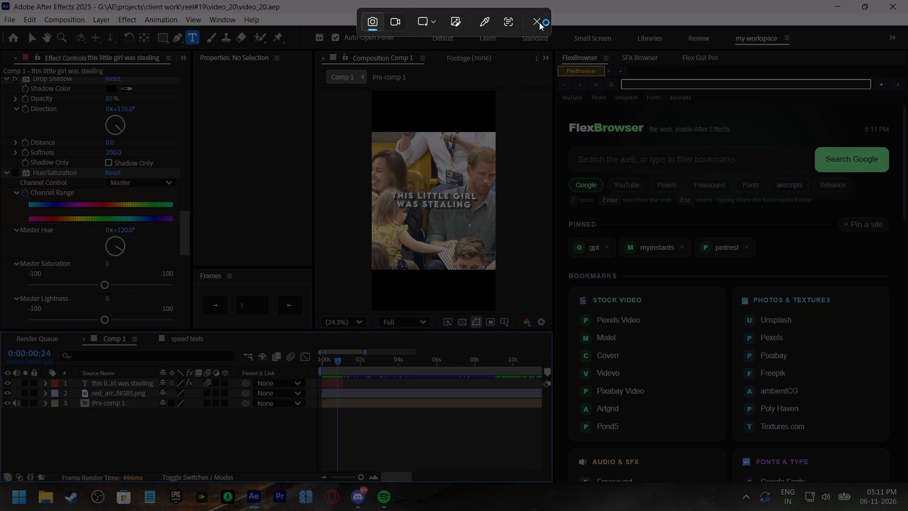
At 0:00:00:25, reposition the "this little girl was stealing" caption, centre it in the composition at about 537, 960 and deselect it.
left_click_drag(349, 356, 338, 359)
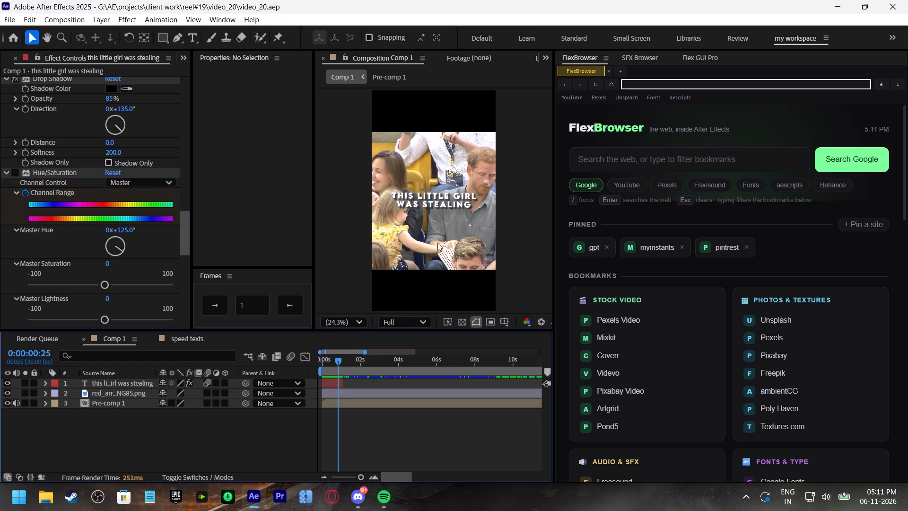
left_click(445, 206)
left_click_drag(456, 203, 455, 217)
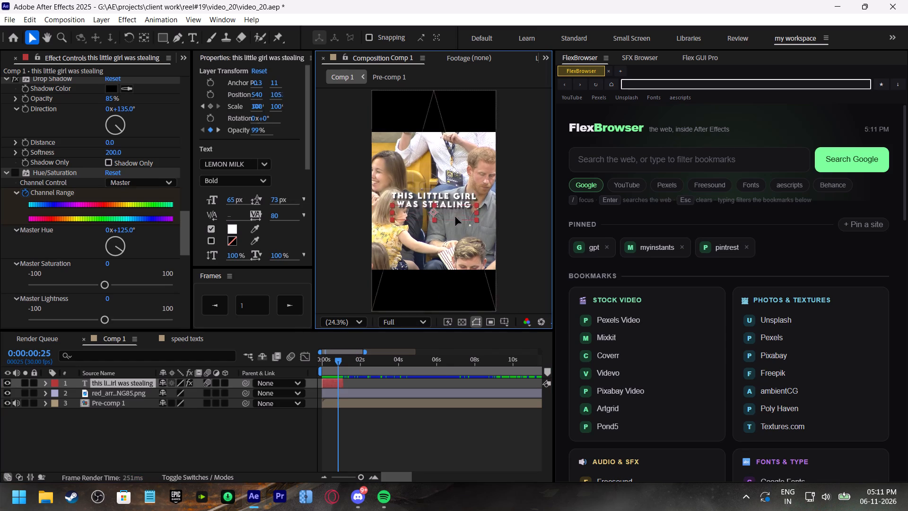
left_click_drag(455, 217, 453, 234)
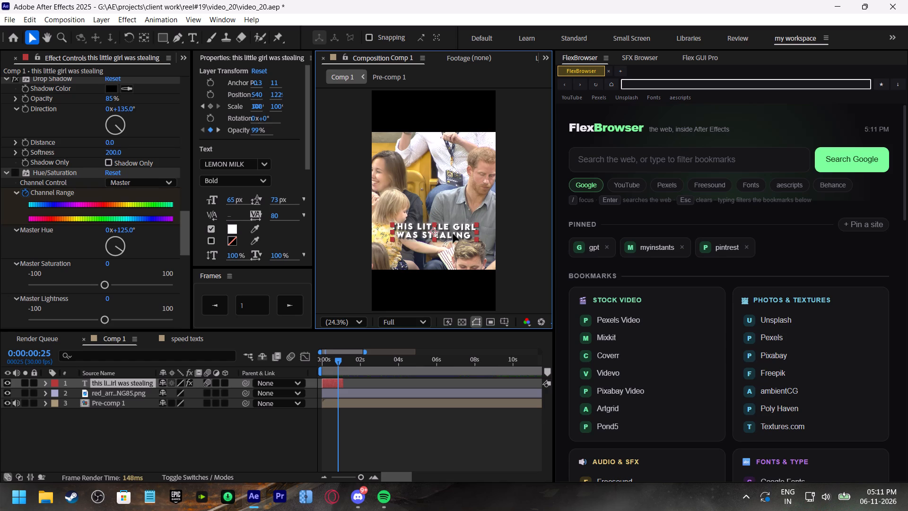
left_click_drag(453, 234, 455, 197)
left_click(701, 60)
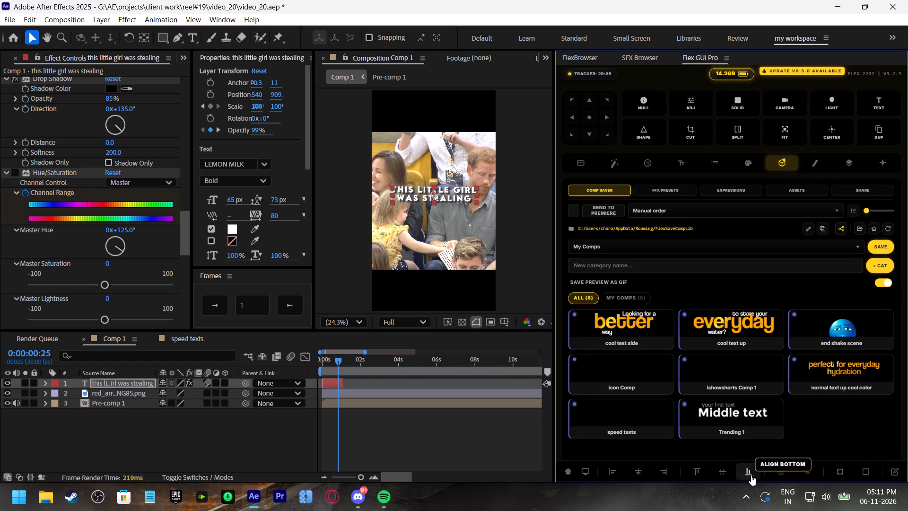
left_click(780, 474)
left_click(638, 472)
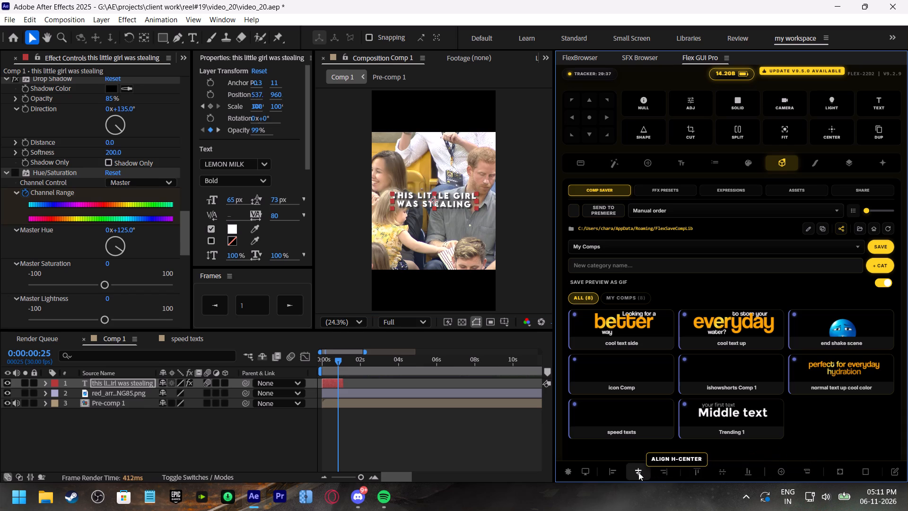
left_click(435, 440)
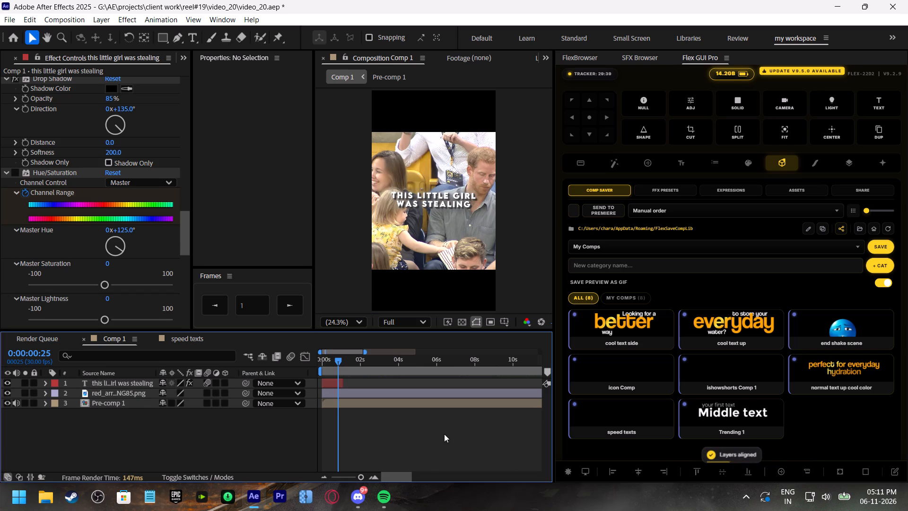
Capture a screenshot of the Comp 1 frame at 0:00:00:25 with Snipping Tool and dismiss its notification.
key("shift+super+s")
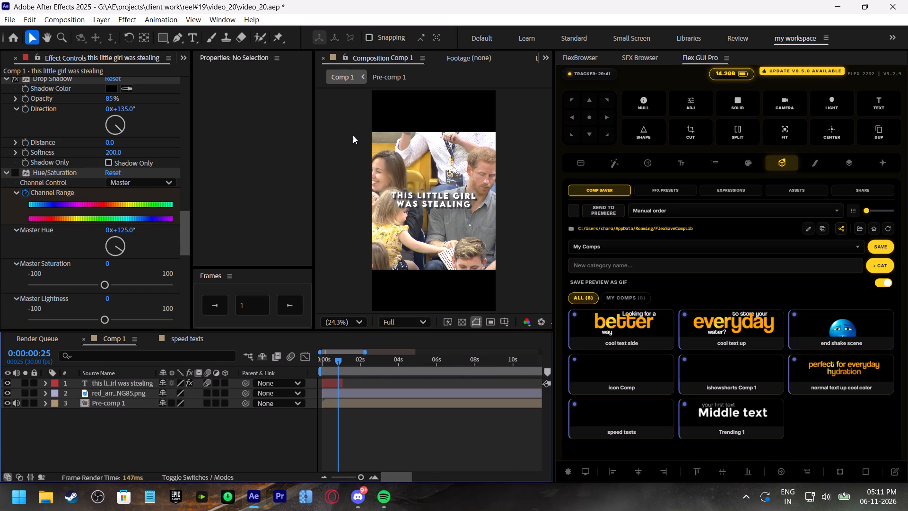
left_click_drag(361, 89, 393, 134)
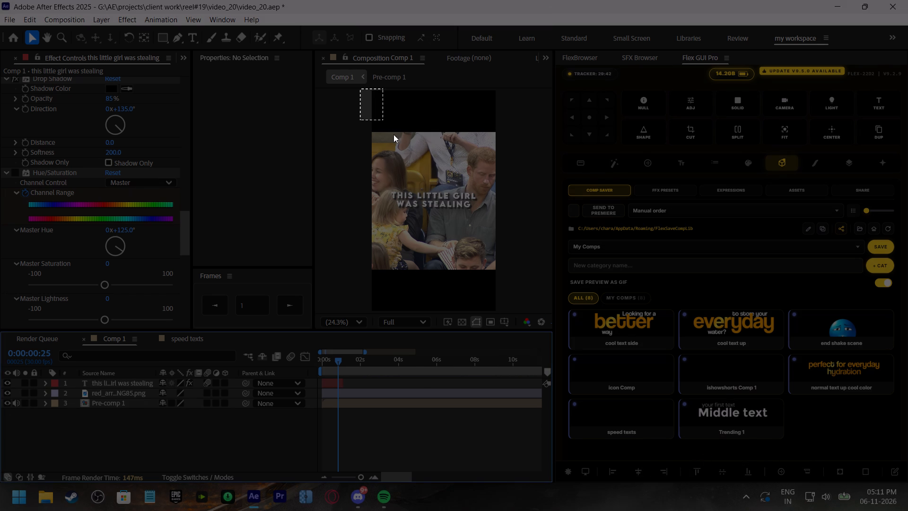
left_click_drag(393, 134, 509, 314)
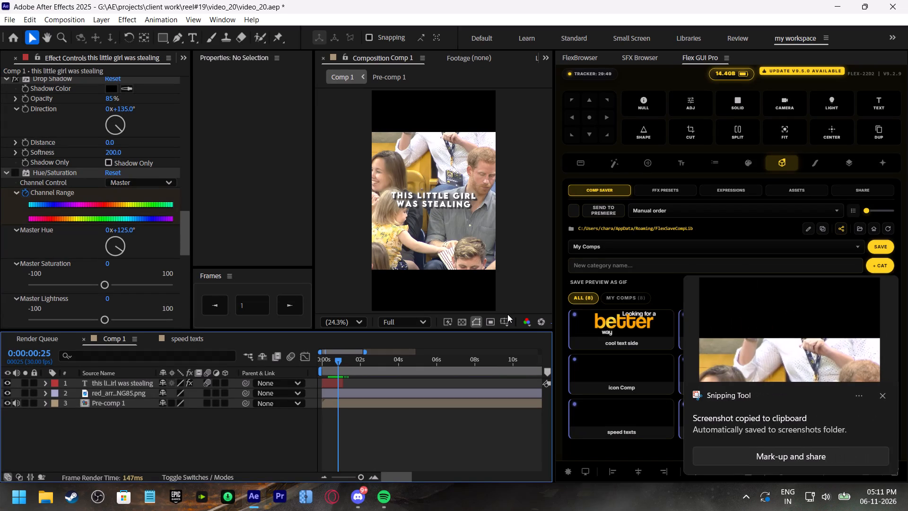
left_click(884, 395)
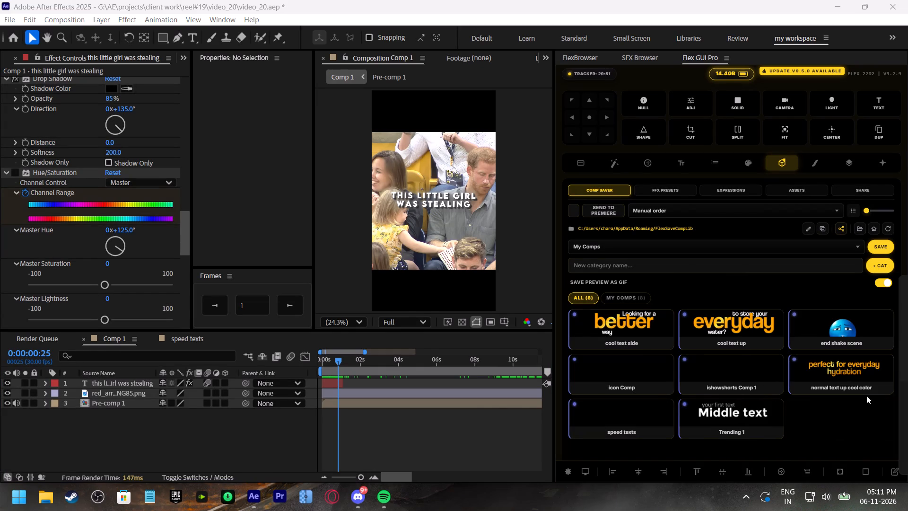
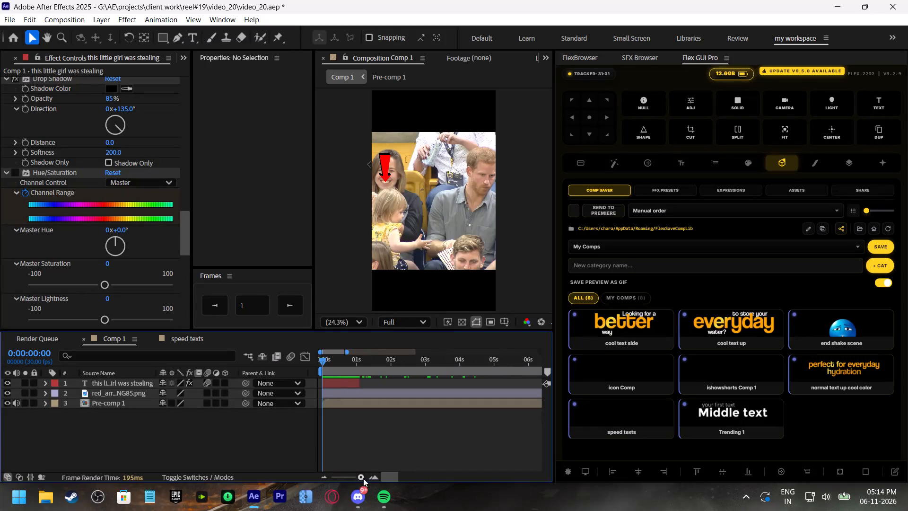
Play back the opening, then move the final Range Selector Start keyframe of the "this little girl was stealing" caption to 0:00:00:23.
key("space")
left_click_drag(330, 361, 310, 365)
key("space")
left_click_drag(339, 359, 346, 362)
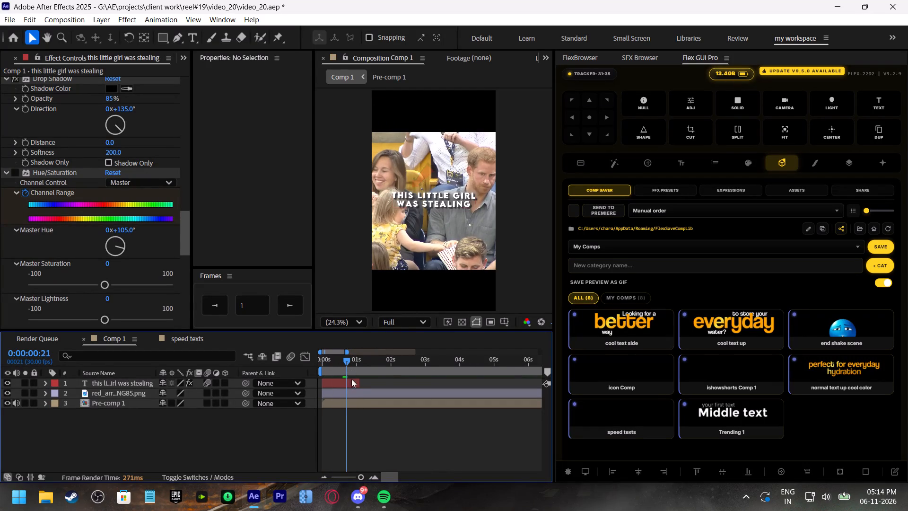
left_click(351, 384)
key("u")
left_click_drag(342, 403, 349, 407)
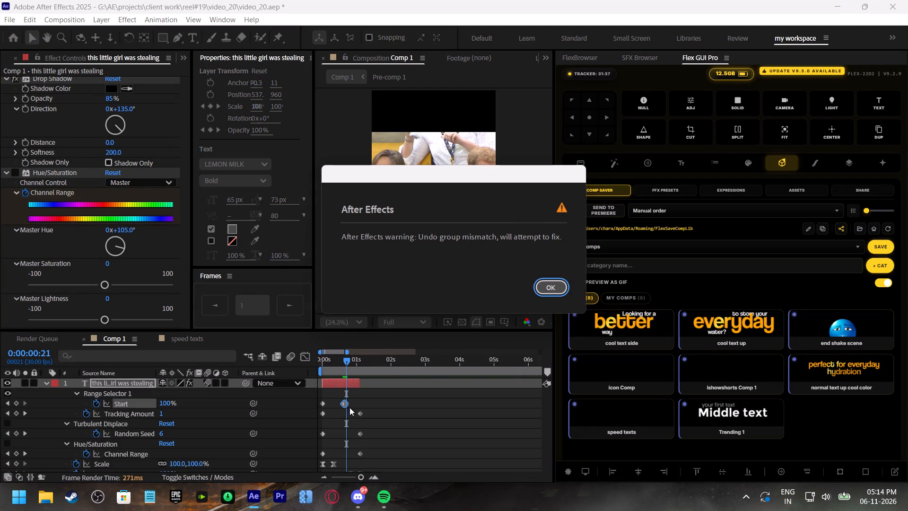
left_click_drag(349, 407, 352, 406)
left_click(548, 289)
left_click(344, 403)
Play back the opening caption from several points to check its word-reveal timing and where it ends.
left_click_drag(339, 358, 337, 358)
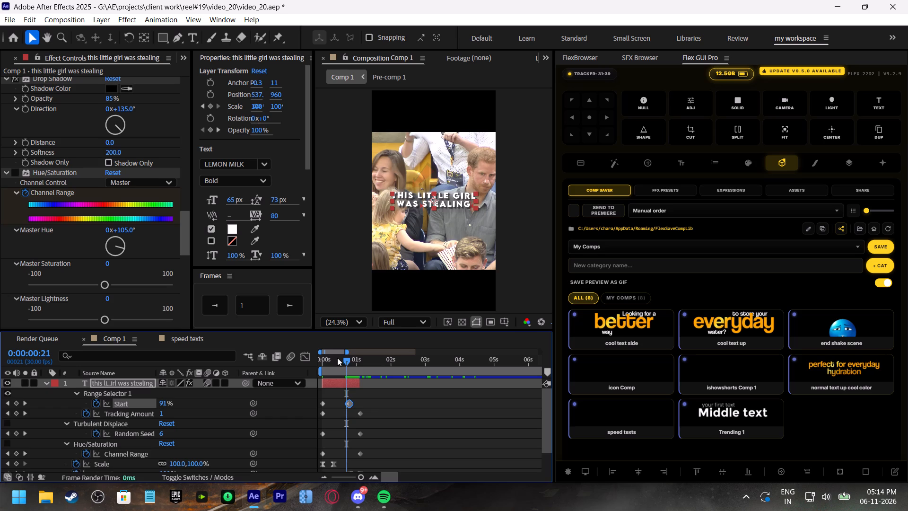
left_click_drag(337, 358, 312, 369)
key("space")
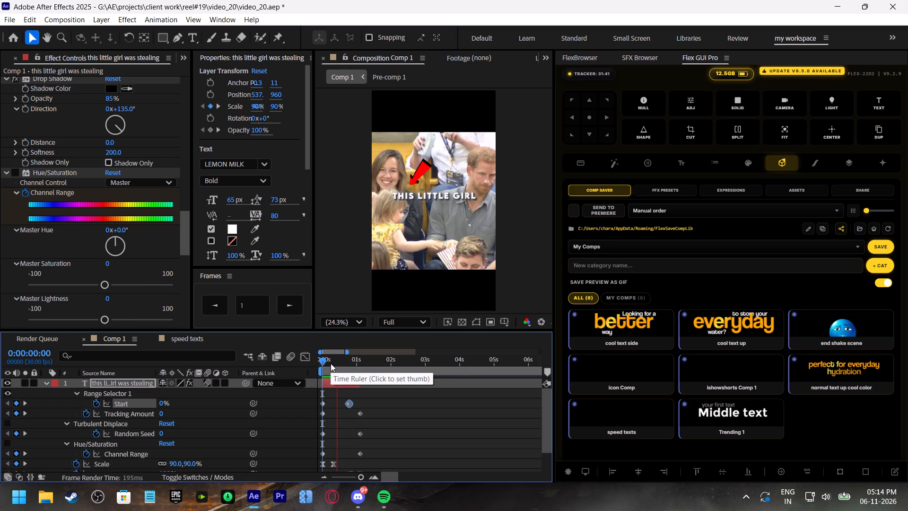
left_click_drag(337, 363, 344, 369)
key("space")
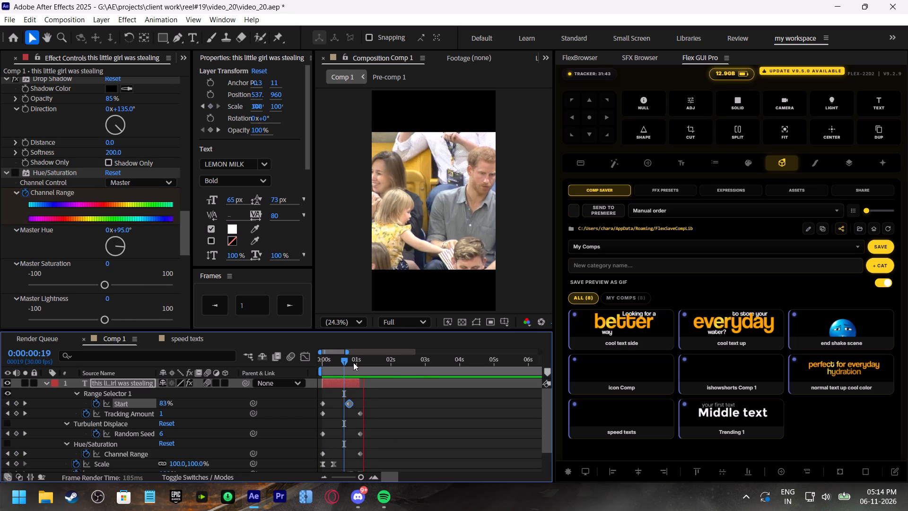
left_click(355, 362)
key("space")
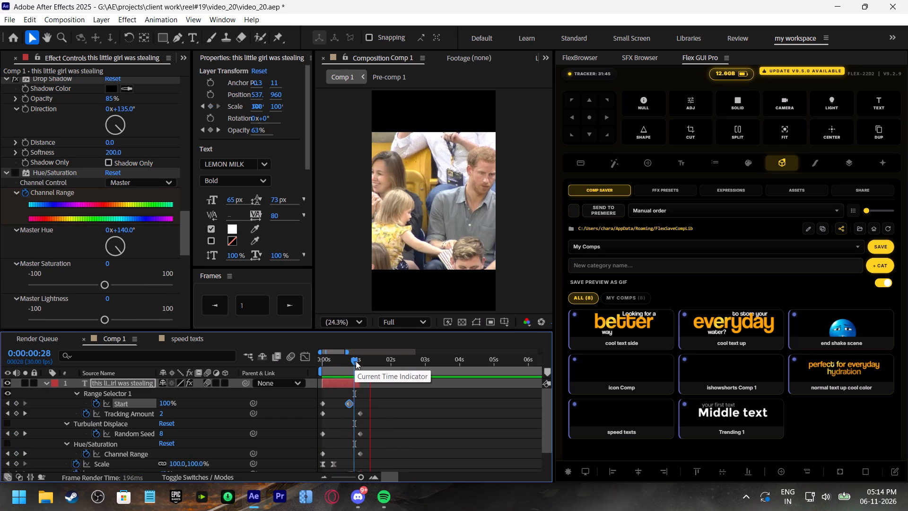
left_click_drag(355, 361, 349, 360)
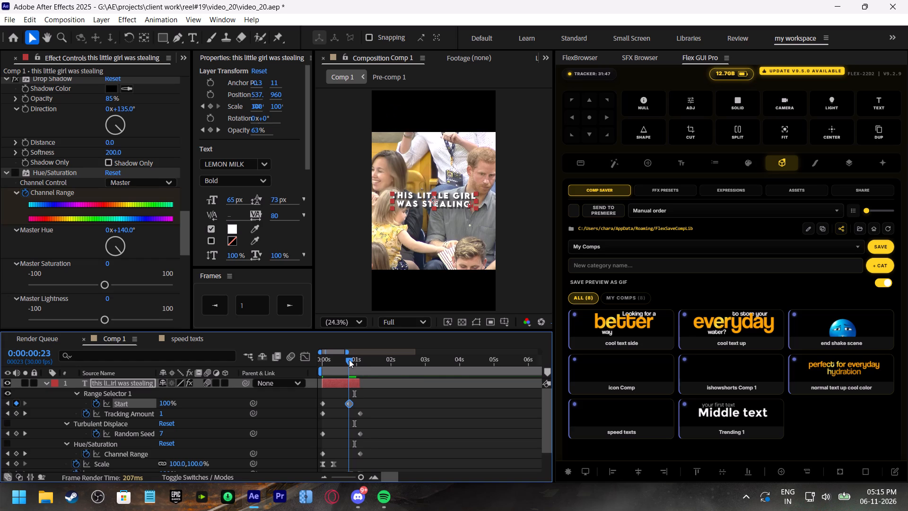
left_click_drag(349, 360, 339, 360)
key("space")
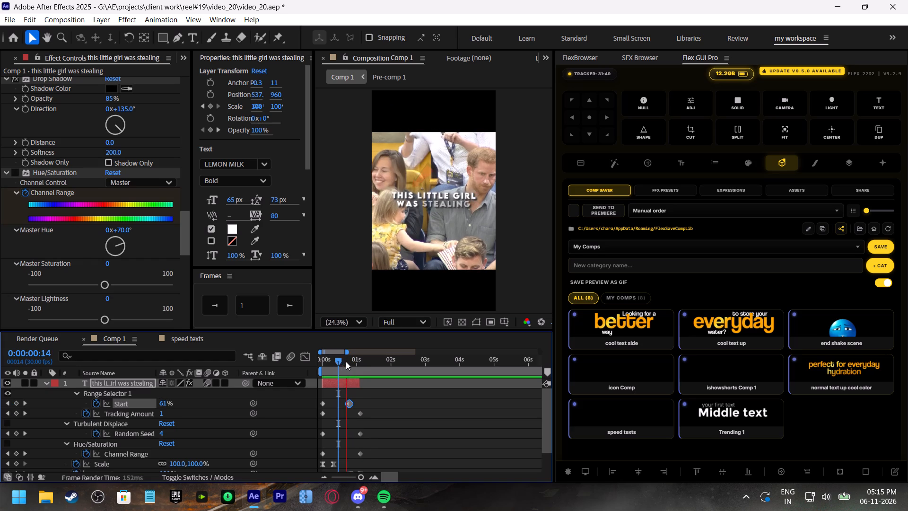
left_click_drag(349, 362, 358, 365)
key("space")
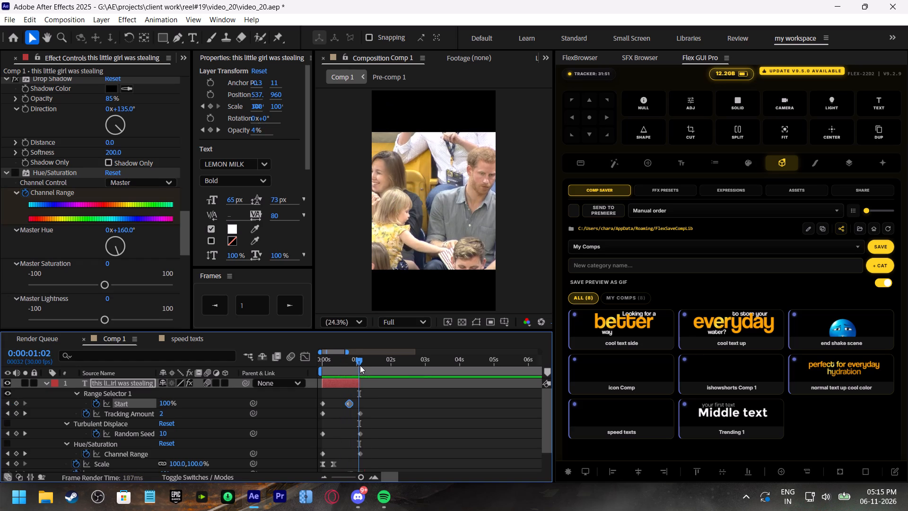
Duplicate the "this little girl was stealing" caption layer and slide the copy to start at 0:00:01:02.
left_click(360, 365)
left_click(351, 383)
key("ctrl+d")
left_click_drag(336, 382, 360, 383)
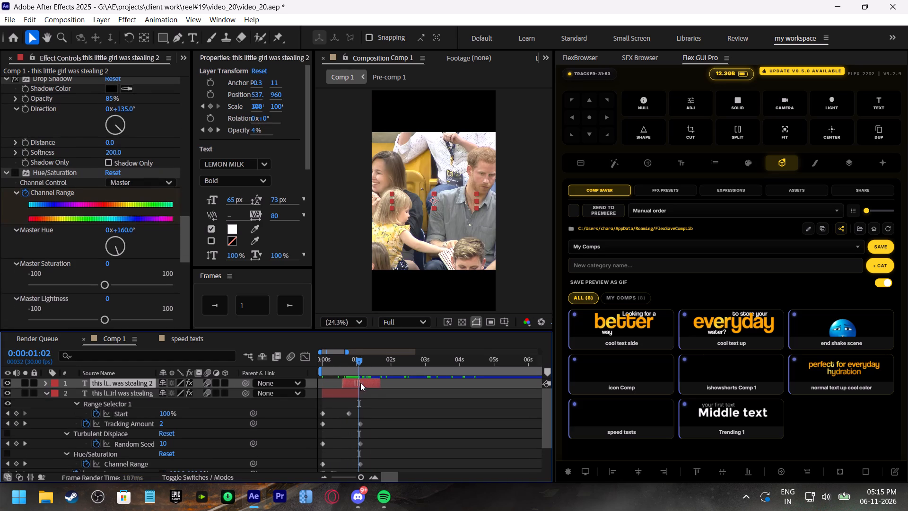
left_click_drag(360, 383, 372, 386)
Move the original caption's two fade-out Opacity keyframes past the end of its layer.
scroll(407, 411, "down", 2)
left_click_drag(375, 443, 344, 453)
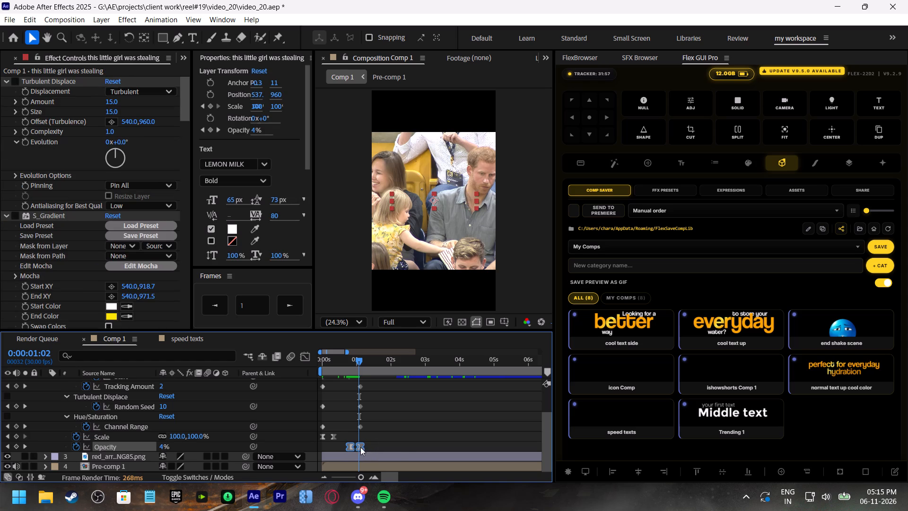
left_click_drag(359, 446, 402, 446)
scroll(401, 426, "up", 3)
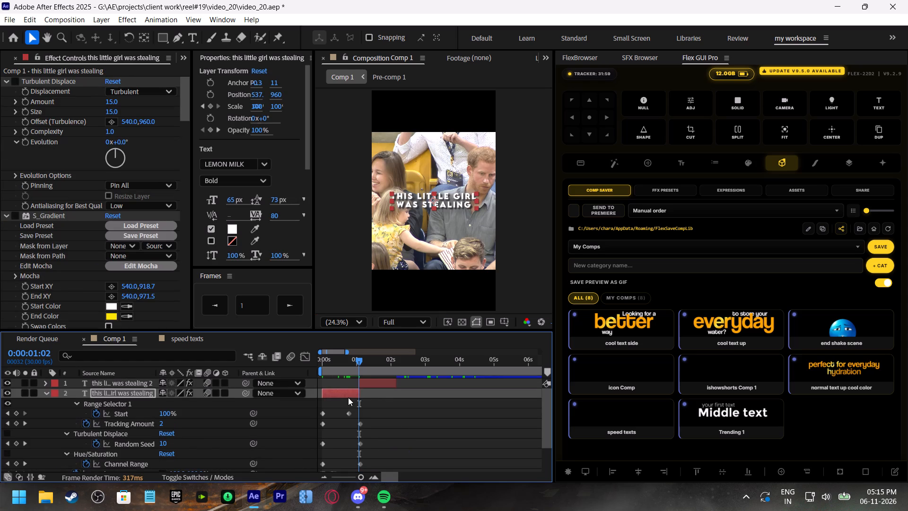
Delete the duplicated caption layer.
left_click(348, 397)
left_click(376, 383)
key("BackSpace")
Duplicate the "this little girl was stealing" caption, start the copy at 0:00:01:02 and collapse the original layer's properties.
left_click(349, 386)
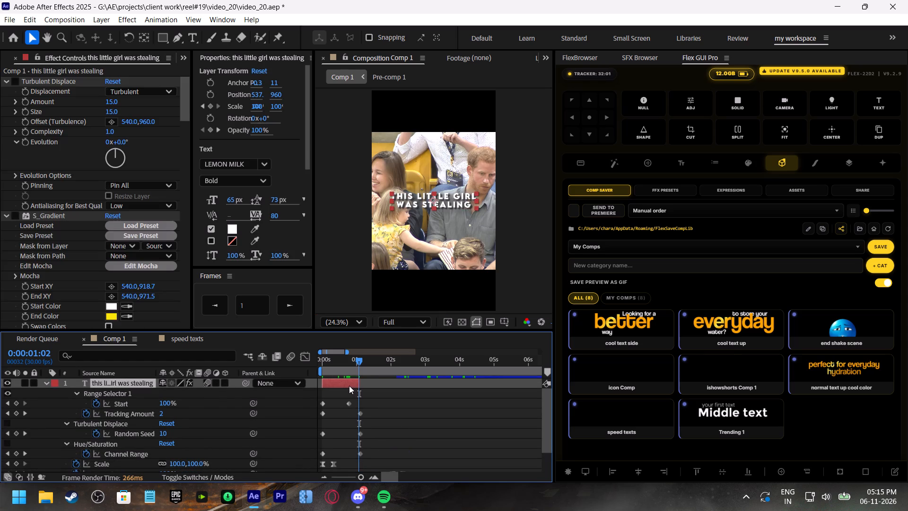
key("ctrl+d")
left_click_drag(335, 385, 369, 391)
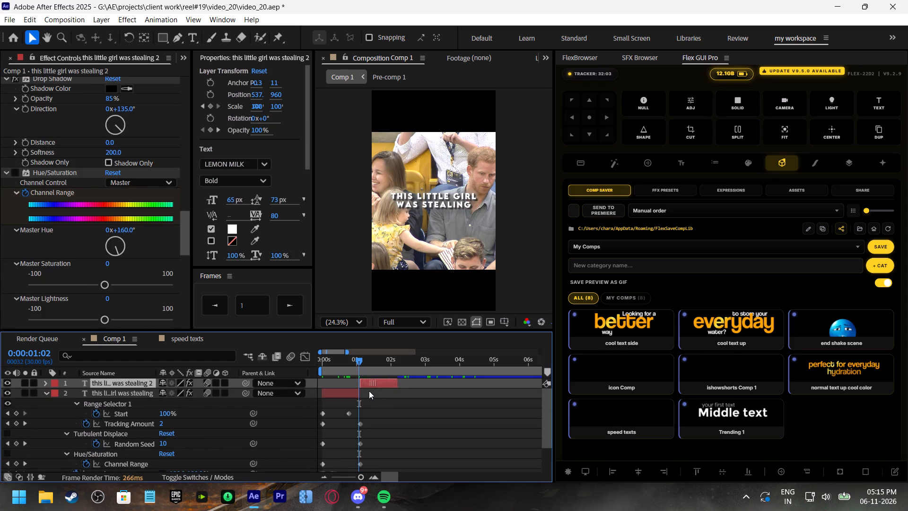
left_click_drag(369, 391, 371, 391)
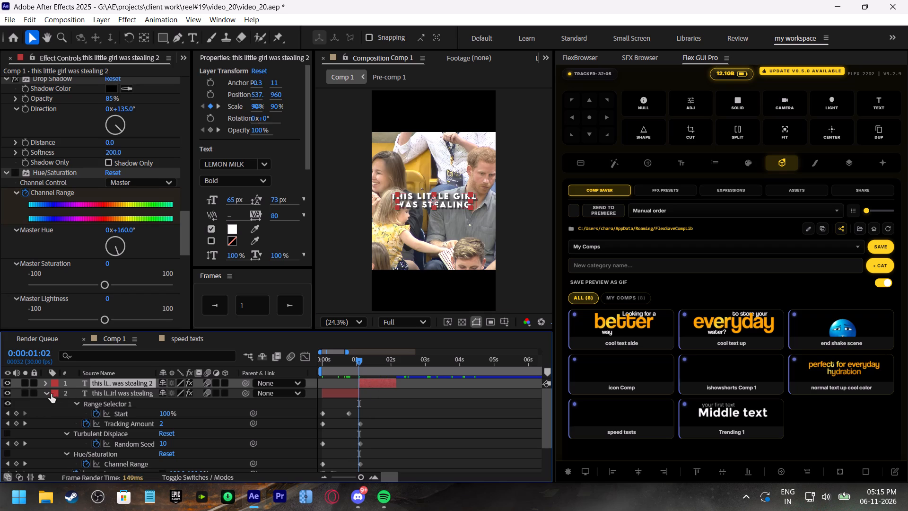
left_click(47, 393)
Check playback from 0:00:01:02, then replace the duplicated caption's text with "popcorns from" and "a british prince" on two lines.
key("space")
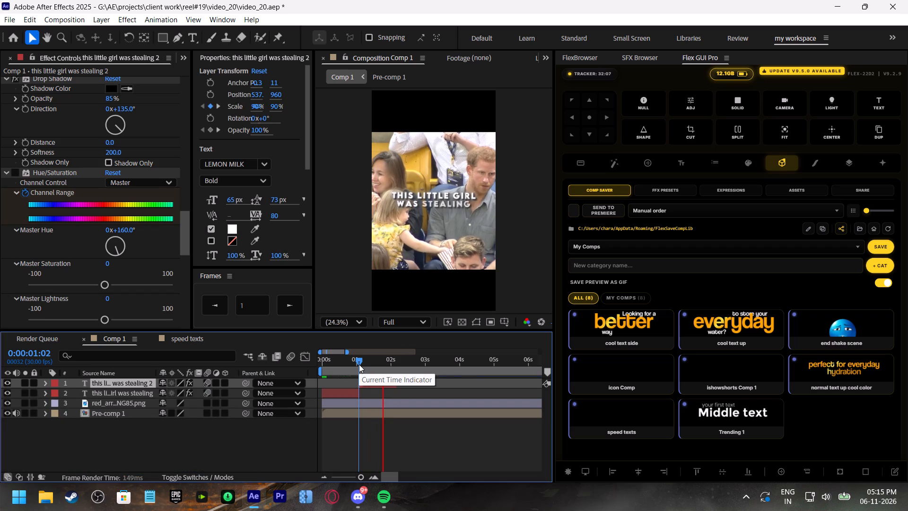
left_click(359, 364)
key("space")
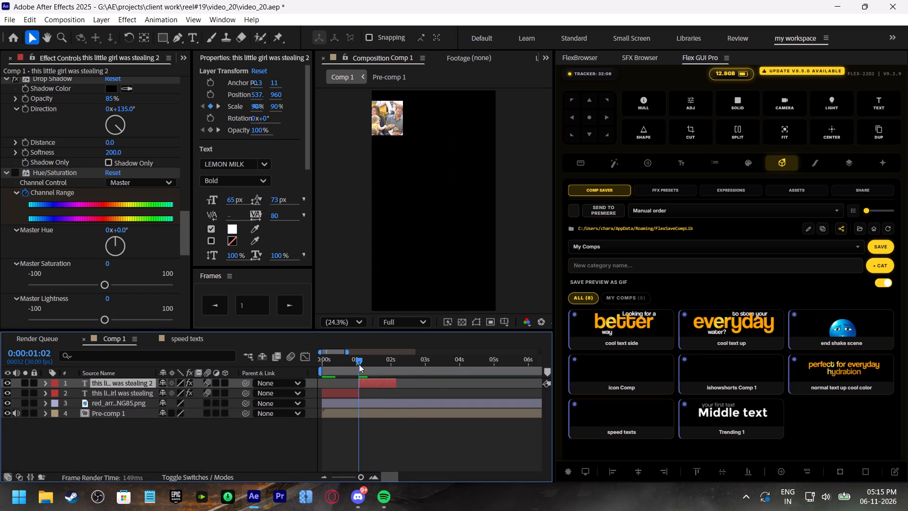
left_click(359, 364)
double_click(383, 386)
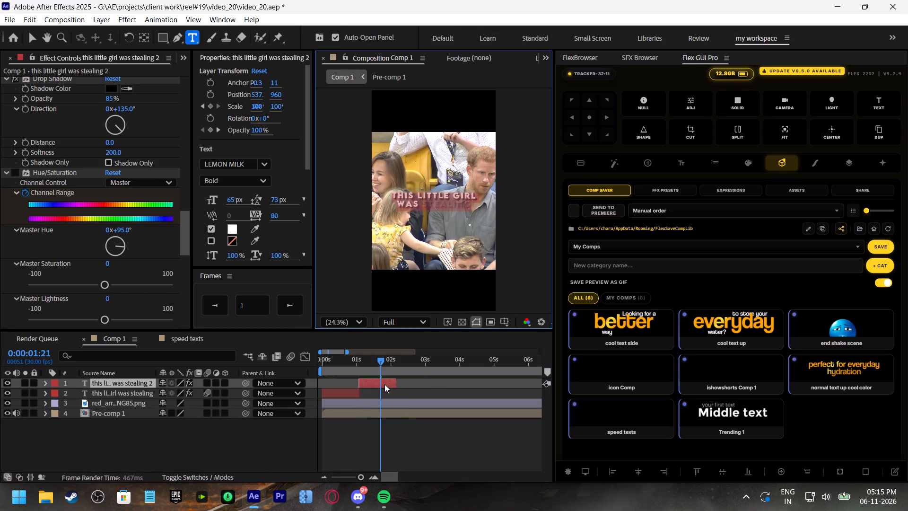
type("popcorns")
key("space")
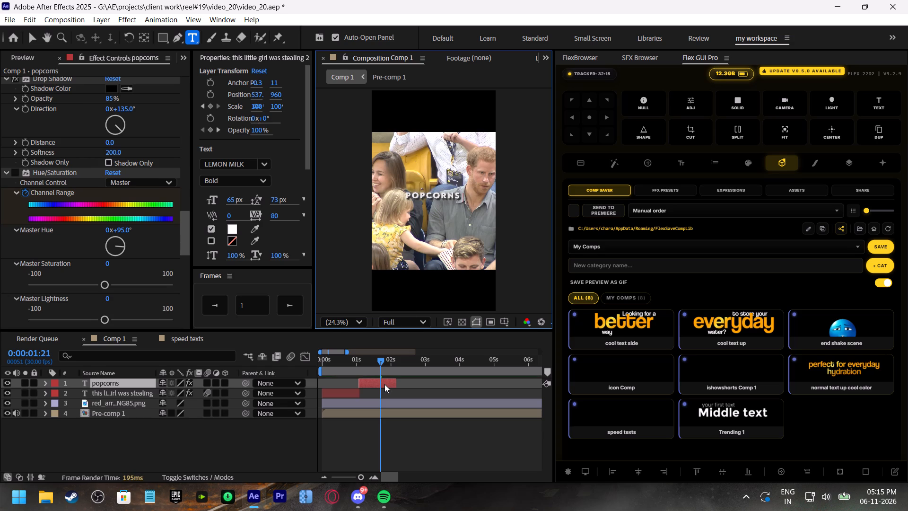
type("from")
key("Return")
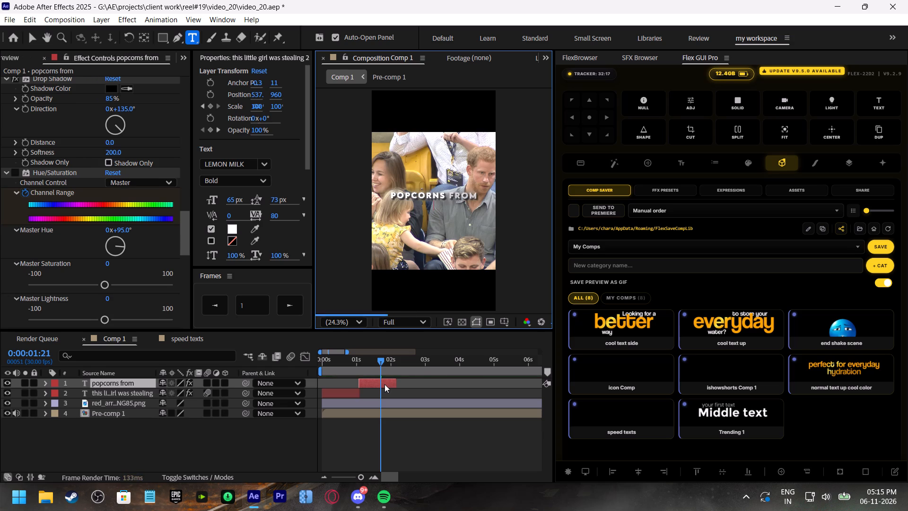
type("a british prince")
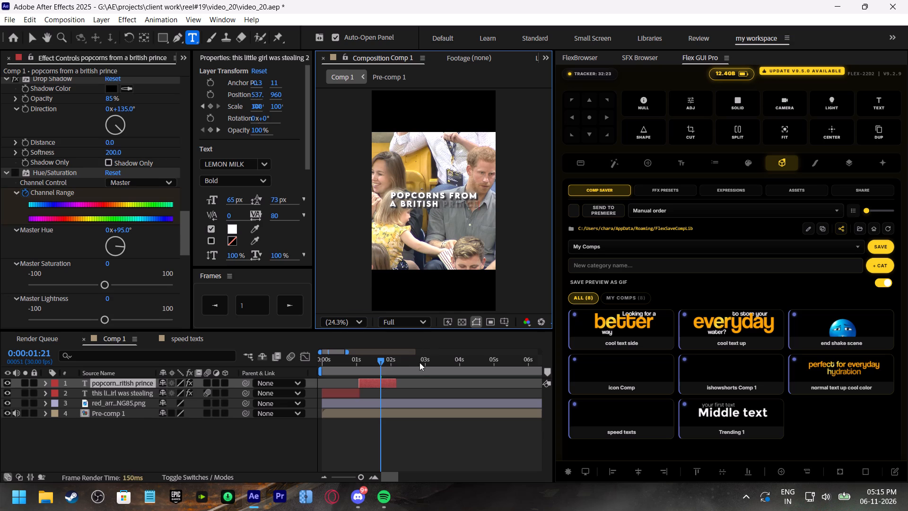
Extend the "popcorns from a british prince" caption to about 0:00:02:18 and move its final Range Selector Start keyframe to about 0:00:02:01.
left_click(354, 361)
key("space")
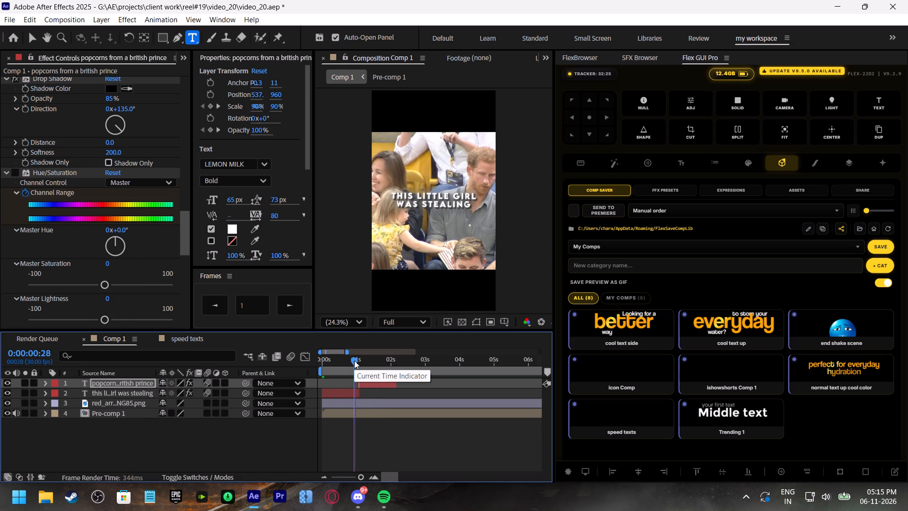
left_click(354, 361)
key("space")
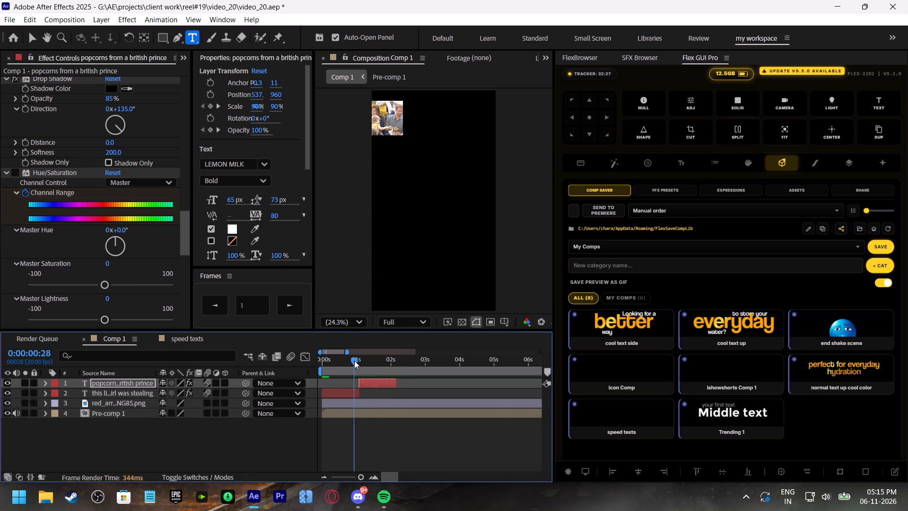
left_click_drag(388, 358, 393, 359)
left_click(386, 361)
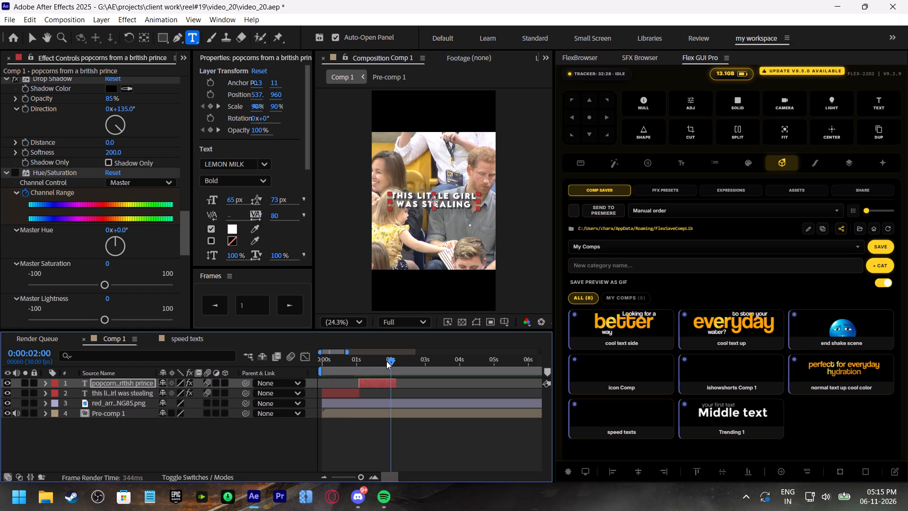
left_click_drag(399, 386, 414, 385)
key("u")
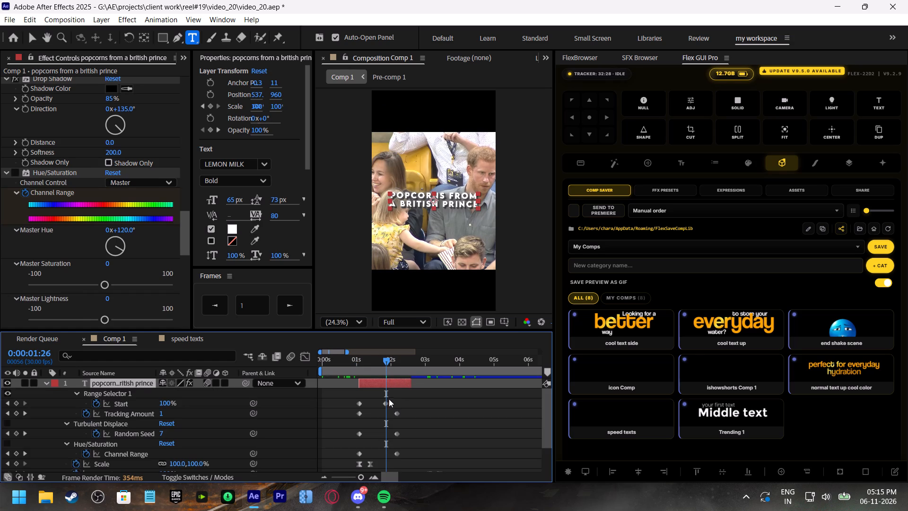
left_click_drag(387, 404, 394, 406)
Return to the start of the composition and save the project.
left_click_drag(345, 362, 328, 363)
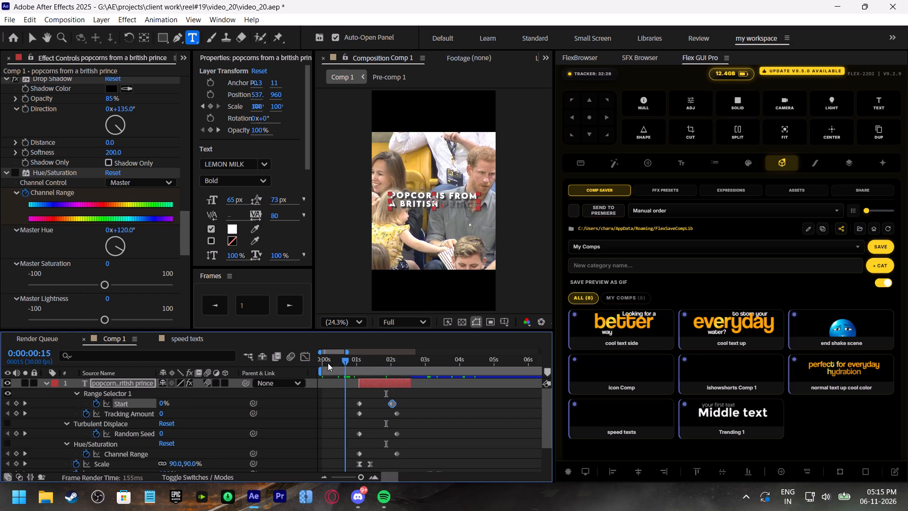
left_click_drag(328, 363, 308, 364)
key("ctrl+s")
Play back both captions to check the second caption's reveal timing and where it should end.
key("space")
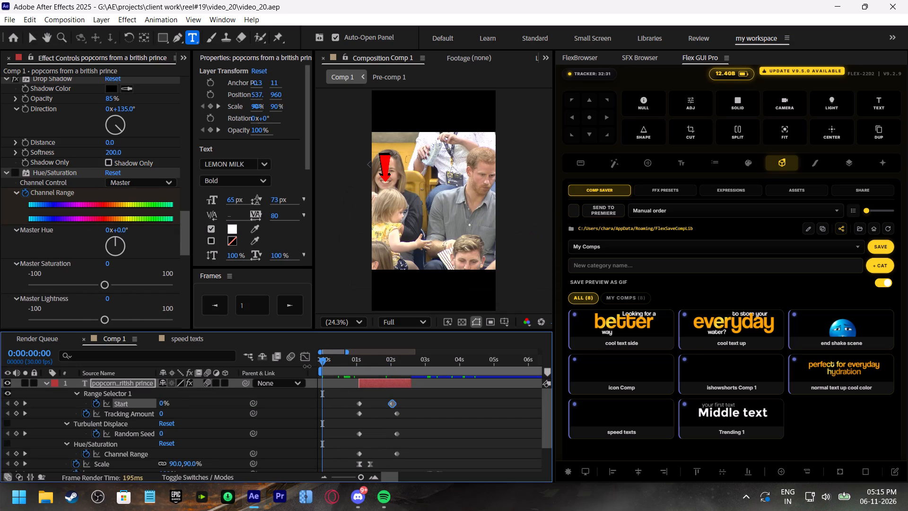
left_click(352, 360)
key("space")
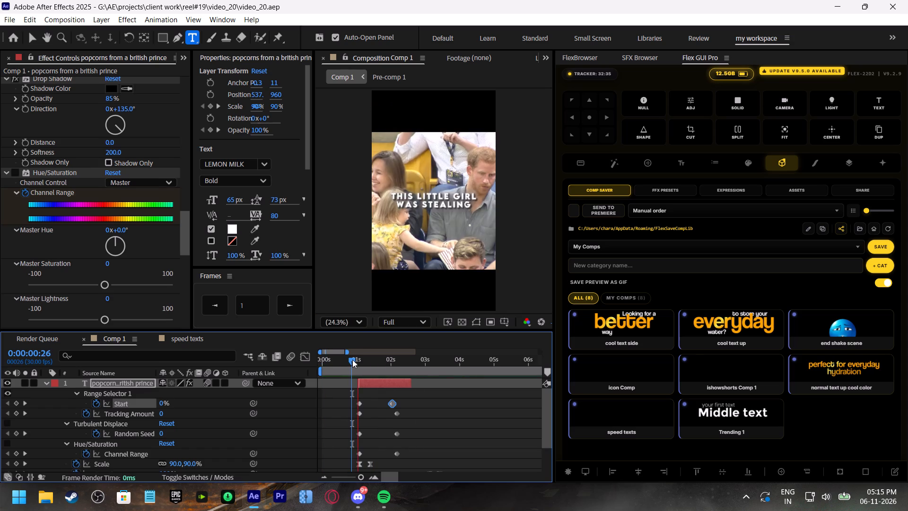
left_click_drag(397, 368, 402, 369)
left_click_drag(398, 370, 367, 371)
key("space")
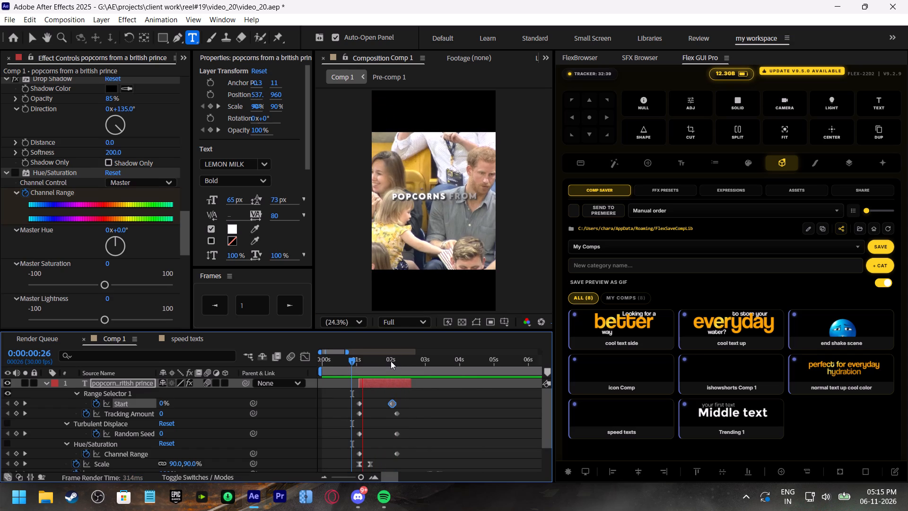
left_click_drag(396, 361, 402, 363)
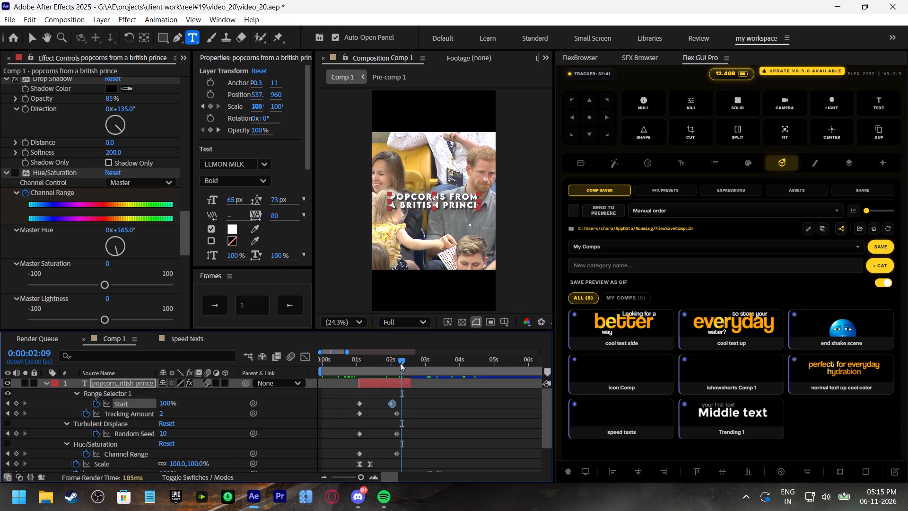
key("space")
left_click_drag(400, 360, 404, 362)
key("space")
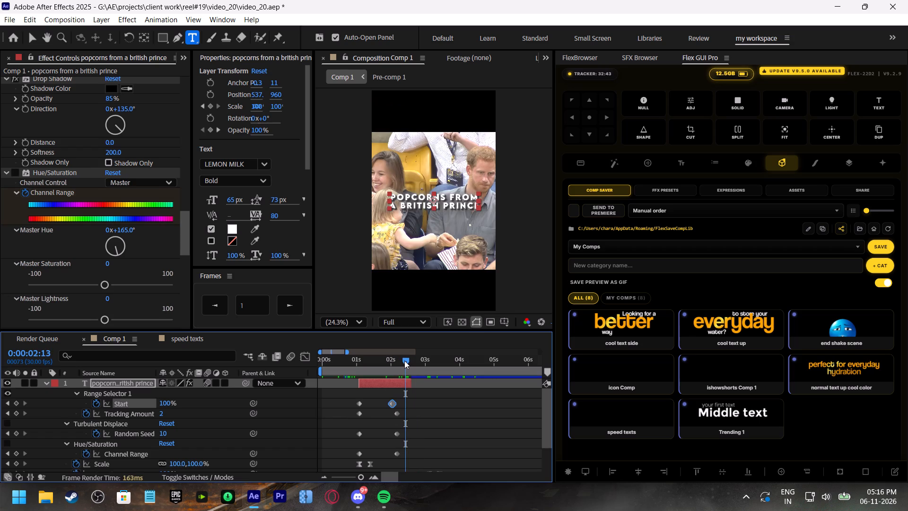
Trim the end of the "popcorns from a british prince" caption layer to 0:00:02:13.
left_click(404, 361)
left_click(410, 382)
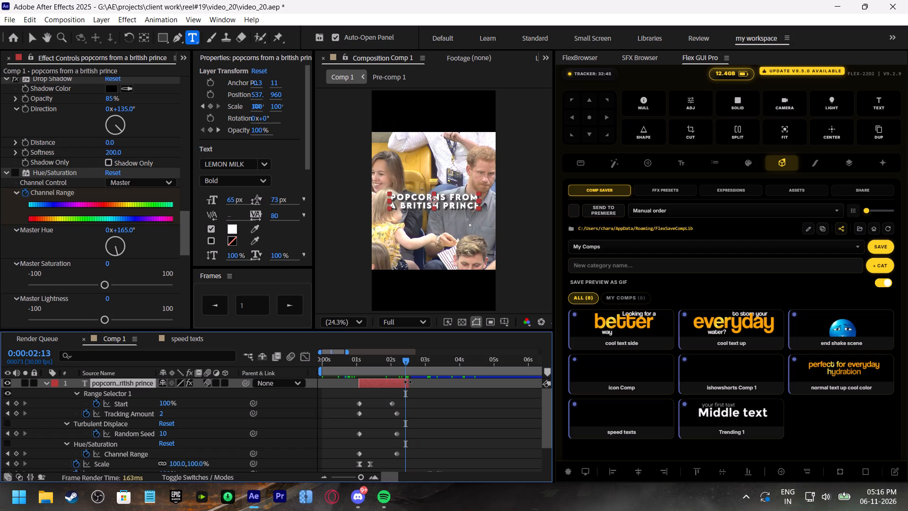
Duplicate the "popcorns from a british prince" caption and place the copy so it starts where the original ends, about 0:00:02:13.
key("ctrl+d")
left_click_drag(378, 384, 424, 382)
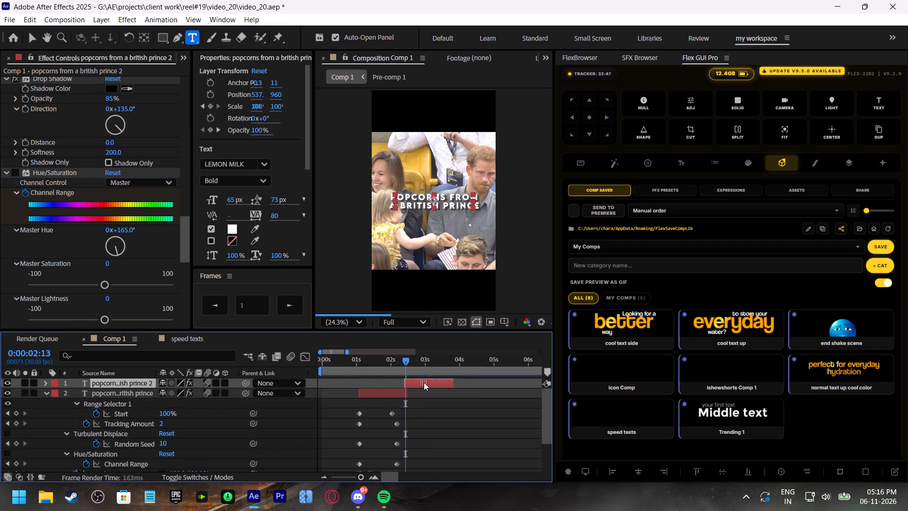
left_click_drag(424, 382, 425, 382)
Replace the text of the newest caption copy with "and it turned" over a second line "out so cute".
key("space")
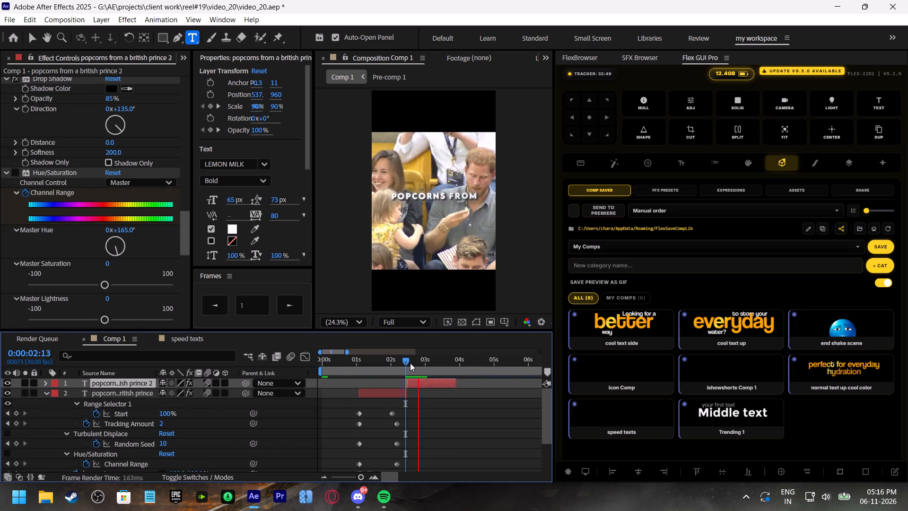
left_click(433, 361)
double_click(433, 382)
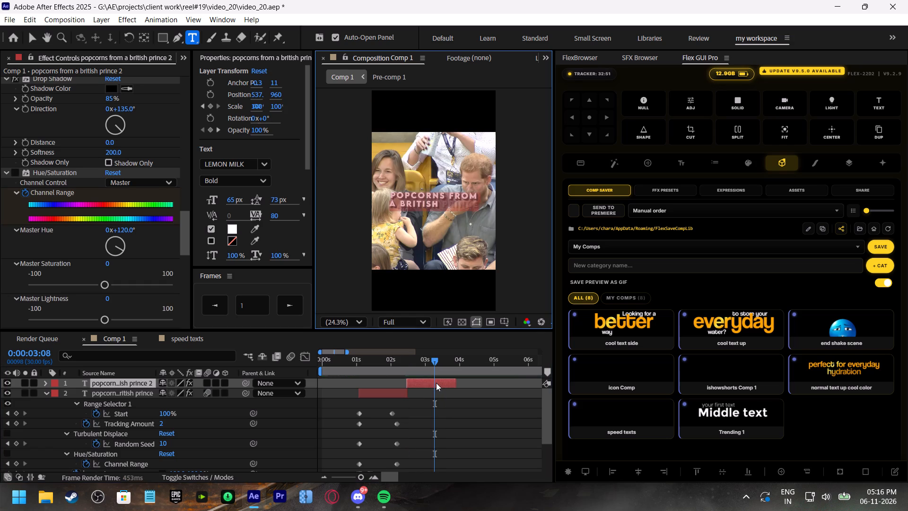
type("and it turned")
key("Return")
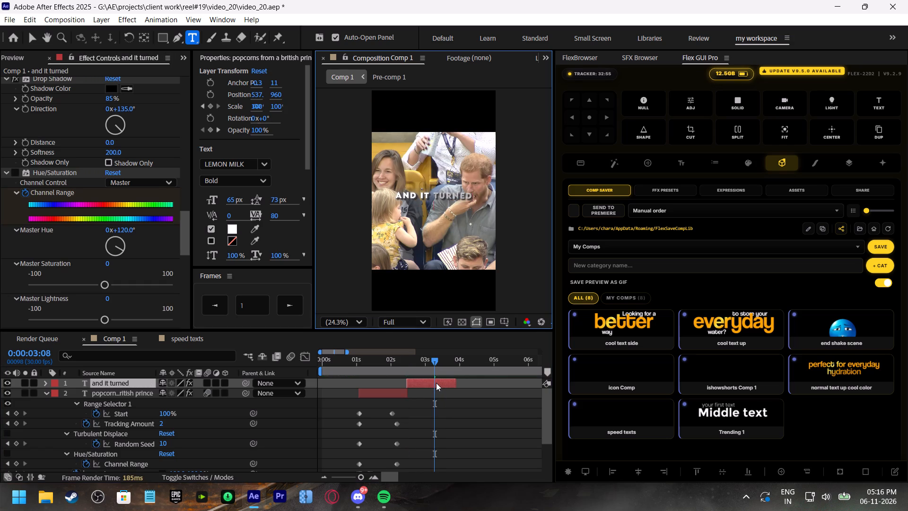
type("out so cute")
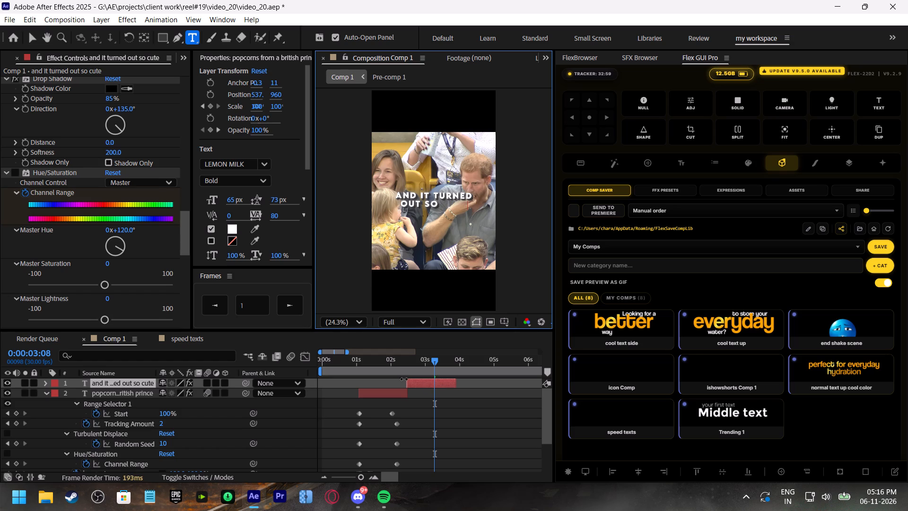
Play back the "and it turned out so cute" caption and move its final Range Selector Start keyframe earlier, to about 0:00:03:10.
left_click(398, 359)
left_click(44, 394)
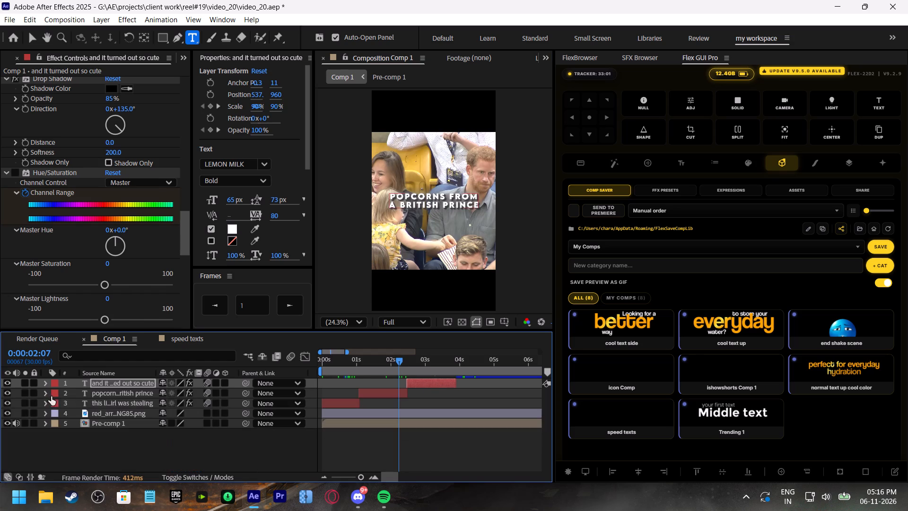
key("space")
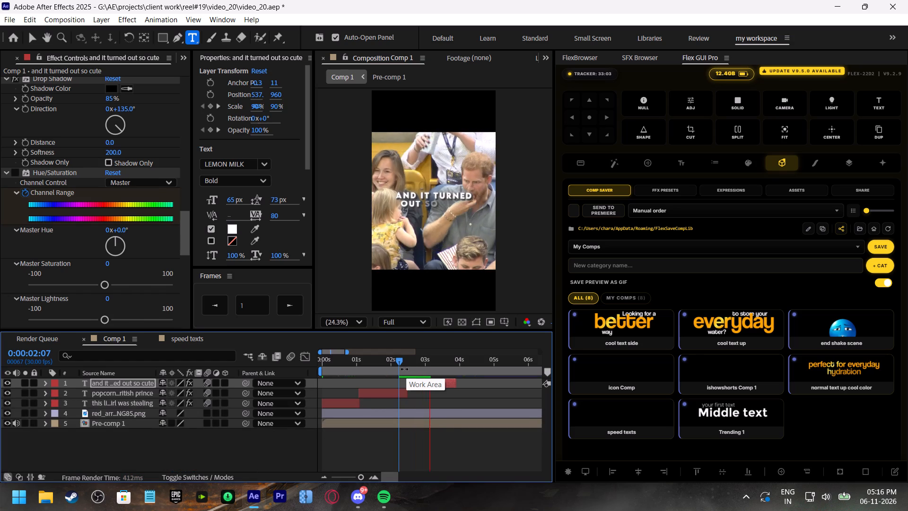
left_click(400, 360)
key("space")
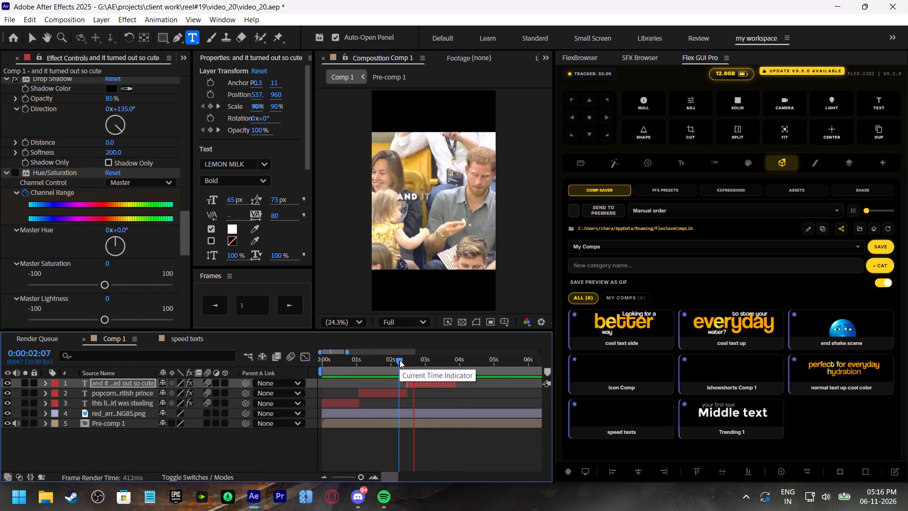
left_click(422, 361)
left_click(432, 380)
key("u")
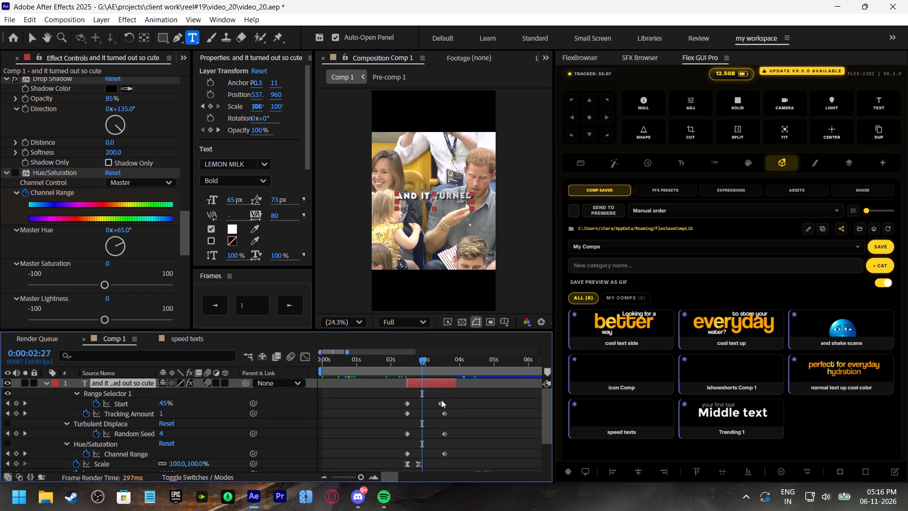
left_click(440, 403)
Duplicate the "and it turned out so cute" caption with the copy starting at about 0:00:03:22, and trim the original to end there.
left_click(401, 360)
key("space")
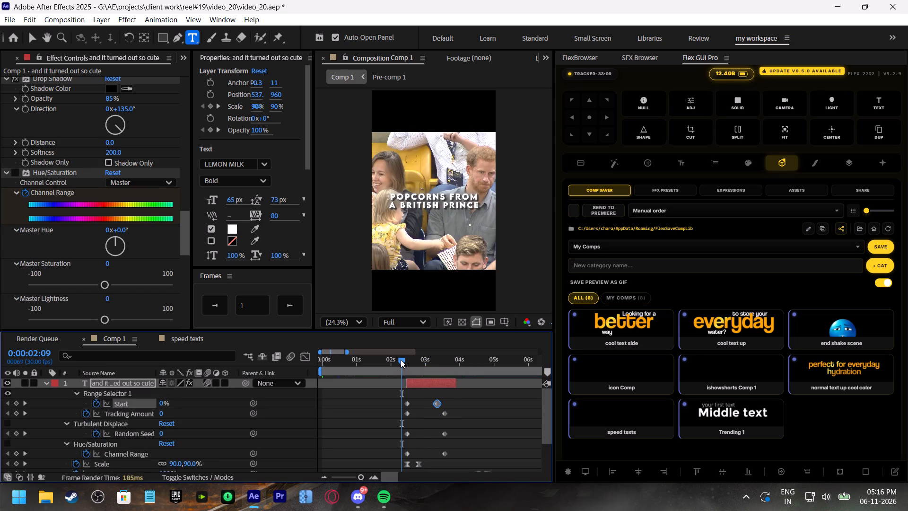
left_click(401, 360)
key("space")
left_click(446, 362)
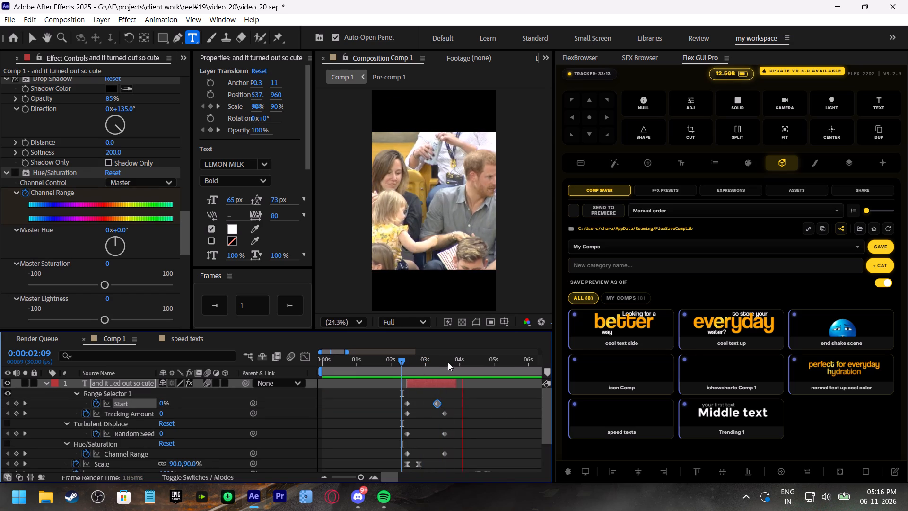
key("space")
left_click(449, 362)
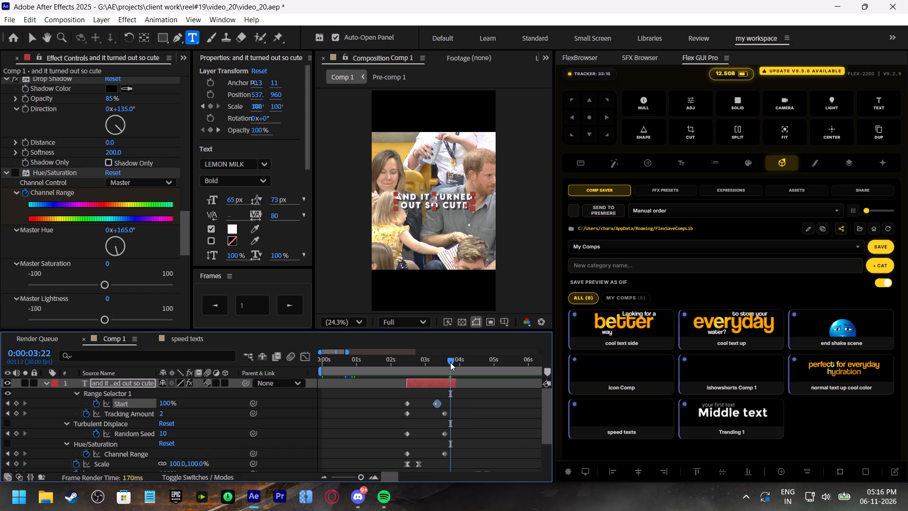
key("ctrl+d")
left_click_drag(419, 386, 463, 390)
left_click(456, 395)
Listen to the following audio and replace the new copy's text with "because after she" over a second line "snached".
scroll(469, 413, "down", 3, "shift")
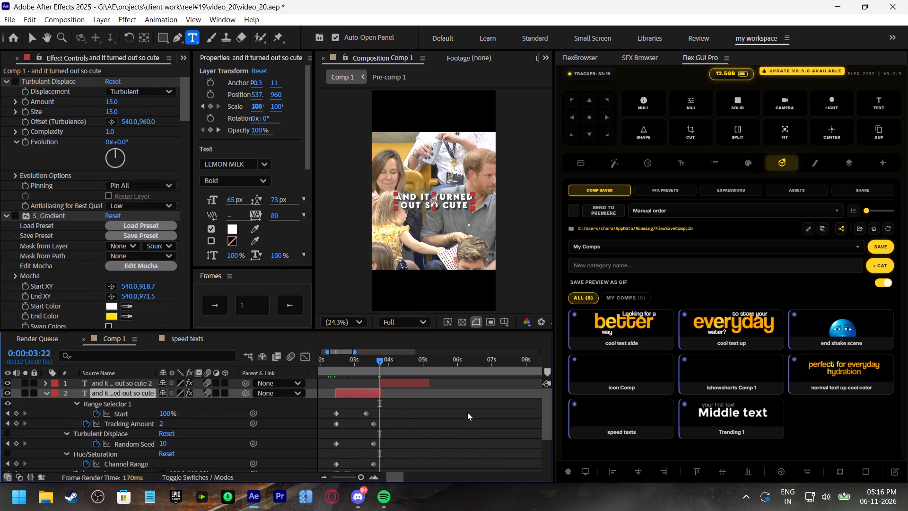
key("space")
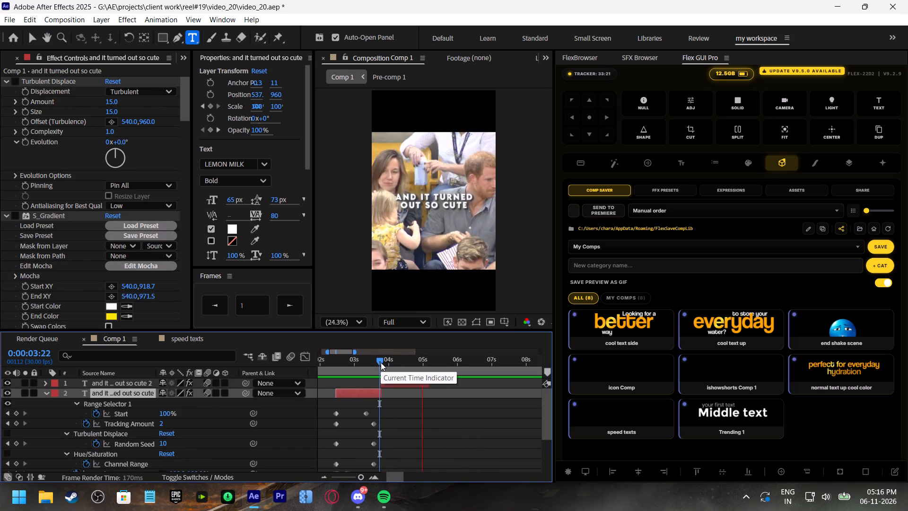
left_click(381, 362)
double_click(401, 381)
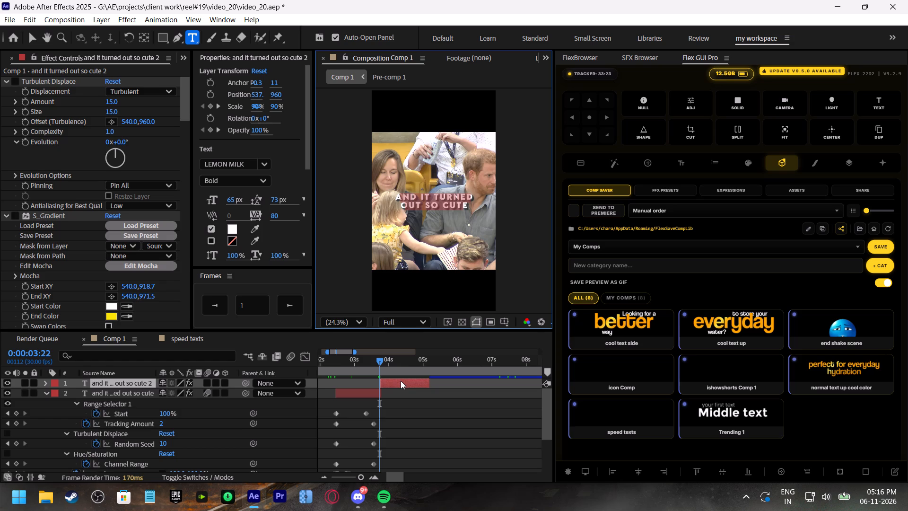
type("because sh")
key("BackSpace")
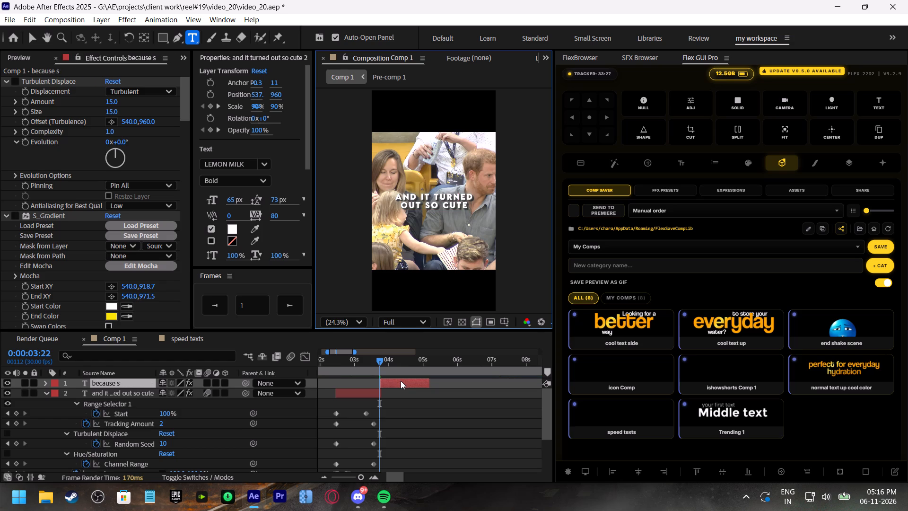
key("BackSpace")
type("afte")
key("space")
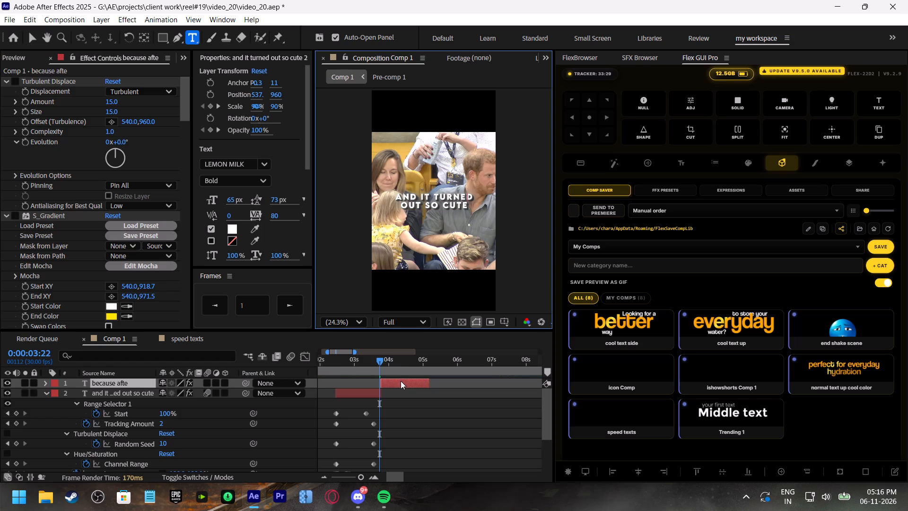
key("BackSpace")
type("r she")
key("space")
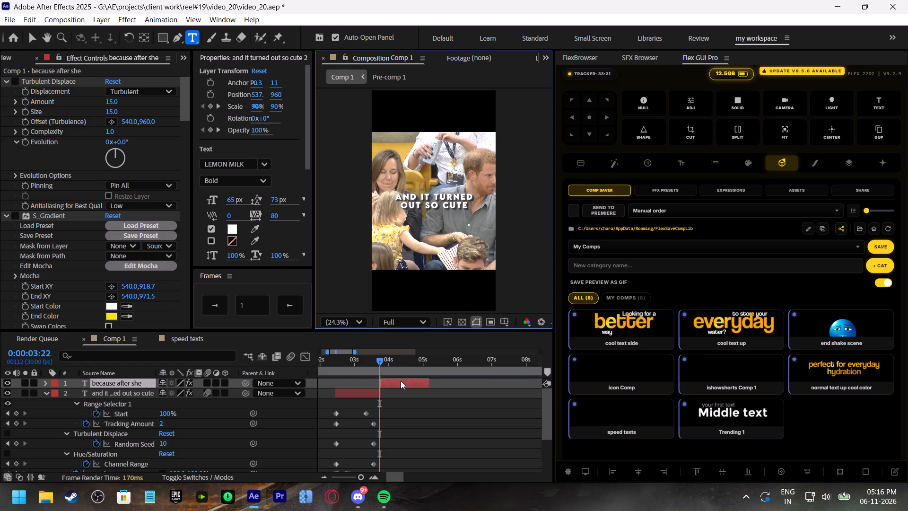
key("Return")
key("BackSpace")
key("BackSpace")
key("BackSpace")
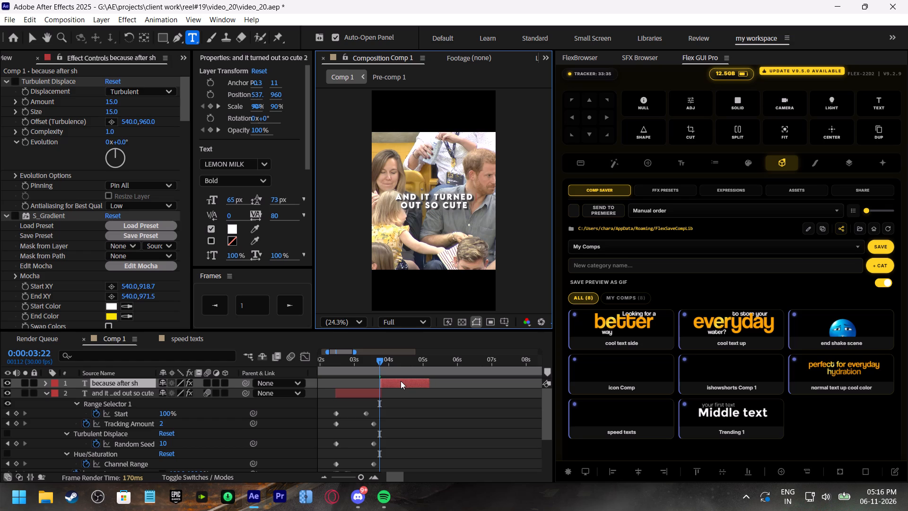
key("e")
key("Return")
type("snached")
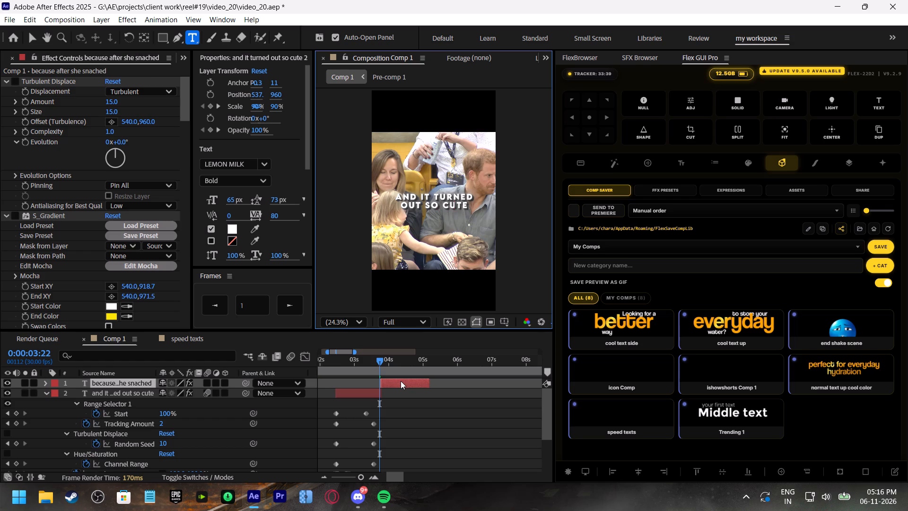
Play back the "because after she snached" caption and trim its end to about 0:00:04:26.
left_click(361, 365)
key("space")
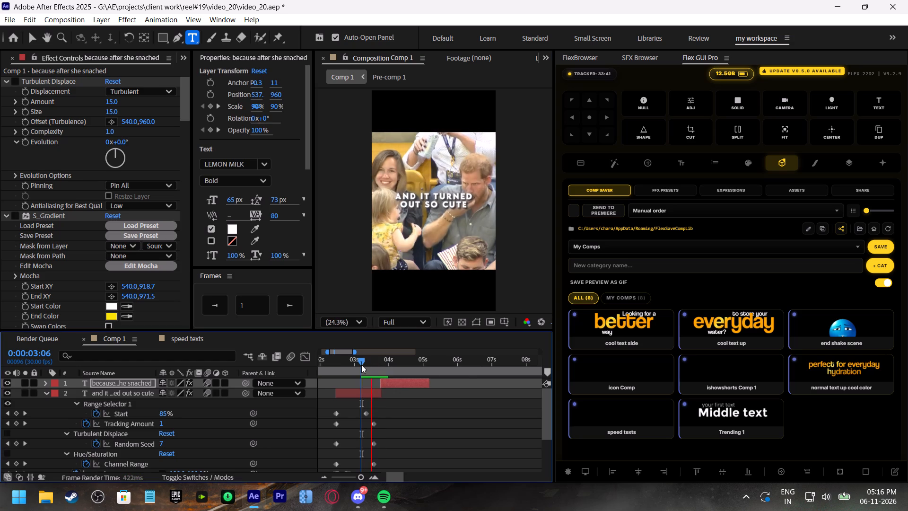
left_click(375, 363)
key("space")
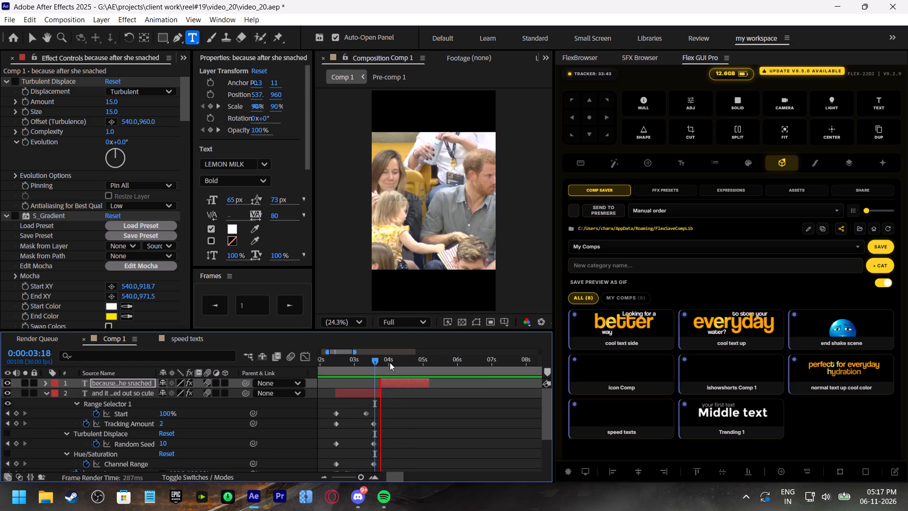
left_click_drag(404, 360, 413, 363)
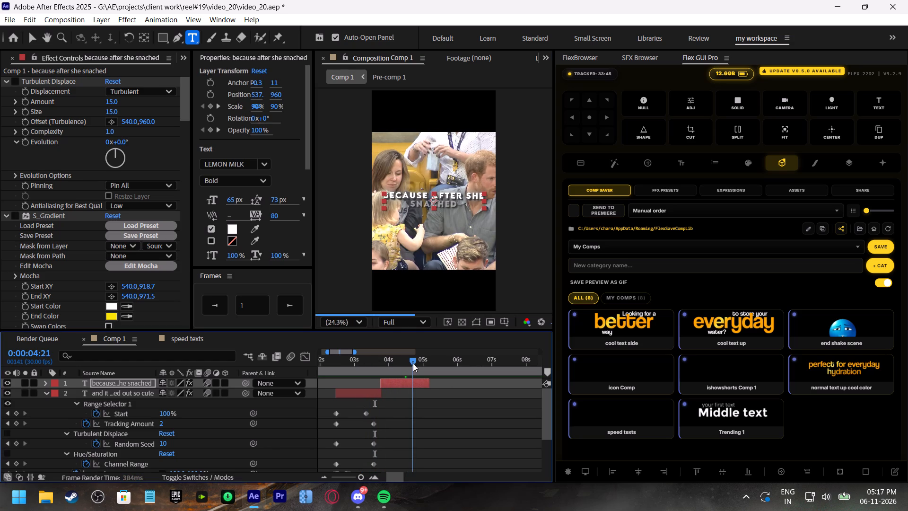
left_click_drag(413, 363, 416, 365)
key("space")
left_click(416, 363)
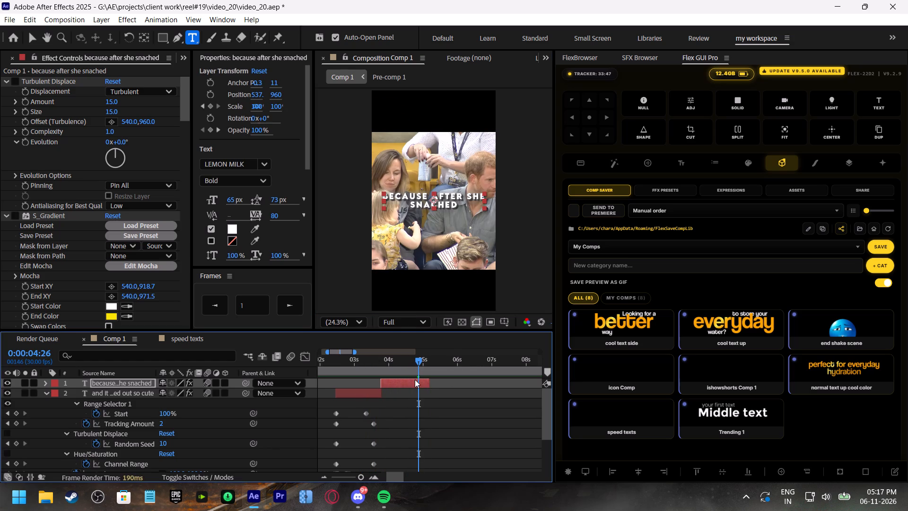
left_click_drag(428, 382, 420, 383)
Duplicate the "because after she snached" caption to start at 0:00:04:26 and replace the copy's text with "piece after peice".
key("ctrl+d")
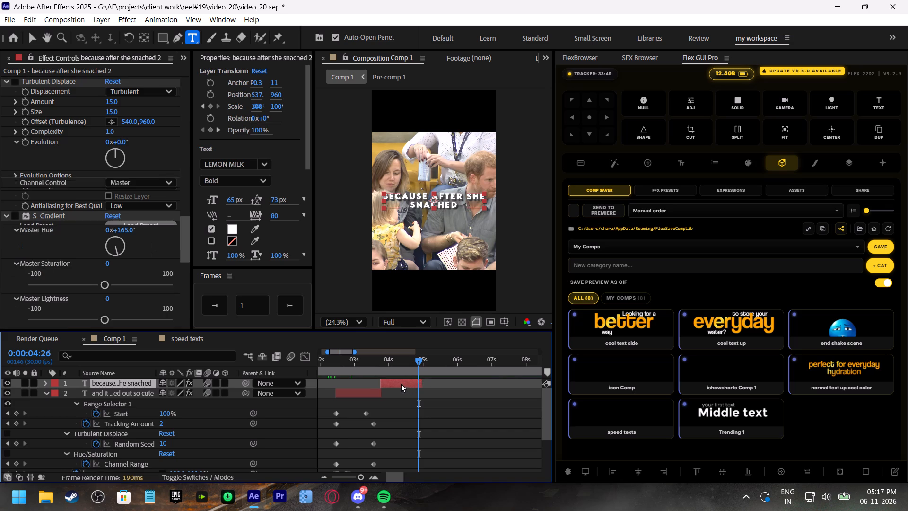
left_click_drag(401, 384, 439, 388)
double_click(438, 384)
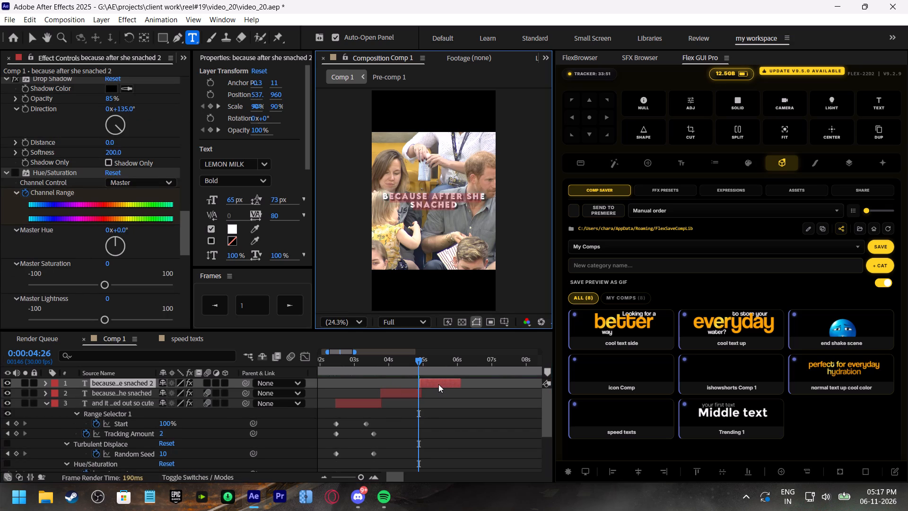
type("piece after peice")
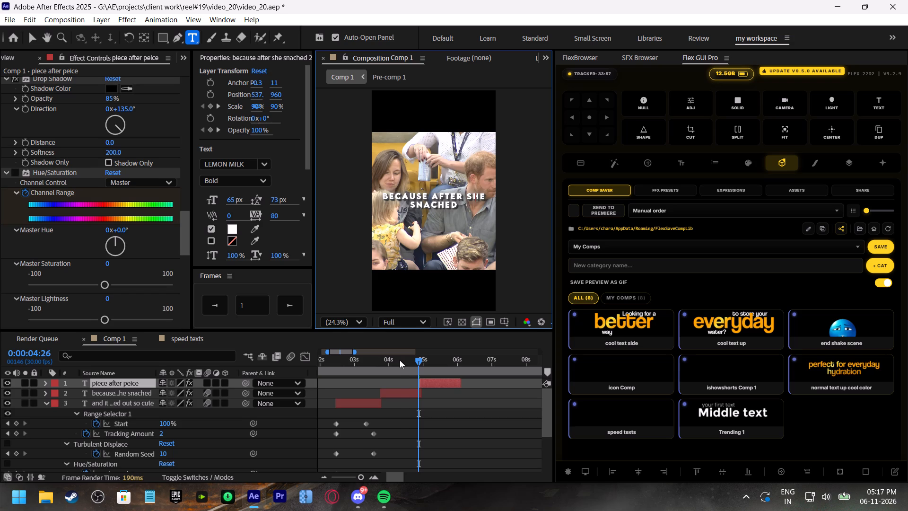
Play back the "piece after peice" caption and move its final Range Selector Start keyframe earlier, to about 0:00:05:12.
left_click(400, 360)
key("space")
left_click(420, 359)
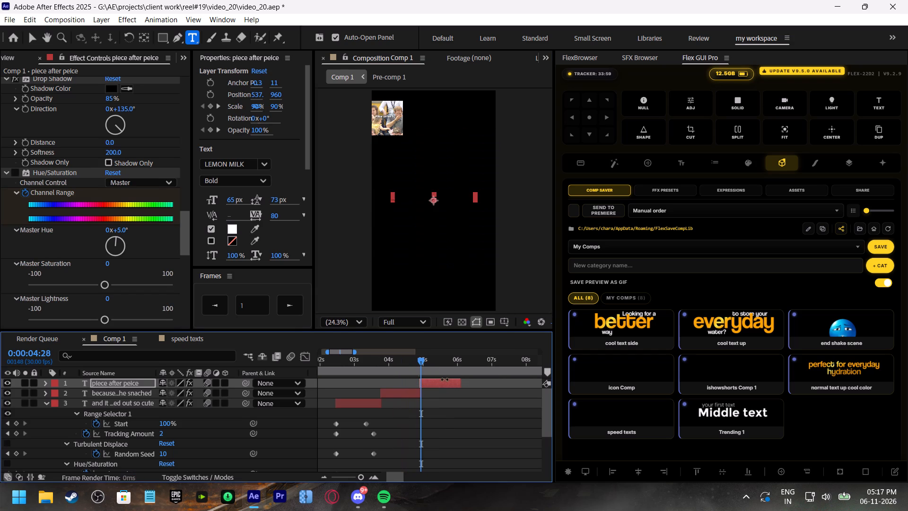
left_click(445, 385)
key("u")
left_click_drag(448, 405, 441, 403)
key("space")
left_click(420, 363)
key("space")
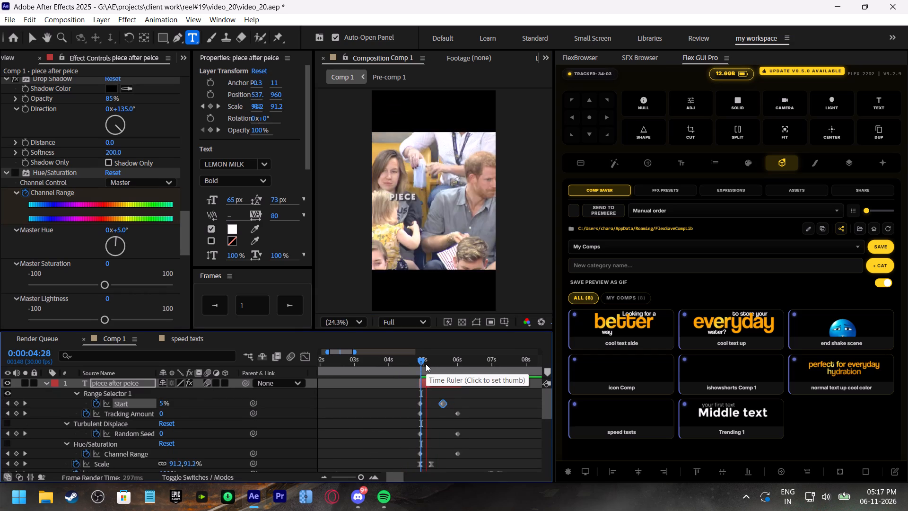
left_click(426, 364)
left_click_drag(444, 402, 439, 401)
Play back the lead-in and shift the "piece after peice" caption earlier so it starts at about 0:00:04:23.
left_click(402, 362)
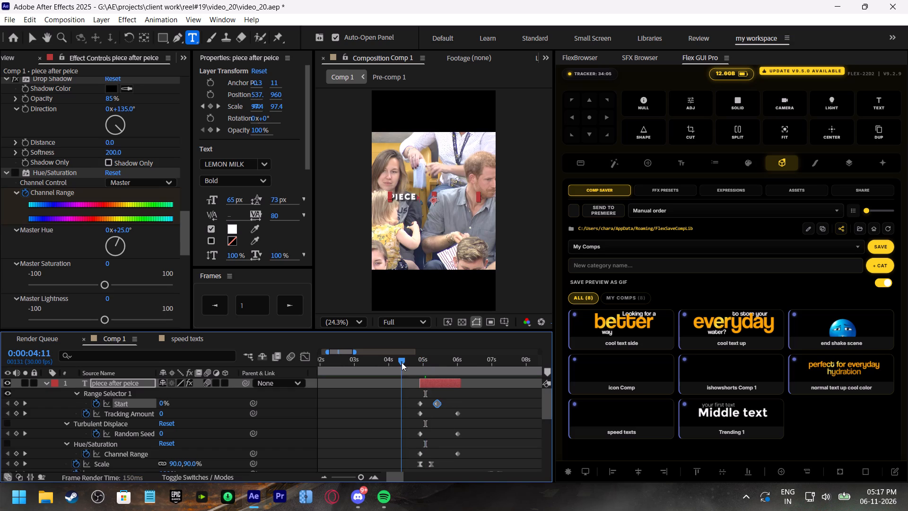
key("space")
left_click(415, 359)
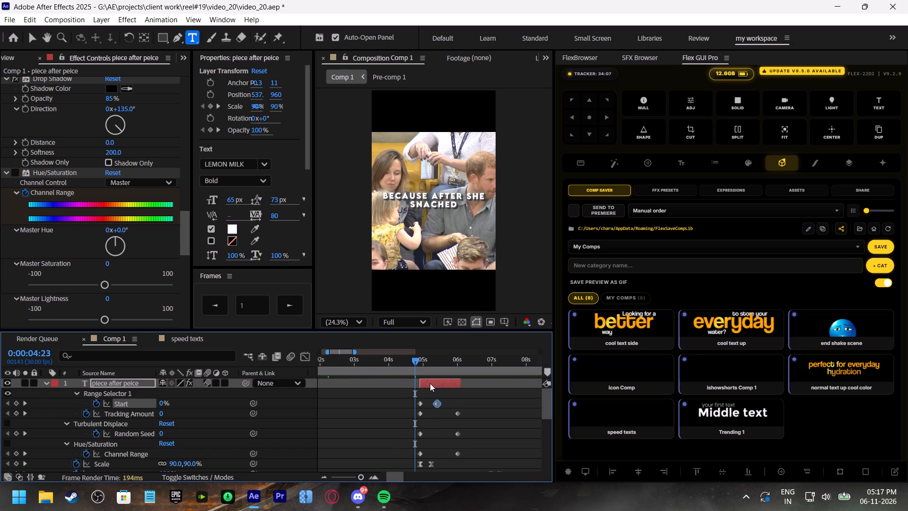
left_click(430, 383)
left_click(45, 383)
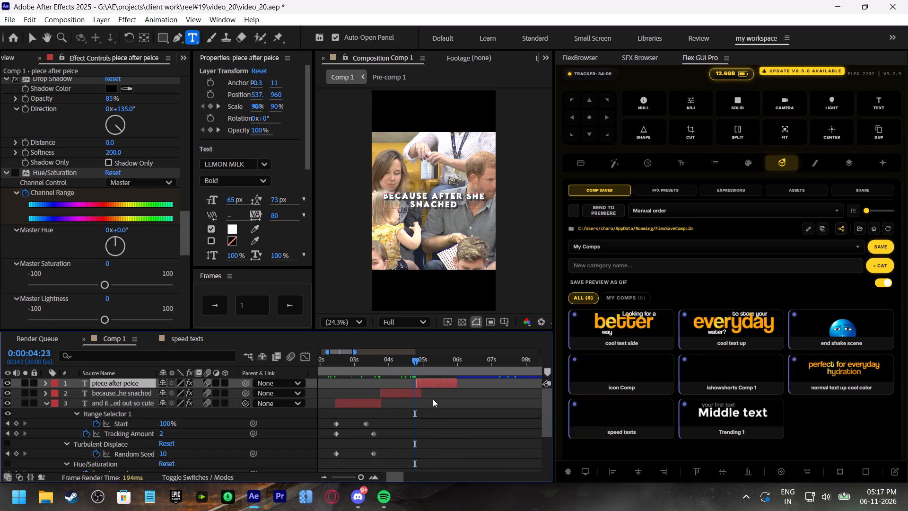
Play back the change into the "piece after peice" caption and move its final Range Selector Start keyframe to about 0:00:05:12.
left_click(423, 392)
left_click(407, 363)
key("space")
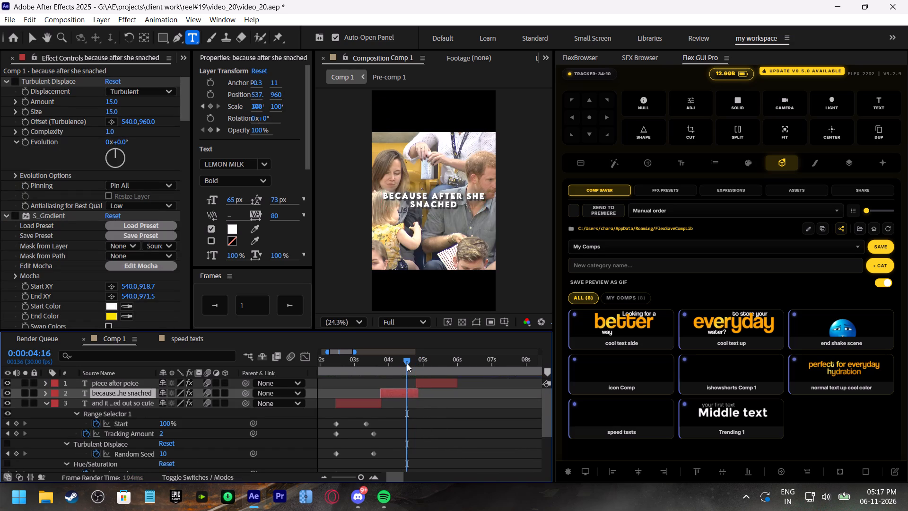
left_click(407, 363)
key("space")
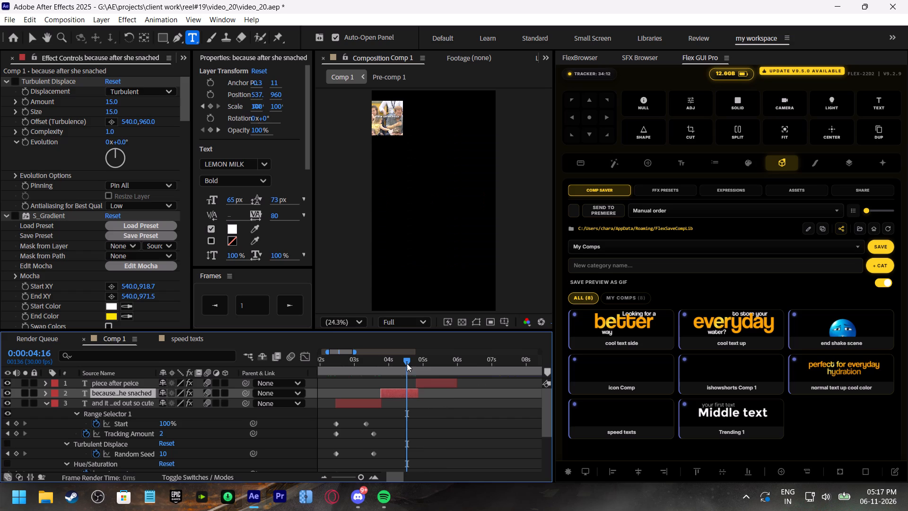
left_click(434, 362)
left_click(435, 383)
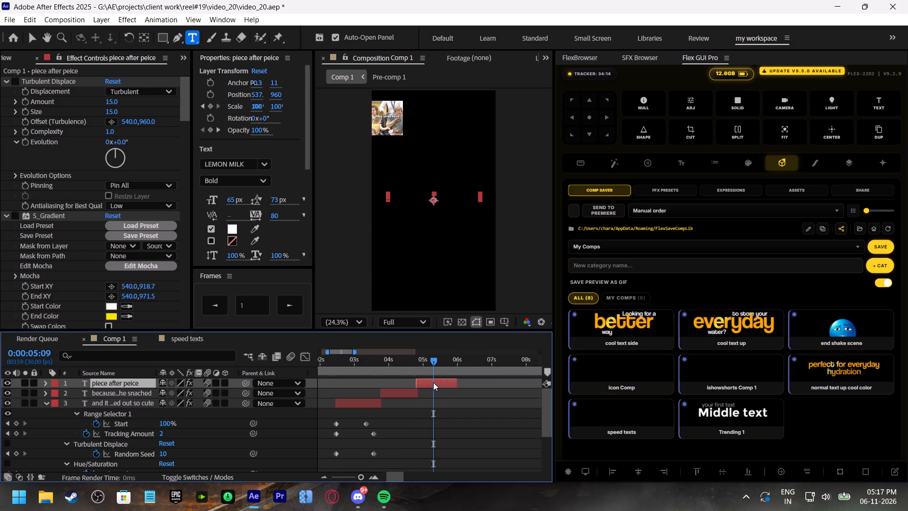
key("u")
left_click(433, 404)
Play back the "piece after peice" caption to find where its line ends, and trim its end to about 0:00:05:25.
left_click(408, 361)
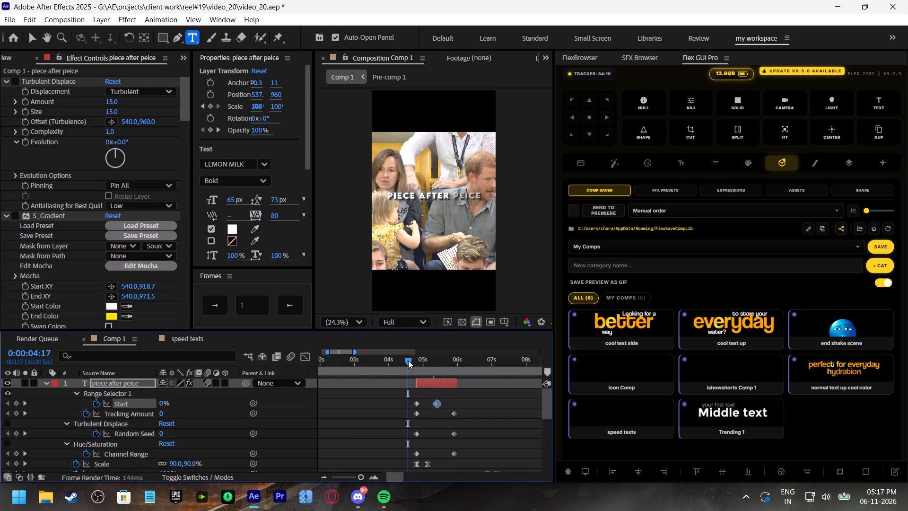
key("space")
left_click_drag(438, 361, 444, 362)
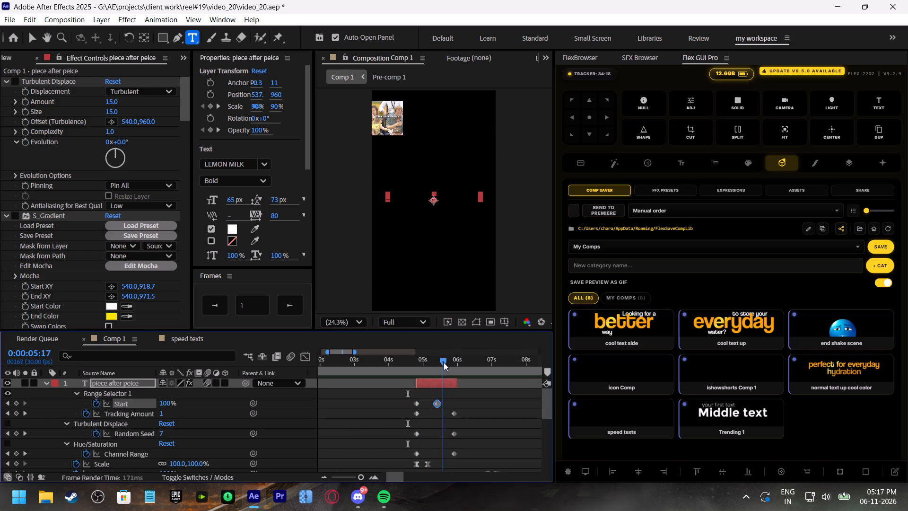
left_click_drag(444, 362, 447, 364)
key("space")
left_click(448, 362)
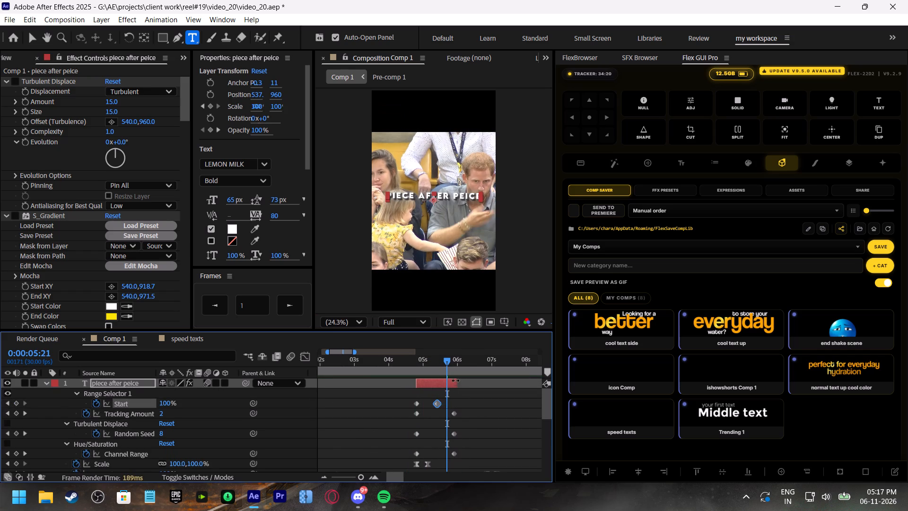
left_click_drag(457, 384, 452, 385)
Duplicate the "piece after peice" caption to start at about 0:00:05:22, and trim the original's end to about 0:00:05:23.
key("ctrl+d")
left_click_drag(430, 382, 462, 387)
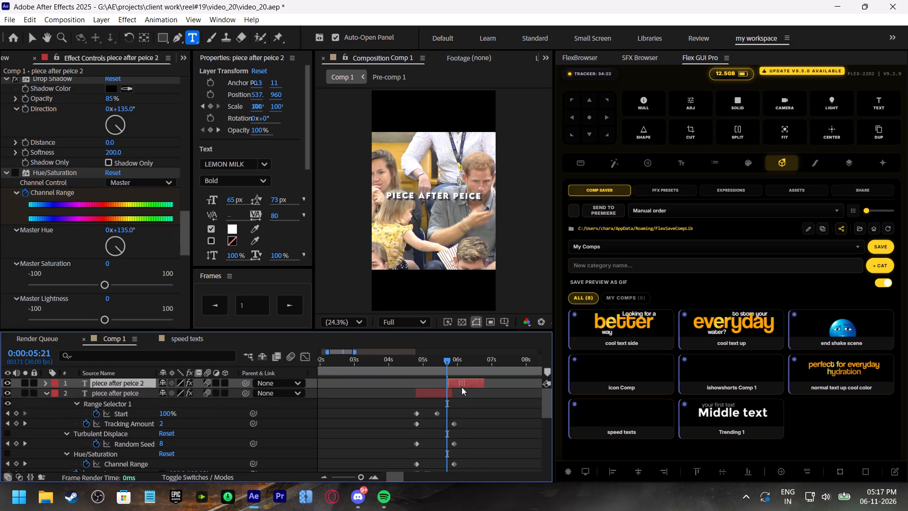
left_click_drag(462, 387, 460, 387)
scroll(478, 394, "down", 2, "shift")
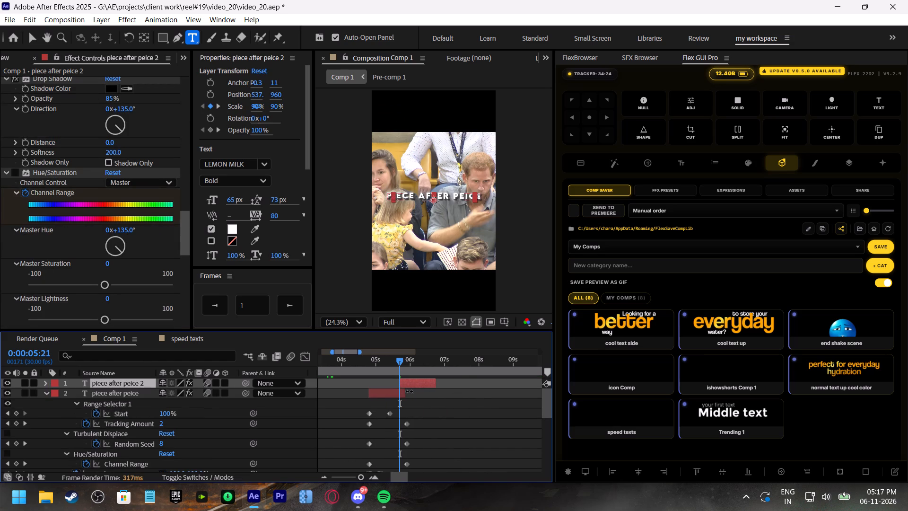
left_click(410, 386)
key("space")
left_click(401, 363)
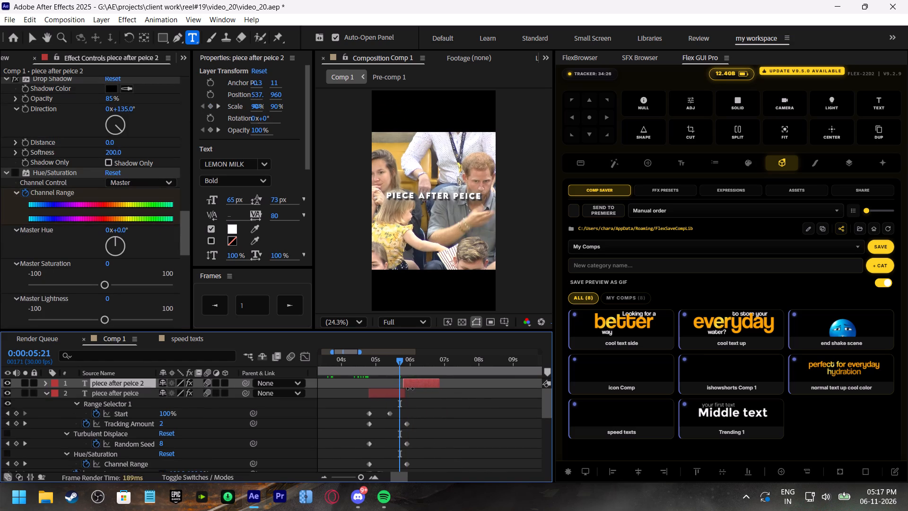
left_click(412, 384)
left_click(405, 388)
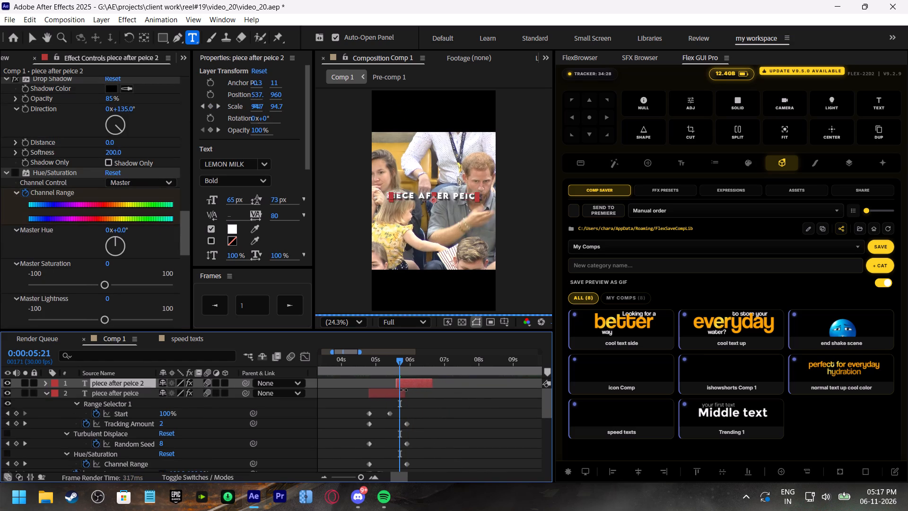
left_click(404, 382)
left_click(404, 393)
key("space")
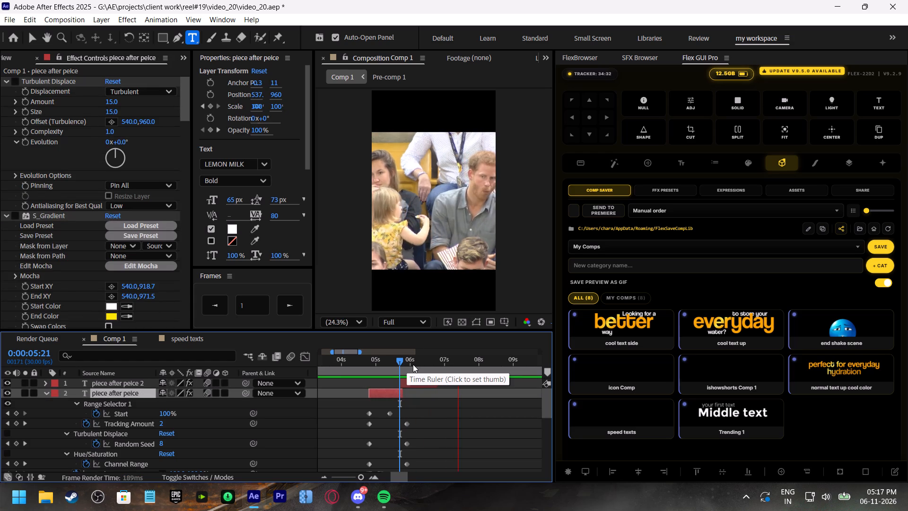
Replace the duplicated caption's text with "while harry was busy", putting "busy" on a second line.
left_click(413, 364)
double_click(416, 379)
type("while harry was bus")
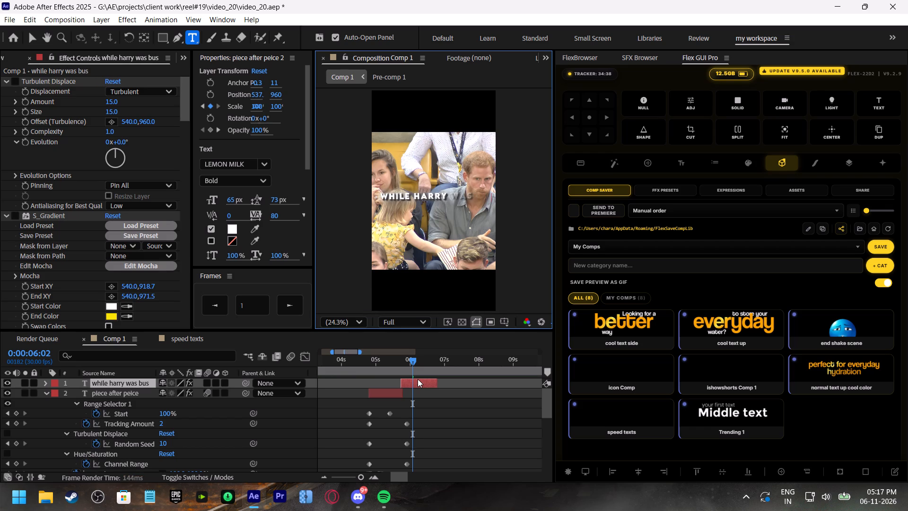
key("BackSpace")
key("BackSpace")
key("BackSpace")
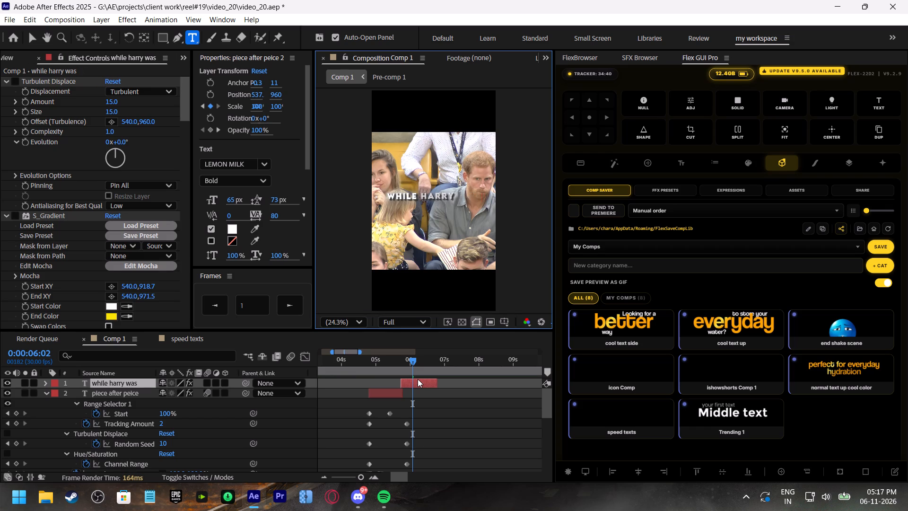
key("BackSpace")
key("BackSpace")
key("s")
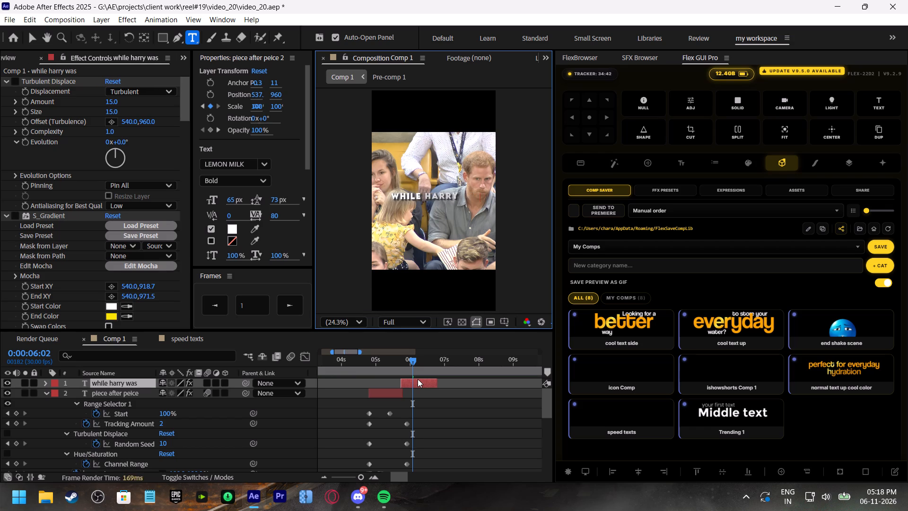
key("Return")
type("bust")
key("BackSpace")
key("y")
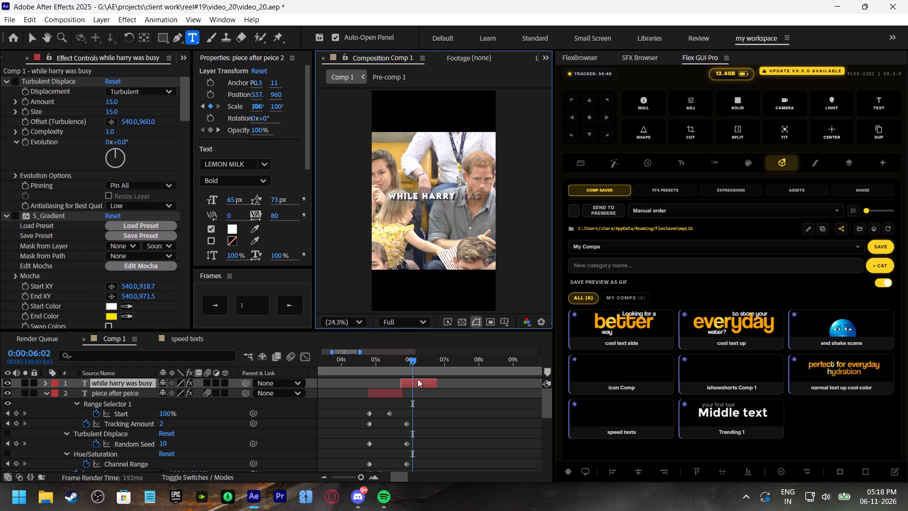
Play back the "while harry was busy" caption and duplicate it so the copy starts at about 0:00:06:15.
left_click(393, 358)
key("space")
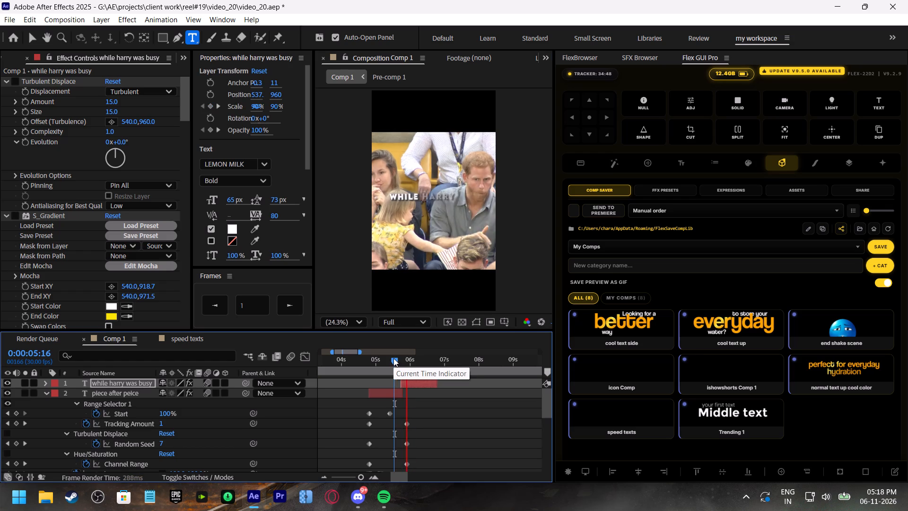
left_click(393, 358)
key("space")
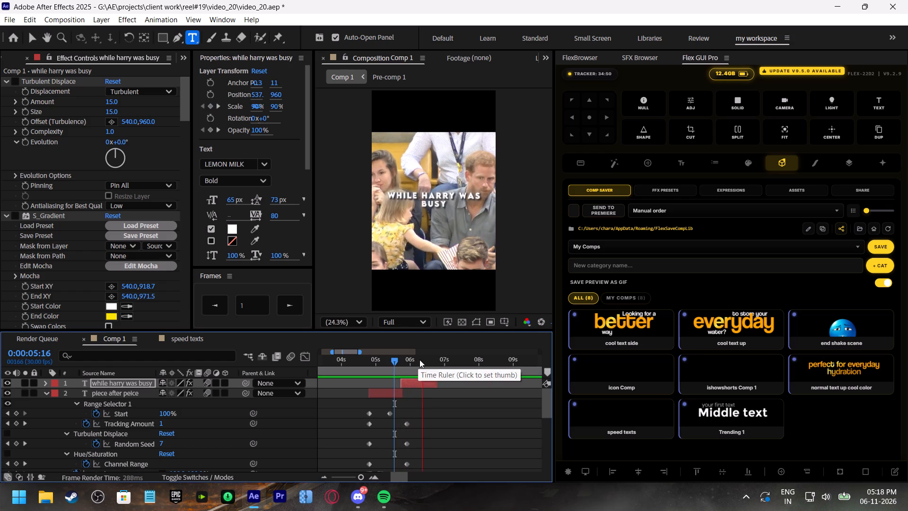
left_click_drag(419, 360, 424, 361)
key("space")
left_click(426, 361)
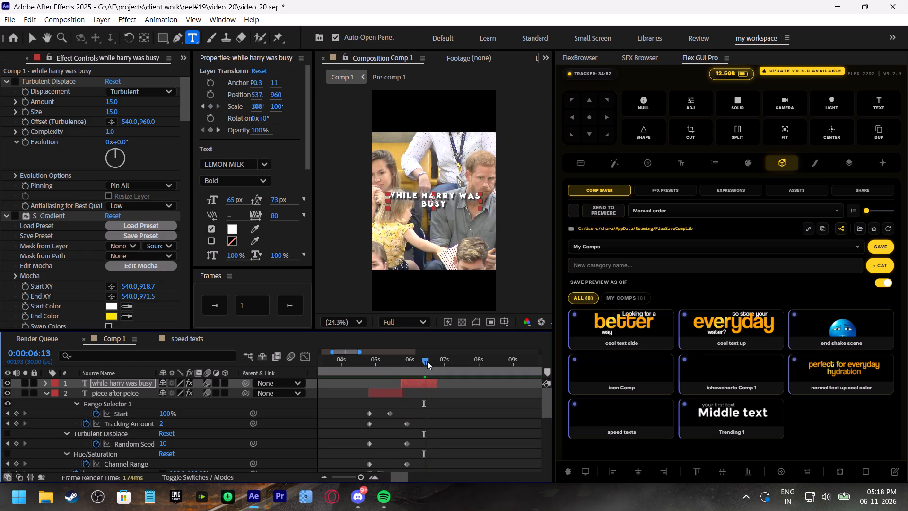
key("ctrl+d")
left_click_drag(418, 383, 444, 384)
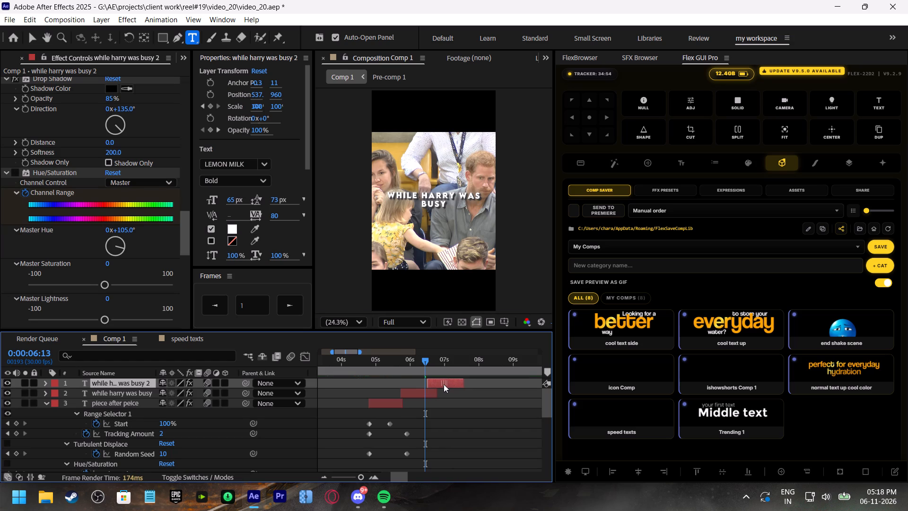
left_click_drag(444, 384, 443, 384)
Trim the end of "while harry was busy" to about 0:00:06:14 and shift its copy earlier to start at about 0:00:06:13.
left_click_drag(438, 391, 430, 394)
key("space")
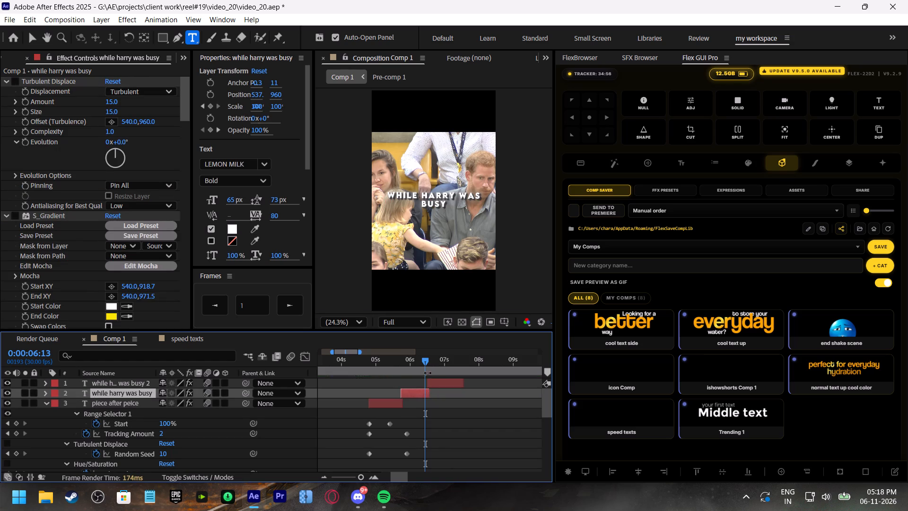
left_click(426, 364)
left_click(432, 383)
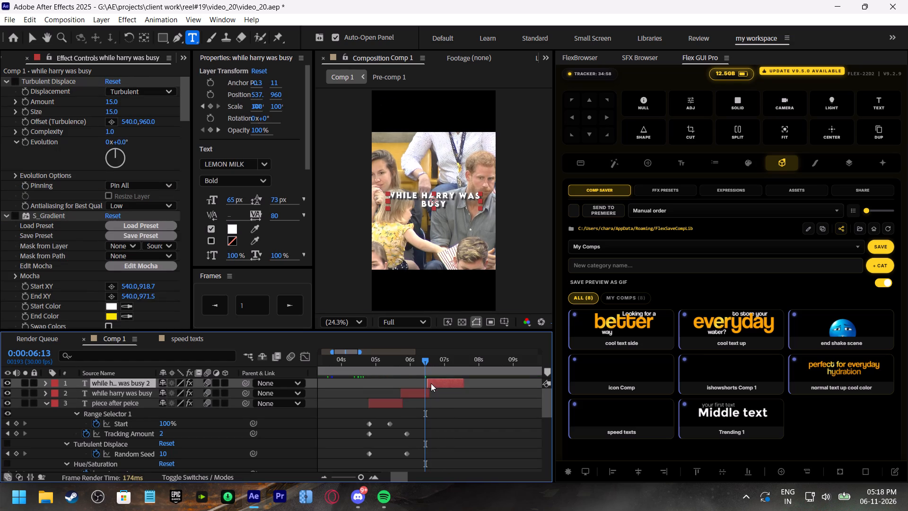
left_click(428, 390)
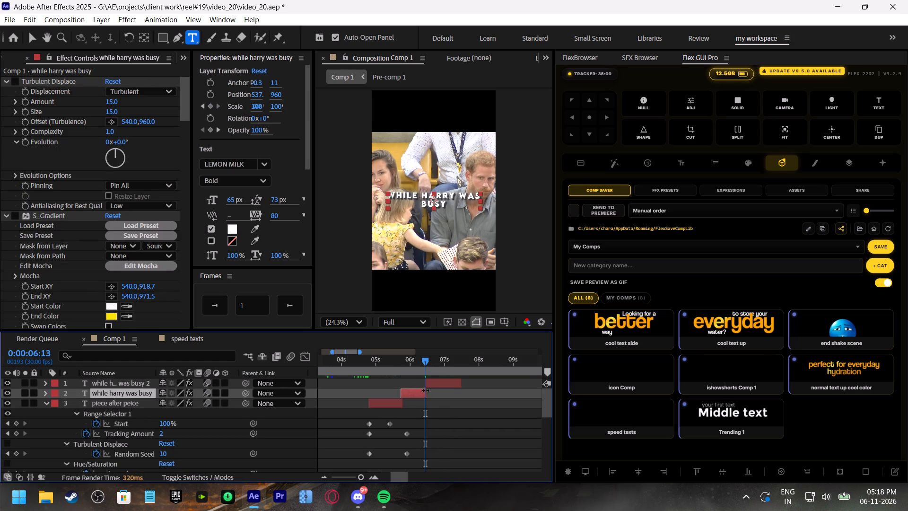
Replace the copied caption's text with "watching the basketball game", putting "basketball game" on a second line.
left_click_drag(420, 367, 414, 366)
left_click(413, 359)
double_click(431, 380)
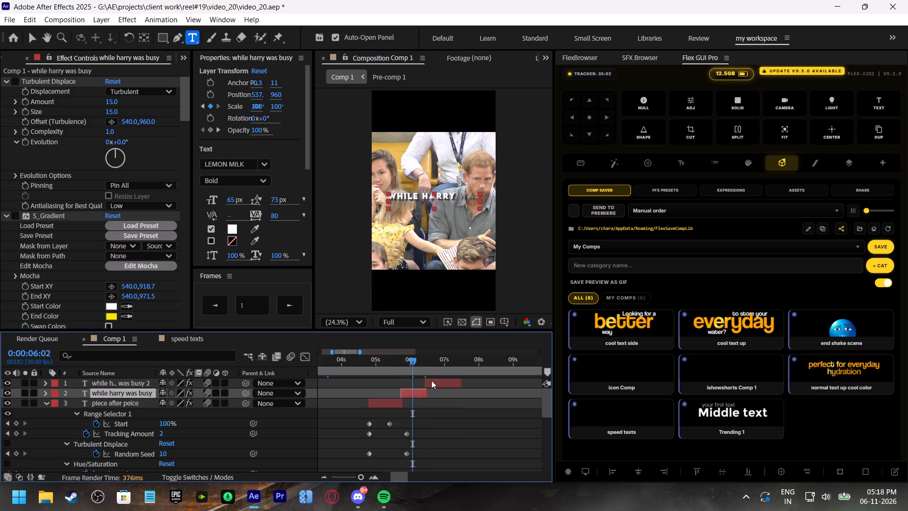
left_click(454, 361)
double_click(452, 380)
type("watching the")
key("space")
key("Return")
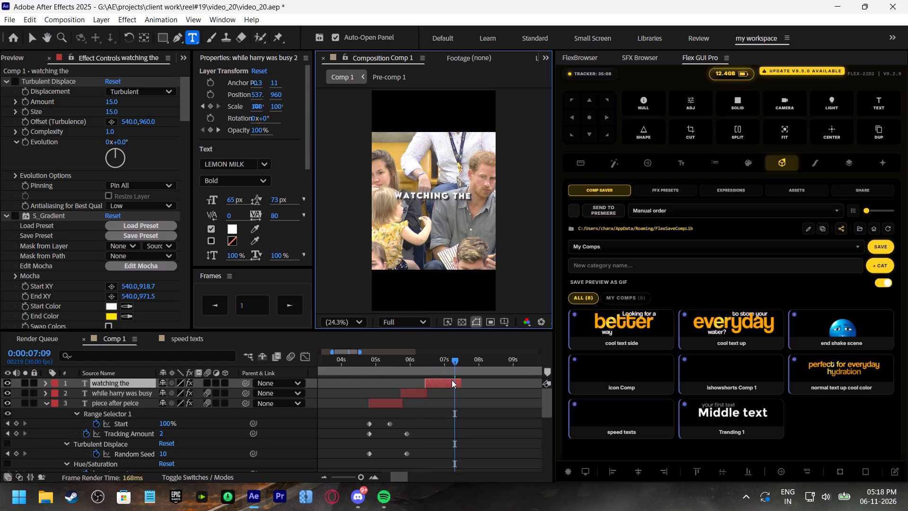
type("ba")
type("sc")
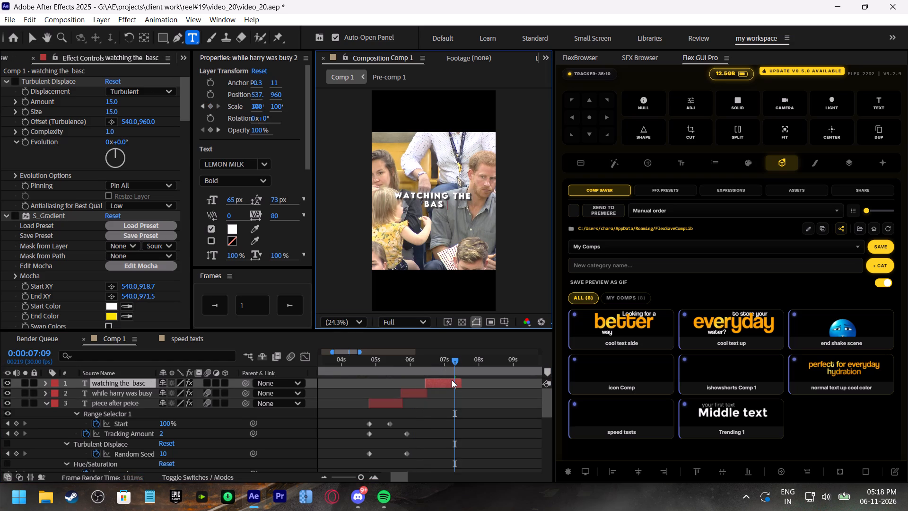
key("BackSpace")
type("ket")
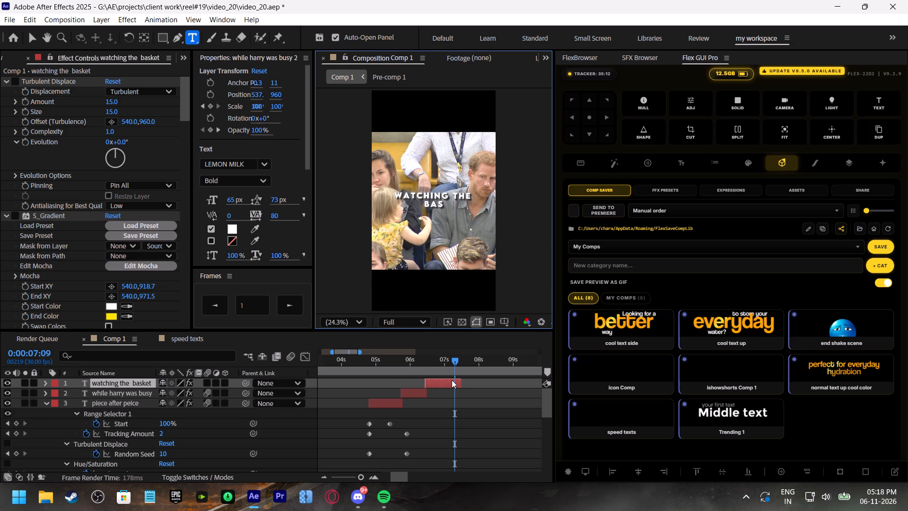
type("ball game")
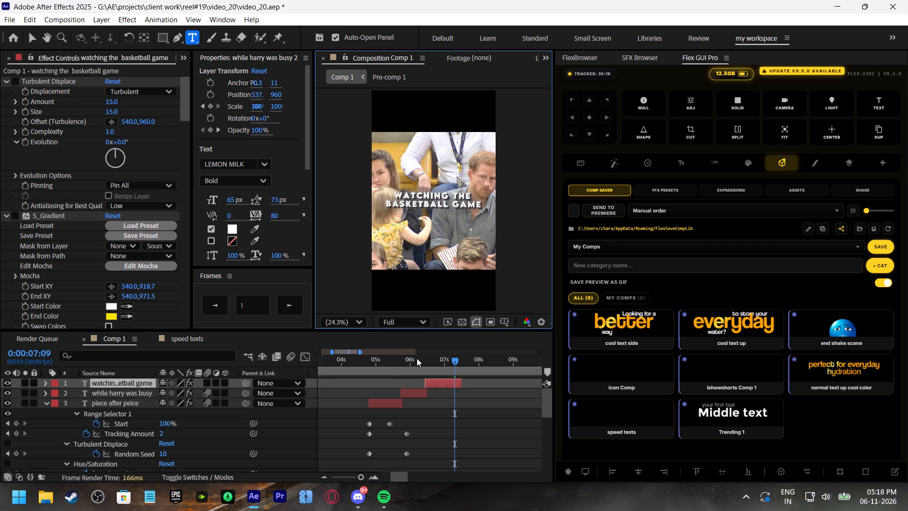
Play back "watching the basketball game", move its final Range Selector Start keyframe to about 0:00:07:07 and extend the caption's end to about 0:00:07:27.
left_click(417, 358)
key("space")
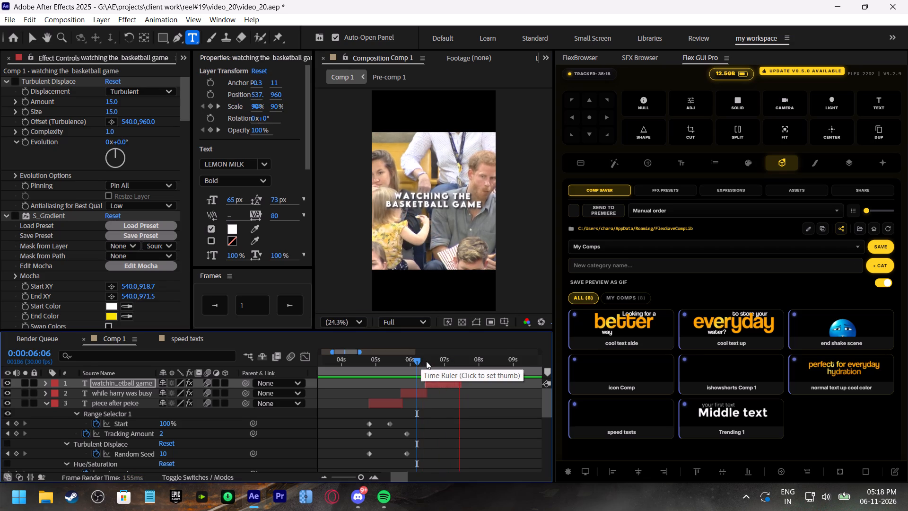
left_click(426, 361)
key("space")
left_click(446, 361)
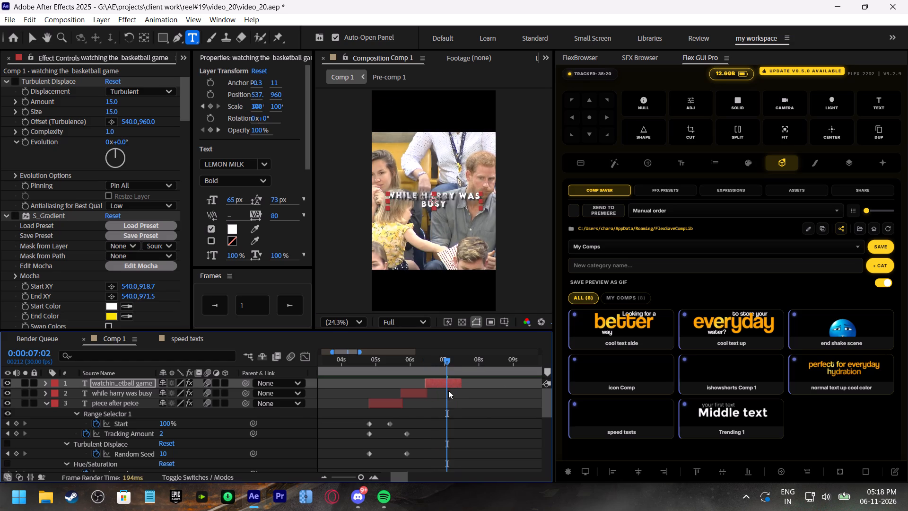
left_click(448, 387)
key("u")
left_click_drag(448, 404, 454, 406)
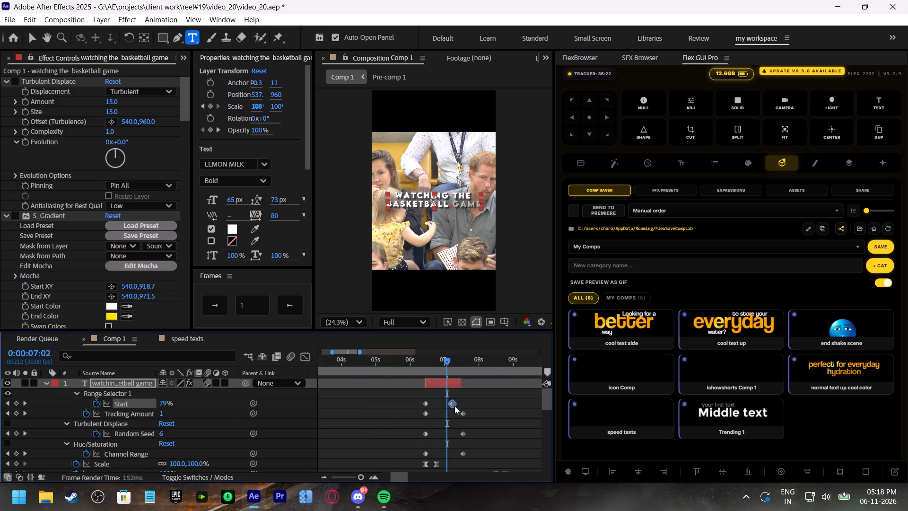
left_click_drag(454, 406, 455, 406)
left_click_drag(466, 382, 481, 387)
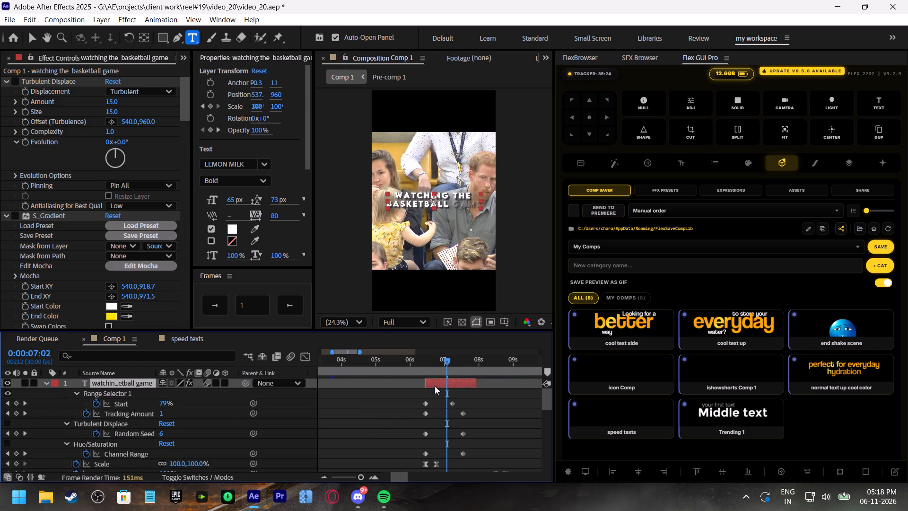
Collapse the caption layers' expanded properties and play back the transition from "while harry was busy" into "watching the basketball game".
left_click(418, 361)
left_click(44, 388)
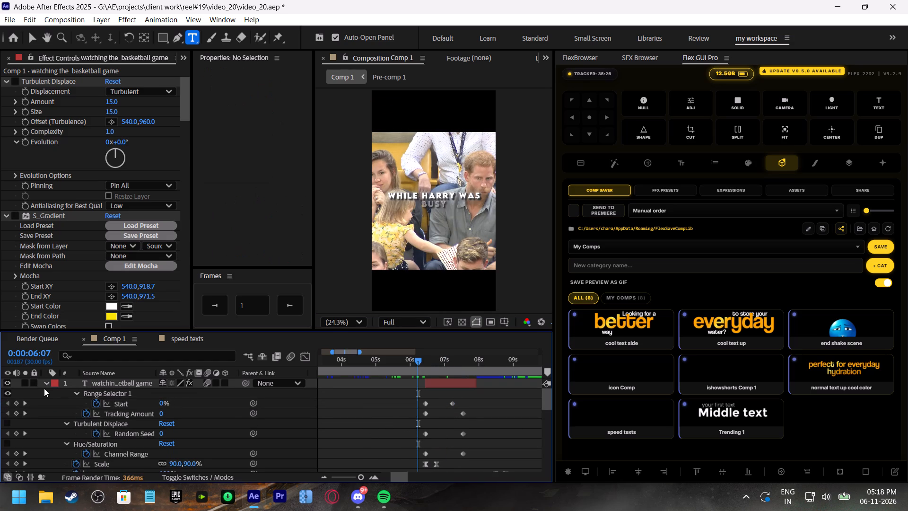
left_click(44, 387)
left_click(48, 406)
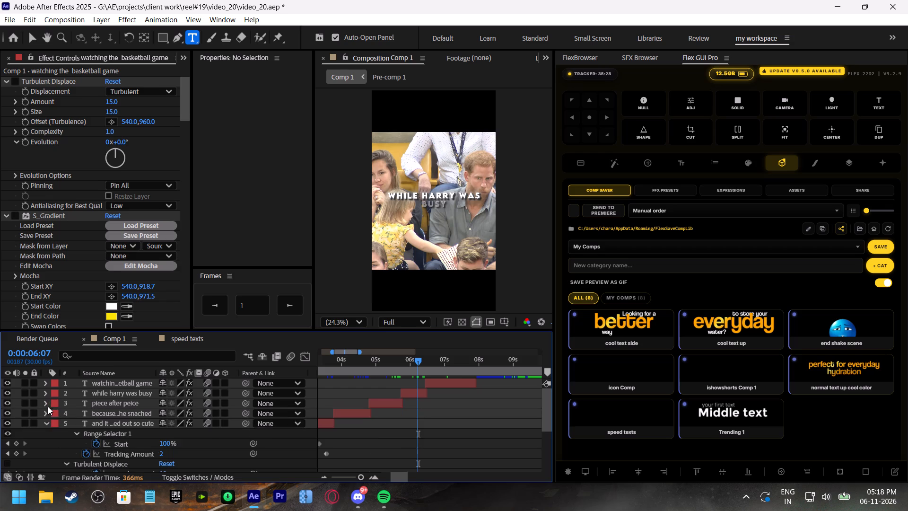
left_click(46, 423)
key("space")
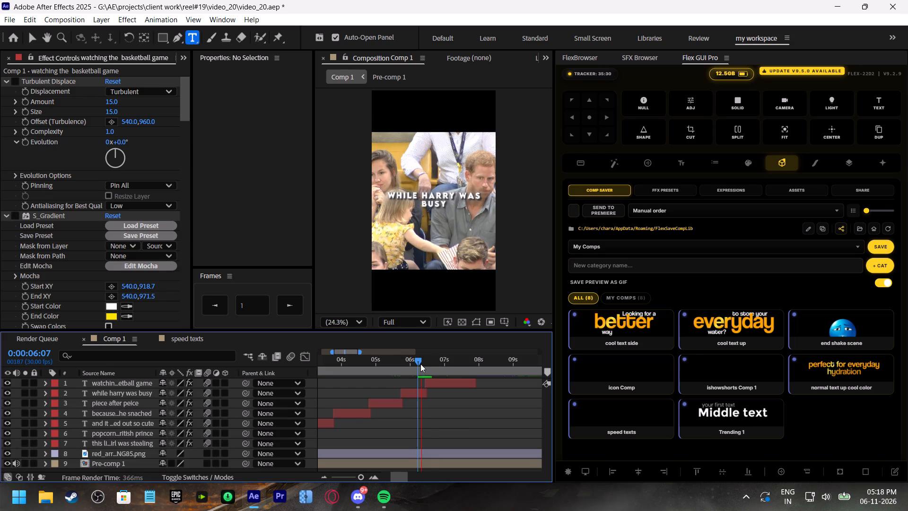
left_click(414, 361)
key("space")
left_click(432, 362)
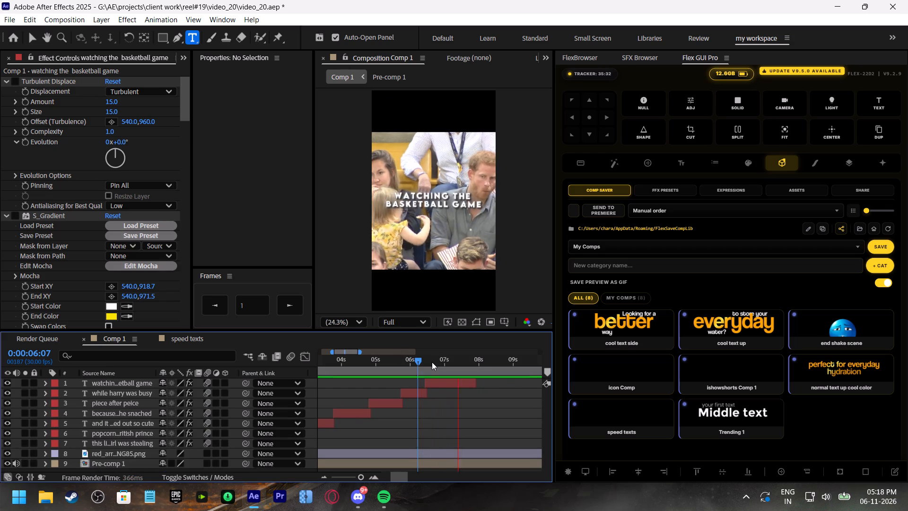
Duplicate "watching the basketball game", move the copy to start at about 0:00:07:20 and trim the original's end to about 0:00:07:22.
key("space")
left_click_drag(457, 361, 464, 363)
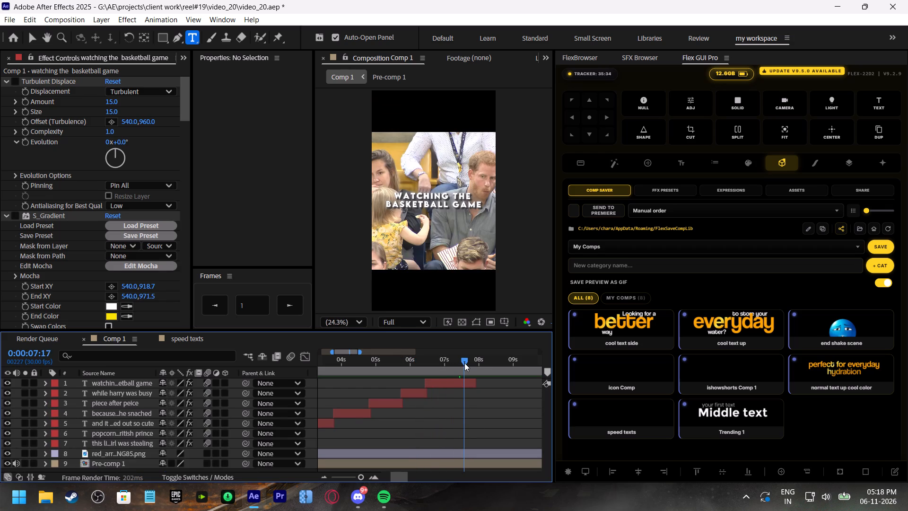
left_click_drag(464, 363, 466, 363)
key("space")
left_click(466, 363)
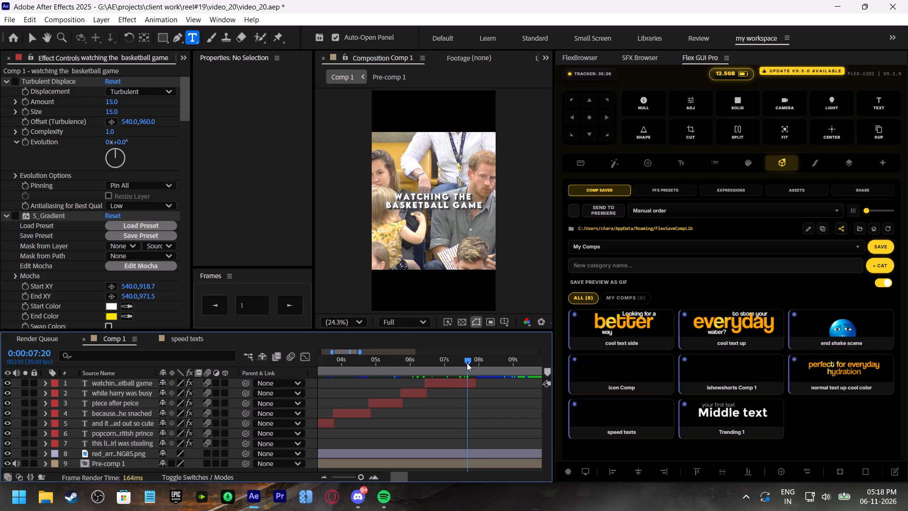
key("ctrl+d")
left_click(459, 384)
key("ctrl+d")
left_click_drag(437, 384, 442, 384)
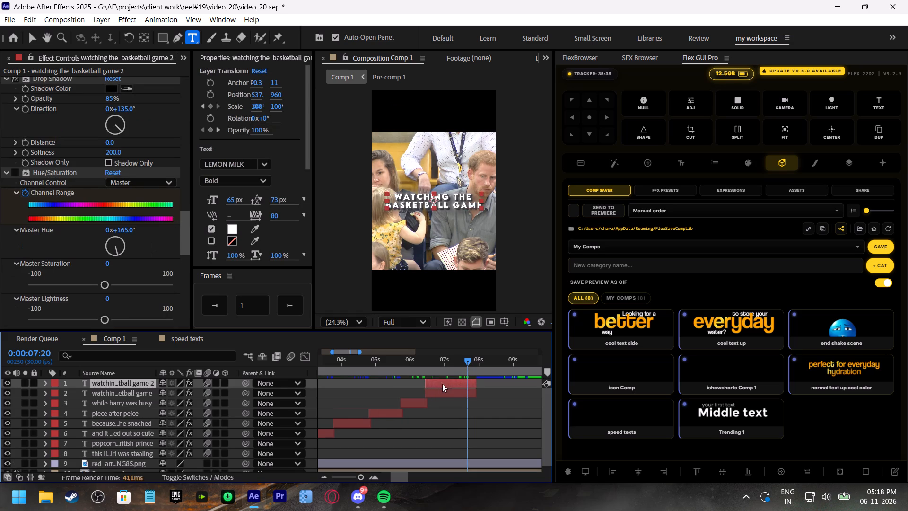
left_click_drag(442, 384, 478, 383)
left_click_drag(475, 392, 469, 392)
Play back the audio past the cut and replace the copied caption's text with "her mom caught her".
scroll(474, 409, "down", 2, "shift")
key("space")
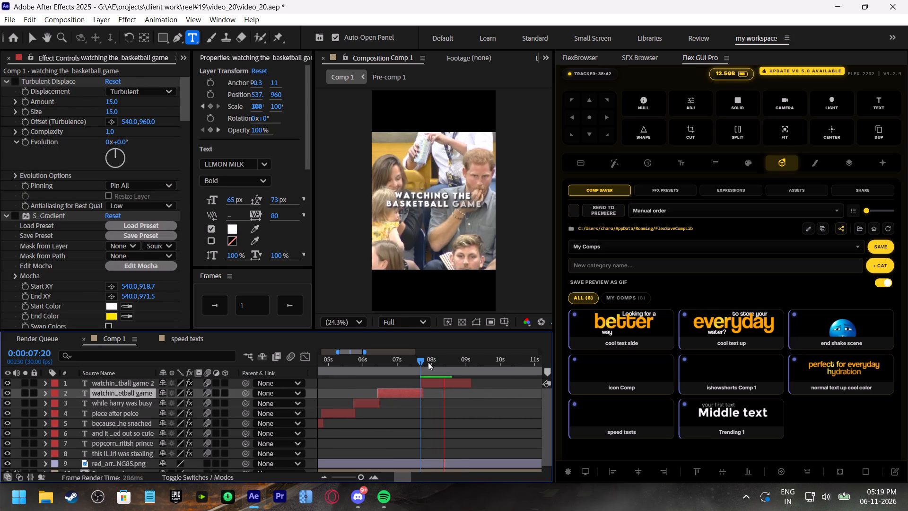
left_click(428, 362)
key("space")
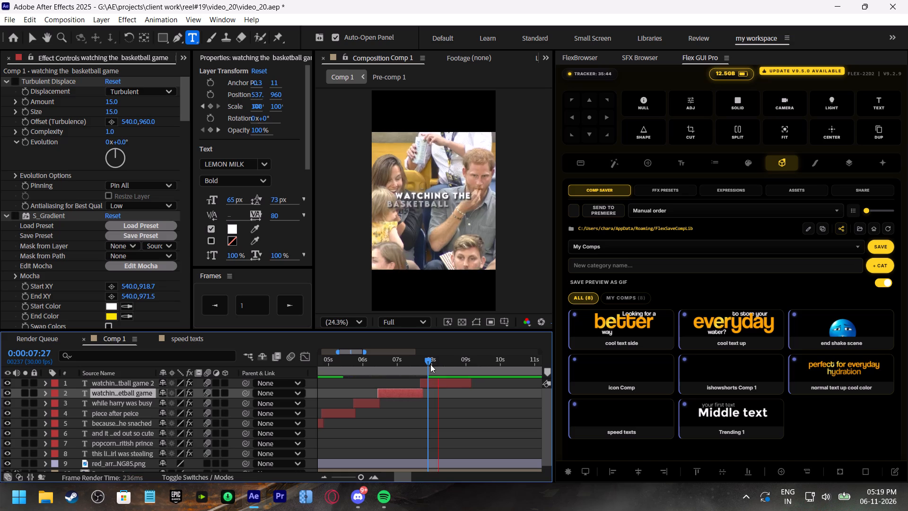
left_click(430, 364)
double_click(435, 384)
type("her mom caught her")
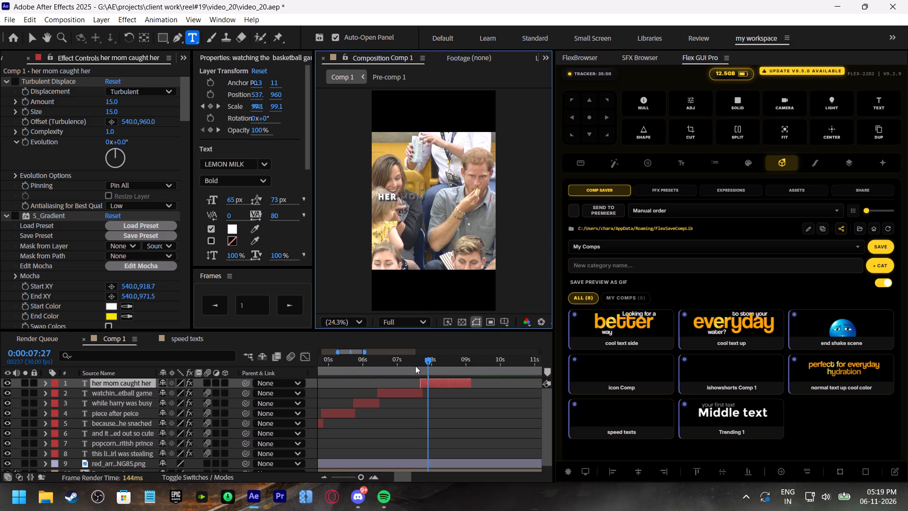
Play back the "her mom caught her" caption and break its text so "caught her" sits on a second line.
left_click(415, 366)
key("space")
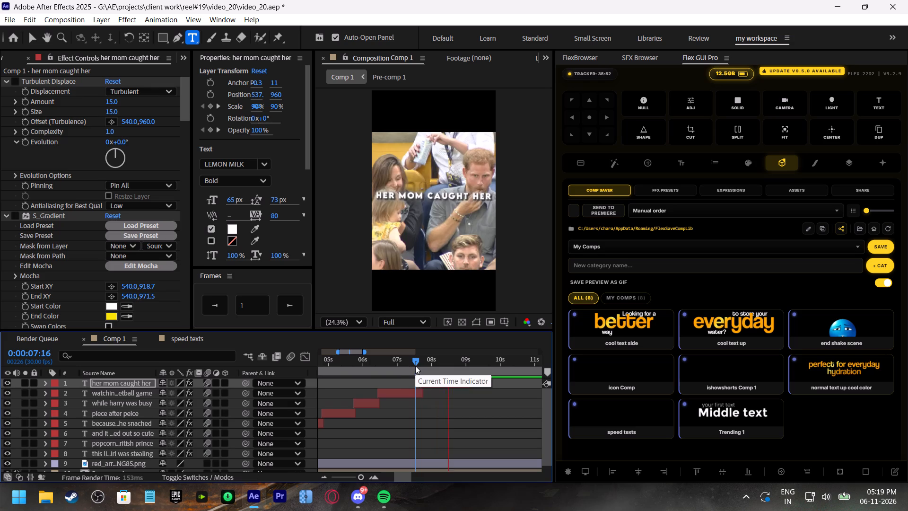
left_click(415, 366)
key("space")
left_click_drag(447, 363, 456, 364)
left_click(429, 193)
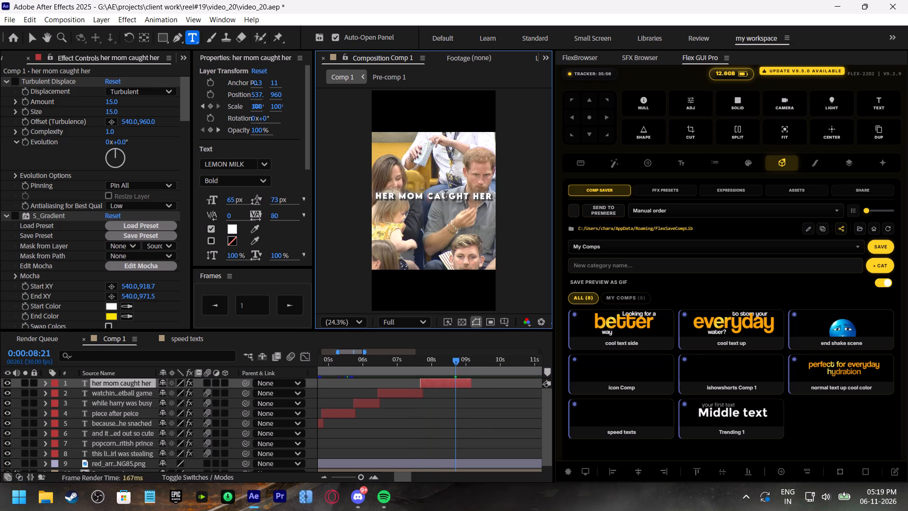
key("BackSpace")
key("Return")
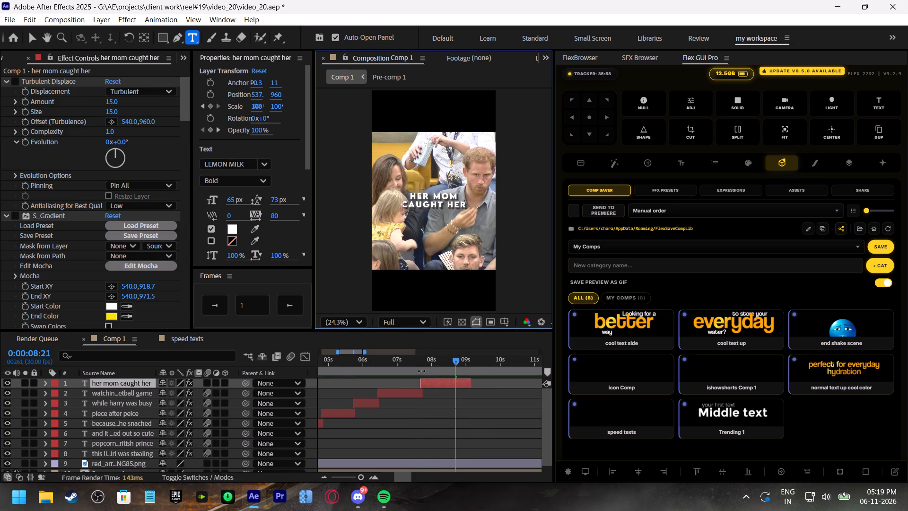
Duplicate "her mom caught her", move the copy to start at about 0:00:08:18 and trim the original's end to about 0:00:08:19.
left_click(418, 363)
key("space")
left_click(418, 363)
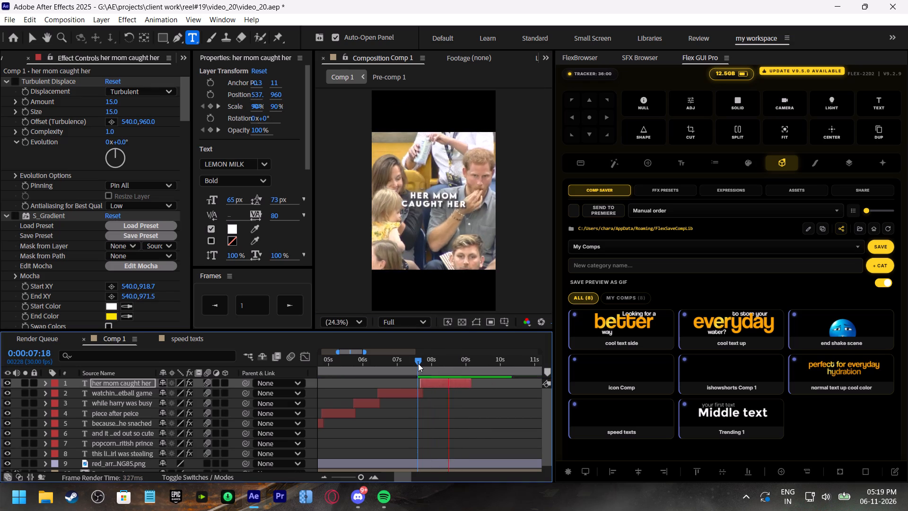
key("space")
left_click_drag(448, 360, 453, 361)
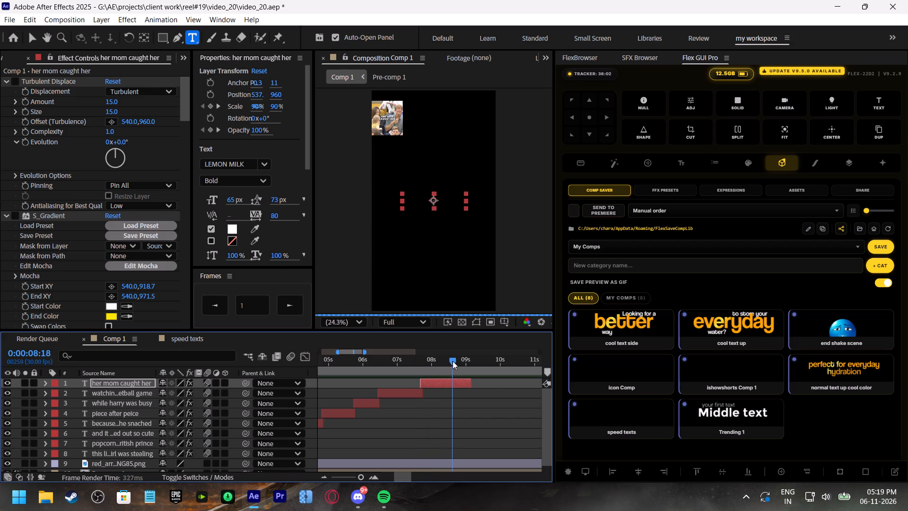
left_click_drag(453, 361, 454, 361)
key("space")
left_click(454, 359)
key("ctrl+d")
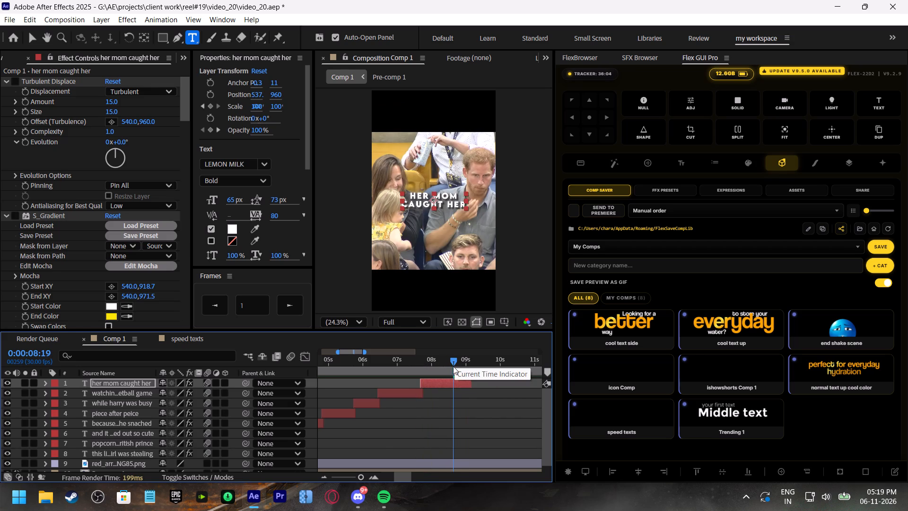
left_click_drag(439, 383, 470, 389)
left_click_drag(471, 392, 450, 397)
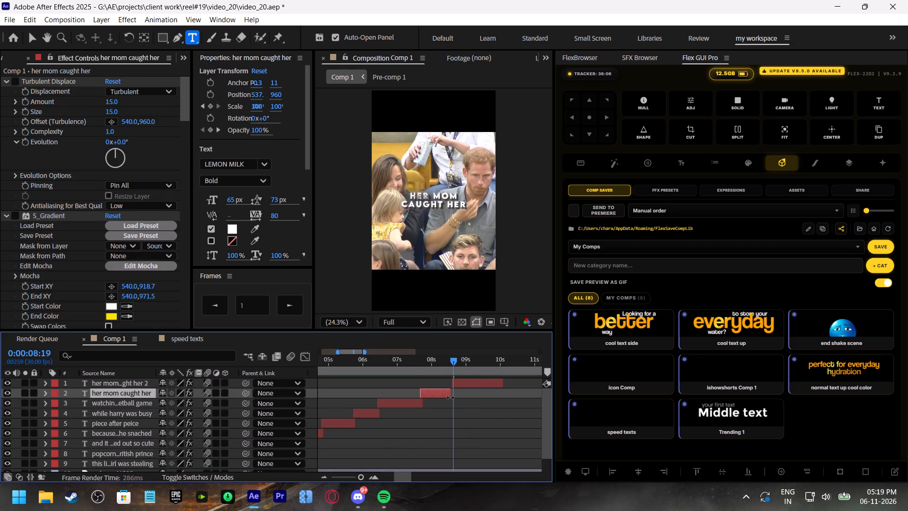
left_click_drag(450, 397, 453, 399)
Listen to the audio after the cut and replace the copied caption's text with "but was too embarssed", putting "embarssed" on a second line.
key("space")
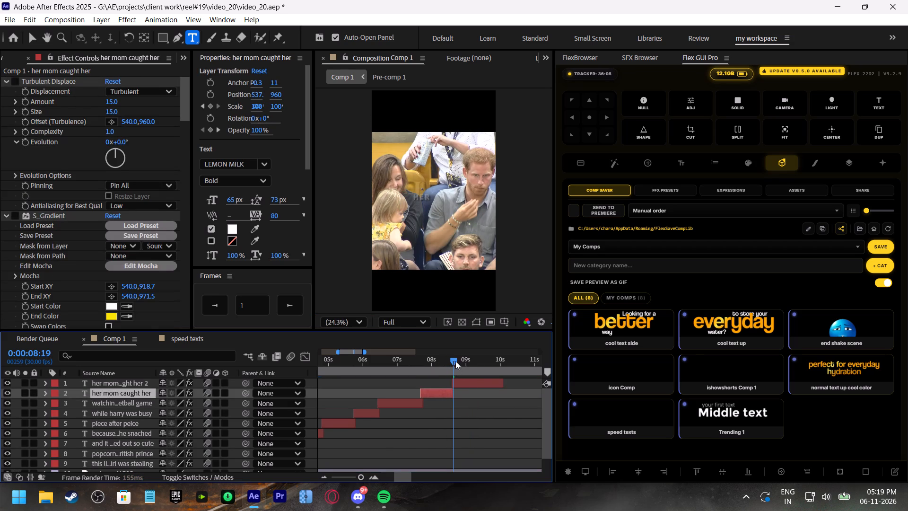
left_click(473, 361)
key("space")
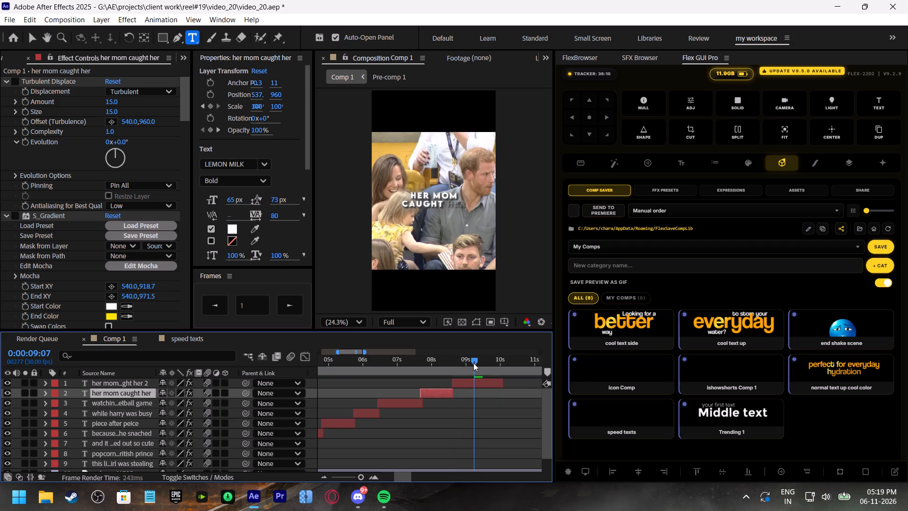
left_click(476, 362)
double_click(481, 380)
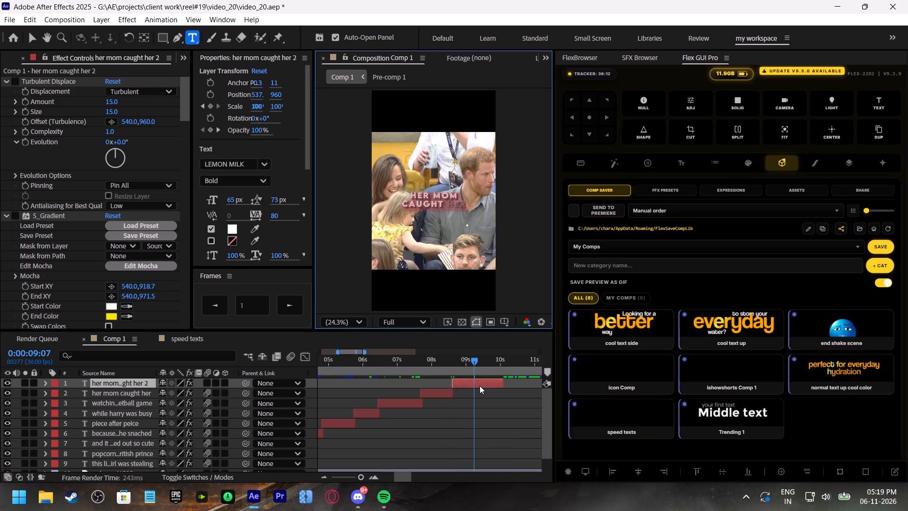
type("but was too")
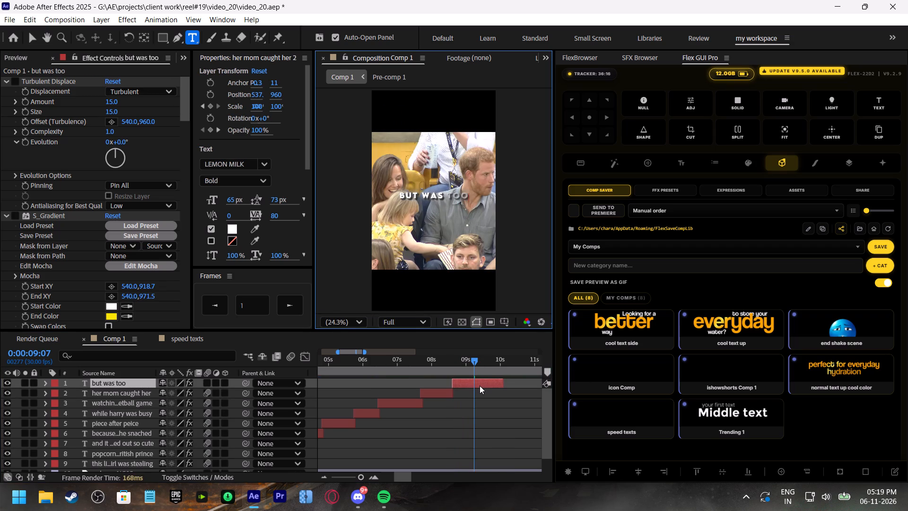
key("Return")
type("embarss")
type("ed")
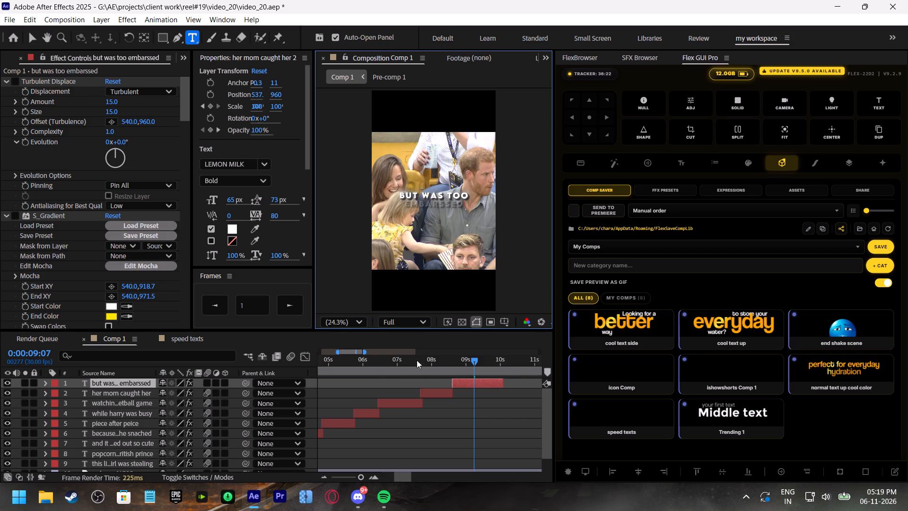
Play back "but was too embarssed" and move its final Range Selector Start keyframe earlier to about 0:00:09:08.
left_click(444, 360)
key("space")
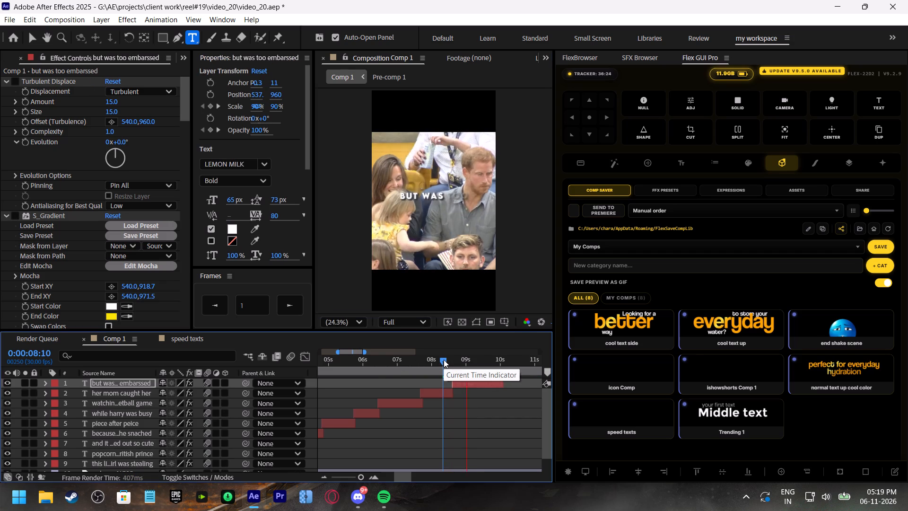
left_click(444, 360)
key("space")
left_click(467, 359)
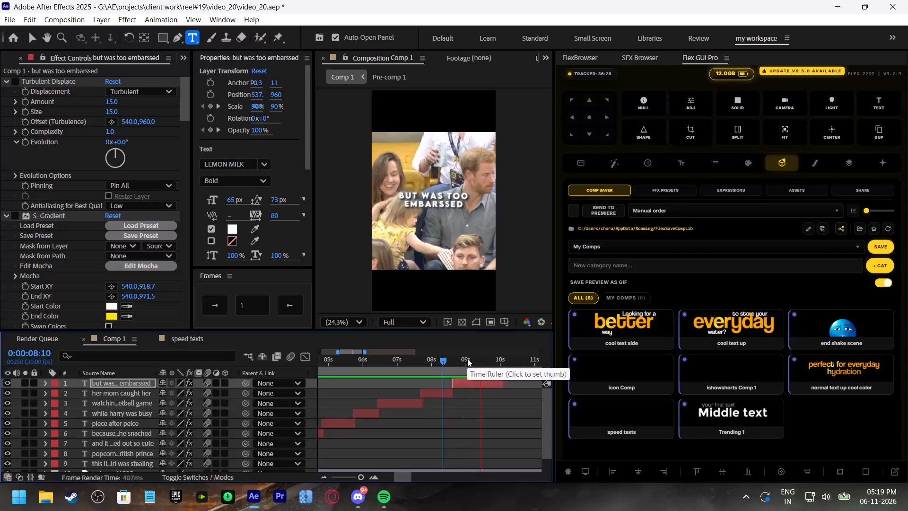
left_click(474, 382)
key("u")
left_click_drag(478, 401, 475, 402)
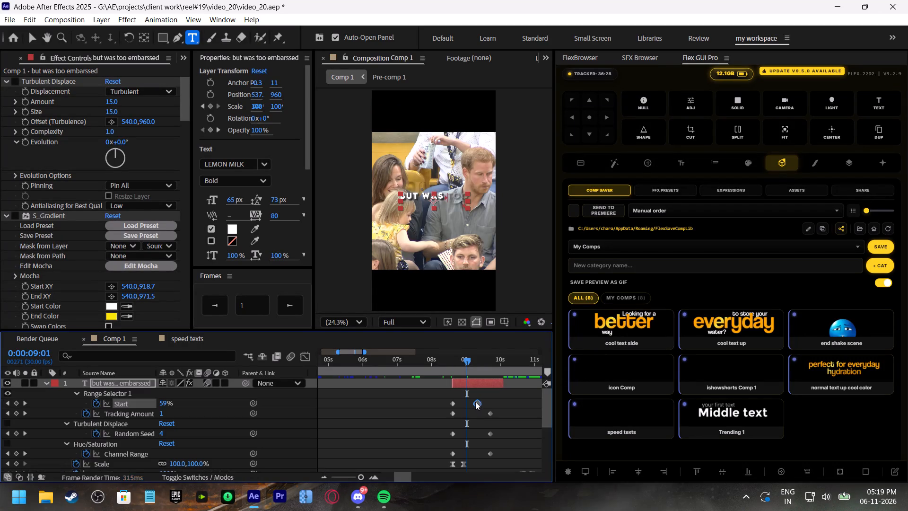
left_click_drag(475, 402, 473, 402)
left_click(445, 364)
key("space")
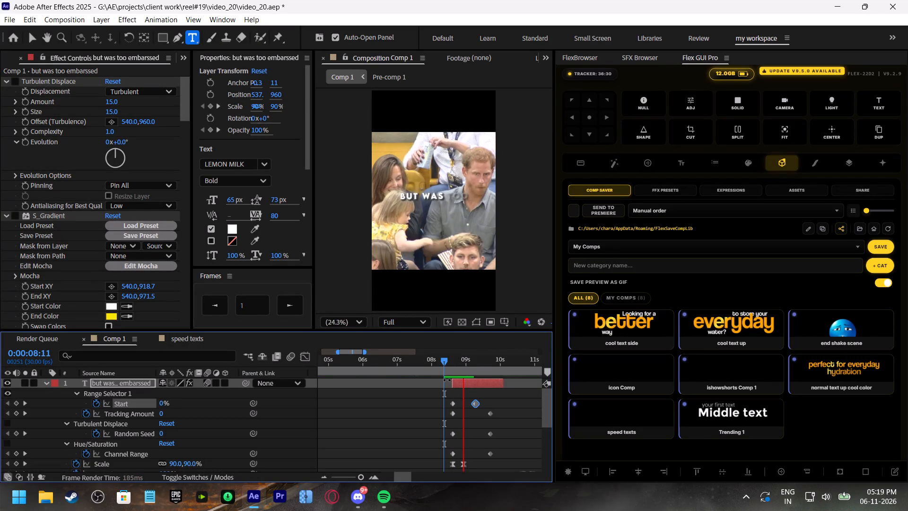
left_click(462, 370)
key("space")
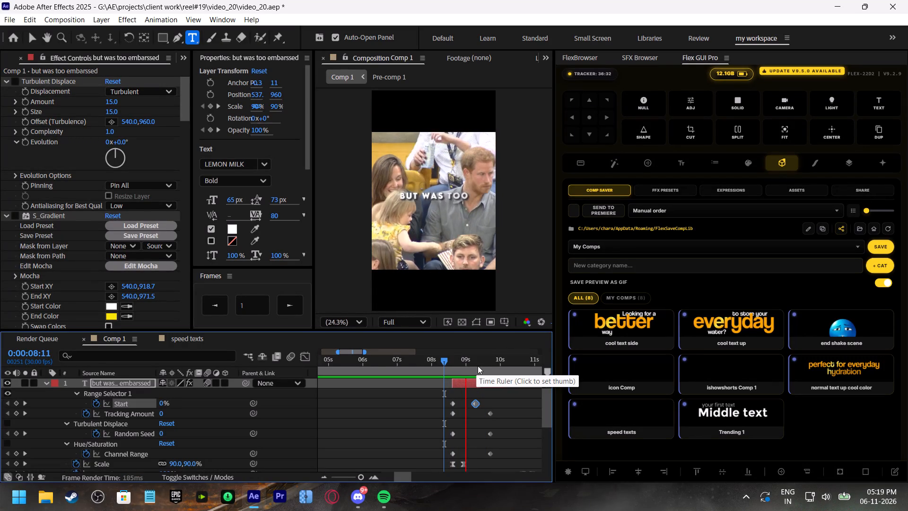
Duplicate "but was too embarssed", move the copy to start at about 0:00:09:16, undo the original's accidental shift and trim its end to about 0:00:09:16.
left_click(481, 365)
key("space")
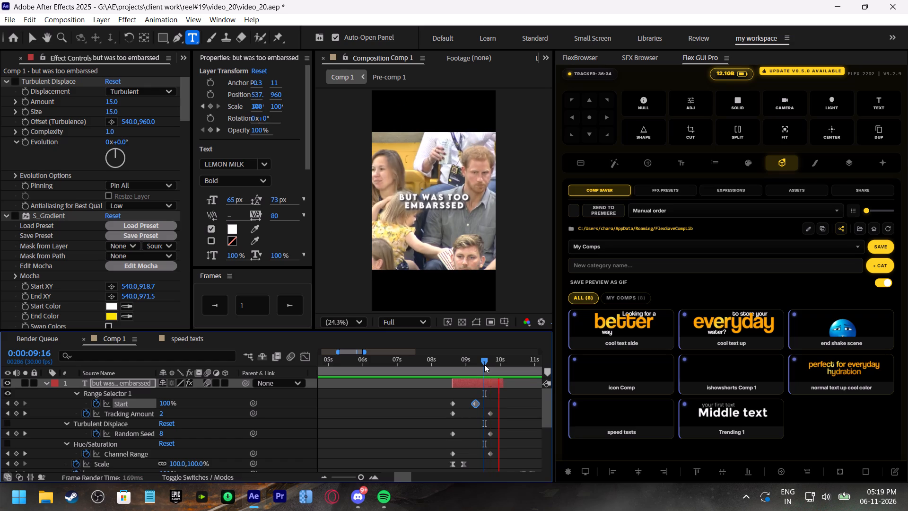
left_click(484, 364)
key("ctrl+d")
left_click_drag(465, 385, 495, 388)
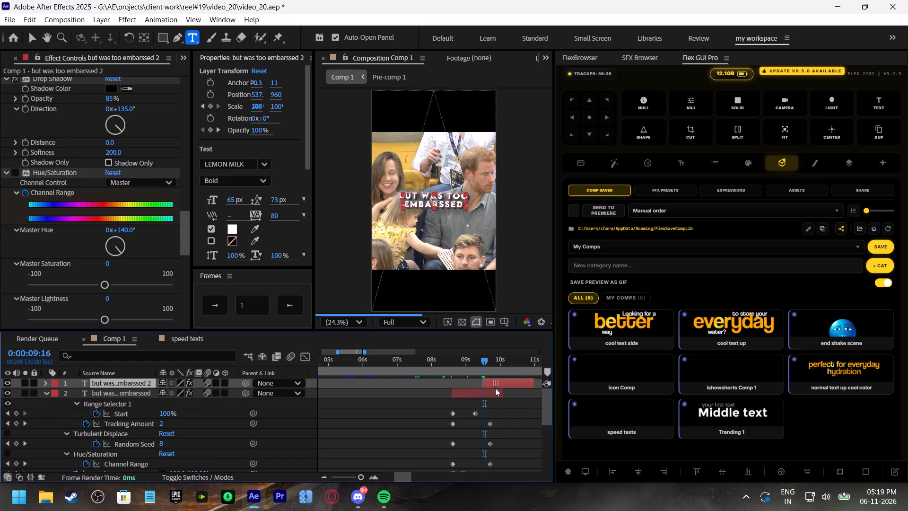
left_click_drag(495, 388, 496, 388)
left_click(498, 392)
key("ctrl+z")
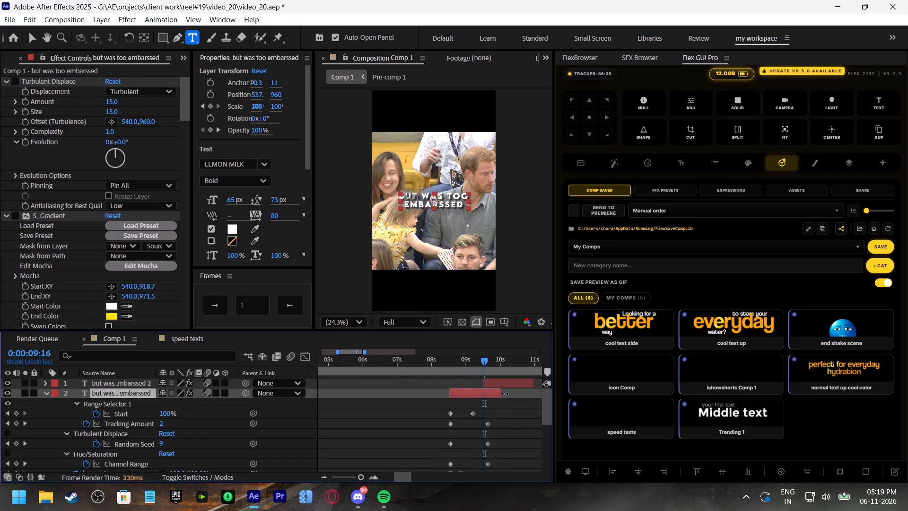
left_click_drag(502, 395, 483, 394)
Listen to the audio after the cut and replace the copied caption's text with "to say a word".
scroll(494, 413, "down", 3, "shift")
key("space")
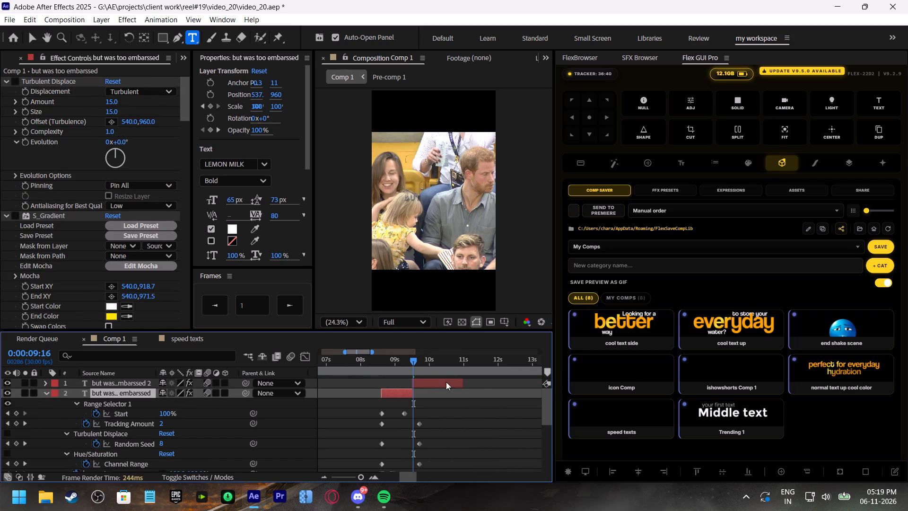
left_click(417, 363)
double_click(426, 382)
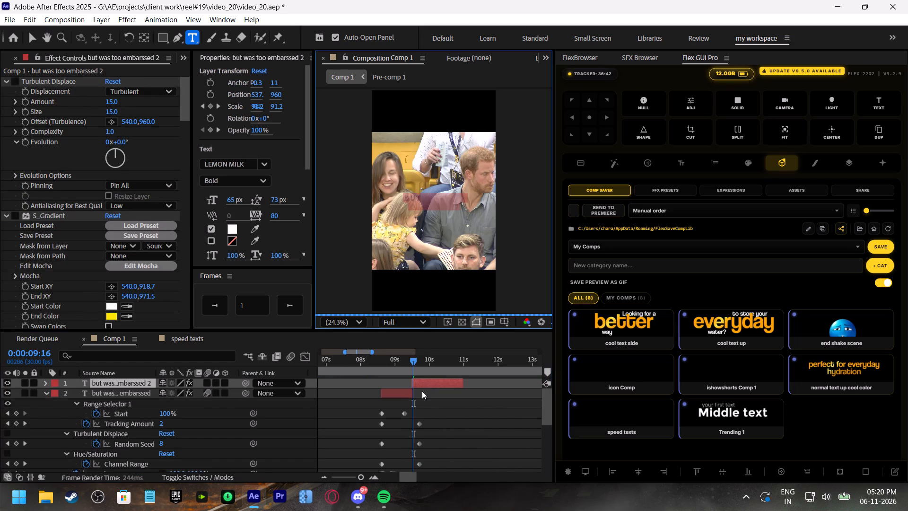
type("to say a word")
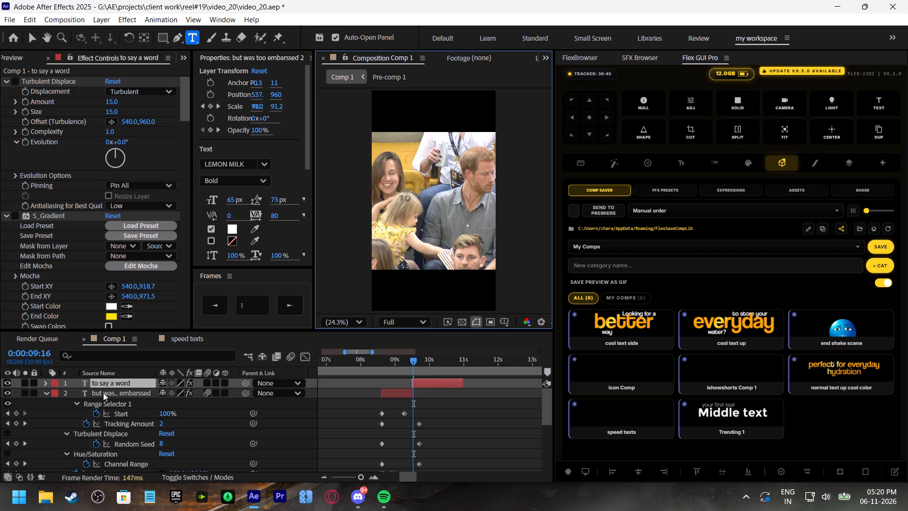
Collapse the expanded properties of the "but was too embarssed" layer and save the project.
left_click(42, 396)
key("ctrl+s")
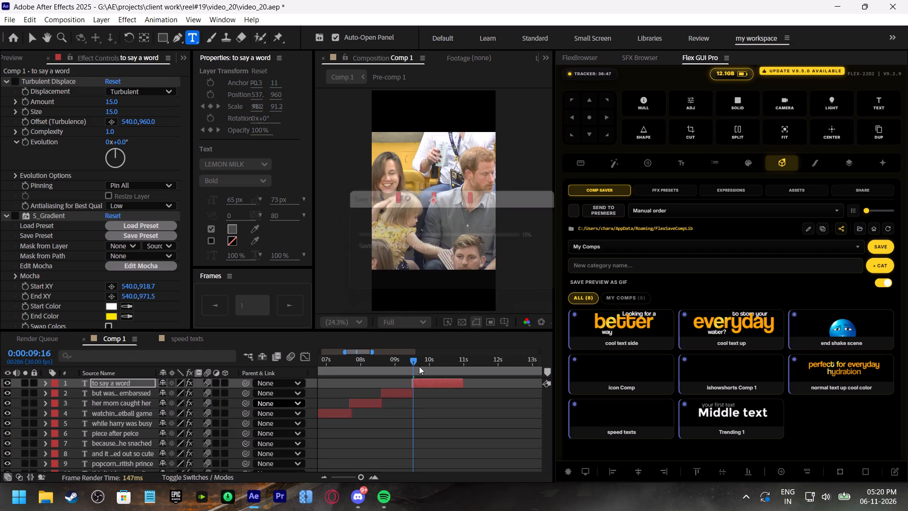
Play back "to say a word" against the audio and move its final Range Selector Start keyframe earlier to about 0:00:10:01.
left_click(404, 361)
key("space")
left_click(404, 361)
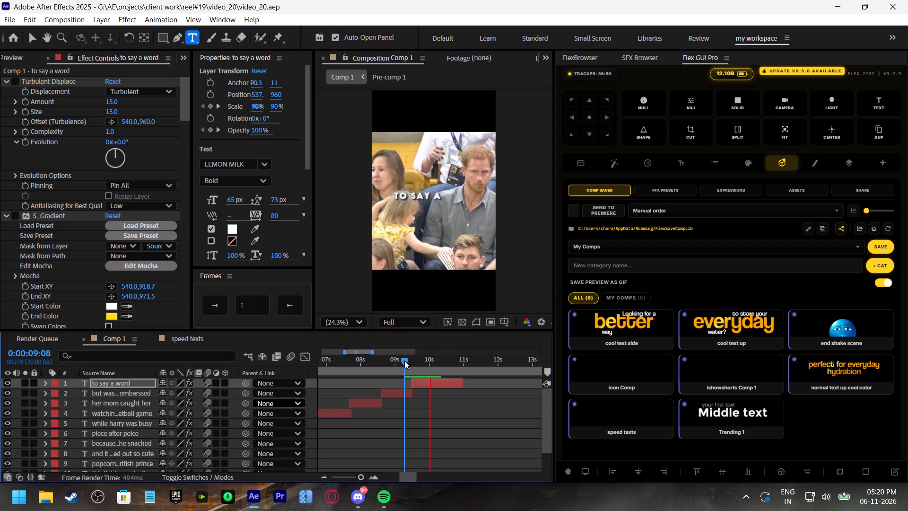
key("space")
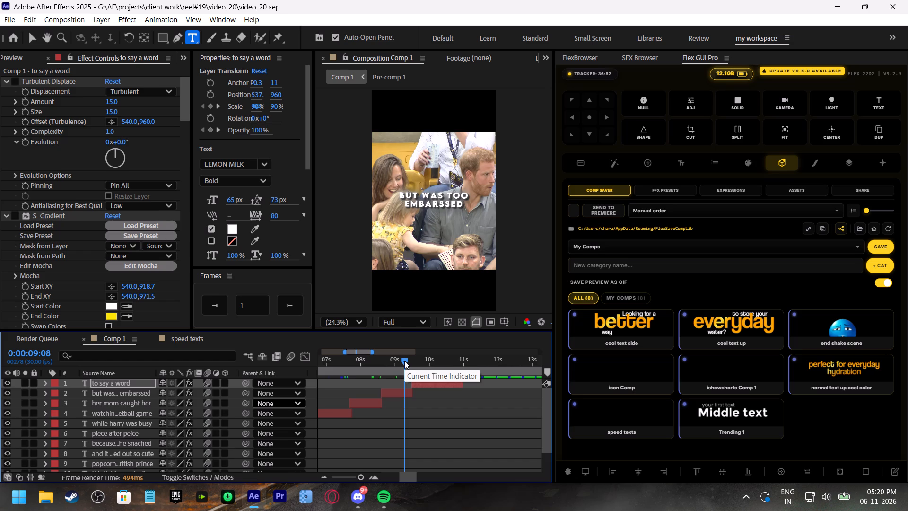
left_click(419, 357)
key("space")
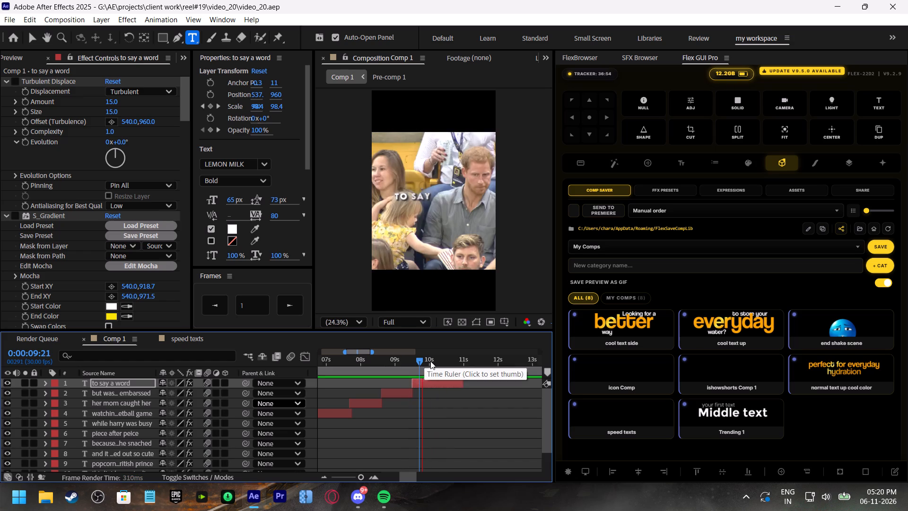
left_click(430, 361)
left_click(437, 379)
key("u")
left_click_drag(435, 405, 430, 402)
left_click(405, 362)
key("space")
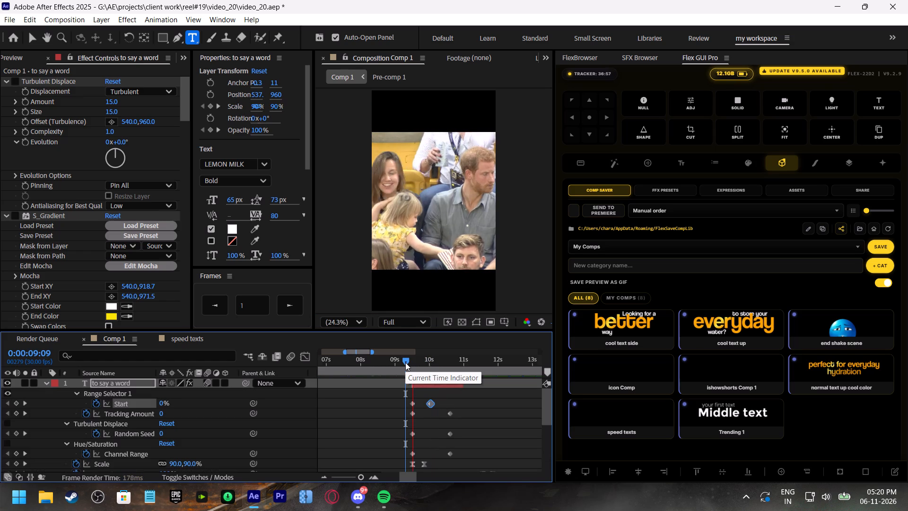
left_click(405, 362)
key("space")
left_click(405, 362)
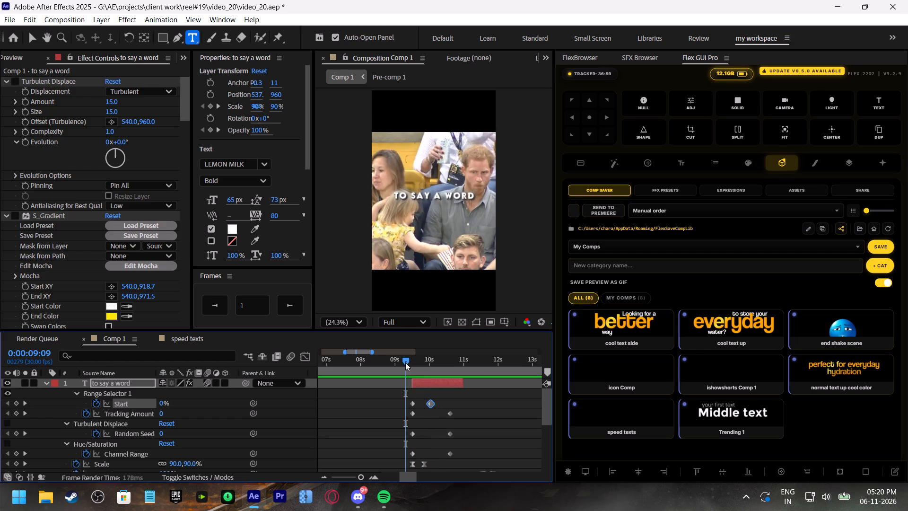
Move the final Range Selector Start keyframe of "to say a word" earlier to about 0:00:09:28 and play it back.
left_click(430, 402)
key("space")
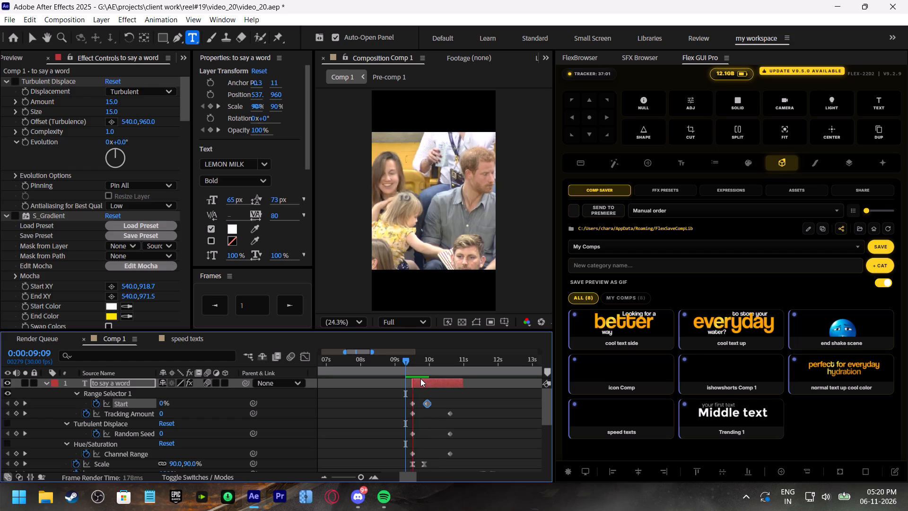
left_click(442, 366)
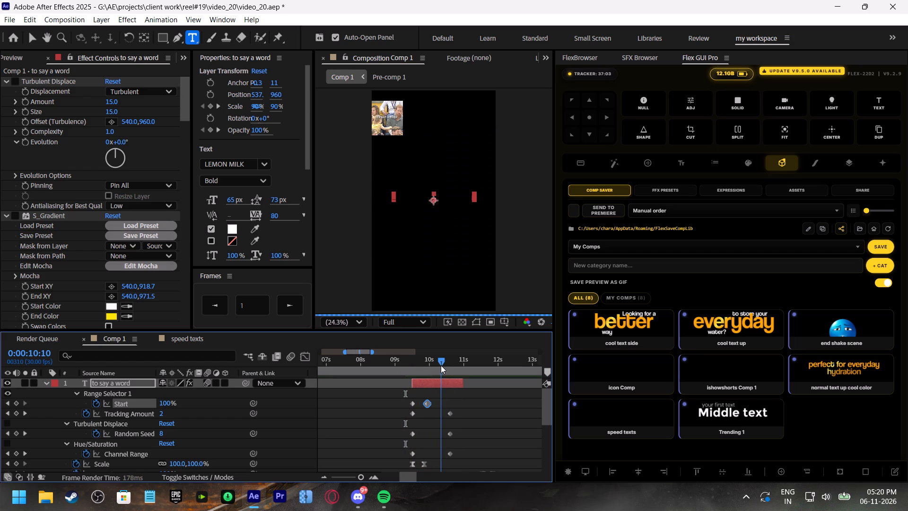
Duplicate the "to say a word" caption, moving the copy to start at about 0:00:10:05 and trimming the original's end there.
key("space")
left_click(441, 363)
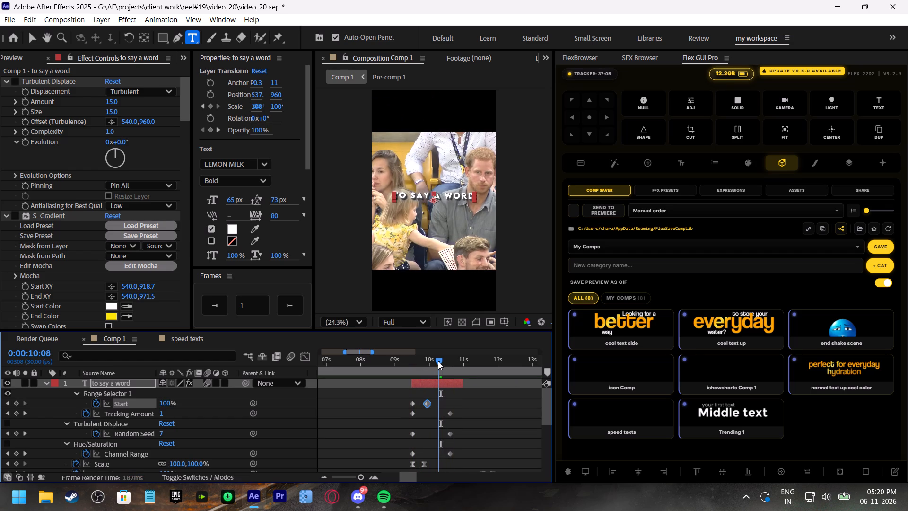
key("space")
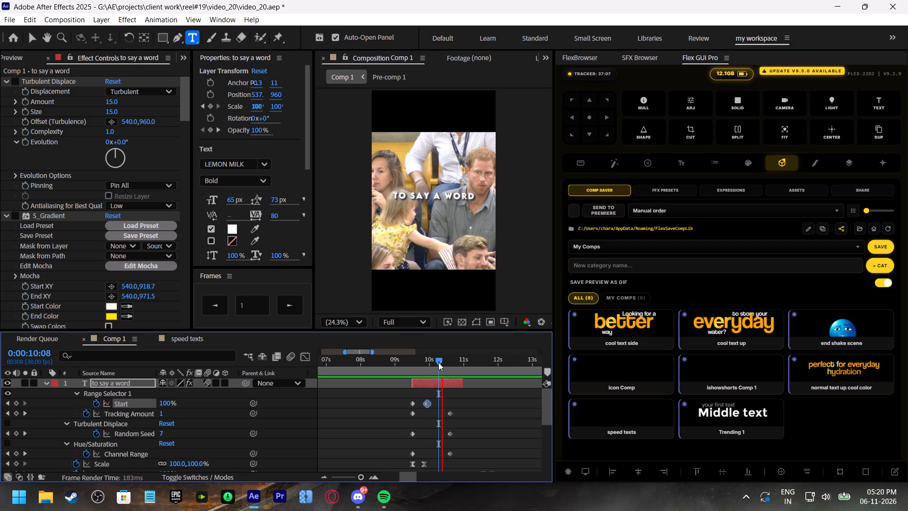
left_click(438, 362)
key("ctrl+d")
left_click_drag(421, 383, 444, 389)
left_click_drag(463, 390, 436, 396)
Listen to the audio around the cut and replace the copied caption's text with "so after letting her" / "have a bunch" on two lines.
left_click(425, 361)
key("space")
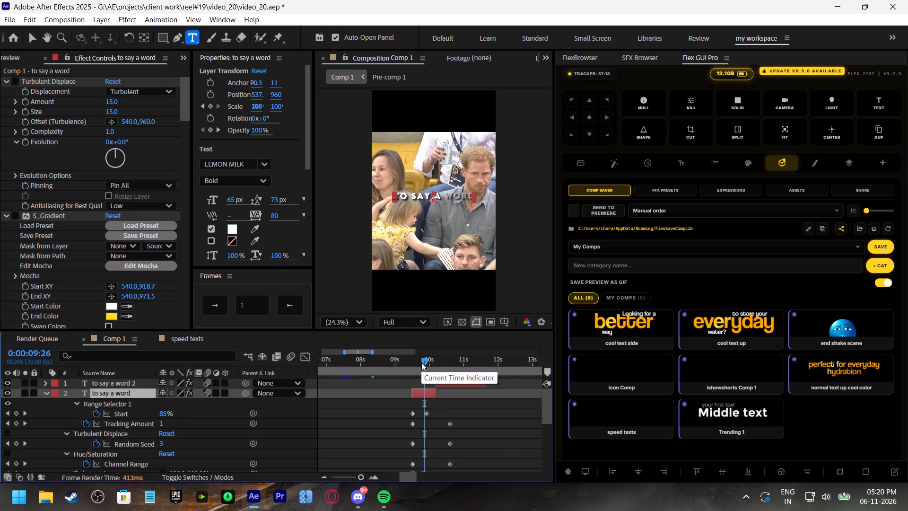
left_click(413, 362)
key("space")
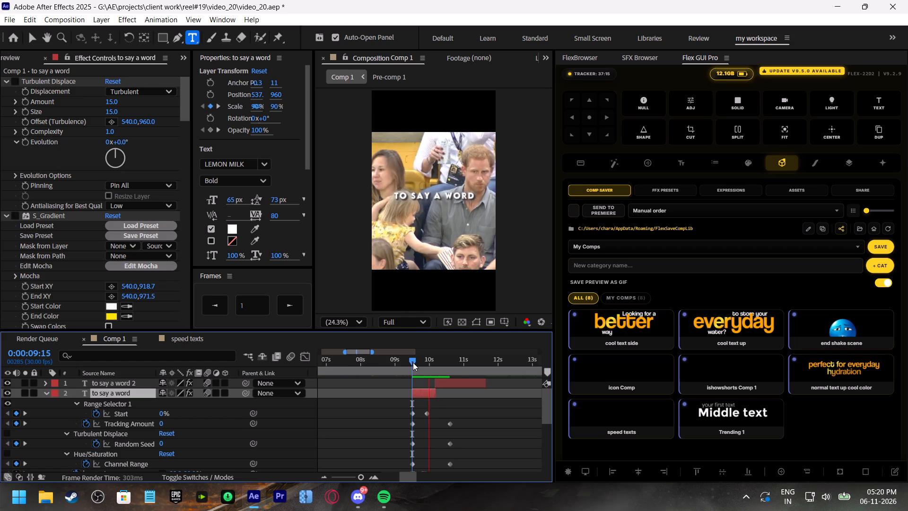
left_click(451, 360)
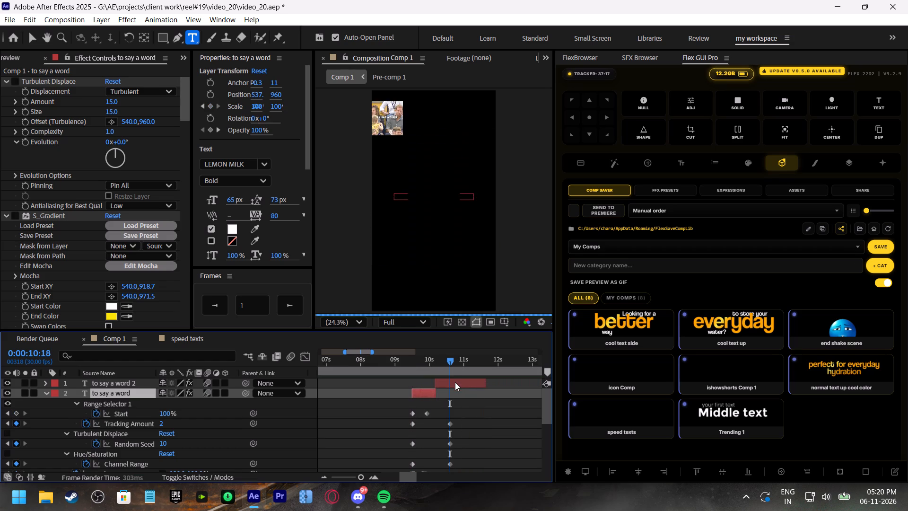
double_click(454, 386)
type("so after le")
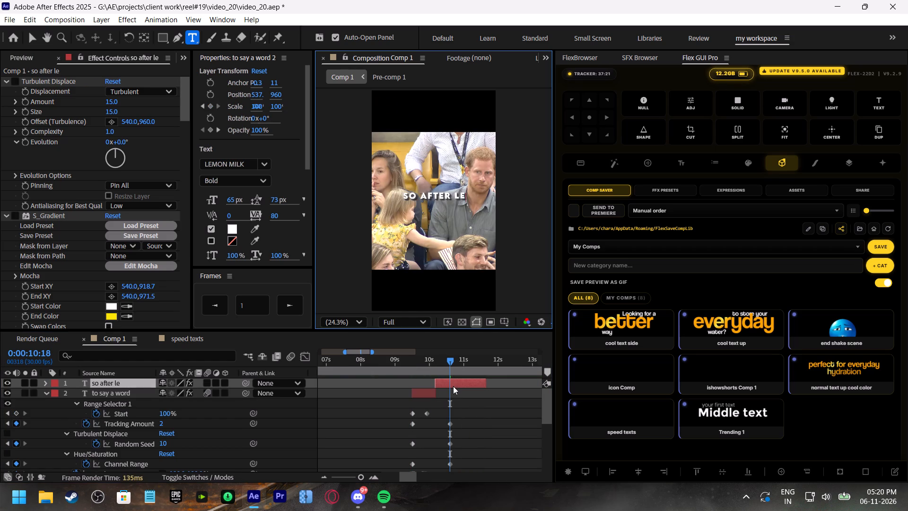
type("tting")
key("space")
type("her")
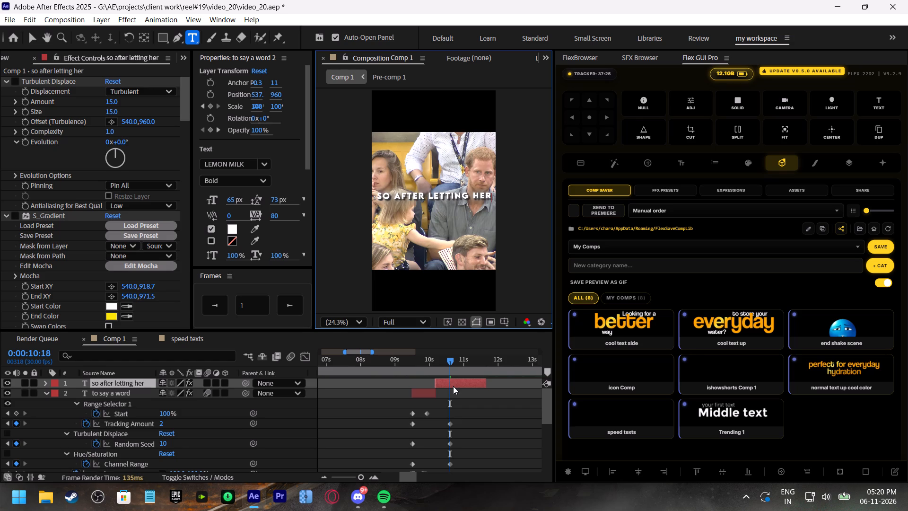
key("Return")
type("have a bunch")
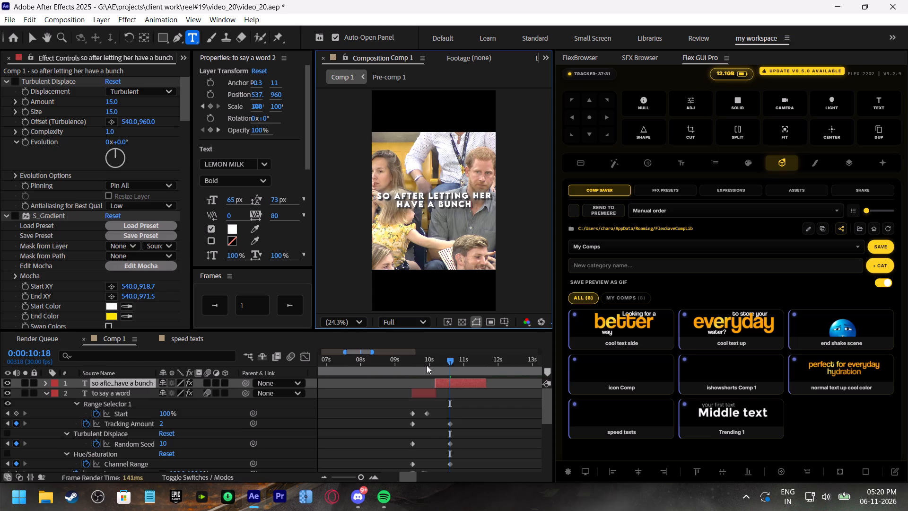
Play back the "so after letting her have a bunch" caption and move its final Range Selector Start keyframe to about 0:00:11:04.
left_click(427, 365)
key("space")
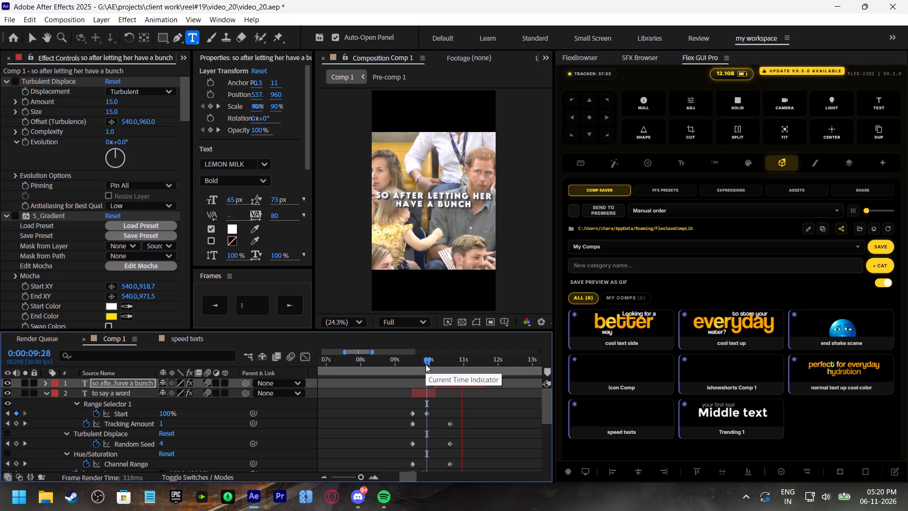
left_click_drag(469, 363, 473, 363)
left_click(473, 384)
key("u")
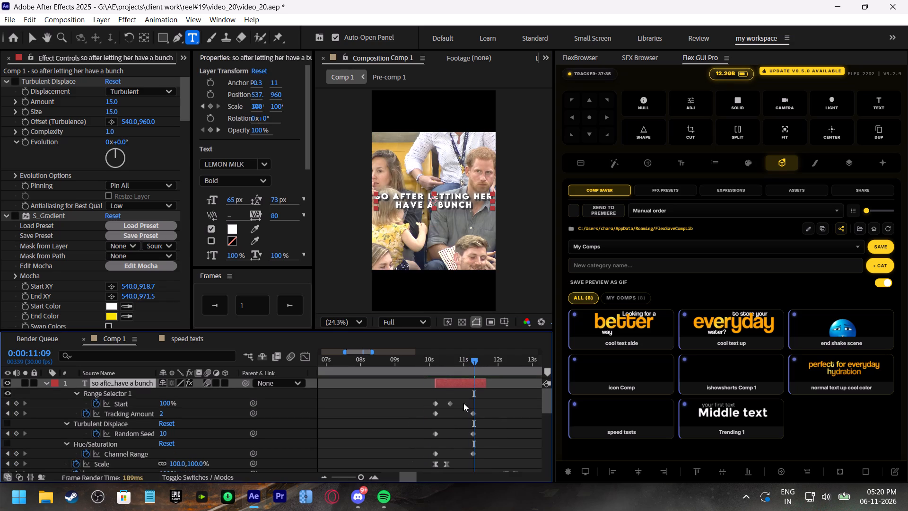
left_click_drag(446, 405, 456, 408)
left_click_drag(449, 407, 468, 412)
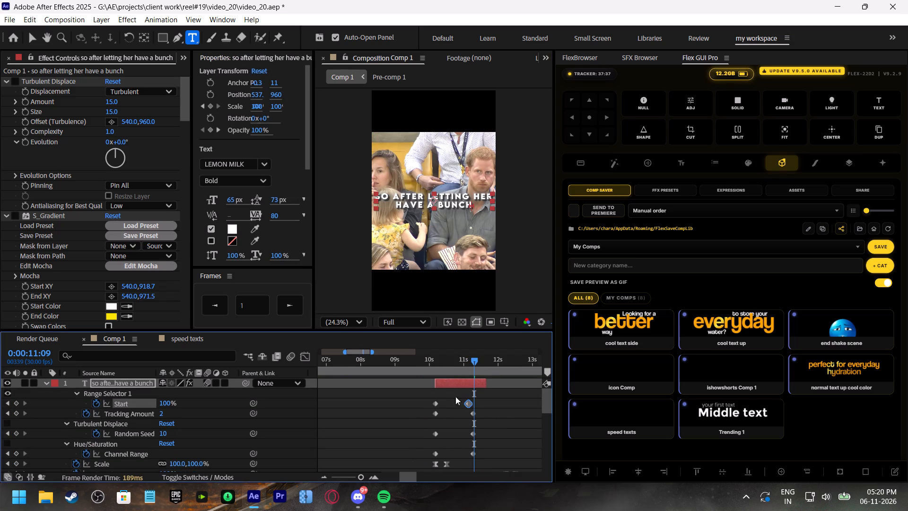
left_click(420, 362)
key("space")
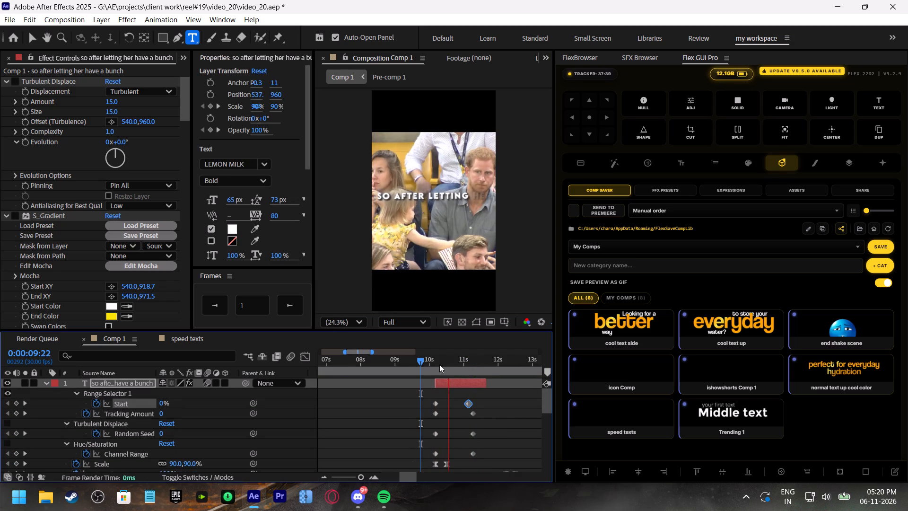
Listen for the end of the phrase, duplicate the "so after letting her have a bunch" caption and start the copy at about 0:00:11:18.
scroll(474, 393, "down", 1, "shift")
left_click_drag(431, 353, 435, 356)
left_click_drag(435, 363, 426, 362)
key("space")
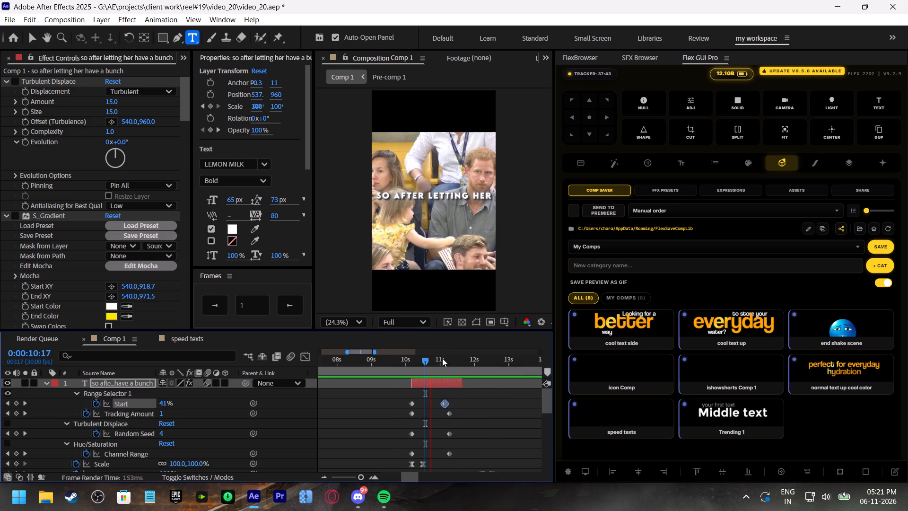
left_click_drag(455, 361, 462, 365)
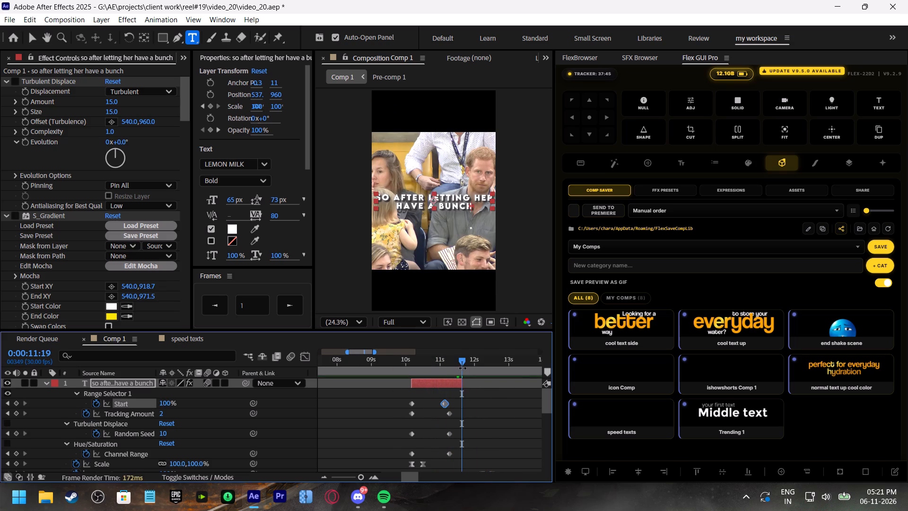
key("ctrl+d")
left_click_drag(432, 382, 481, 391)
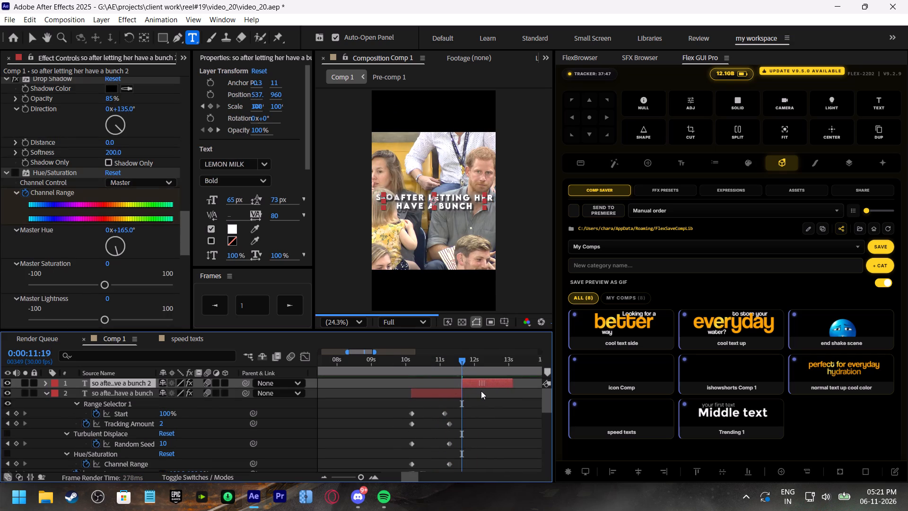
left_click_drag(481, 391, 480, 391)
Extend the original "so after letting her have a bunch" caption slightly and shift its copy to start at about 0:00:11:21.
scroll(481, 410, "down", 2, "shift")
key("space")
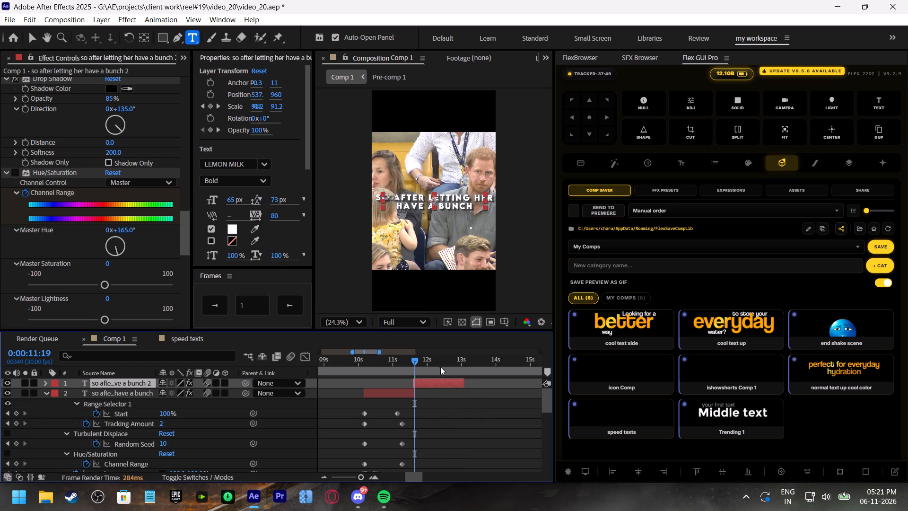
left_click(429, 361)
left_click(415, 392)
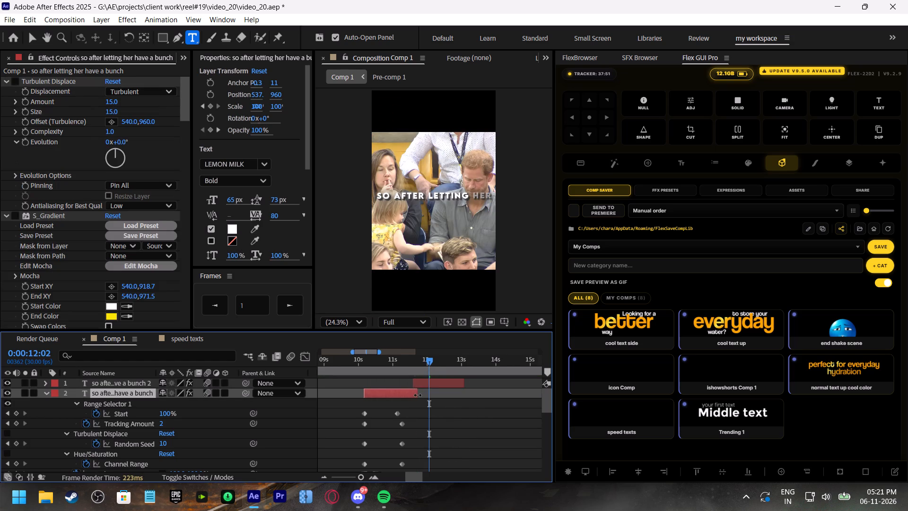
left_click(428, 385)
Listen to the audio after the cut and replace the copied caption's text with "harry moved his" / "box" on two lines.
left_click(413, 362)
key("space")
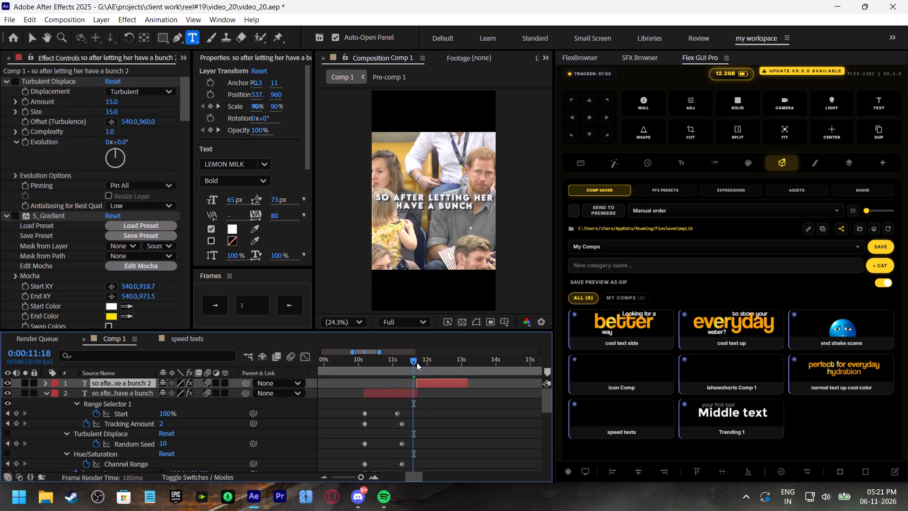
left_click(444, 362)
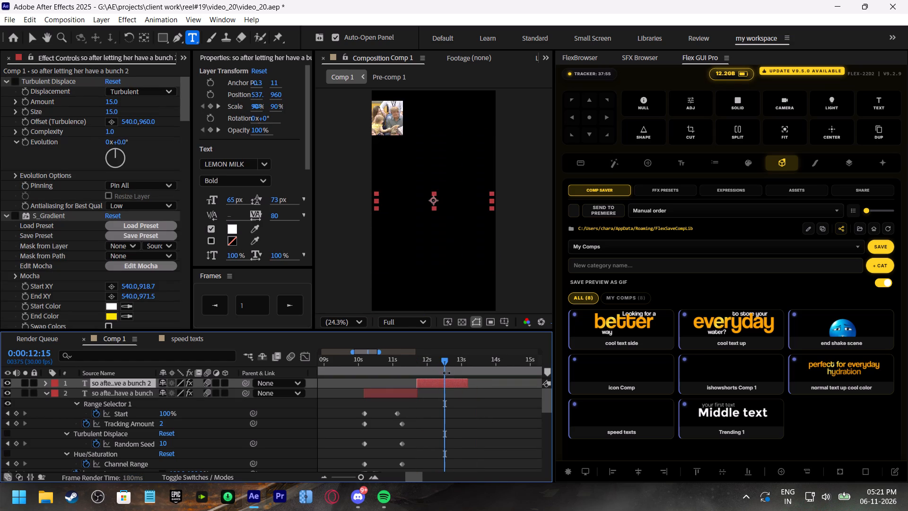
double_click(442, 382)
type("harry")
key("space")
type("moved he")
key("BackSpace")
type("is")
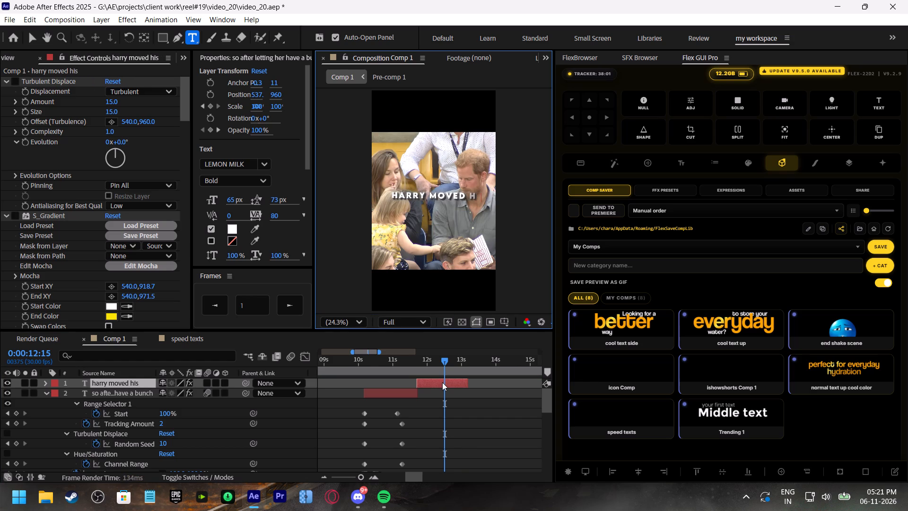
key("Return")
type("bo")
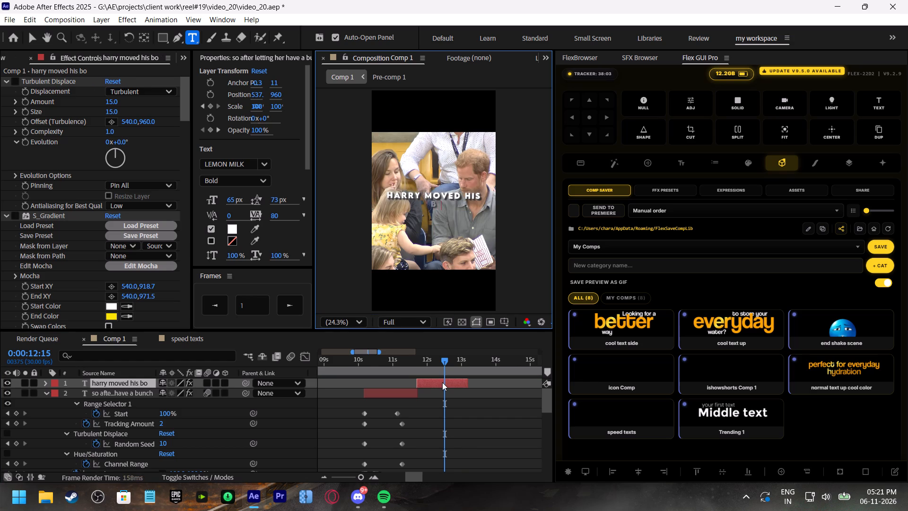
key("x")
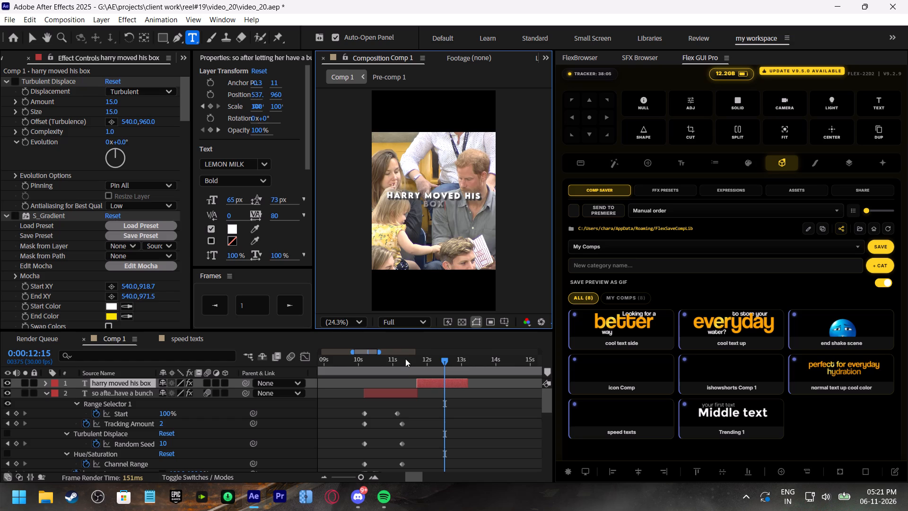
Play back and duplicate the "harry moved his box" caption, starting the copy and ending the original at about 0:00:12:19.
left_click(405, 359)
key("space")
left_click(446, 360)
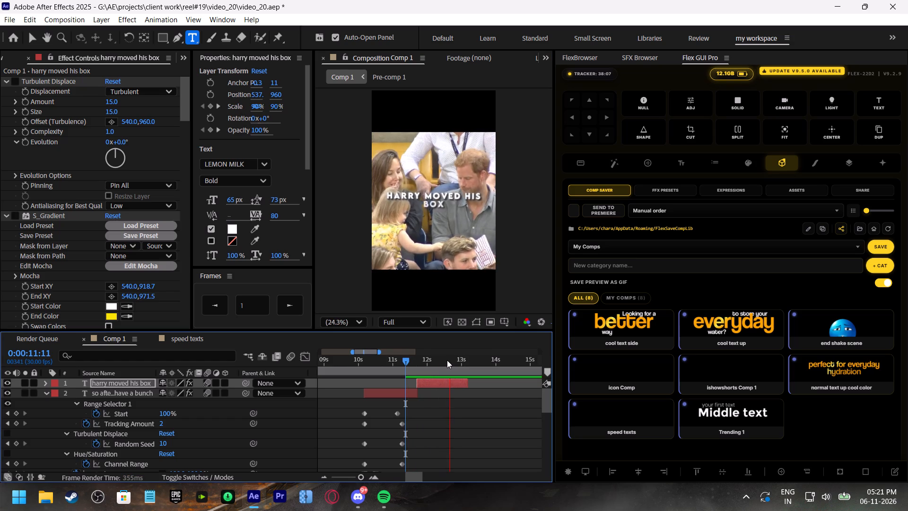
key("space")
left_click(447, 360)
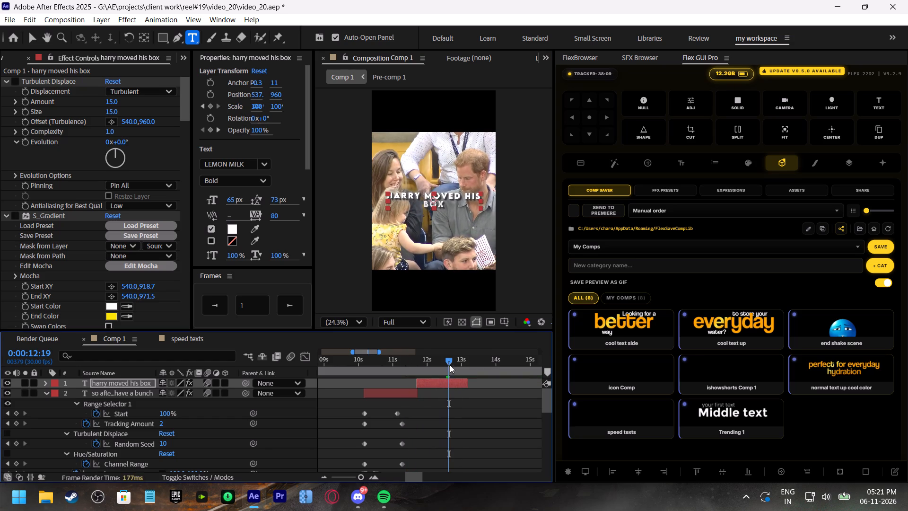
key("ctrl+d")
left_click_drag(438, 385, 471, 392)
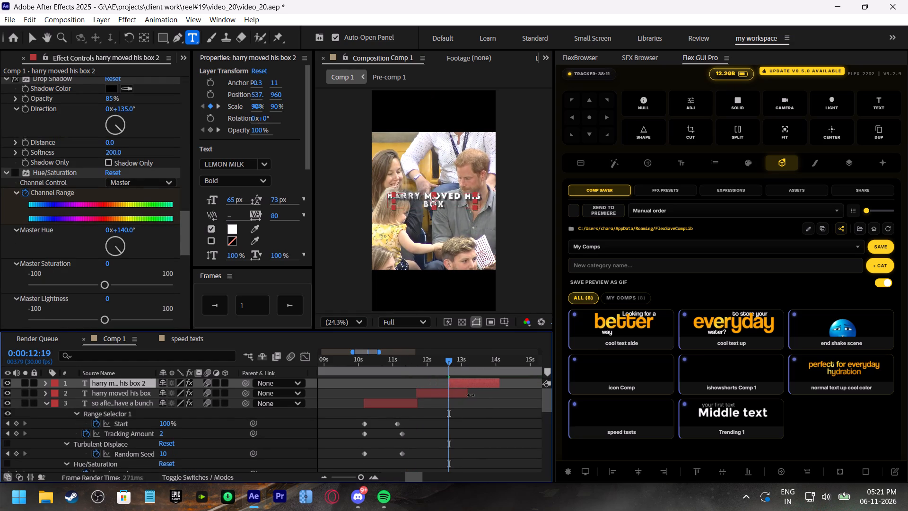
left_click_drag(470, 396, 452, 392)
Replace the copied "harry moved his box" caption's text with "out of her reach".
double_click(459, 383)
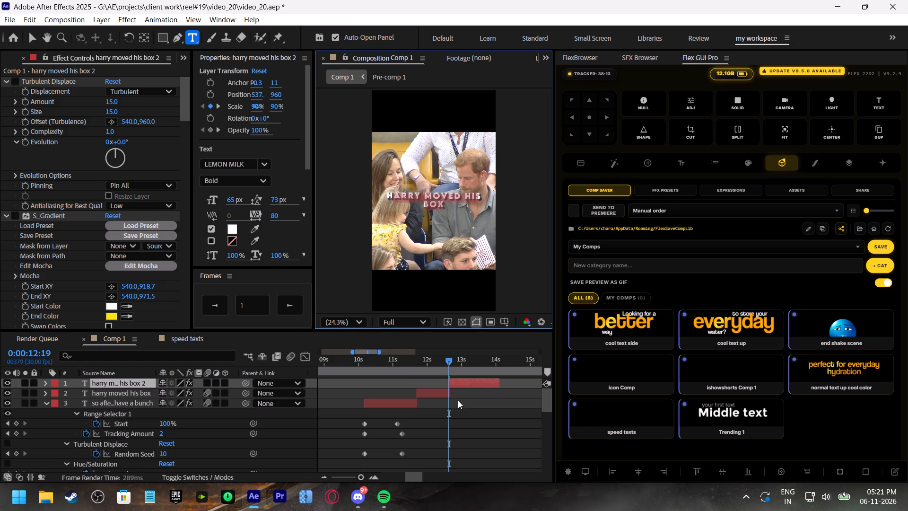
type("out of her re")
type("ach")
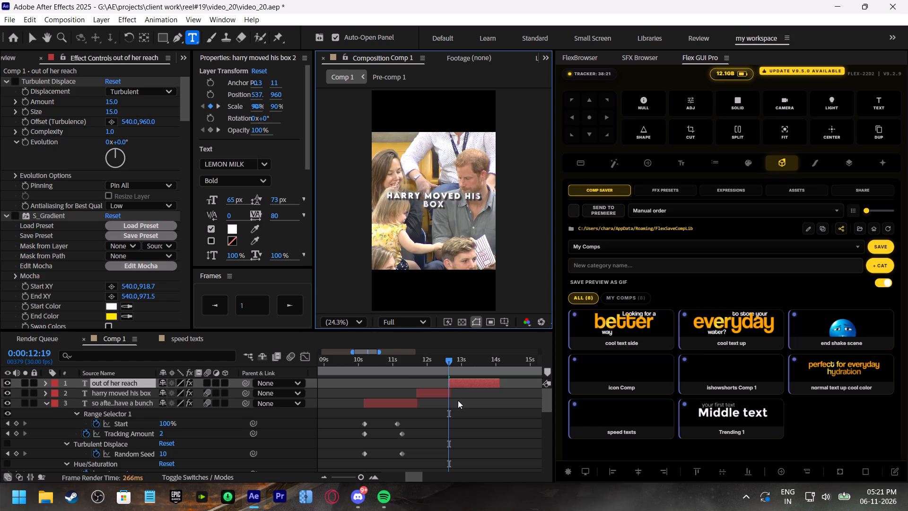
Play back "out of her reach" against the audio and move its final Range Selector Start keyframe earlier to about 0:00:13:03.
left_click(429, 362)
key("space")
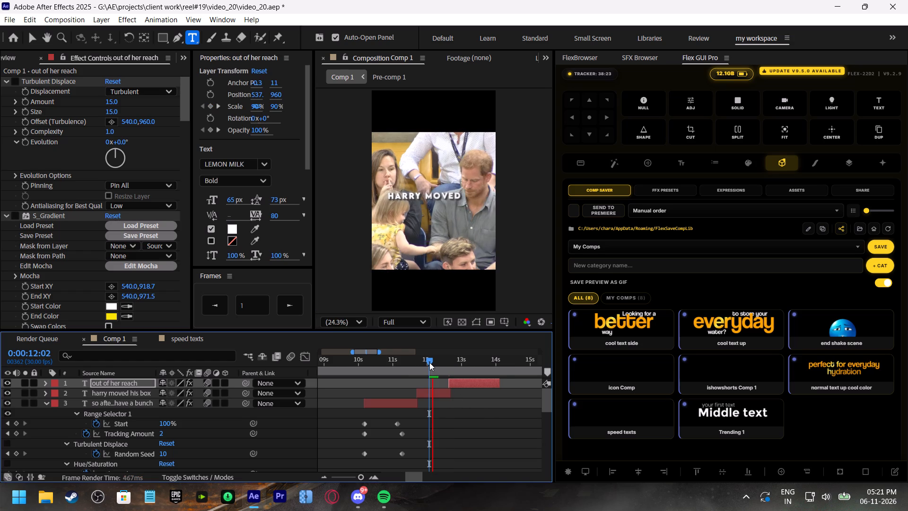
left_click(431, 362)
key("space")
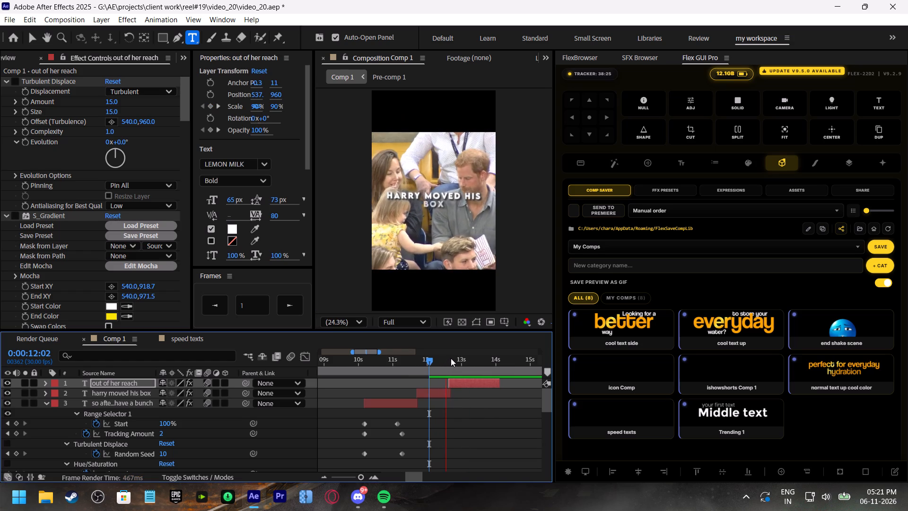
left_click(462, 357)
left_click(472, 380)
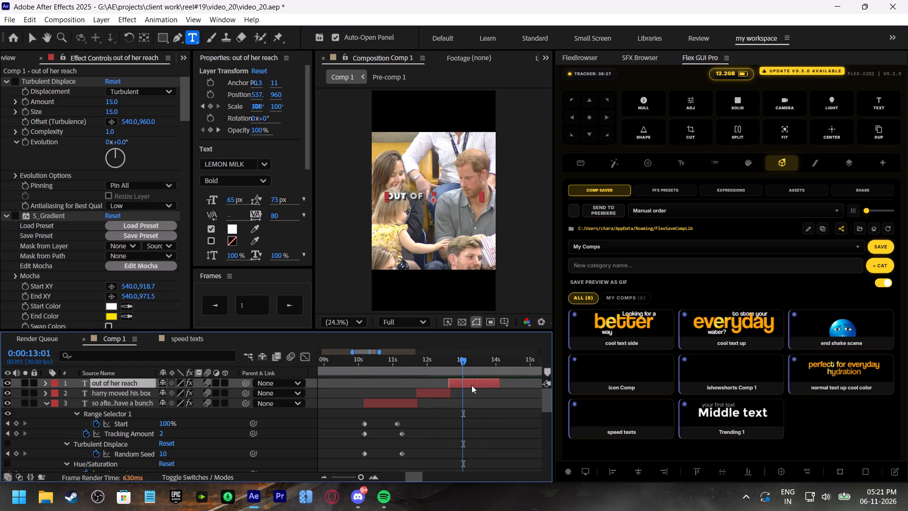
key("u")
left_click_drag(480, 402, 464, 400)
left_click(436, 360)
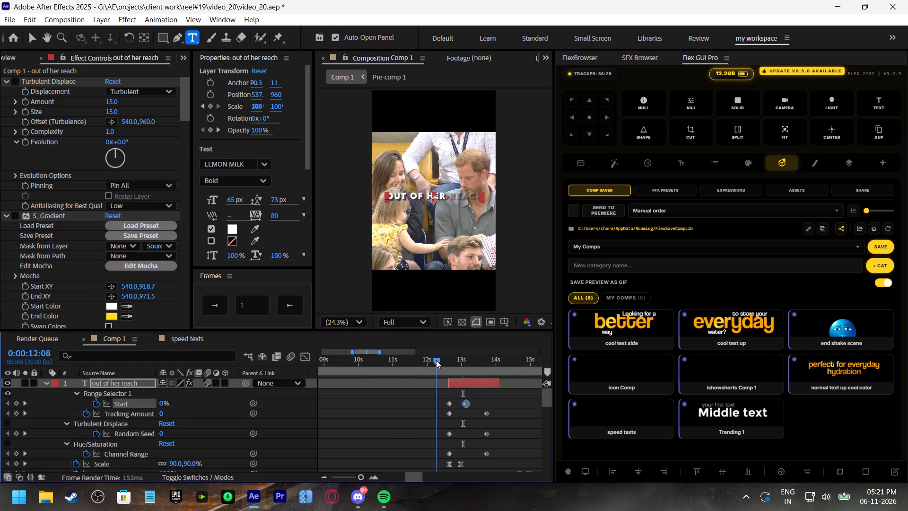
key("space")
left_click(444, 364)
key("space")
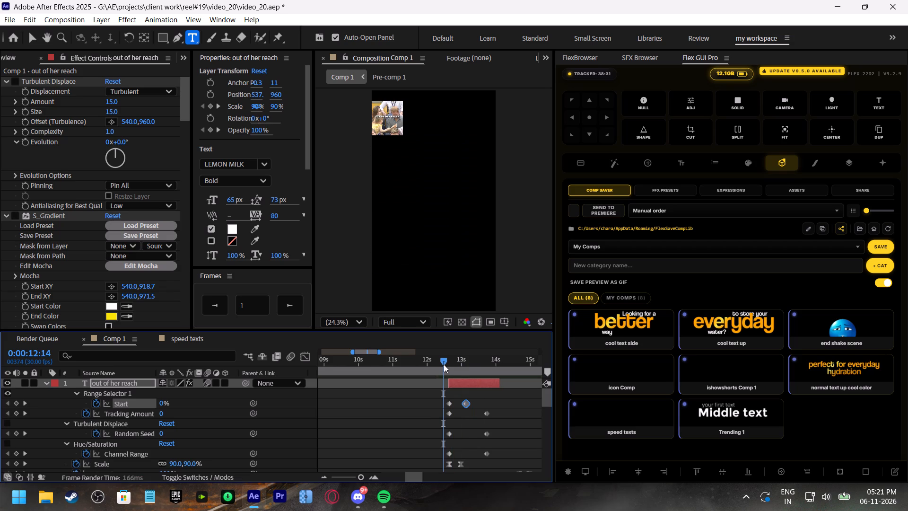
left_click_drag(465, 370, 474, 374)
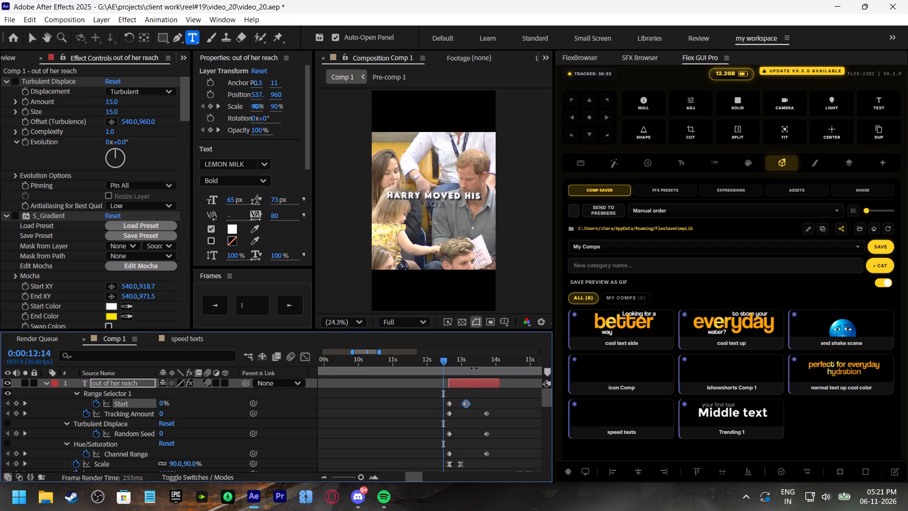
Play back and duplicate the "out of her reach" caption, starting the copy and ending the original at 0:00:13:15, and save the project.
left_click(474, 367)
left_click(477, 363)
key("space")
left_click(477, 362)
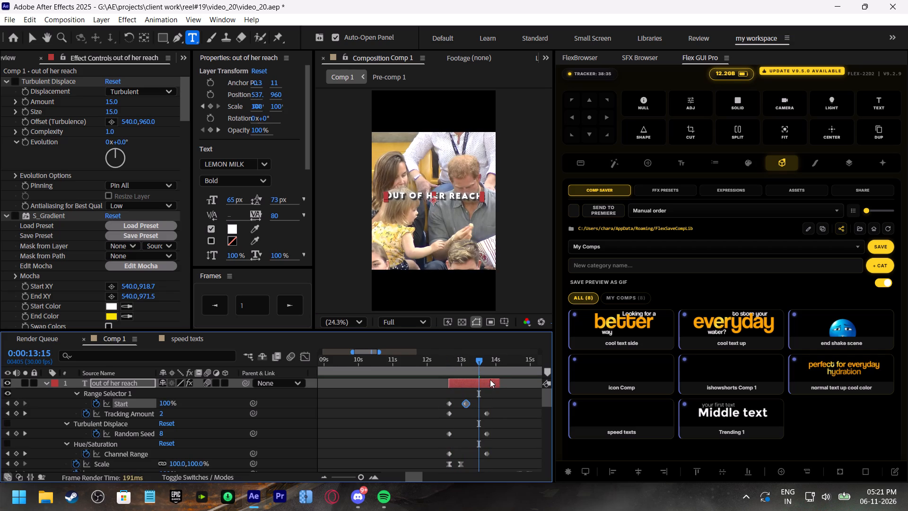
key("ctrl+d")
left_click_drag(464, 385, 495, 389)
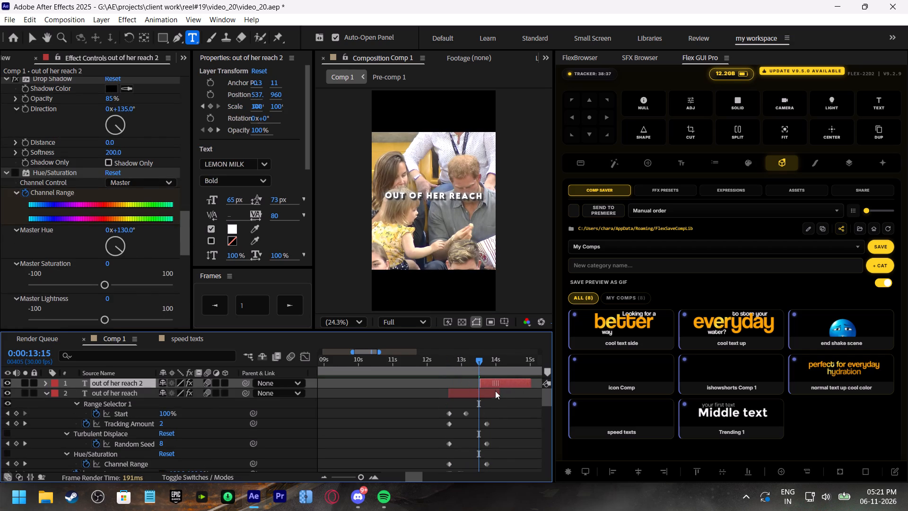
left_click_drag(499, 396, 485, 393)
key("ctrl+s")
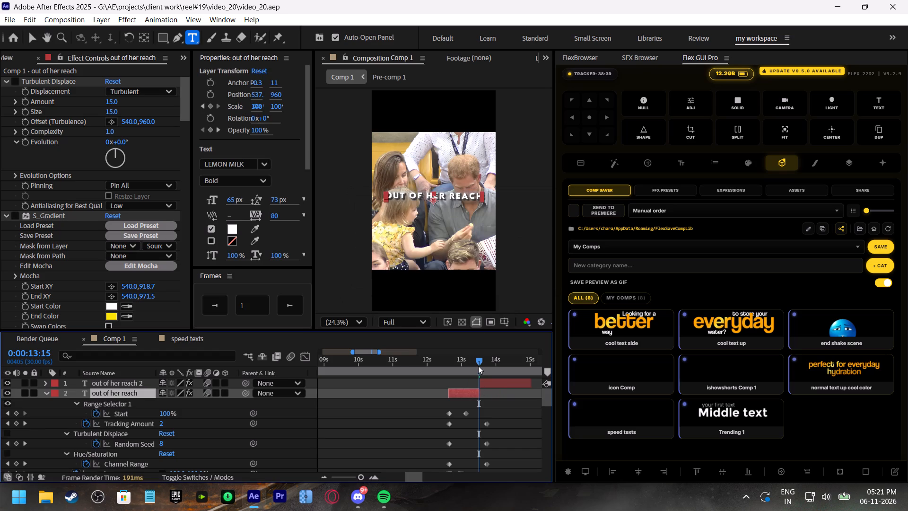
Listen to the audio after the cut and replace the copied caption's text with "and gave her".
key("space")
left_click(478, 361)
double_click(515, 385)
type("and gave he")
key("r")
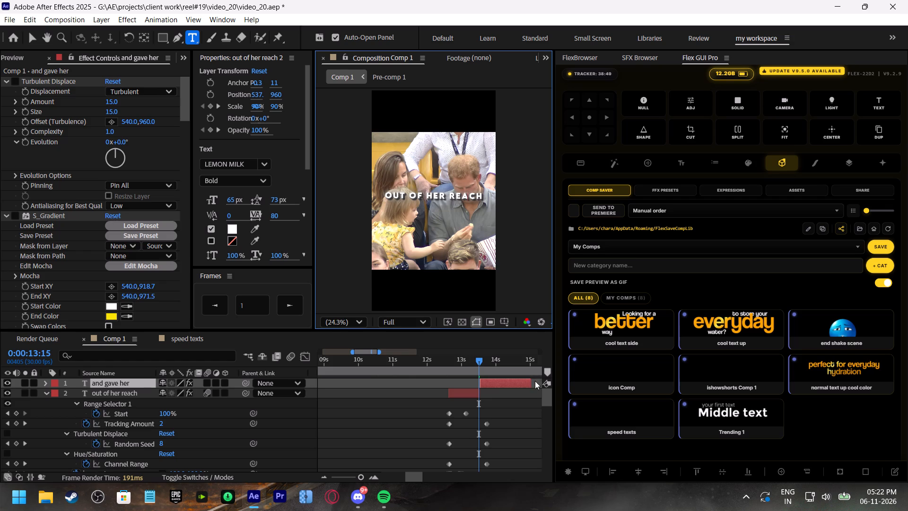
Listen on and extend the "and gave her" caption to read "and gave her one" / "last piece" on two lines.
left_click(473, 361)
key("space")
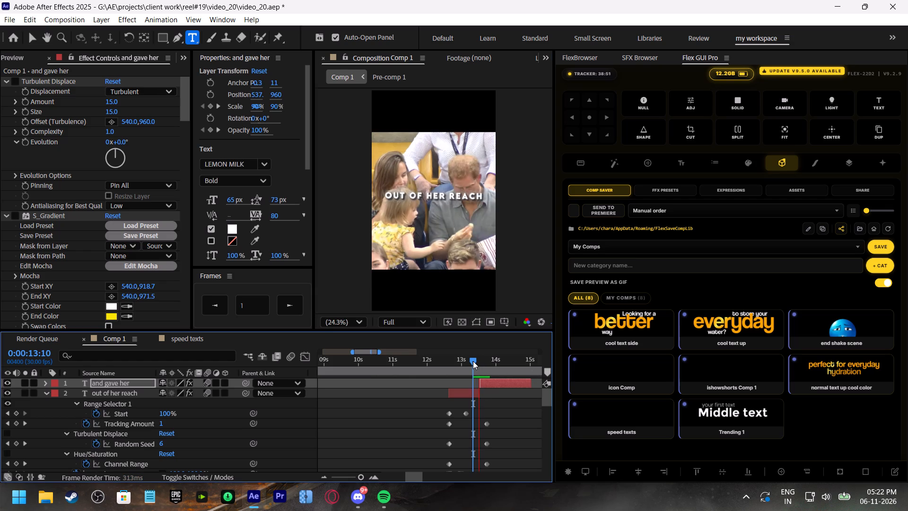
left_click(488, 360)
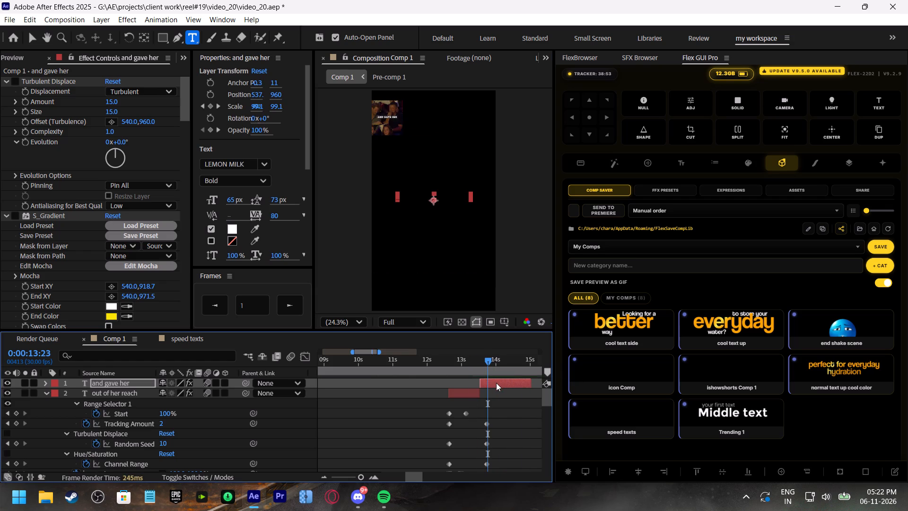
double_click(496, 383)
left_click(515, 361)
double_click(512, 379)
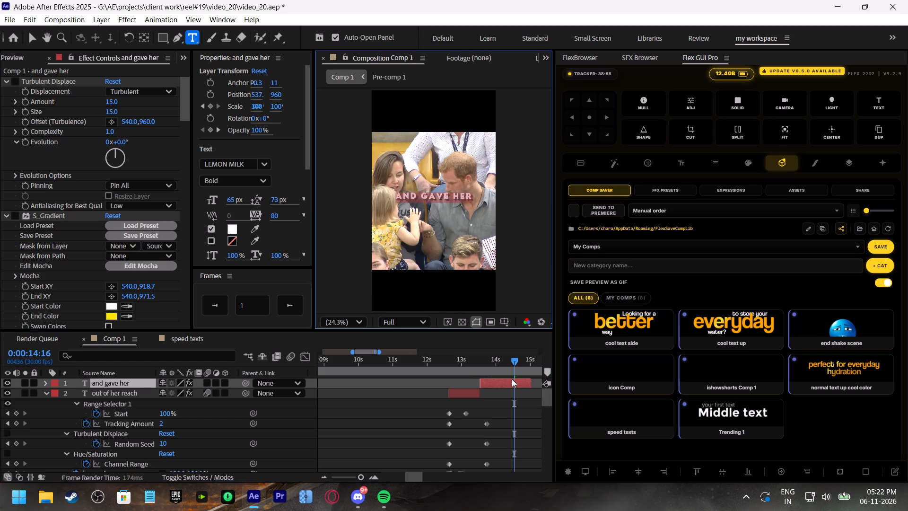
key("Right")
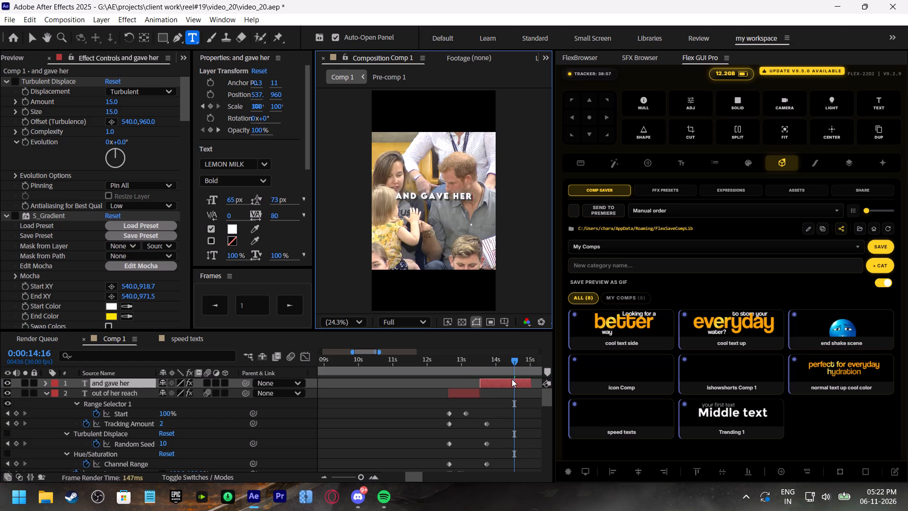
key("space")
type("onw")
key("space")
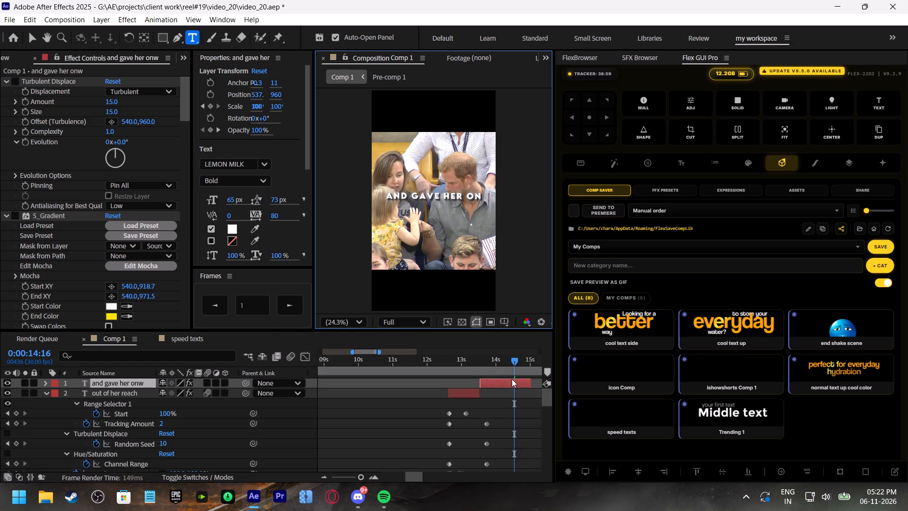
key("BackSpace")
key("BackSpace")
key("e")
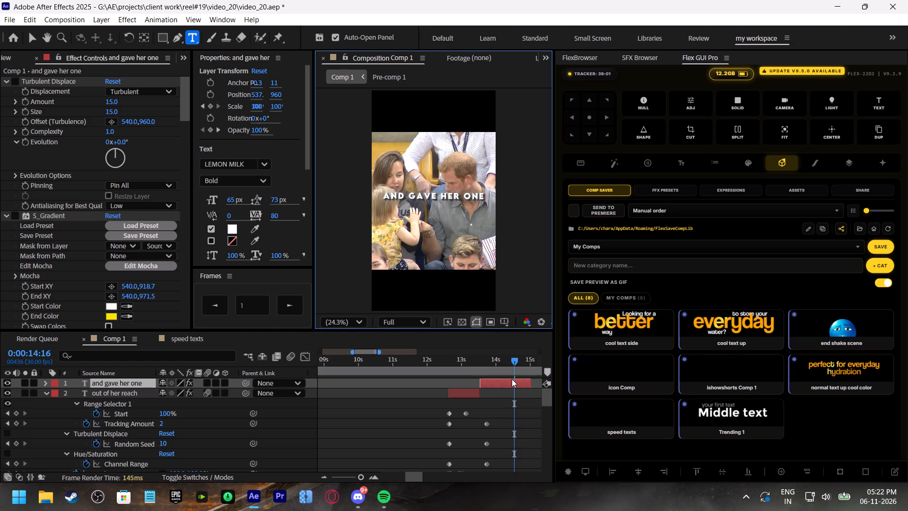
key("Return")
type("lasy")
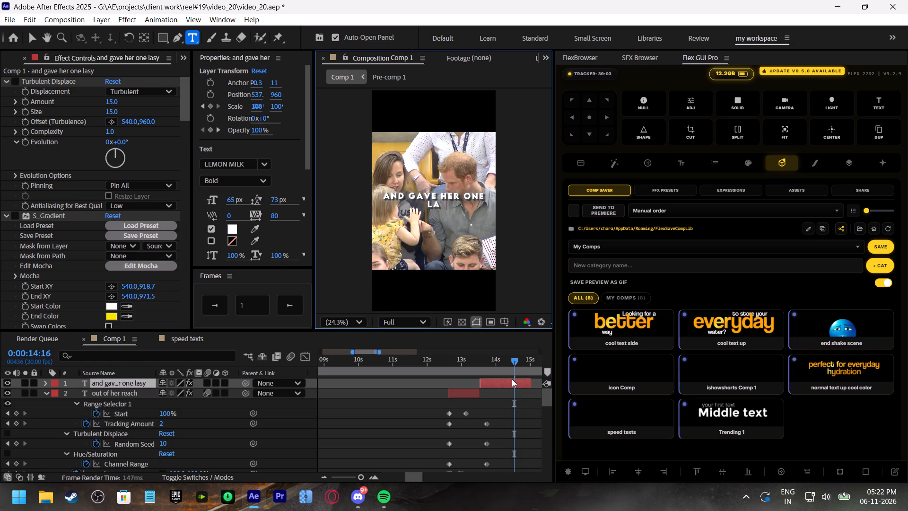
key("space")
key("BackSpace")
key("BackSpace")
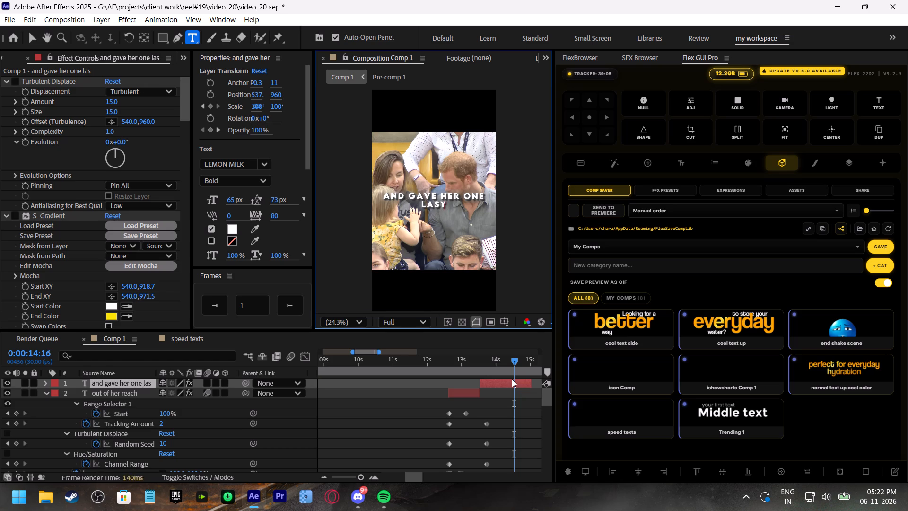
key("y")
key("BackSpace")
type("t pie")
type("ce")
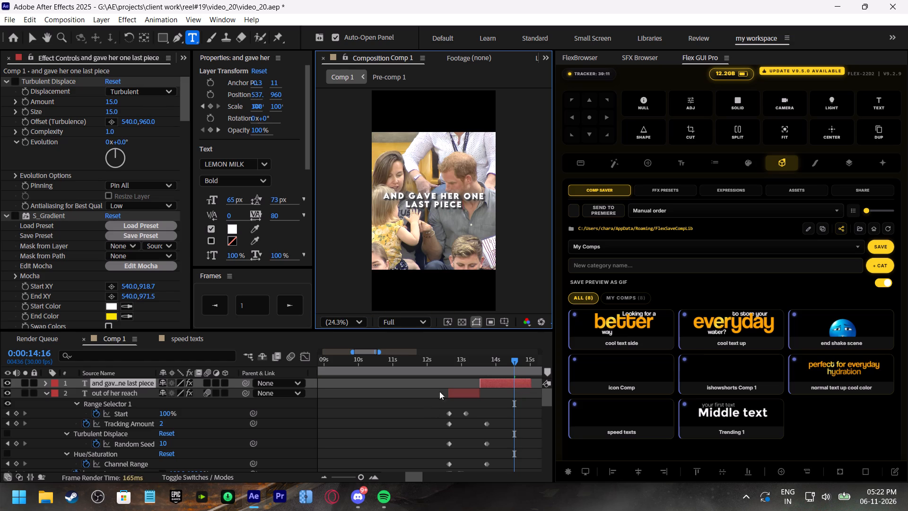
Play back the two-line caption and move its final Range Selector Start keyframe later to about 0:00:14:10.
left_click(459, 361)
key("space")
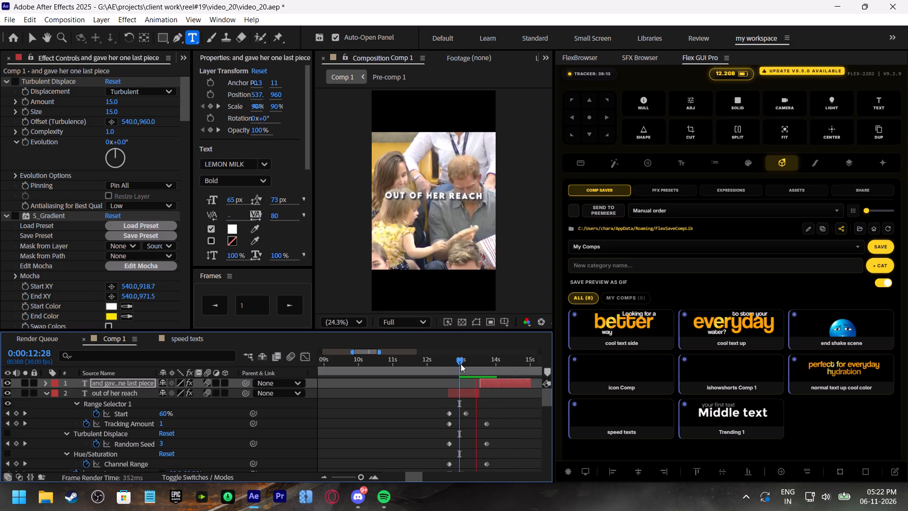
scroll(476, 396, "down", 1, "shift")
left_click(496, 358)
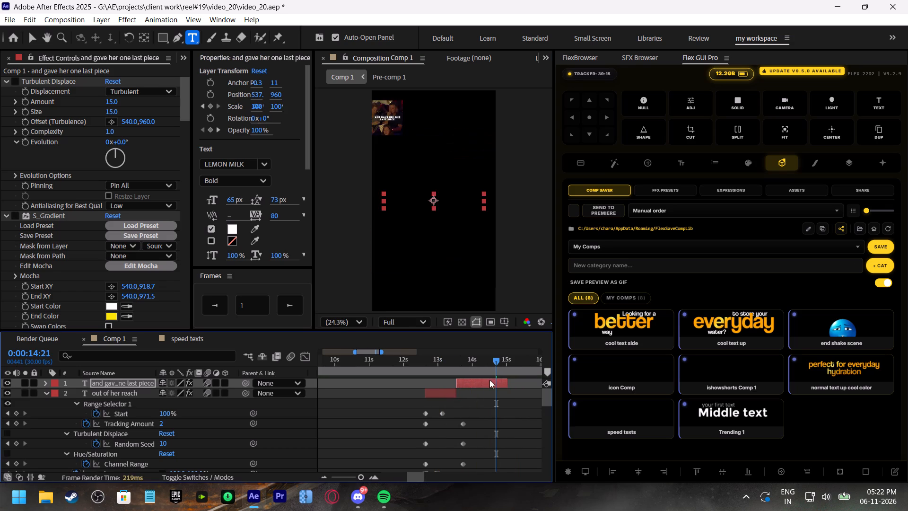
left_click(485, 386)
key("u")
left_click_drag(473, 404, 482, 405)
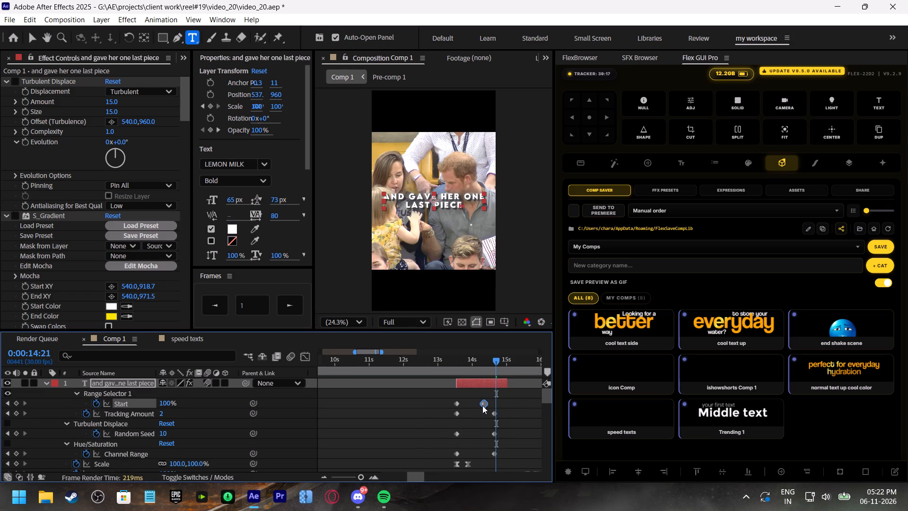
left_click_drag(482, 405, 483, 405)
left_click(452, 357)
key("space")
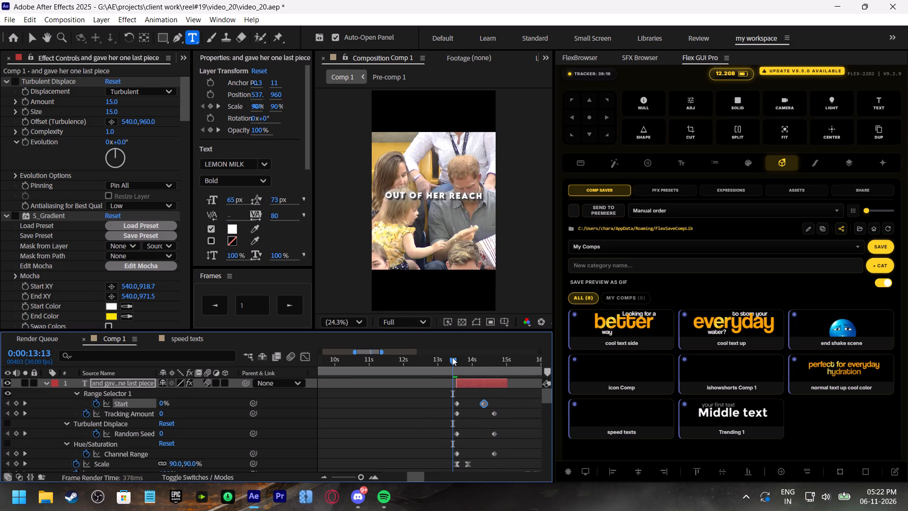
left_click(452, 357)
key("space")
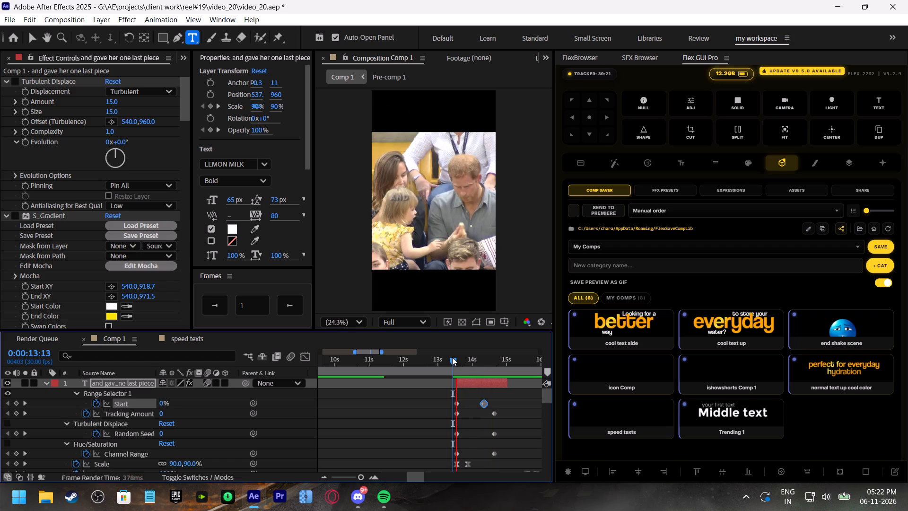
Play back and duplicate the "and gave her one last piece" caption, ending the original and starting the copy at 0:00:14:26.
scroll(478, 391, "down", 1, "shift")
left_click_drag(467, 360, 468, 360)
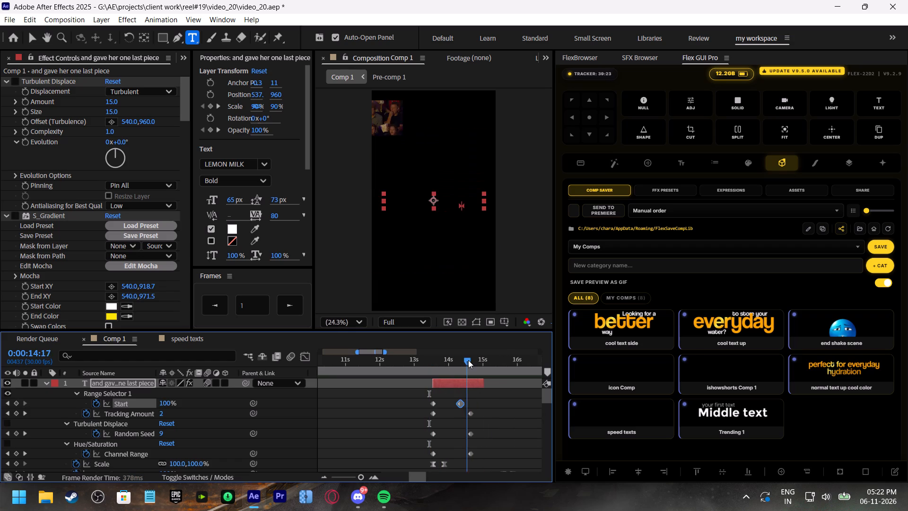
left_click_drag(468, 360, 479, 366)
key("space")
left_click(478, 361)
left_click_drag(483, 381, 479, 381)
key("ctrl+d")
left_click_drag(447, 384, 489, 389)
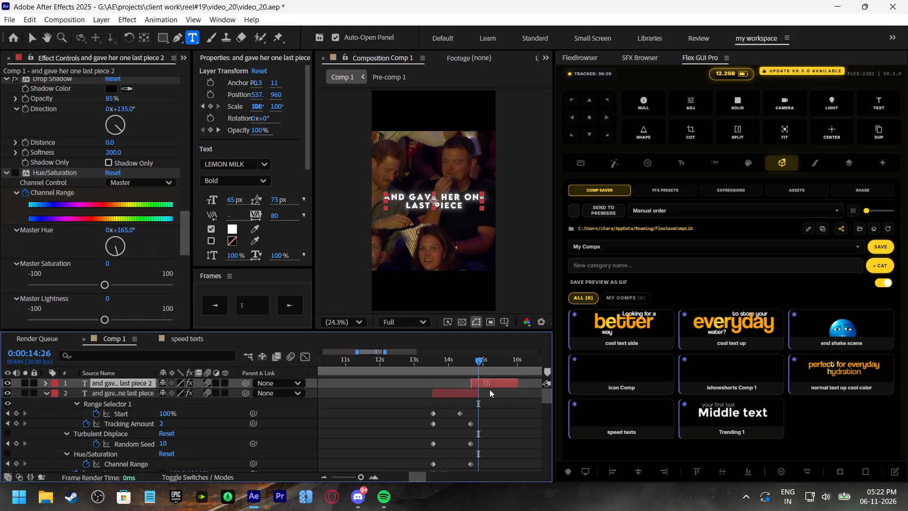
left_click_drag(489, 389, 492, 390)
scroll(484, 415, "down", 2, "shift")
left_click(448, 383)
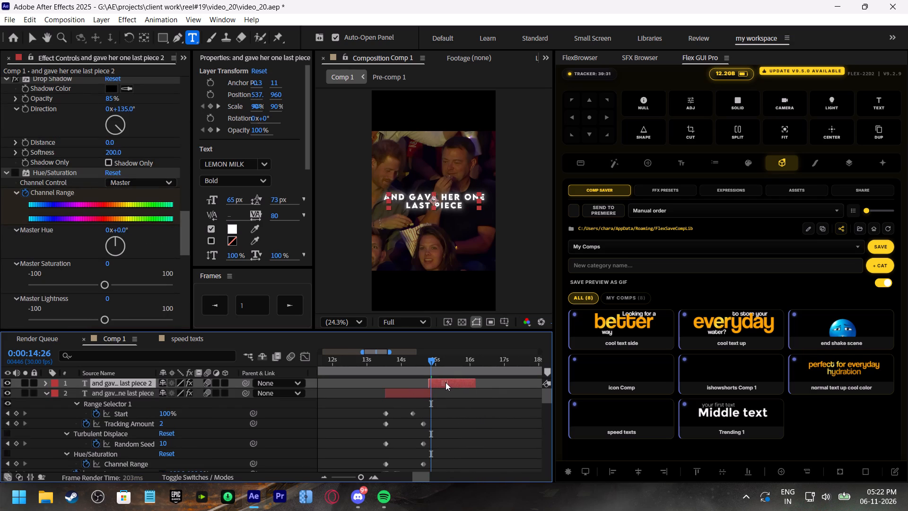
Collapse the expanded properties of the caption layers and save the project.
left_click(48, 392)
key("ctrl+s")
left_click(46, 406)
left_click(42, 425)
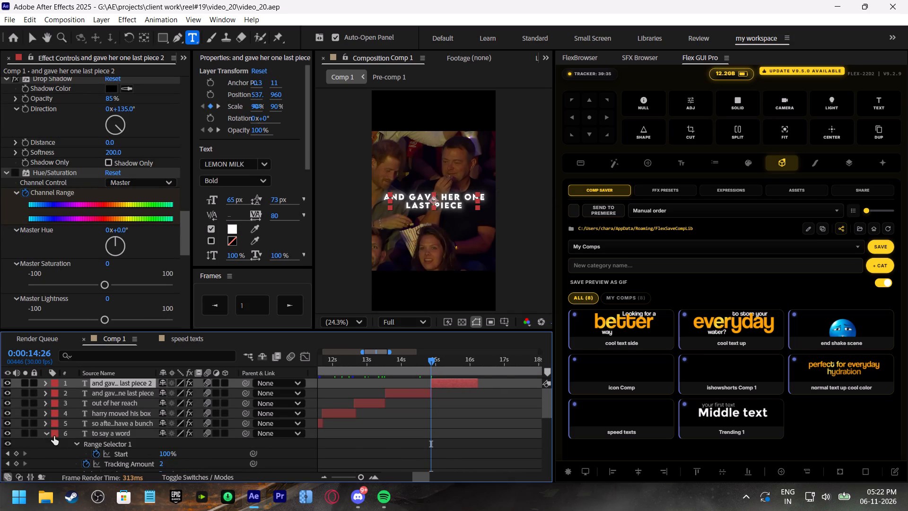
left_click(44, 435)
Listen to the narration and check the footage from 0:00:14:26 to about 0:00:16:17.
key("space")
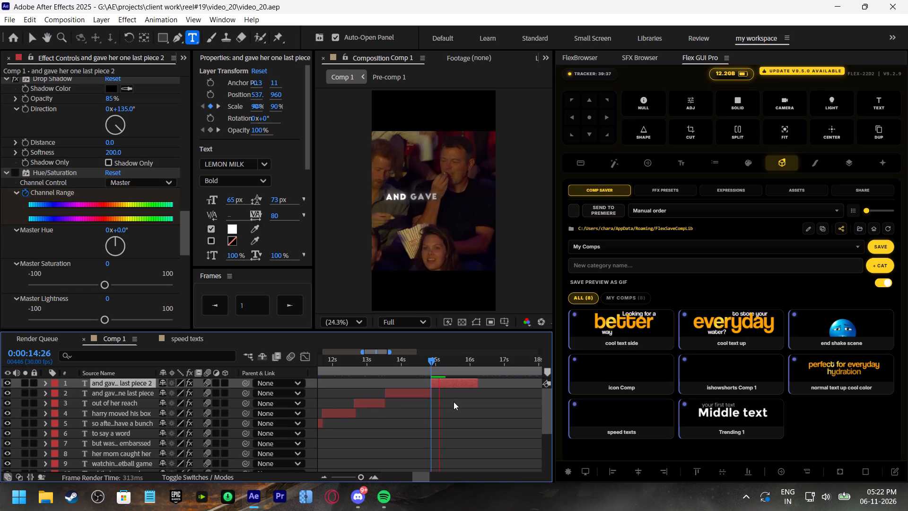
scroll(454, 402, "down", 1, "shift")
left_click(406, 361)
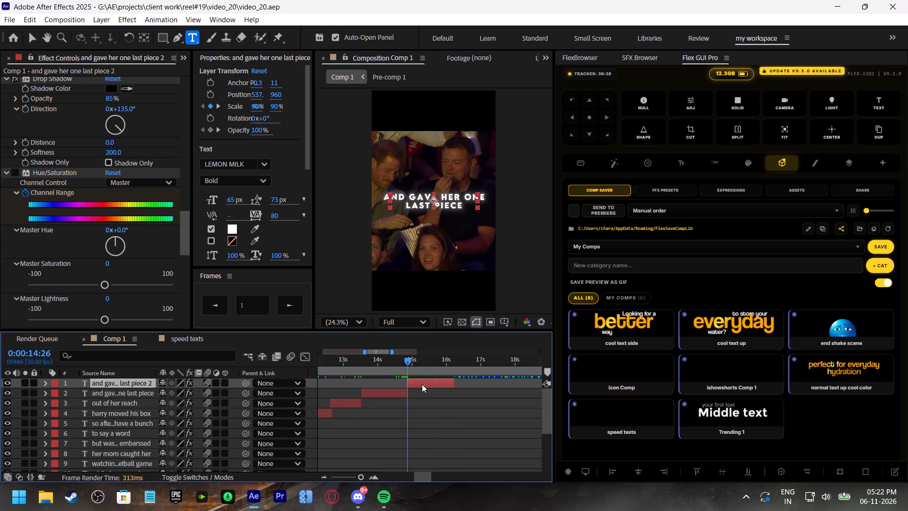
key("space")
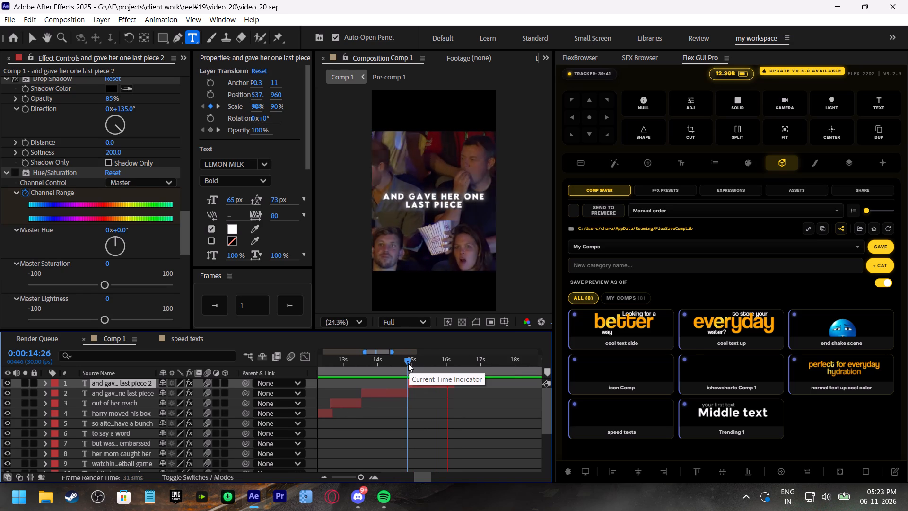
left_click(408, 363)
left_click(437, 361)
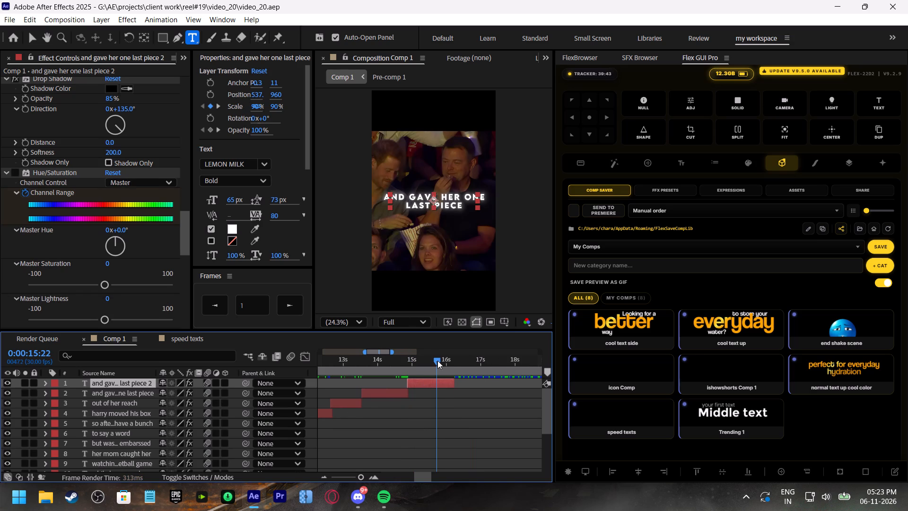
key("space")
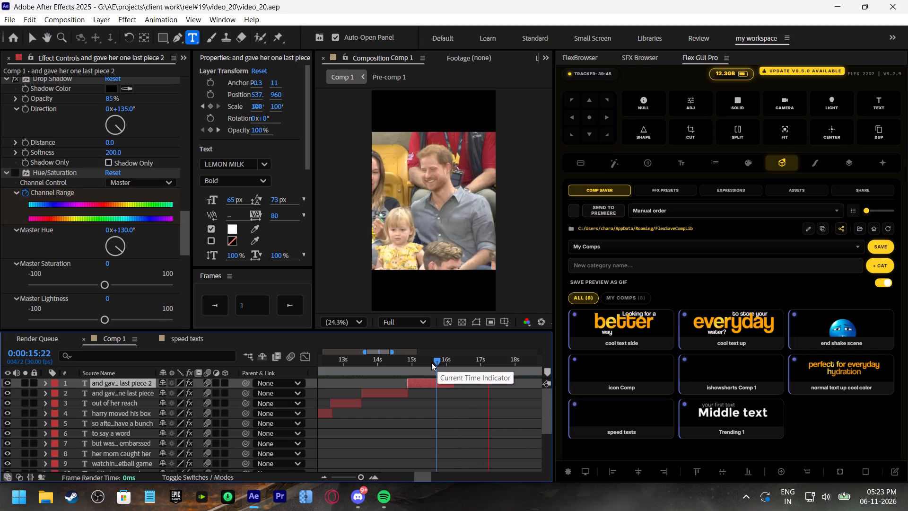
left_click_drag(421, 362, 433, 368)
key("space")
left_click_drag(442, 361, 445, 361)
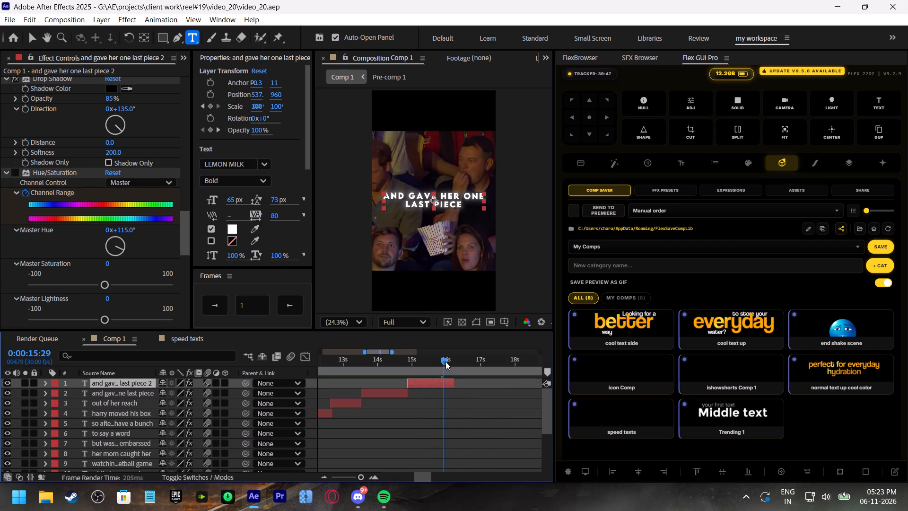
left_click_drag(445, 361, 459, 387)
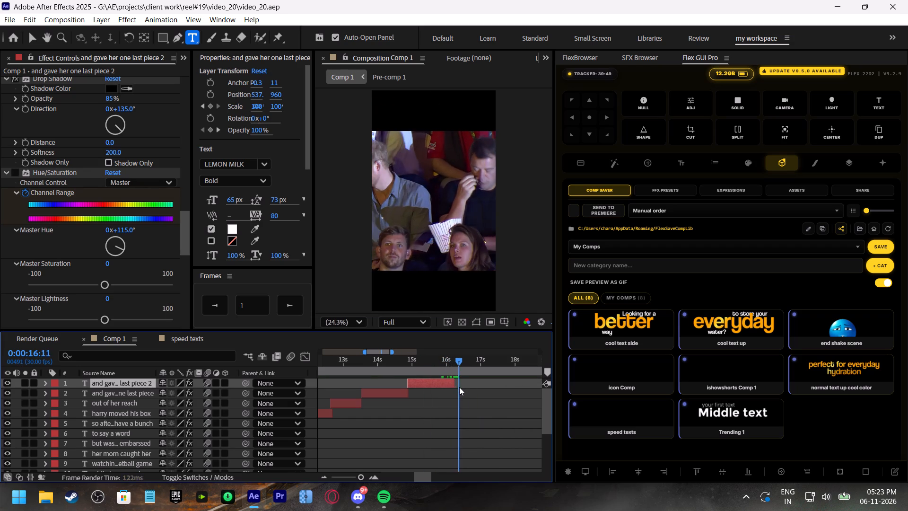
left_click_drag(459, 387, 465, 395)
Open Pre-comp 1 and trim the end of the 2.mp3 narration clip under the playhead to about 0:00:16:19.
scroll(472, 412, "down", 2)
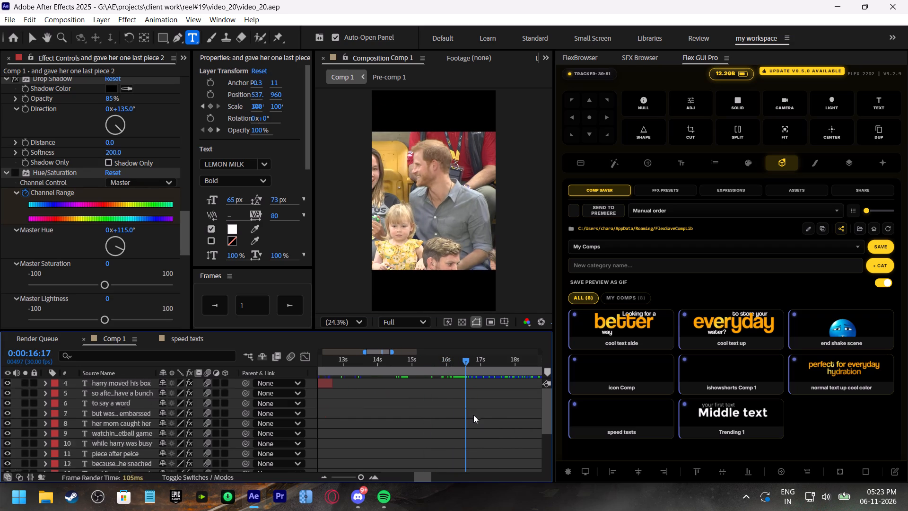
scroll(473, 415, "down", 8)
left_click(470, 462)
double_click(467, 464)
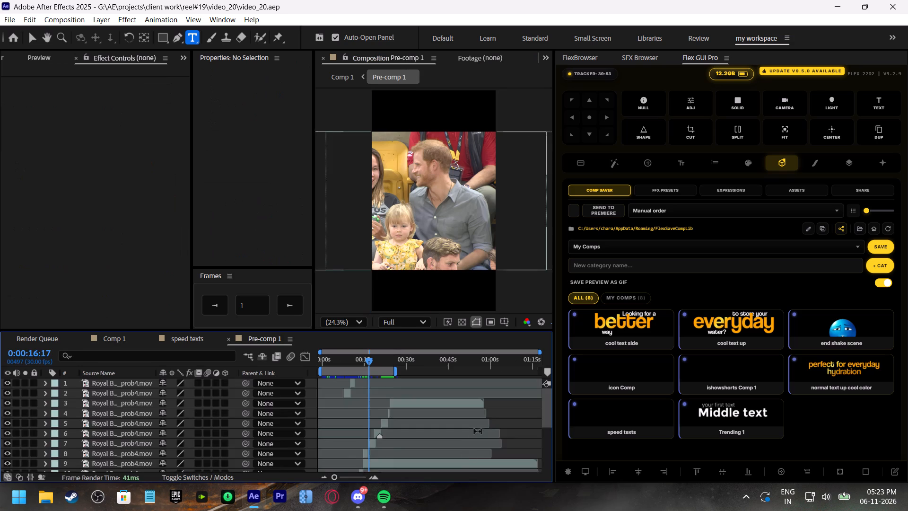
scroll(479, 429, "down", 6)
left_click_drag(340, 475, 361, 479)
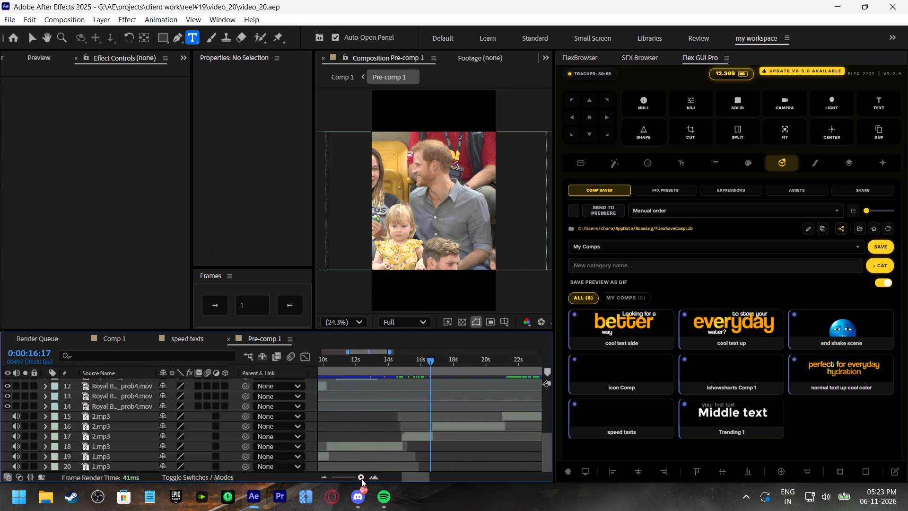
left_click_drag(361, 479, 365, 479)
left_click_drag(445, 436, 438, 436)
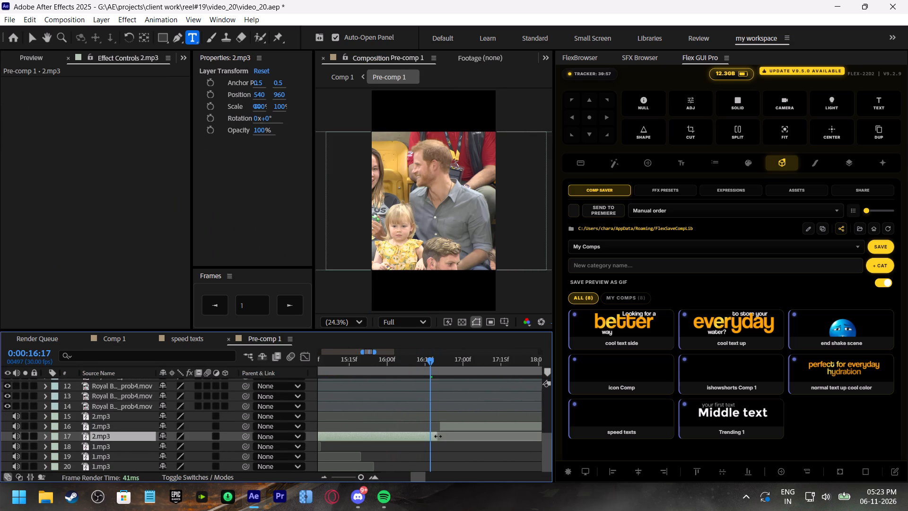
left_click_drag(438, 436, 437, 436)
Shift the following two 2.mp3 clips earlier to start the nearer one at about 0:00:16:17, and play the cut.
left_click(446, 428)
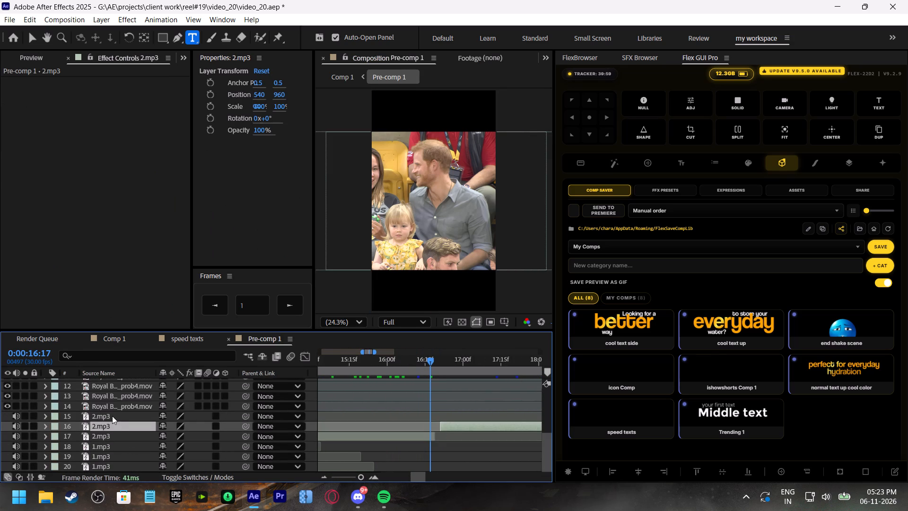
left_click(112, 415, "ctrl")
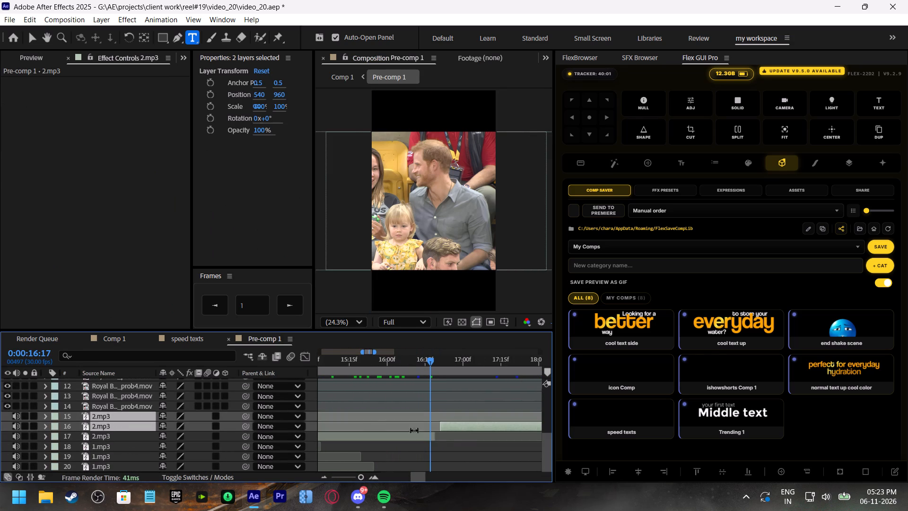
scroll(367, 425, "up", 1)
left_click_drag(456, 456, 451, 455)
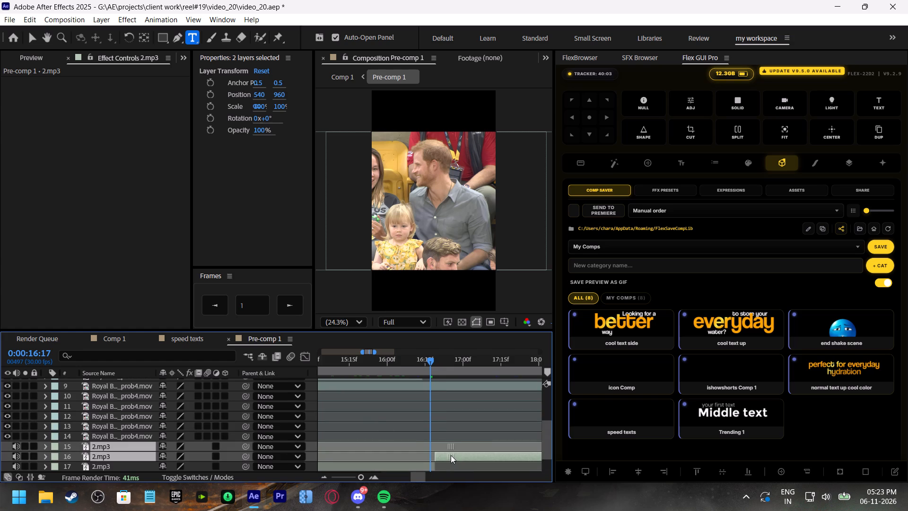
left_click_drag(451, 455, 449, 455)
left_click(393, 358)
key("space")
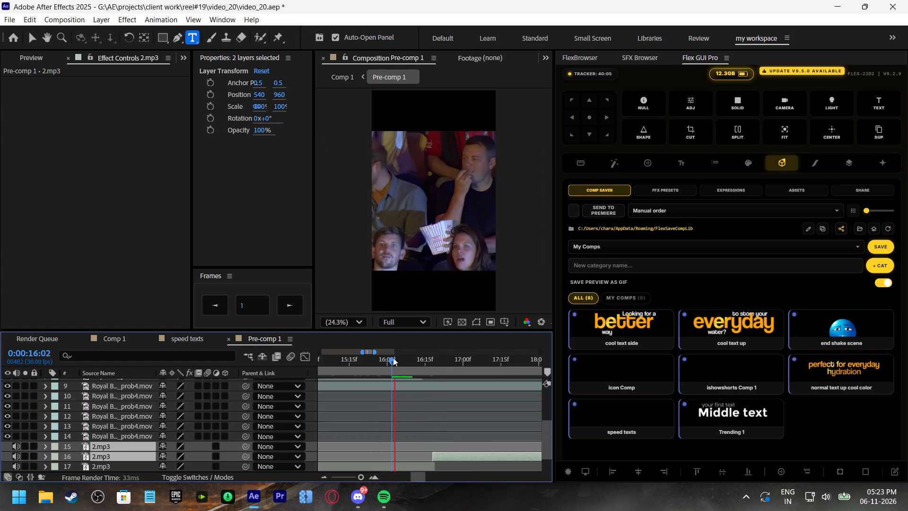
left_click(393, 358)
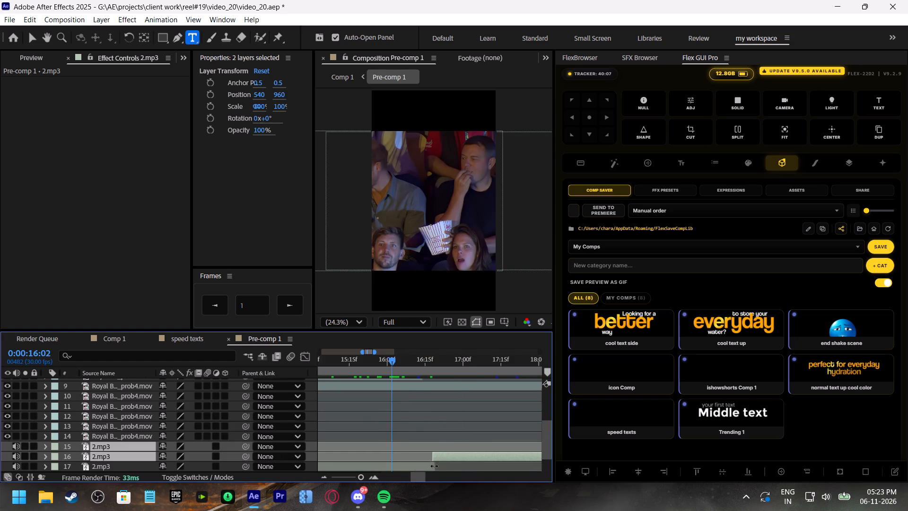
left_click(430, 457)
key("space")
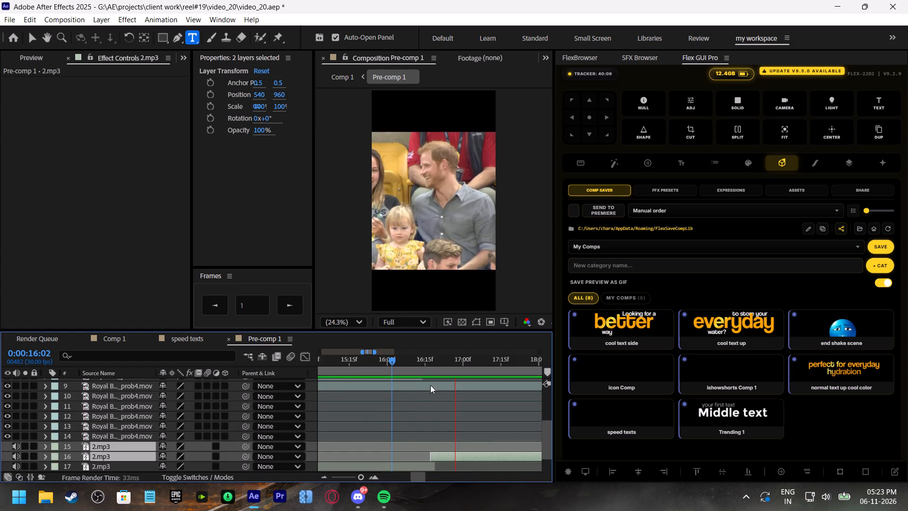
Extend the earlier 2.mp3 clip to about 0:00:16:20, nudge the nearest following clip to about 0:00:16:19, and replay the cut.
left_click(419, 366)
left_click(419, 358)
left_click(436, 464)
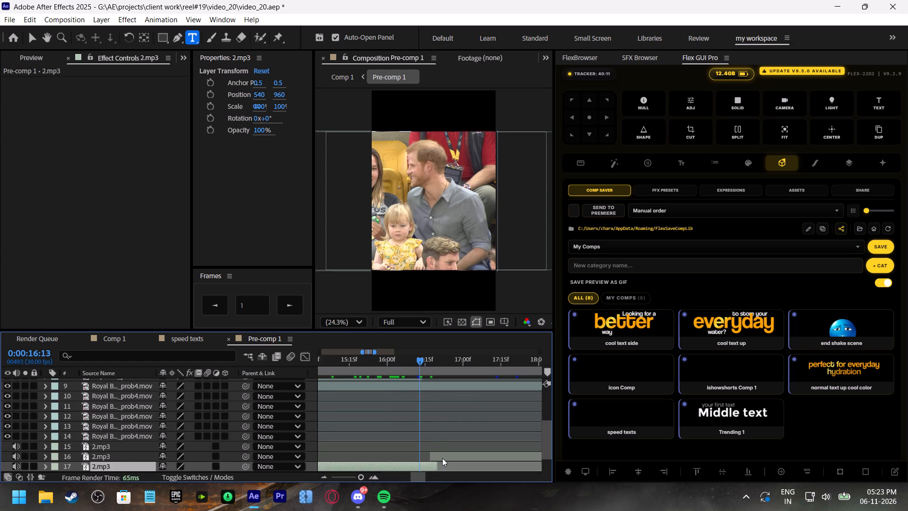
left_click_drag(442, 458, 447, 458)
key("space")
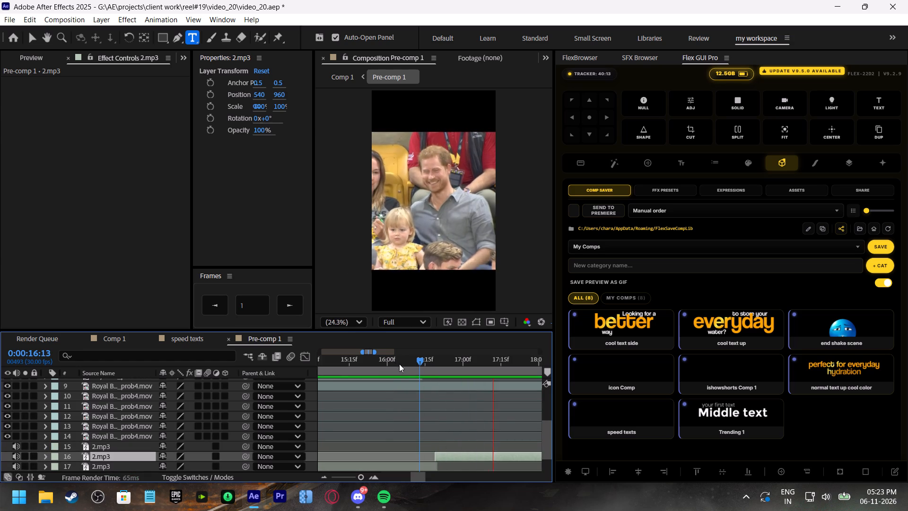
left_click(384, 360)
key("space")
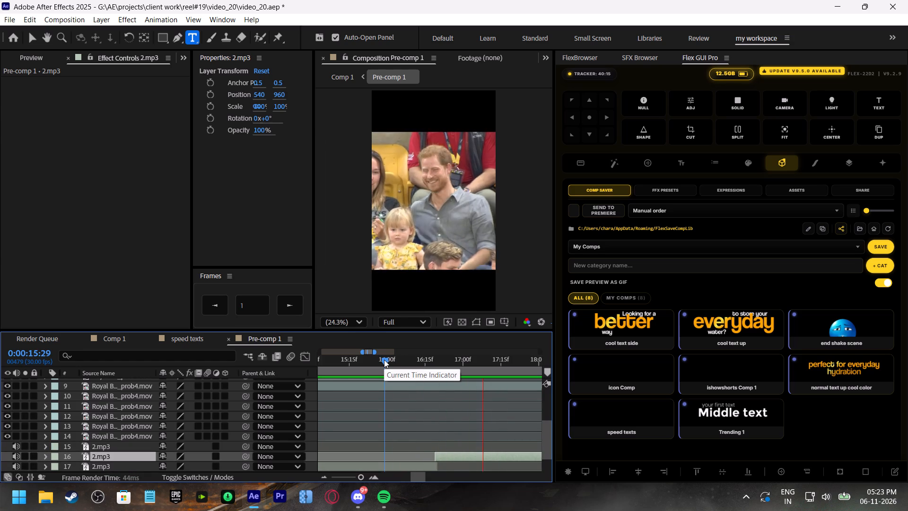
left_click(384, 360)
key("space")
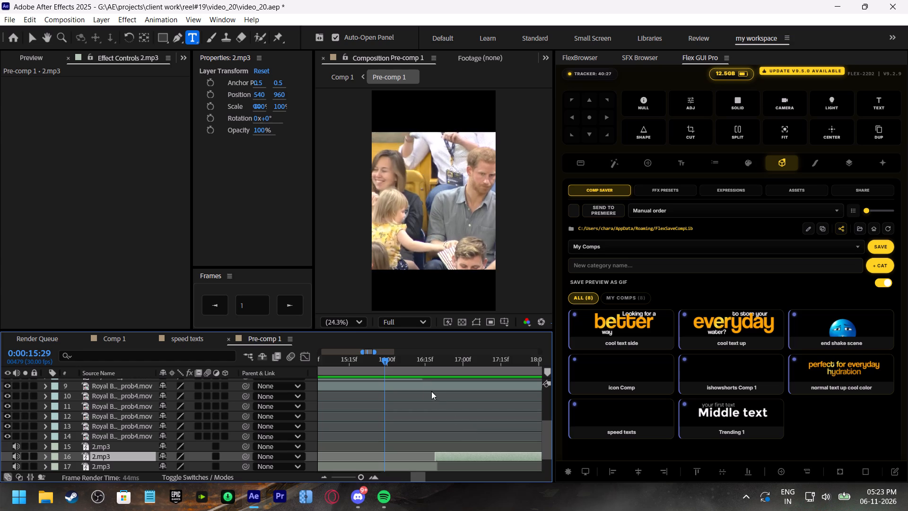
Return to Comp 1 and save the project.
left_click(415, 356)
left_click(114, 342)
key("ctrl+s")
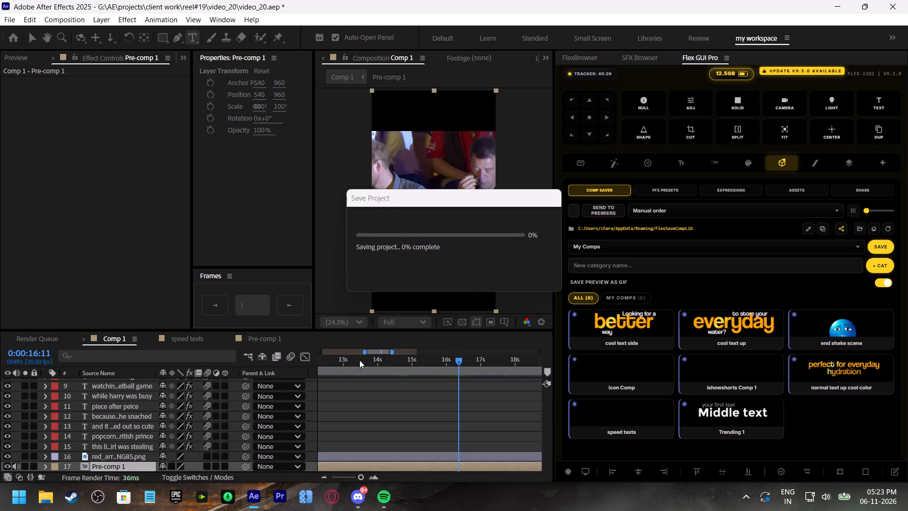
Play back the last two captions between 0:00:13:19 and 0:00:15:07 to check them against the narration.
left_click(394, 358)
key("space")
scroll(434, 402, "up", 2)
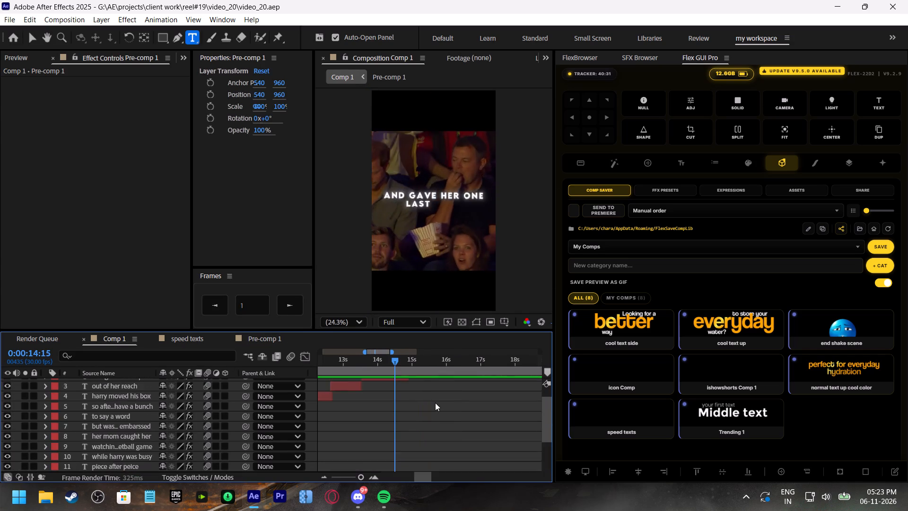
scroll(435, 403, "up", 3)
left_click(366, 357)
key("space")
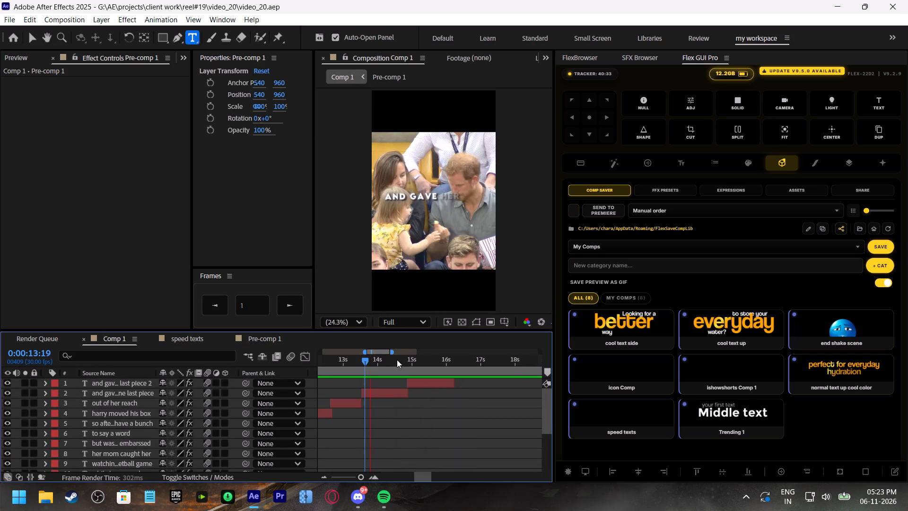
left_click(420, 362)
key("space")
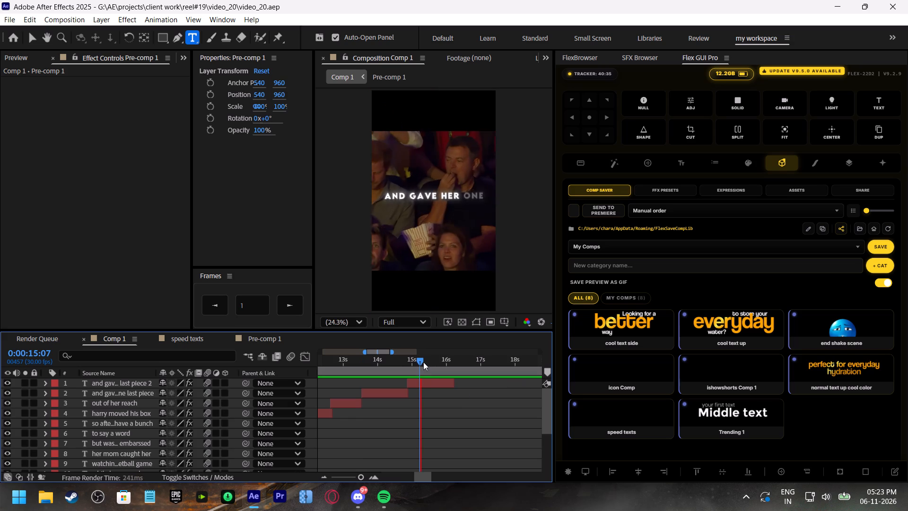
left_click_drag(423, 361, 393, 362)
key("space")
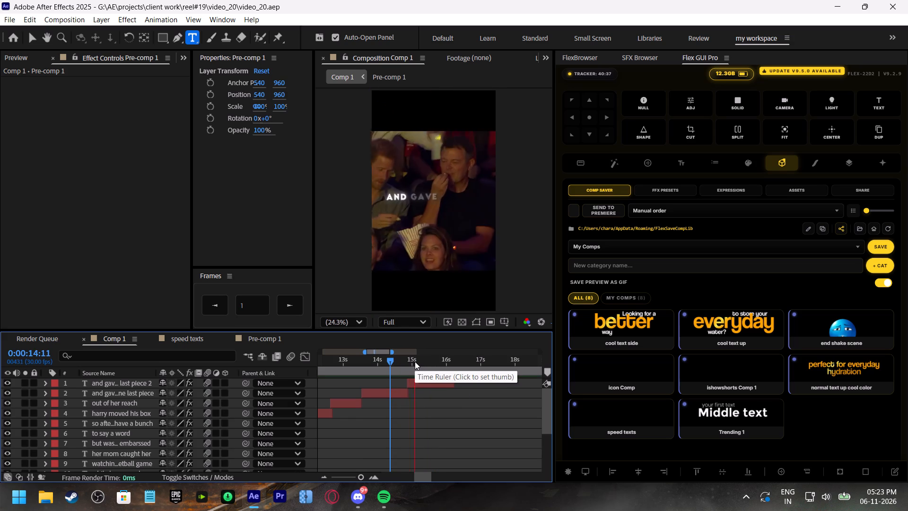
left_click(417, 359)
Replace the text of the duplicated "and gave her one last piece" caption with "but when his friend".
double_click(437, 382)
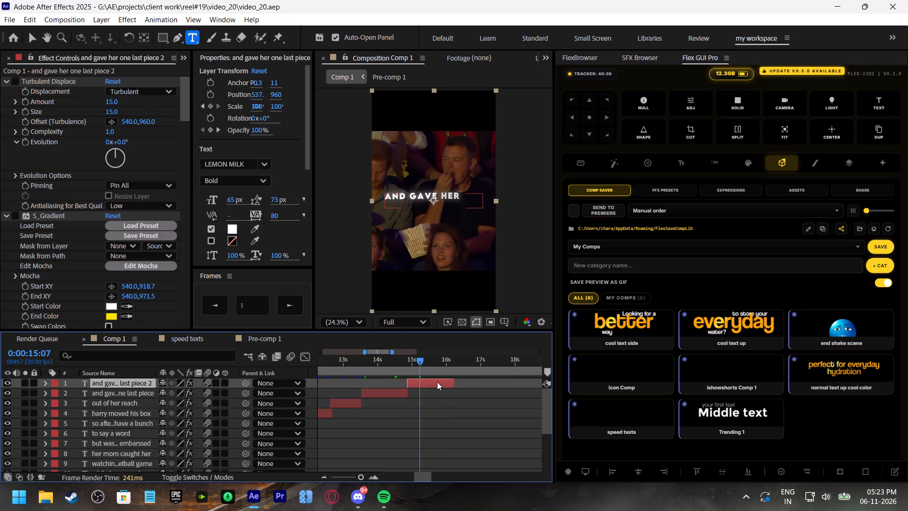
type("but")
key("space")
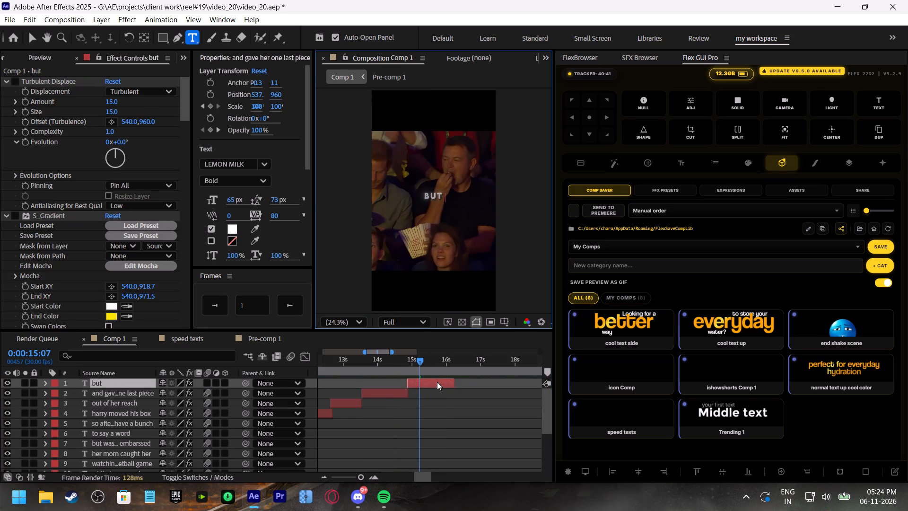
type("when hid")
key("space")
key("BackSpace")
key("BackSpace")
type("s")
key("space")
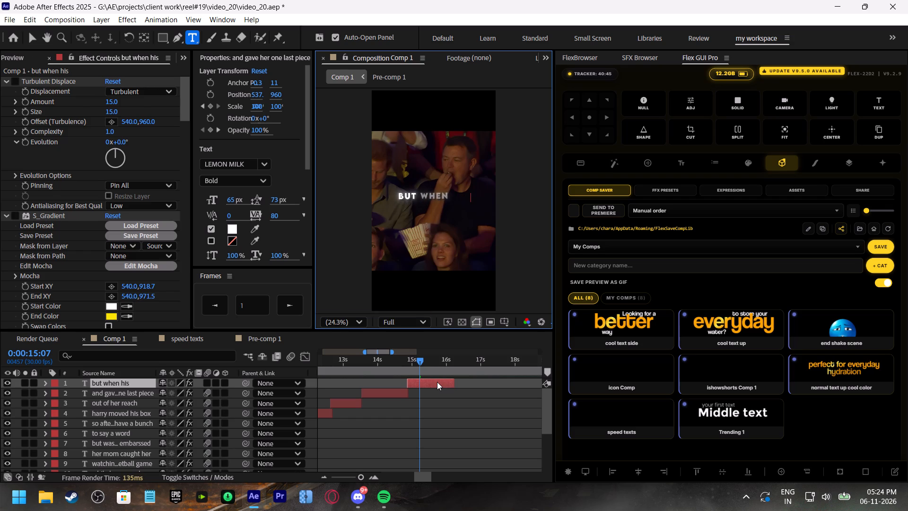
type("fir")
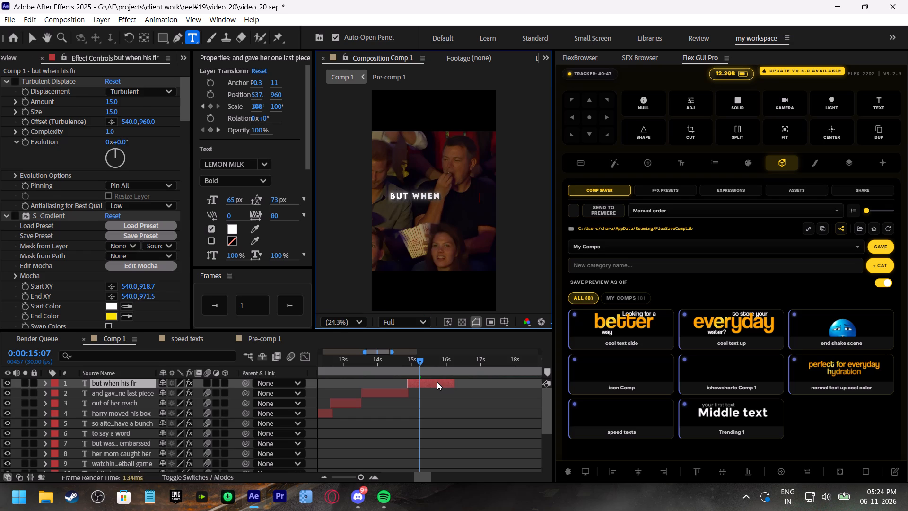
key("BackSpace")
key("BackSpace")
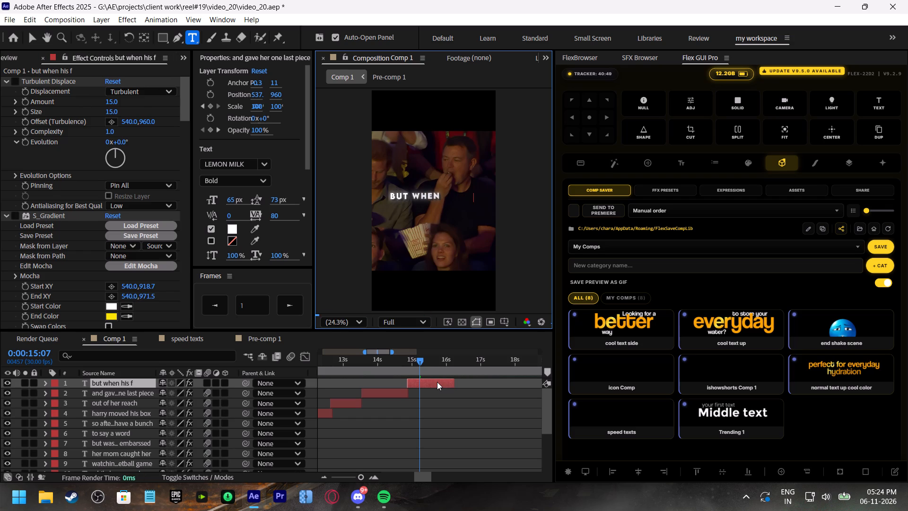
type("riend")
key("space")
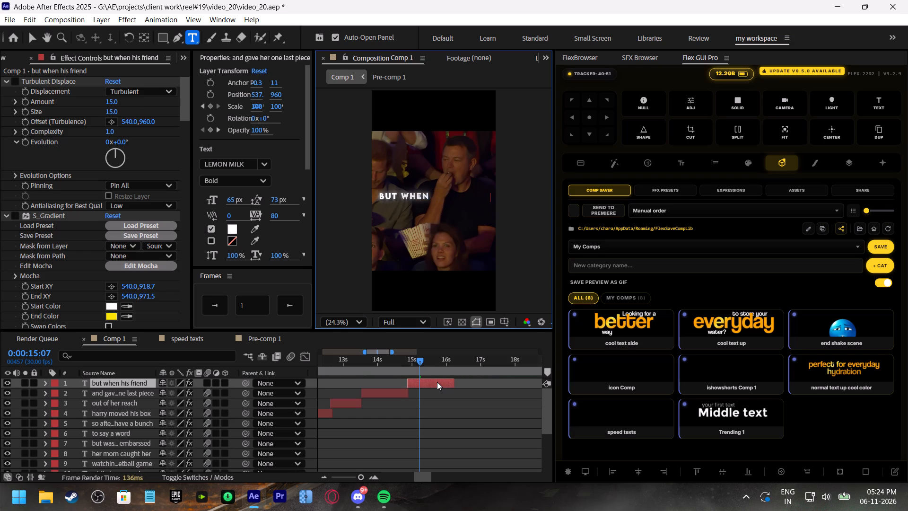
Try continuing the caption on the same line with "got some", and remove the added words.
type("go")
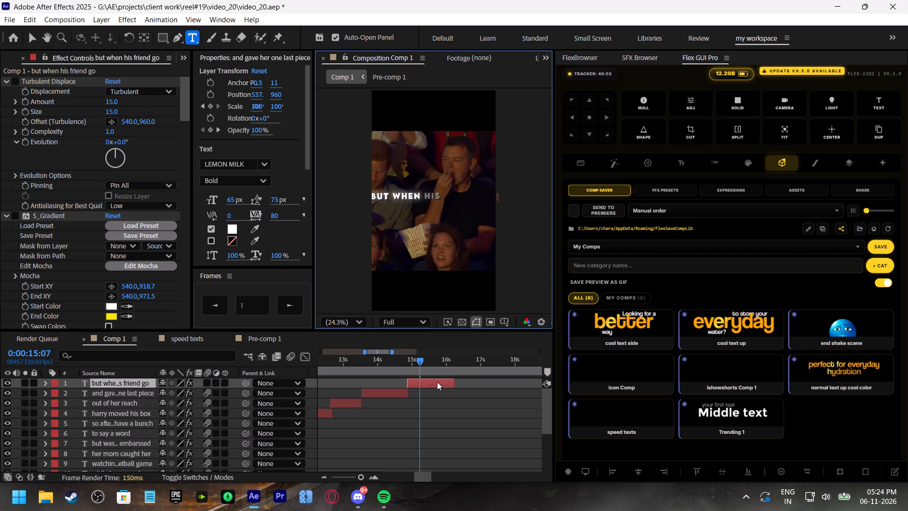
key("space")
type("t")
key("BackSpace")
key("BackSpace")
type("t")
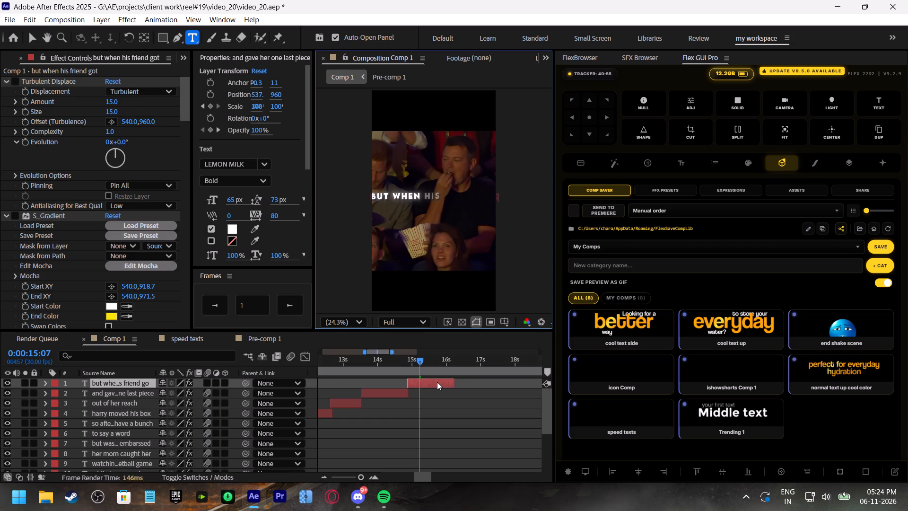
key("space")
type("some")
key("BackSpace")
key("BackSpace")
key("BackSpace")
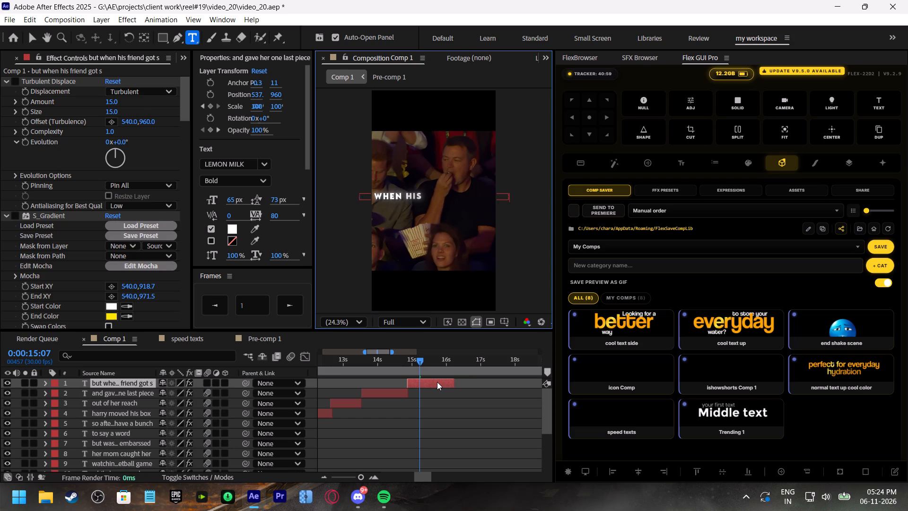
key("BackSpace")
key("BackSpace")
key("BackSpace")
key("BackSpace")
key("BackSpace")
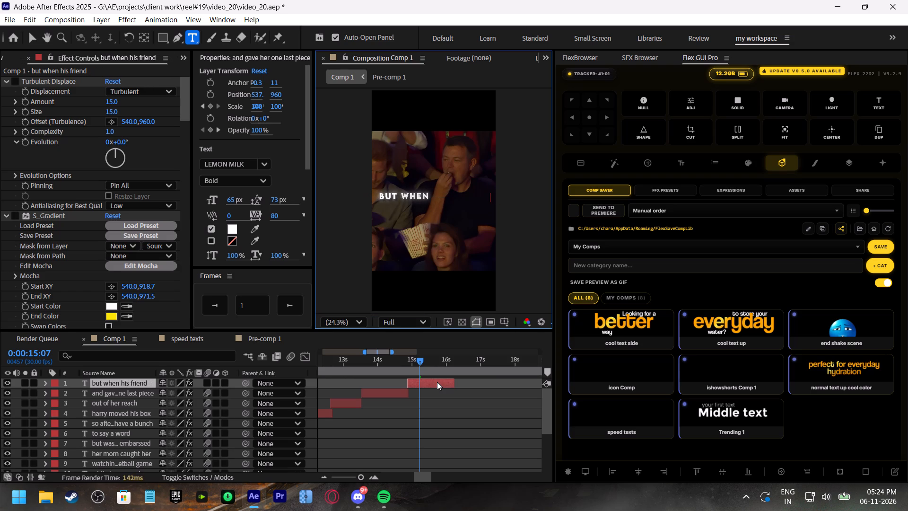
Break the caption after "friend" and add "got some" as its second line.
key("BackSpace")
key("BackSpace")
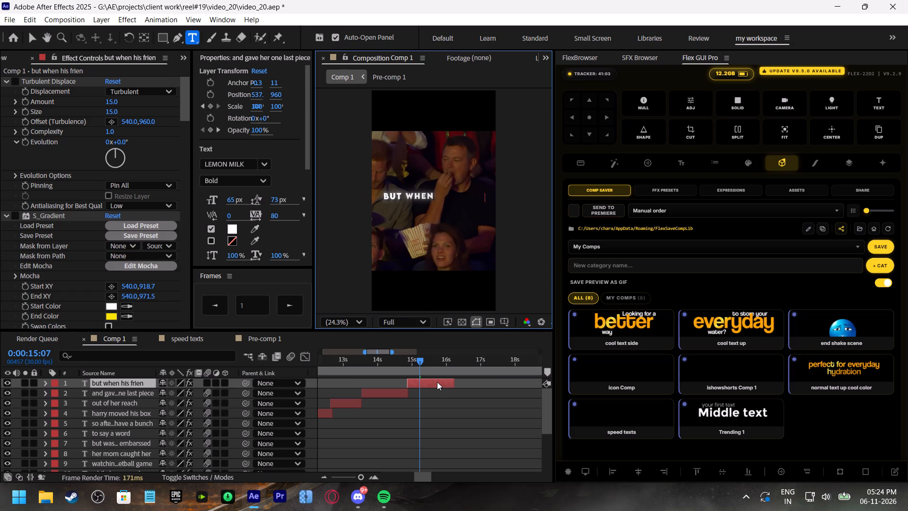
key("d")
key("Return")
type("go")
type("t")
key("space")
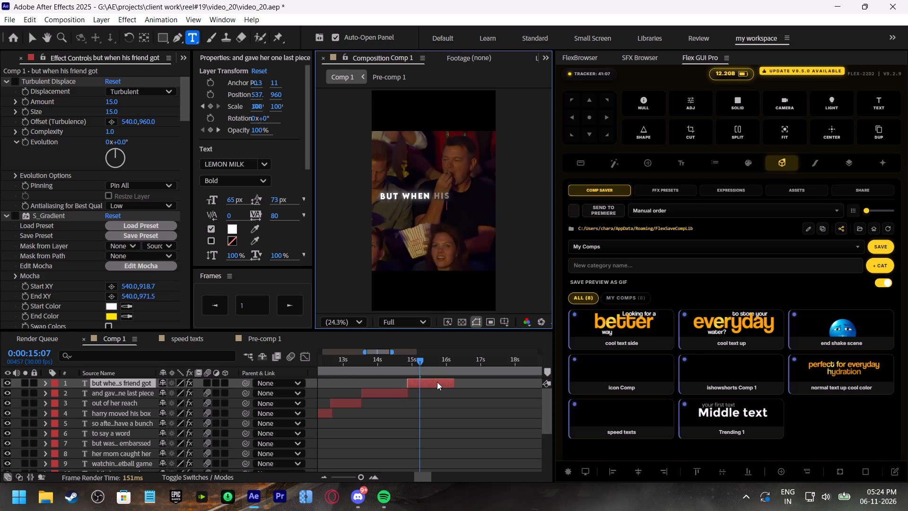
type("some")
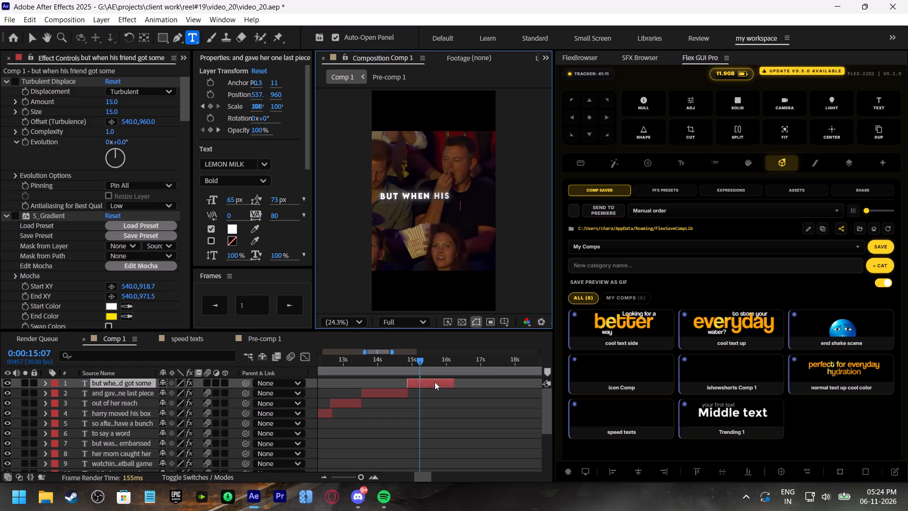
Play back the "but when his friend got some" caption from 0:00:14:20 to about 0:00:15:21 to check its timing against the narration.
left_click(400, 360)
key("space")
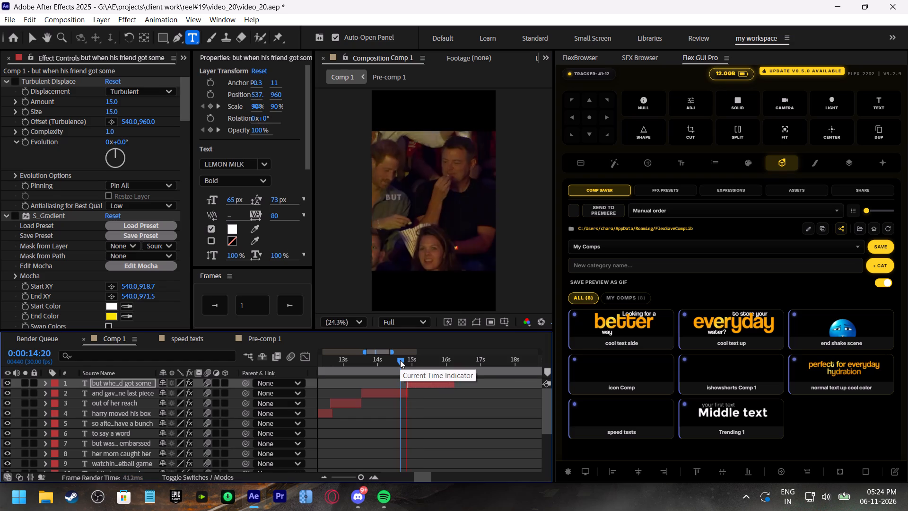
left_click(415, 359)
key("space")
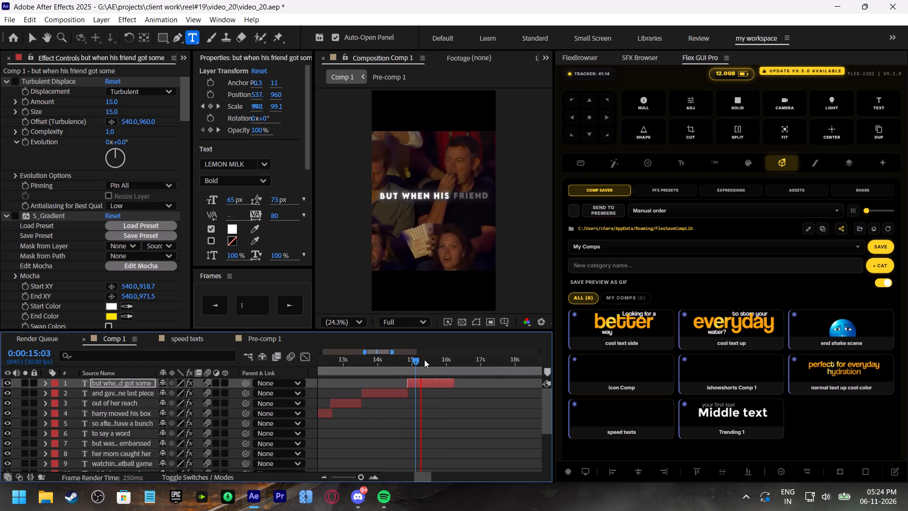
left_click_drag(430, 360, 436, 362)
key("space")
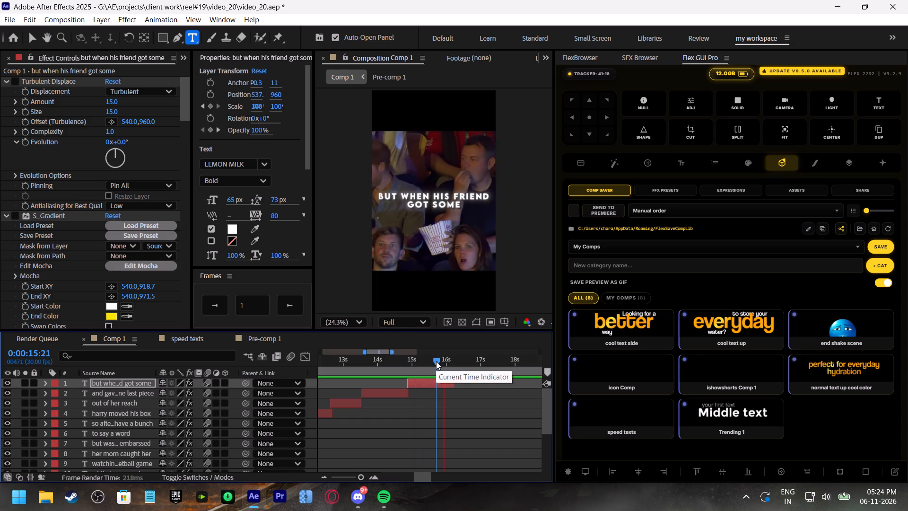
left_click(436, 361)
key("space")
Duplicate the "but when his friend got some" caption, start the copy at 0:00:15:24, and trim the original's end to that point.
left_click(441, 361)
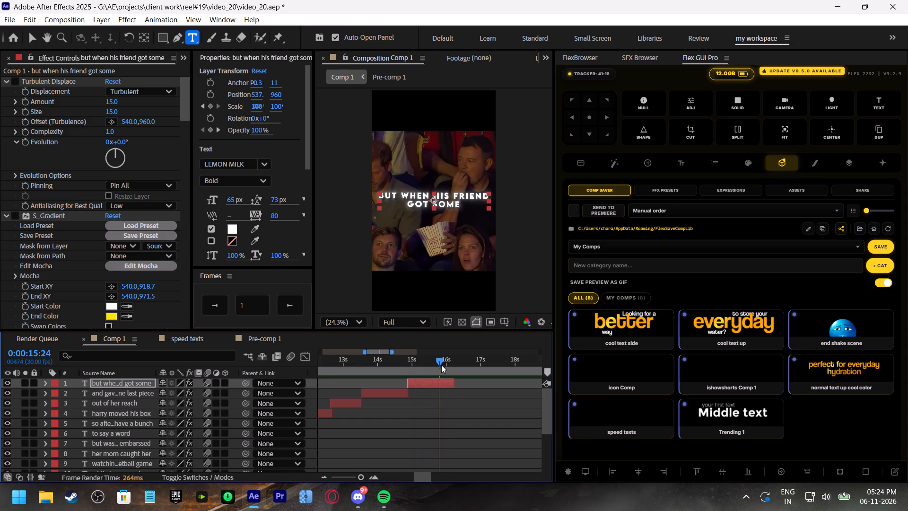
key("ctrl+d")
left_click_drag(423, 386, 452, 391)
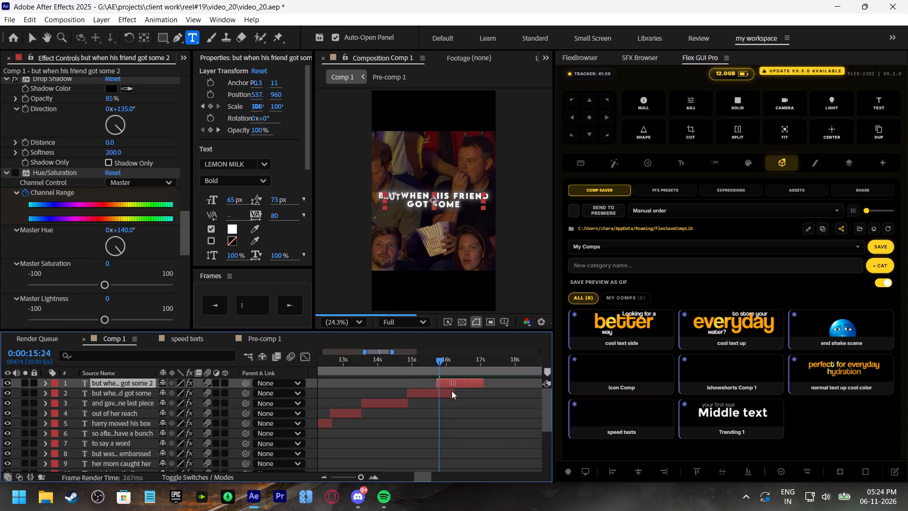
left_click_drag(452, 391, 453, 391)
left_click_drag(454, 394, 440, 395)
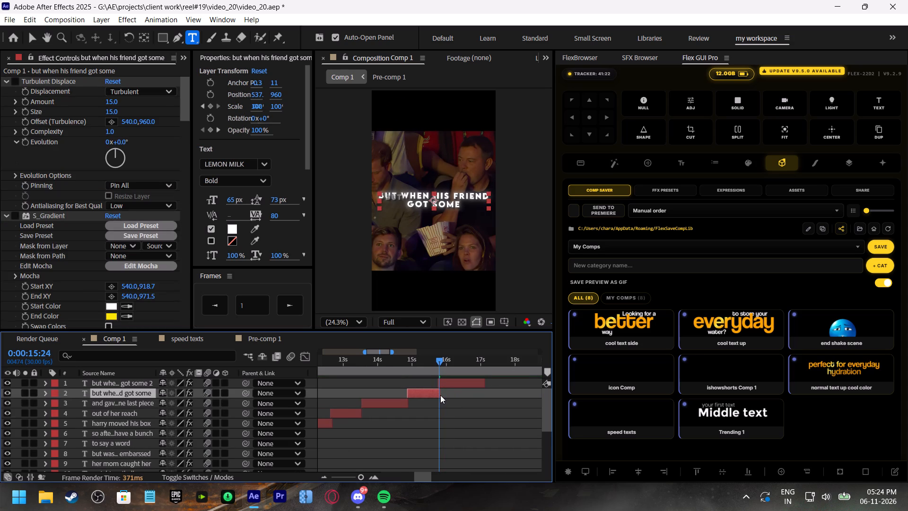
left_click_drag(440, 395, 440, 396)
Replace the text of the duplicated "but when his friend got some" caption with "popcorn too".
double_click(446, 386)
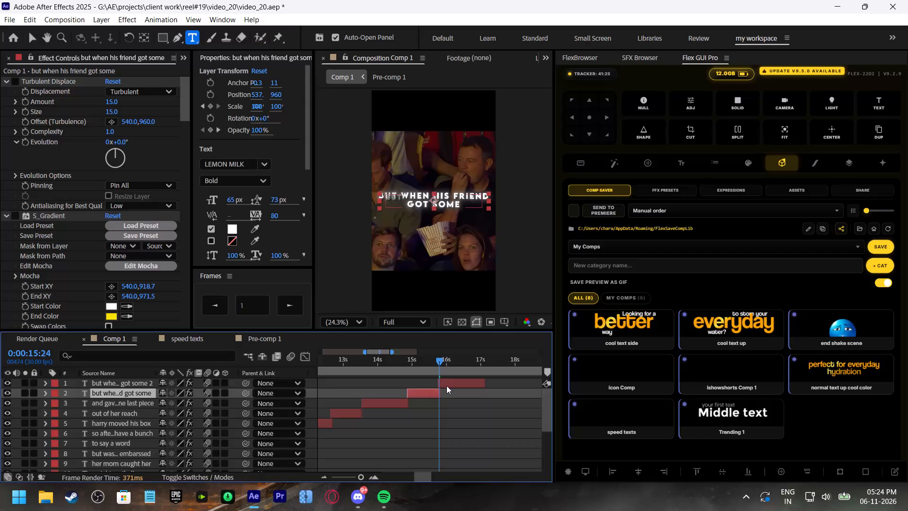
type("popco")
type("rn too")
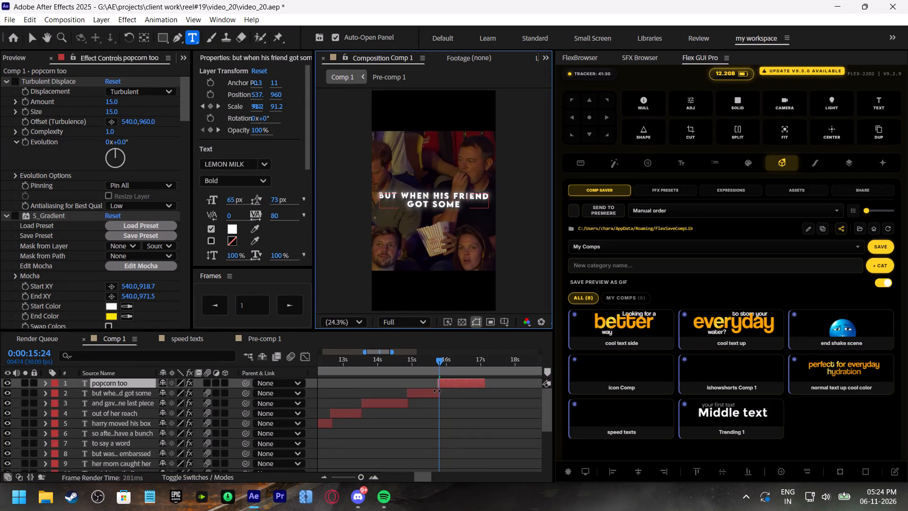
Move the second Range Selector Start keyframe of the "popcorn too" caption earlier, to about 0:00:16:13, and play it back.
left_click(419, 362)
key("space")
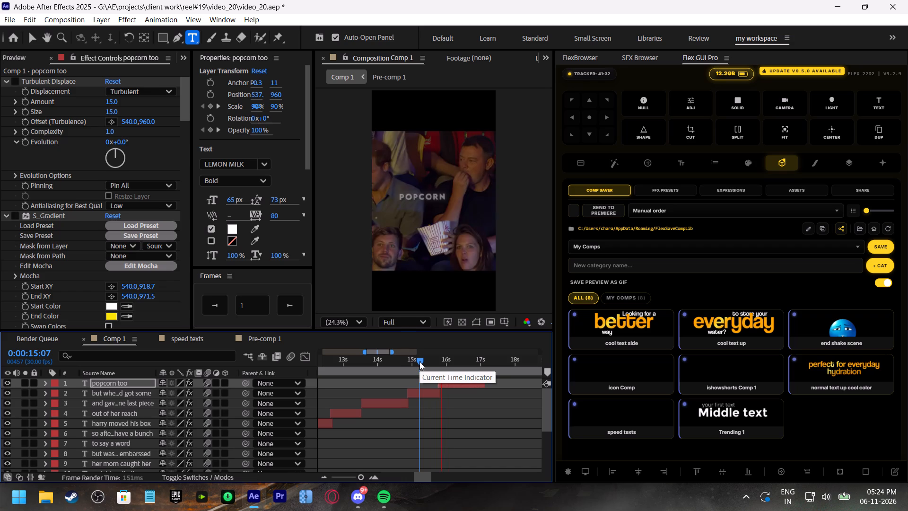
left_click(419, 362)
key("space")
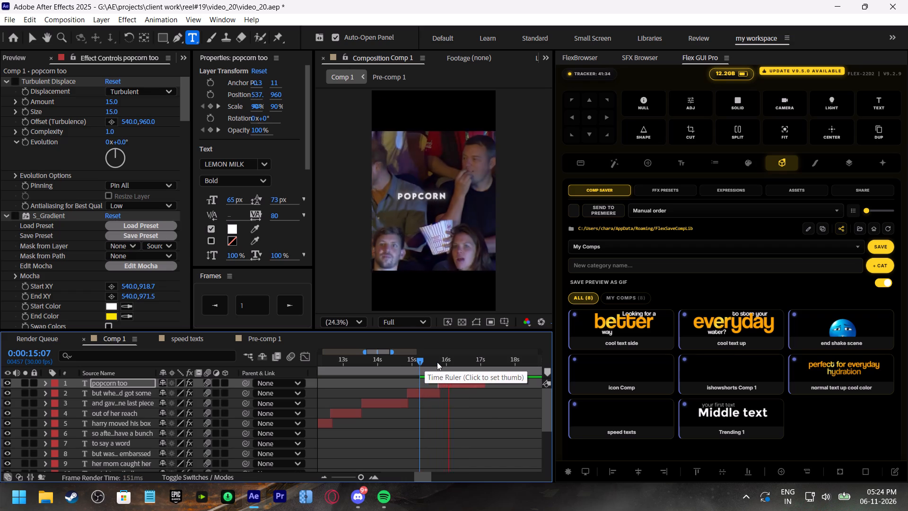
left_click(452, 362)
left_click(462, 384)
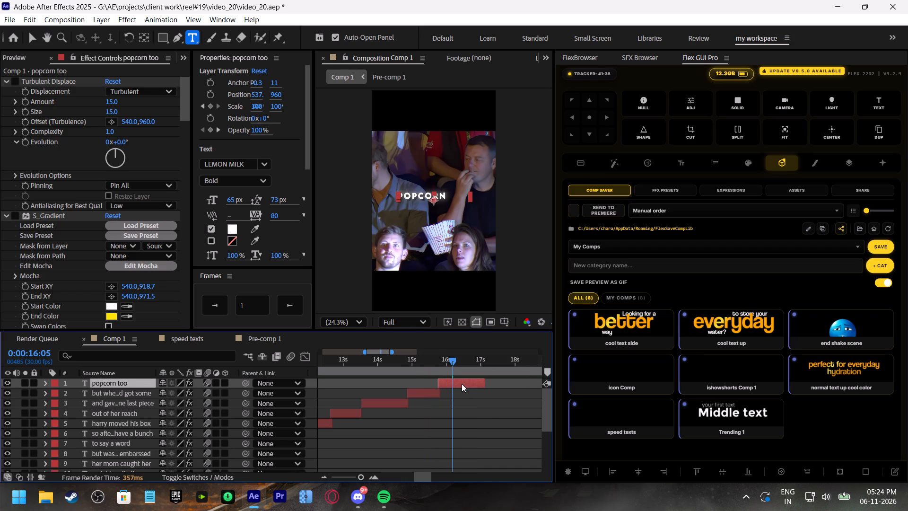
key("u")
left_click_drag(463, 405, 457, 403)
left_click(430, 363)
key("space")
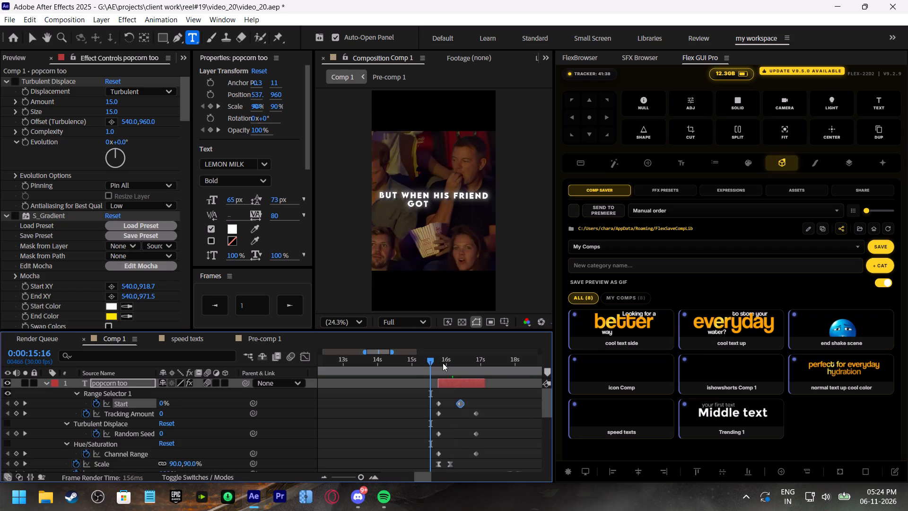
Shorten the "popcorn too" caption to end at 0:00:16:22 and place a duplicate of it starting at that point.
left_click_drag(456, 363, 463, 365)
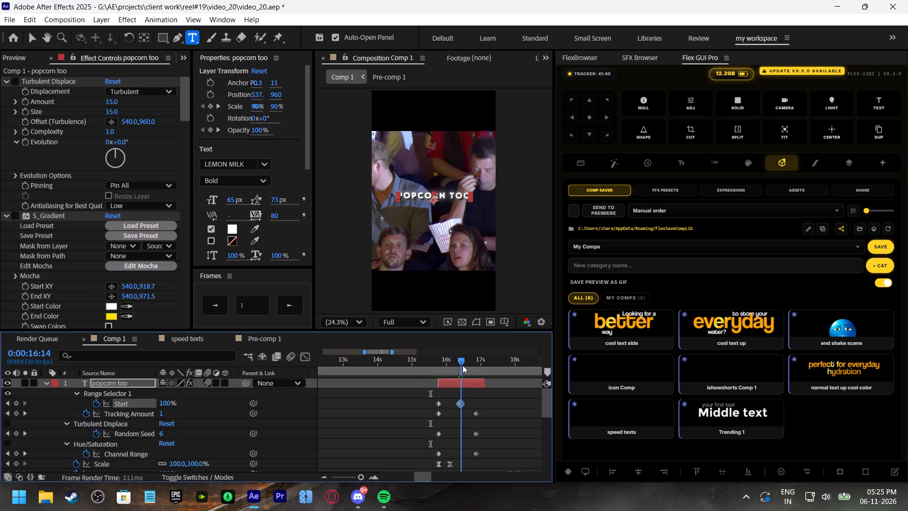
left_click_drag(463, 365, 466, 368)
left_click_drag(486, 381, 471, 383)
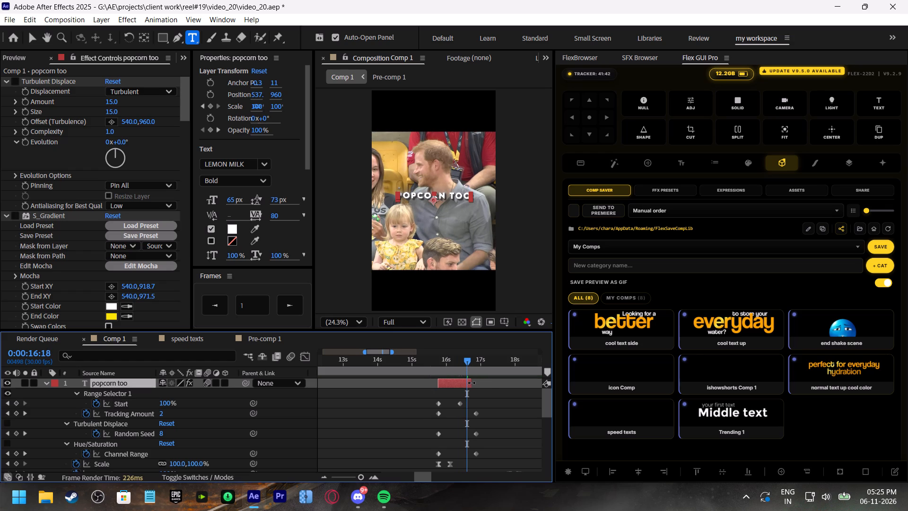
left_click_drag(471, 383, 471, 383)
key("ctrl+d")
left_click_drag(450, 384, 478, 389)
key("space")
scroll(489, 406, "down", 2, "shift")
left_click(424, 364)
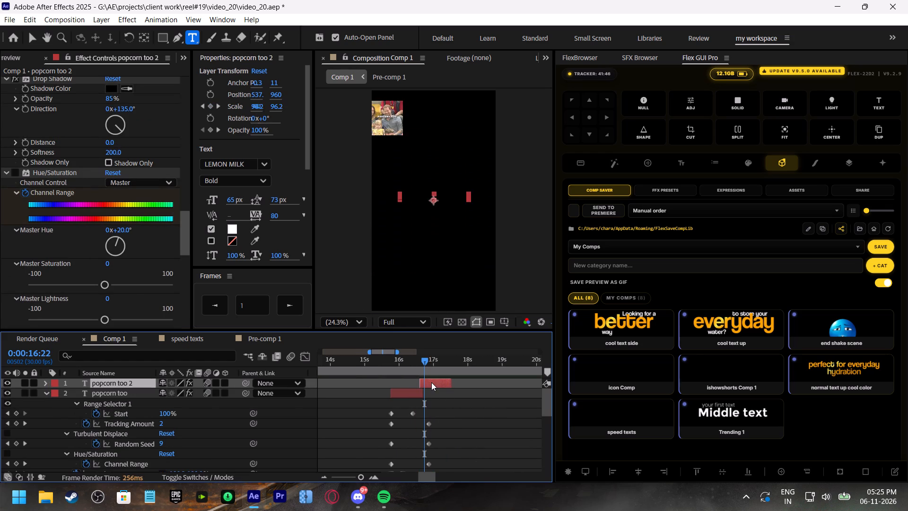
left_click(431, 382)
left_click(423, 391)
Listen to the narration from 0:00:16:22 and replace the duplicated caption's text with "harry decidded to" and a second line "play a trick".
key("space")
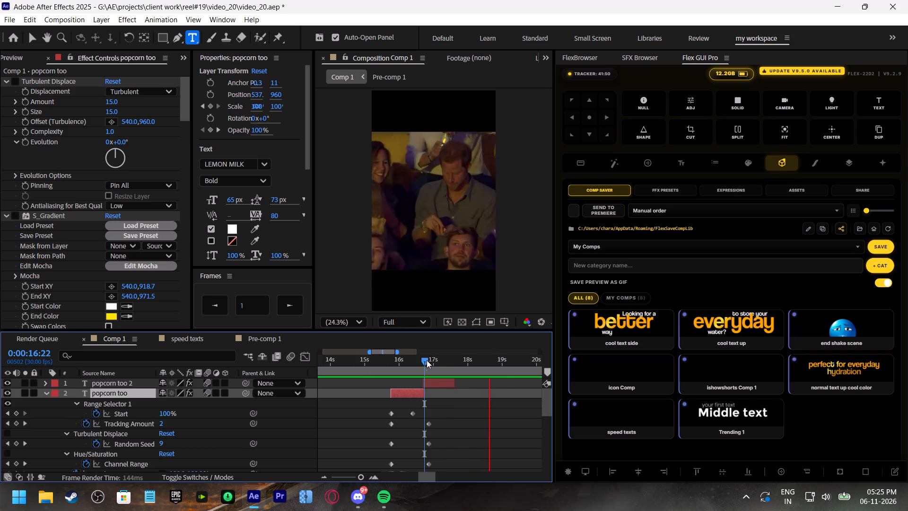
left_click(427, 360)
double_click(437, 383)
type("harry deci")
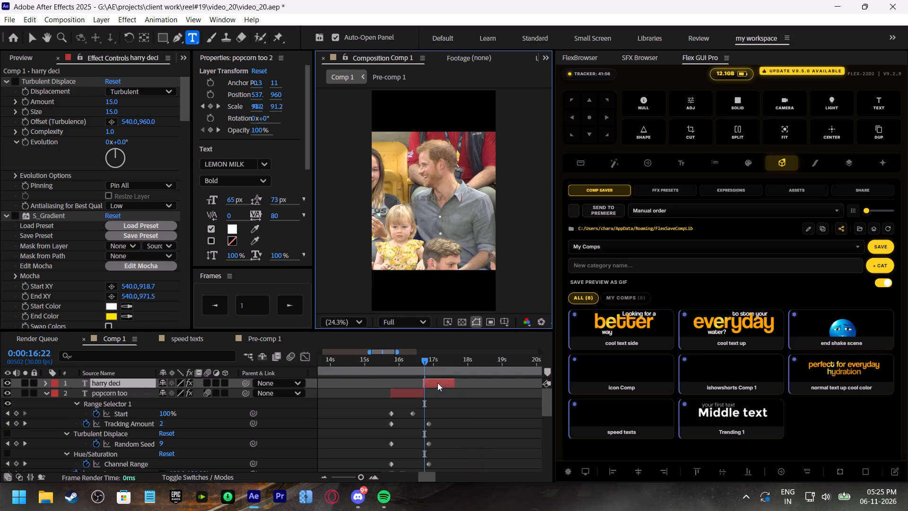
type("dded")
key("space")
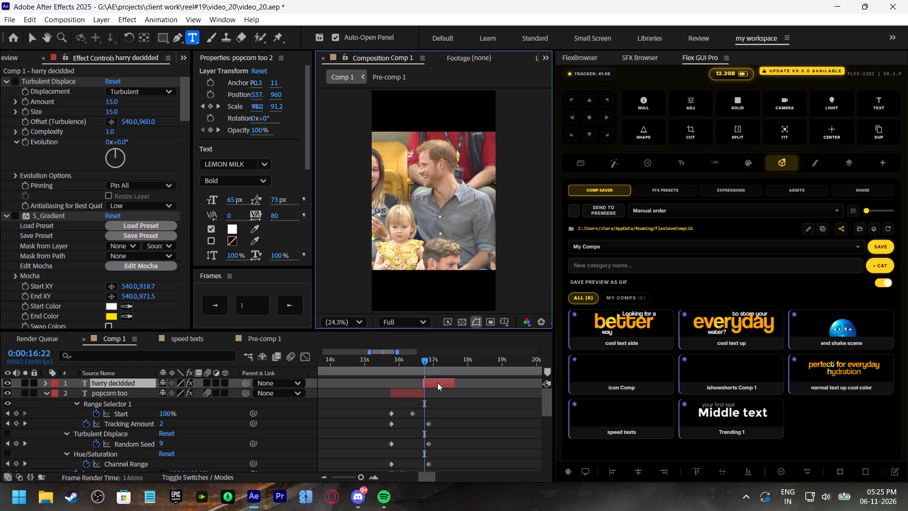
type("to")
key("space")
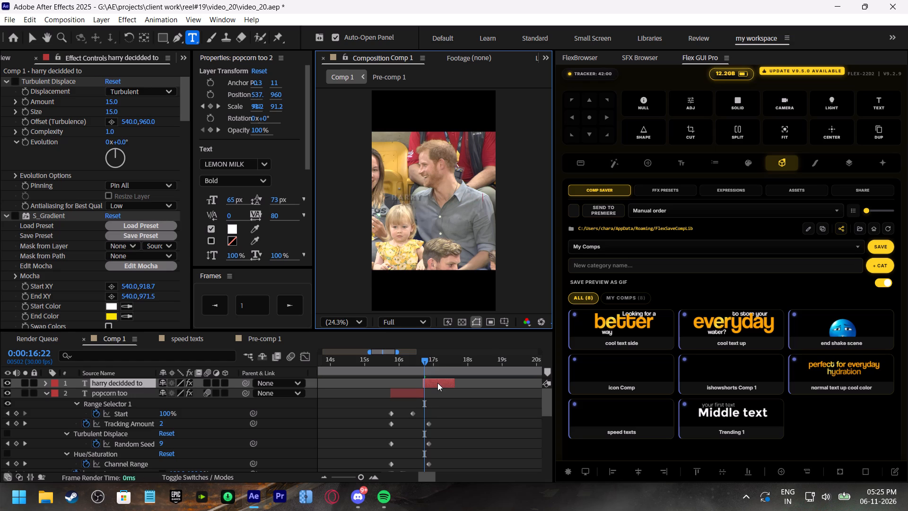
key("Return")
type("play a")
key("space")
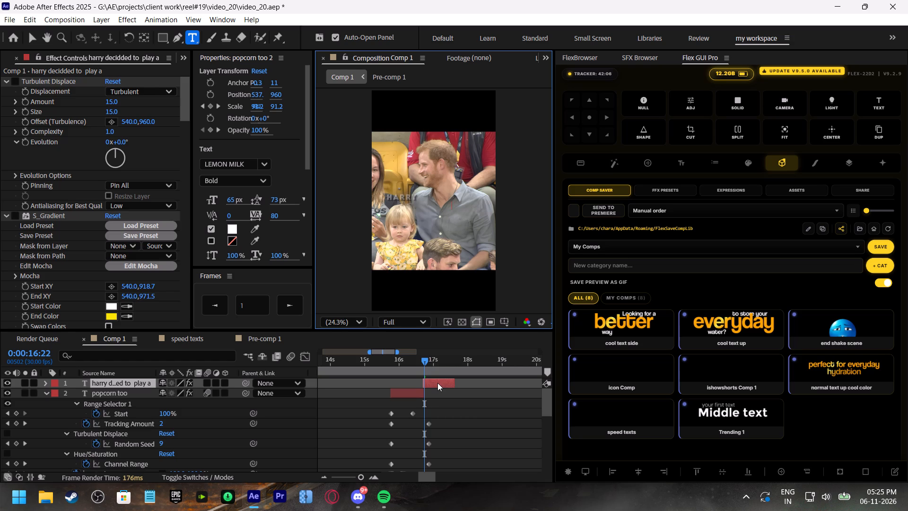
key("t")
type("rick")
Extend the "harry decidded to play a trick" caption to end at 0:00:17:26, checking its timing by playback.
left_click(407, 364)
key("space")
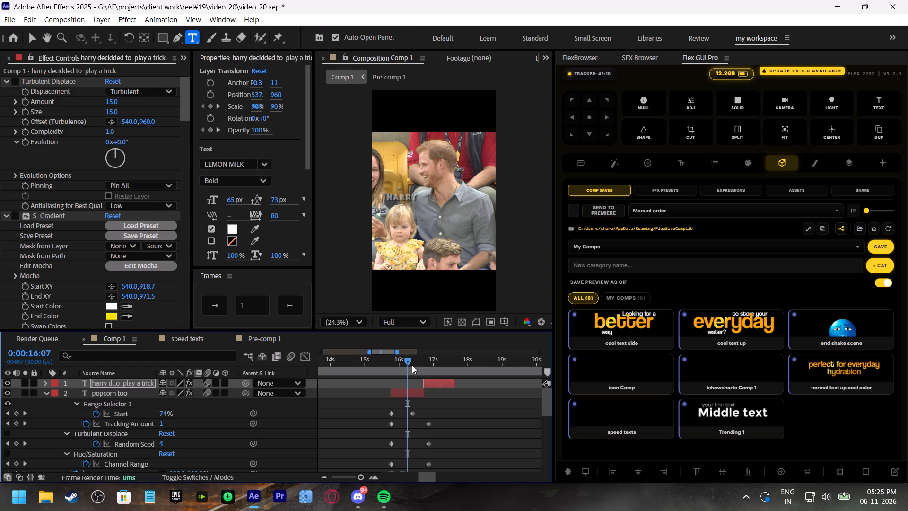
left_click(425, 367)
key("space")
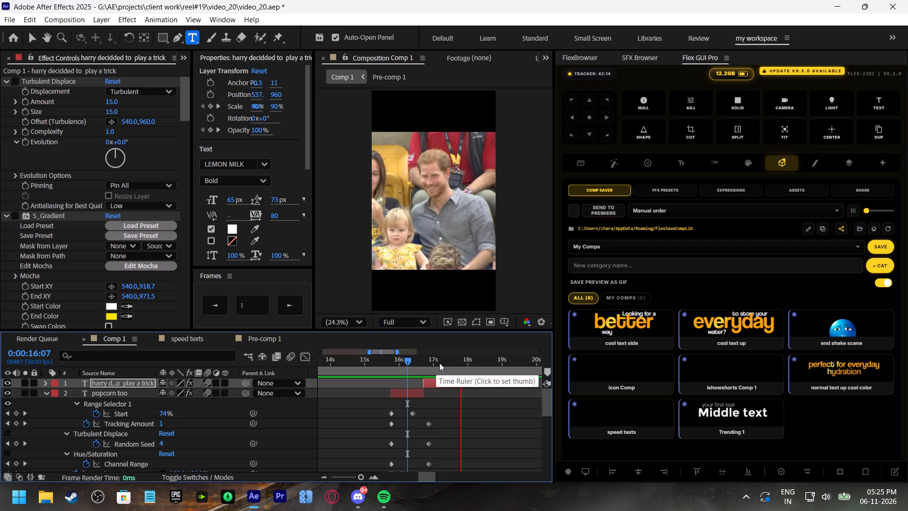
left_click(439, 363)
key("space")
left_click_drag(458, 363, 460, 364)
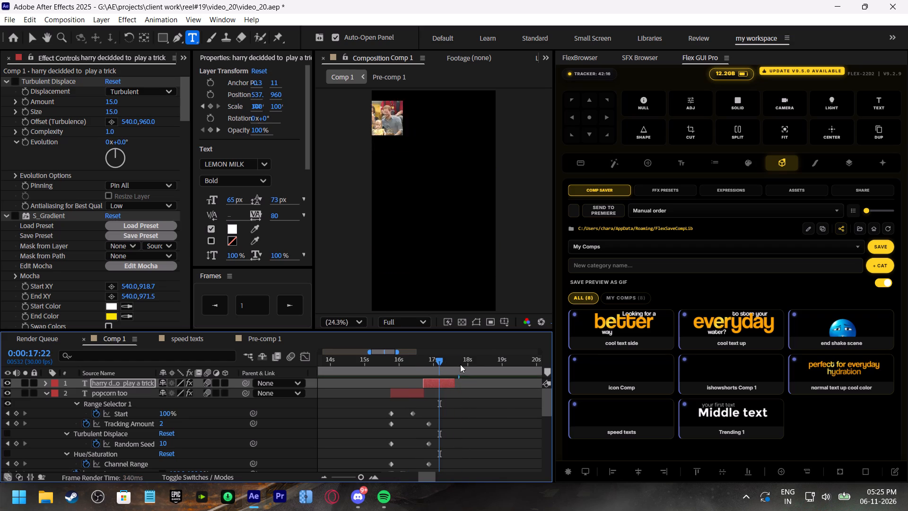
left_click_drag(460, 364, 463, 367)
left_click_drag(457, 384, 461, 387)
key("space")
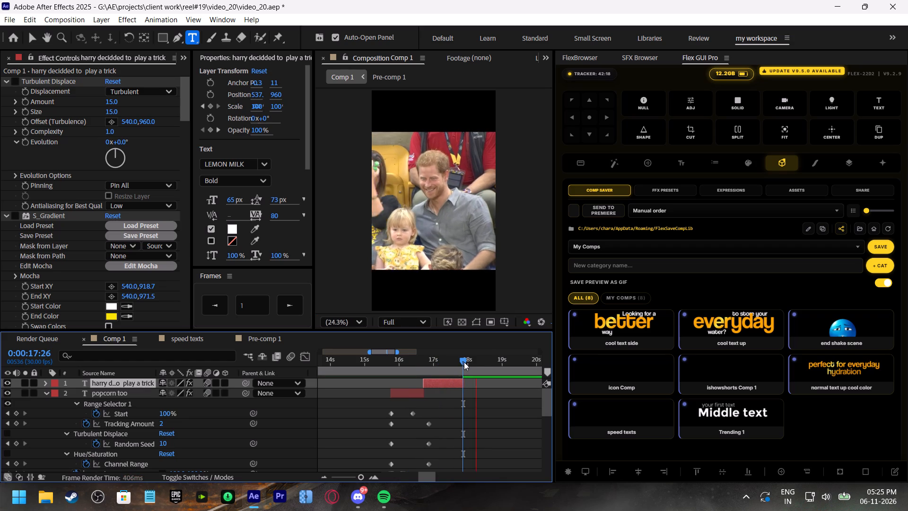
left_click(463, 361)
key("space")
Duplicate the "harry decidded to play a trick" caption and place the copy directly after it, starting at 0:00:17:26.
left_click(463, 361)
left_click(461, 387)
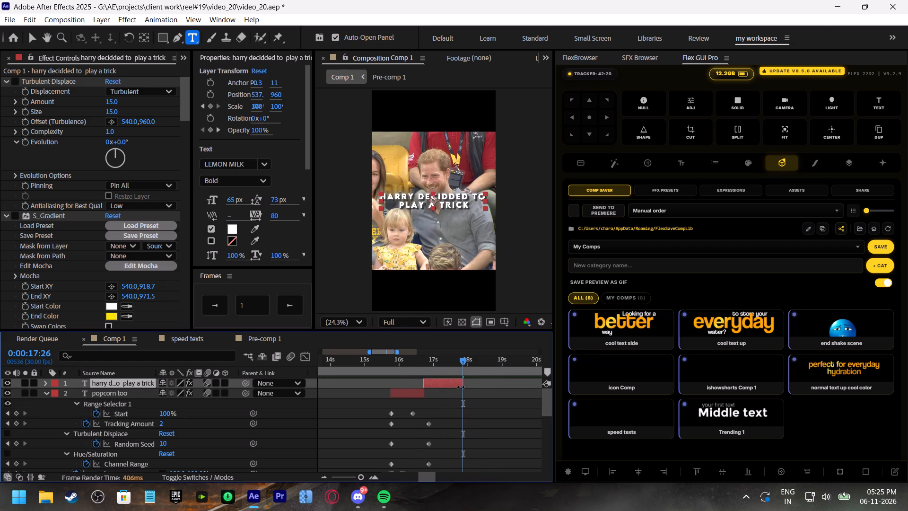
key("ctrl+d")
left_click_drag(442, 384, 480, 386)
Replace the text of the duplicated "harry decidded to play a trick" caption with "on the little girl".
double_click(480, 385)
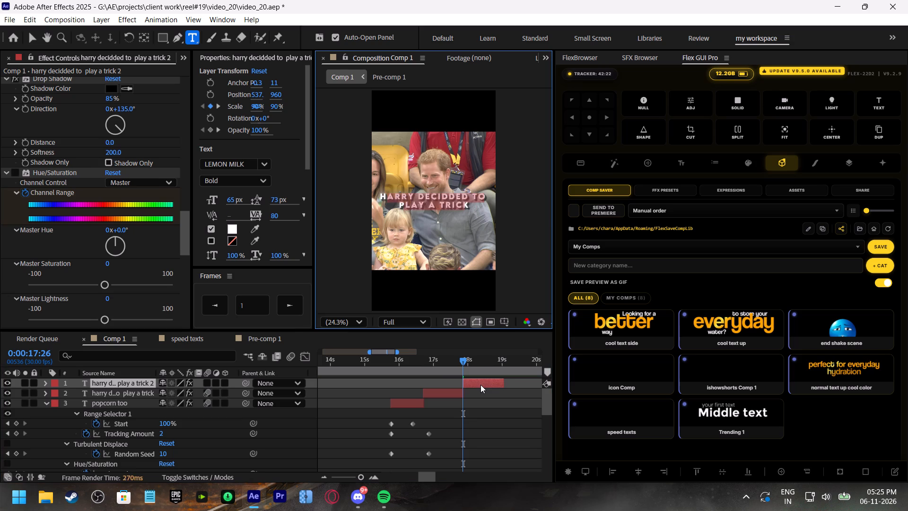
type("on the little")
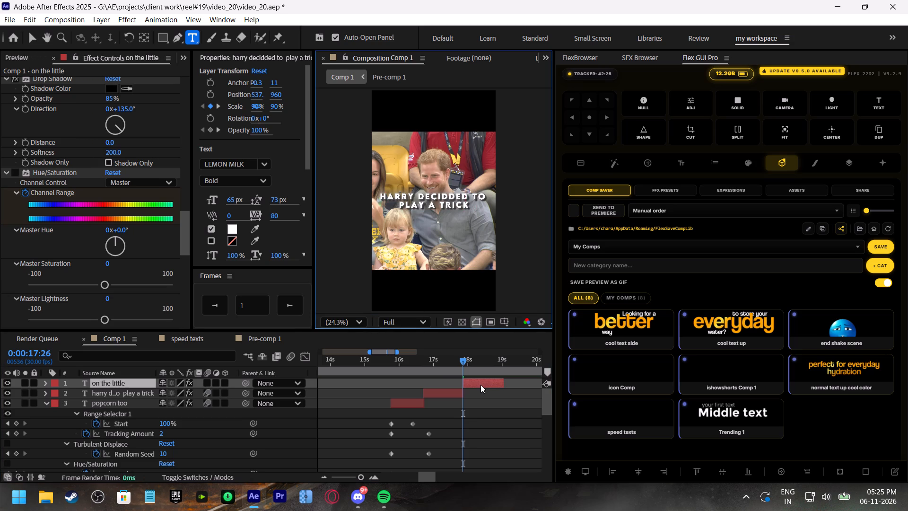
key("space")
type("gi")
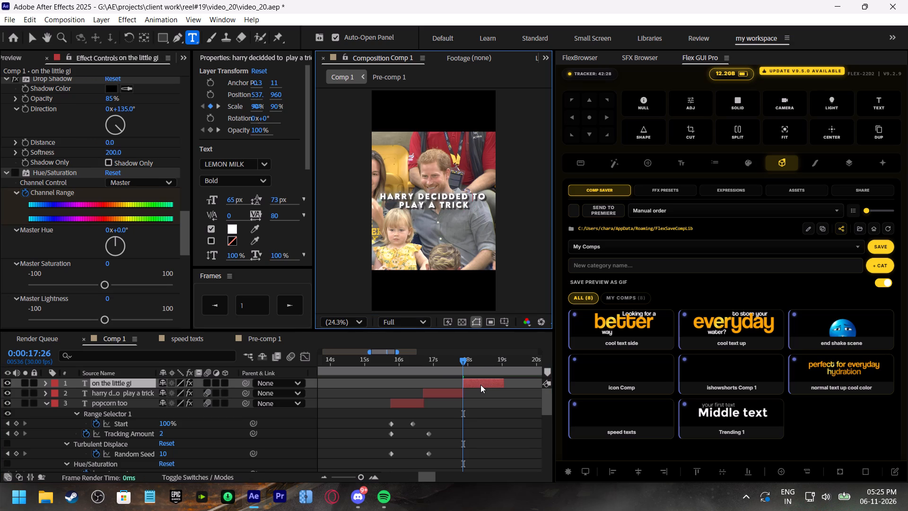
type("rl")
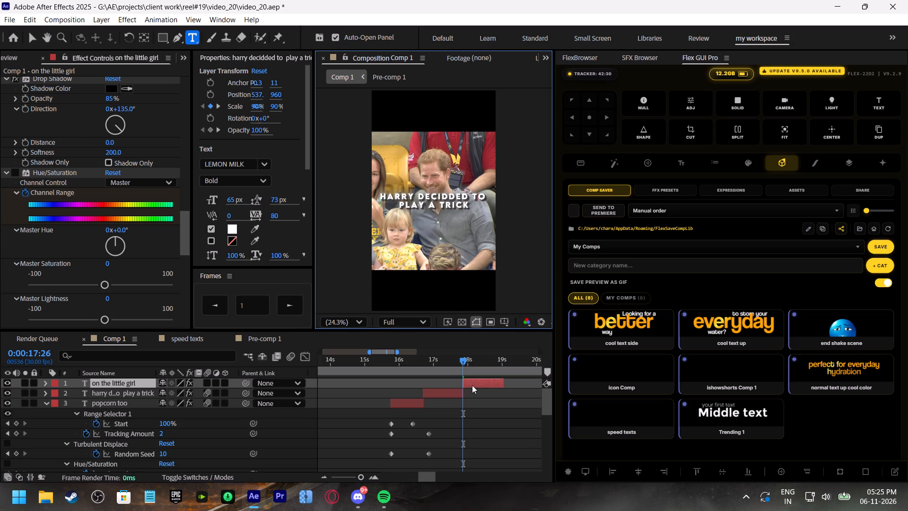
Play back the last two captions between 0:00:17:09 and 0:00:18:20 to check them against the narration.
left_click(444, 358)
key("space")
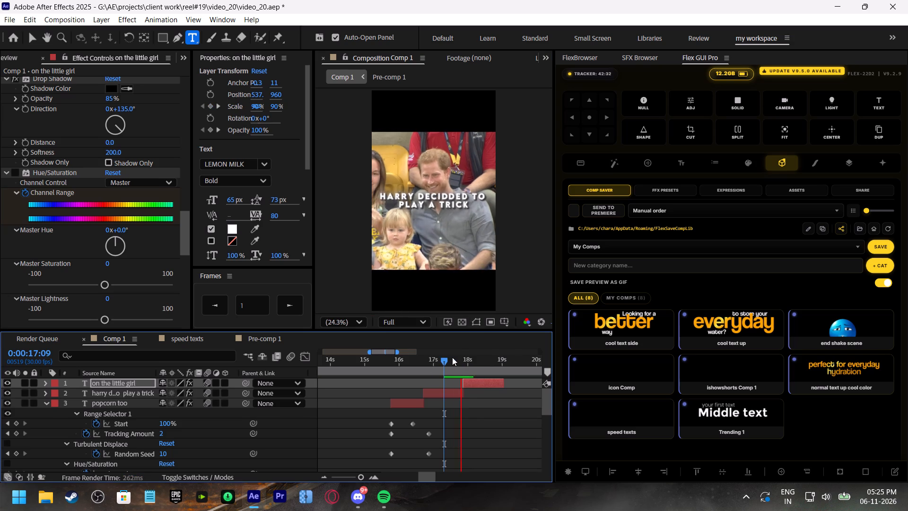
left_click(460, 361)
key("space")
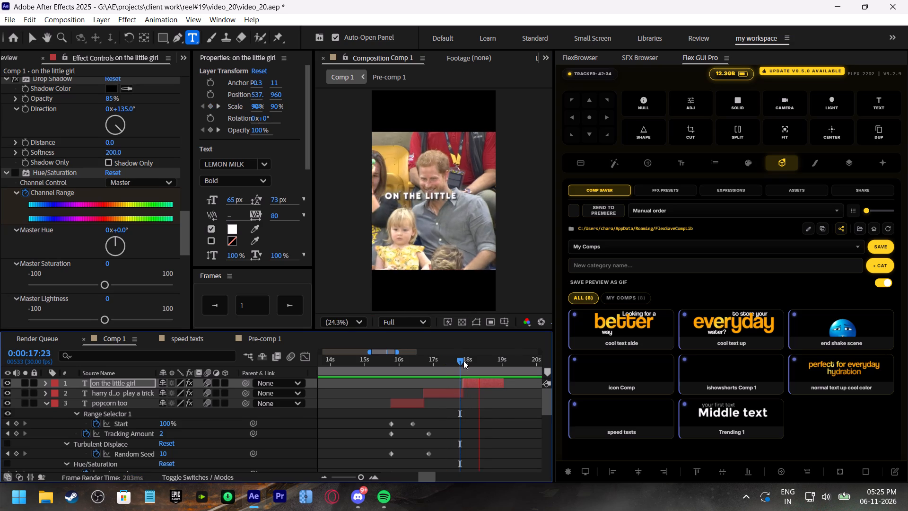
left_click(464, 361)
key("space")
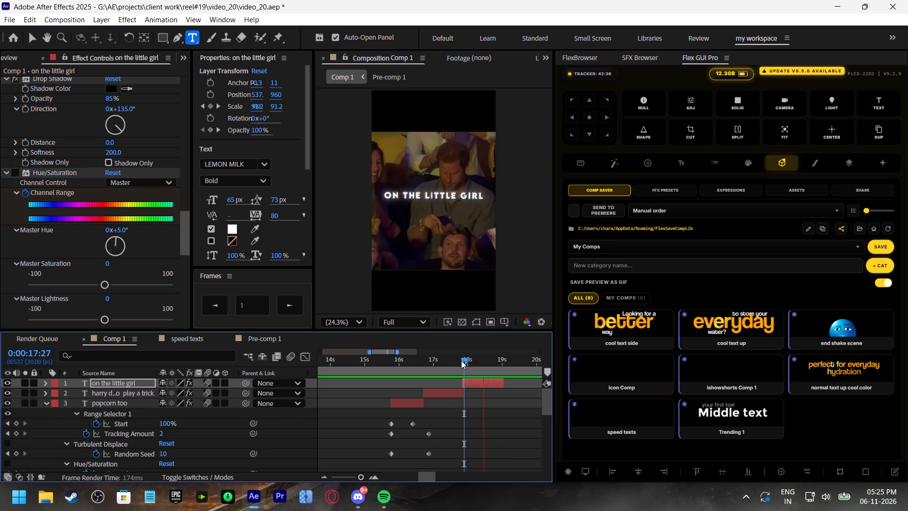
left_click_drag(456, 360, 448, 361)
key("space")
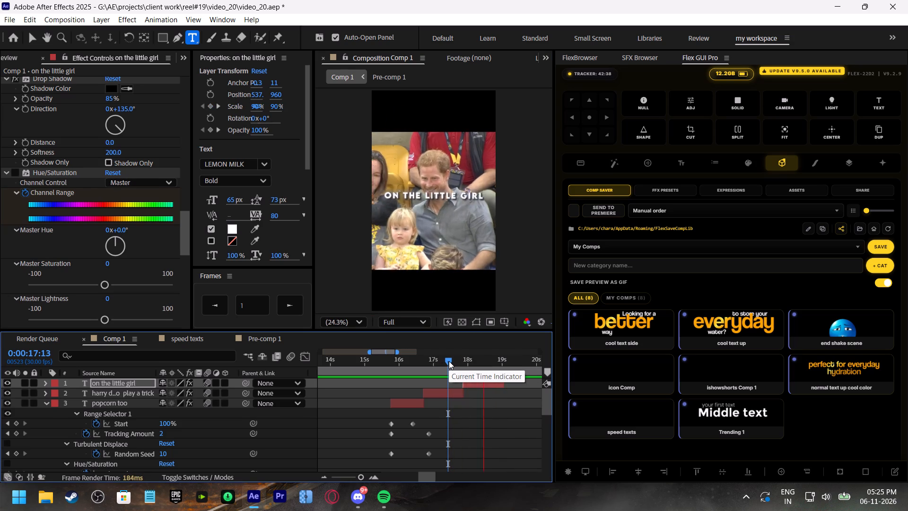
left_click_drag(463, 361, 470, 361)
key("space")
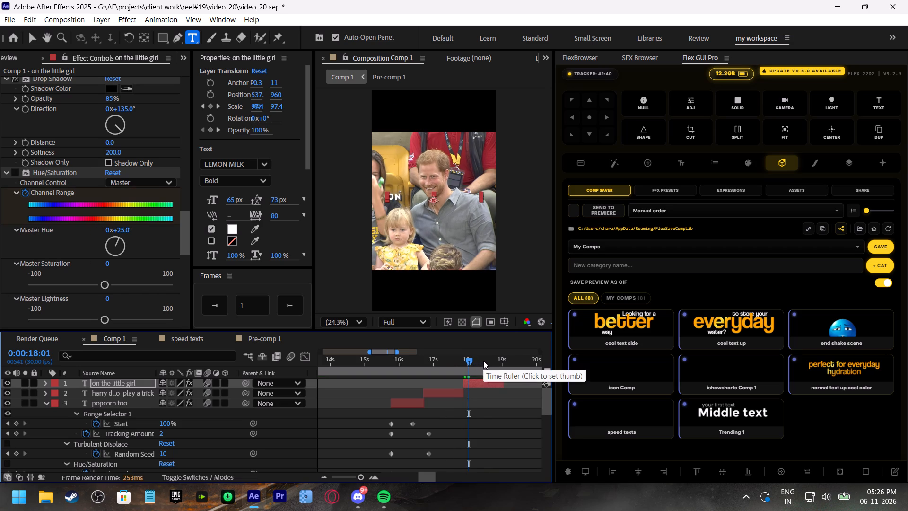
key("space")
left_click(487, 362)
key("space")
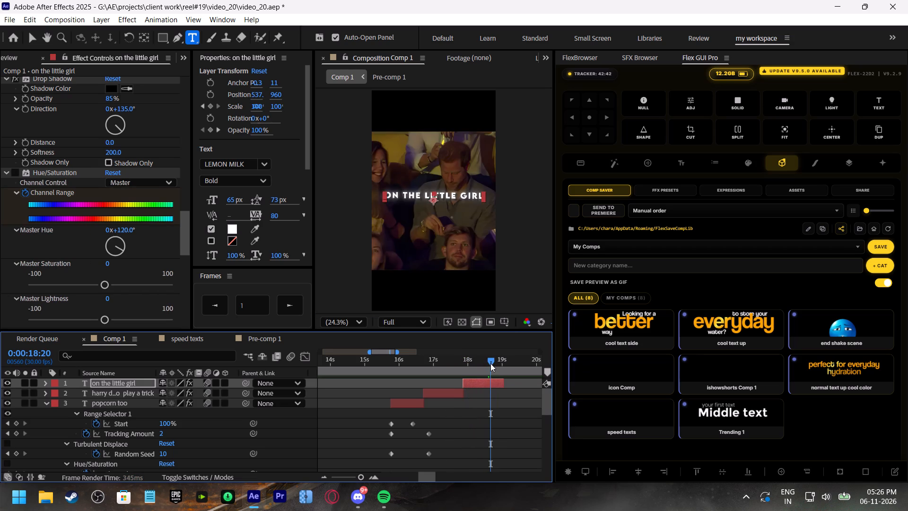
Duplicate the "on the little girl" caption, start the copy at 0:00:18:21, and trim the original to end there.
left_click(490, 363)
key("ctrl+d")
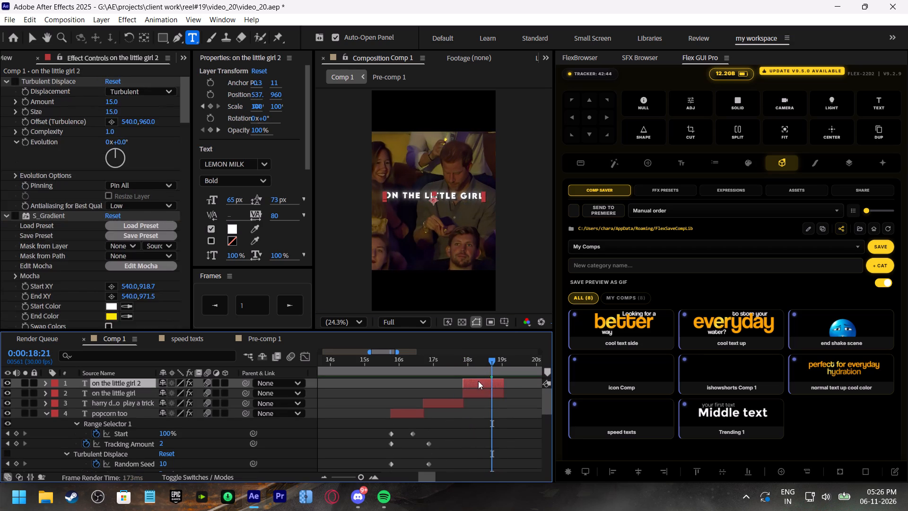
left_click_drag(479, 381, 507, 391)
left_click_drag(506, 396, 496, 394)
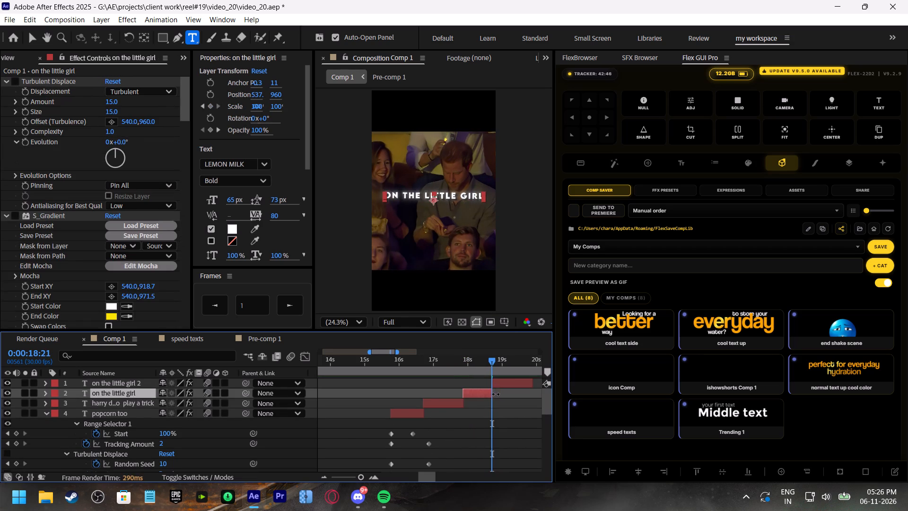
Listen to the narration from 0:00:18:21 and replace the duplicated caption's text with "by offering her a piece".
scroll(496, 416, "down", 3, "shift")
key("space")
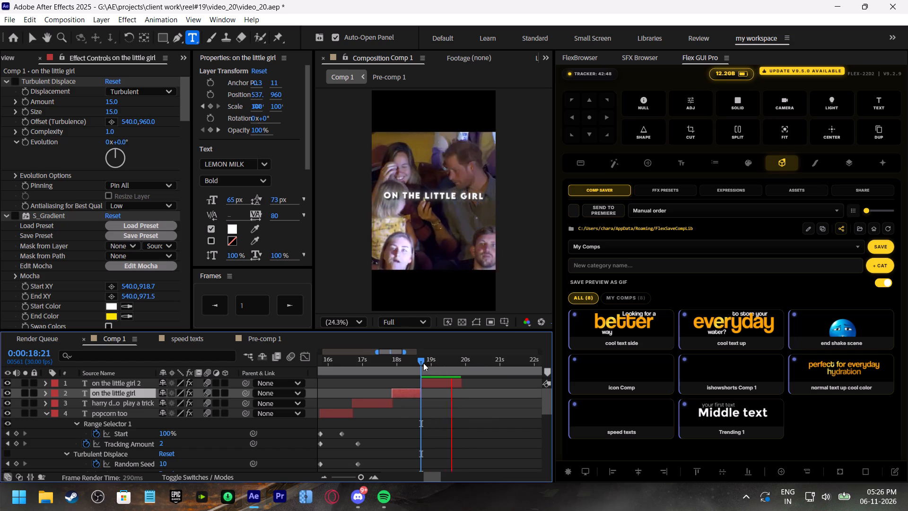
left_click(423, 363)
double_click(442, 381)
type("by")
key("space")
type("offering")
key("space")
type("her a piece")
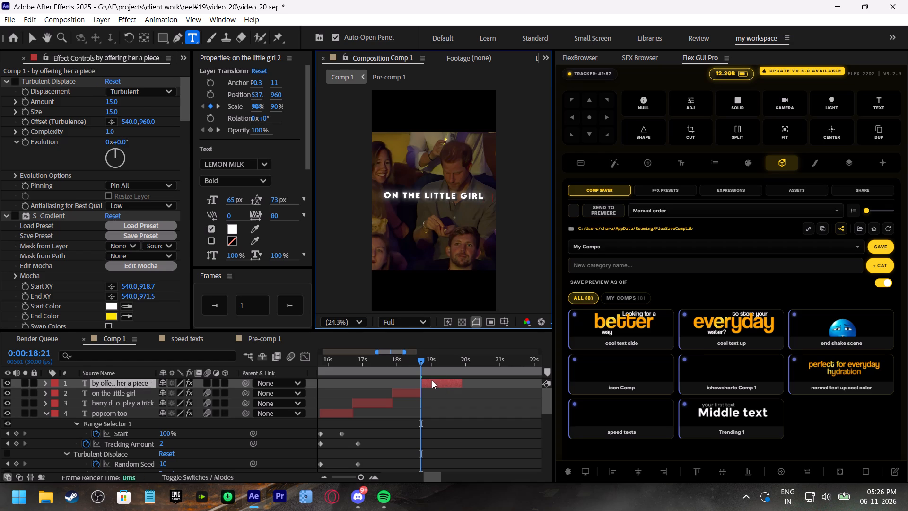
Preview the "by offering her a piece" caption and break it so "a piece" sits on a second line.
left_click(408, 356)
key("space")
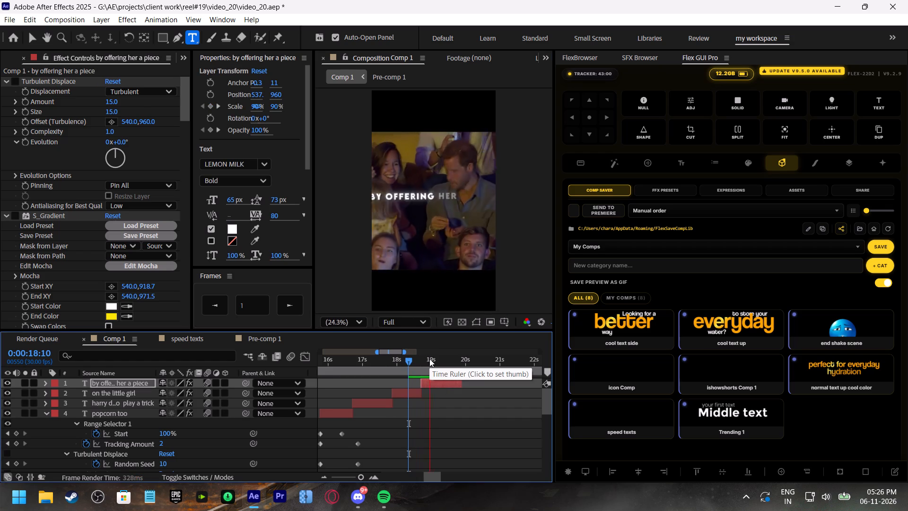
left_click(440, 361)
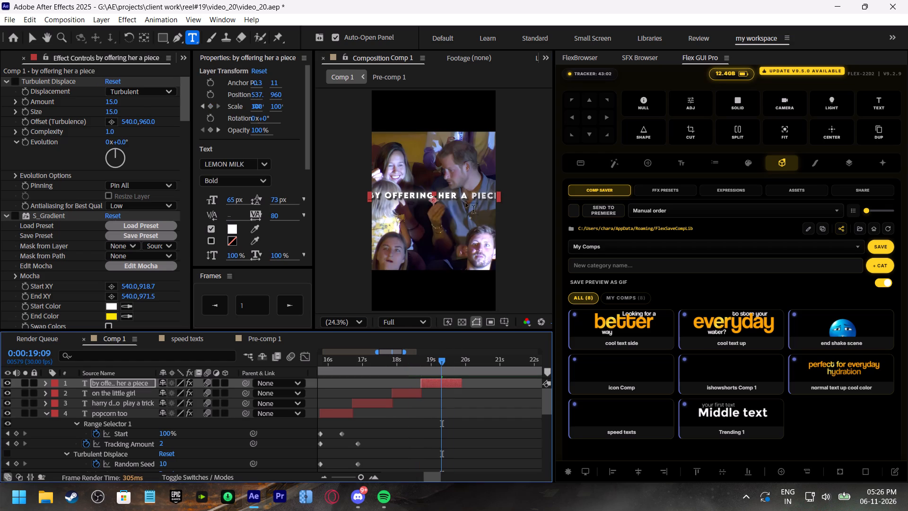
left_click(461, 196)
key("BackSpace")
key("Return")
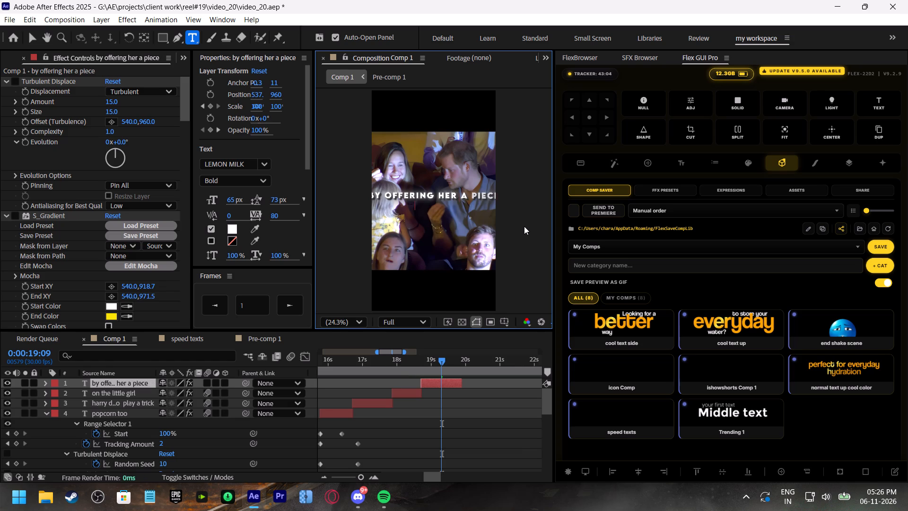
Play back the two-line "by offering her a piece" caption from about 0:00:18:15 to check its timing against the narration.
left_click(414, 364)
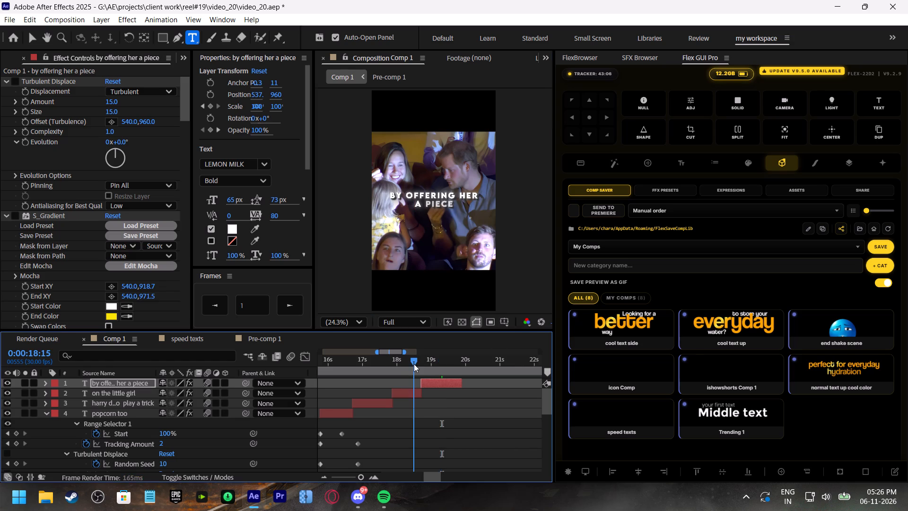
key("space")
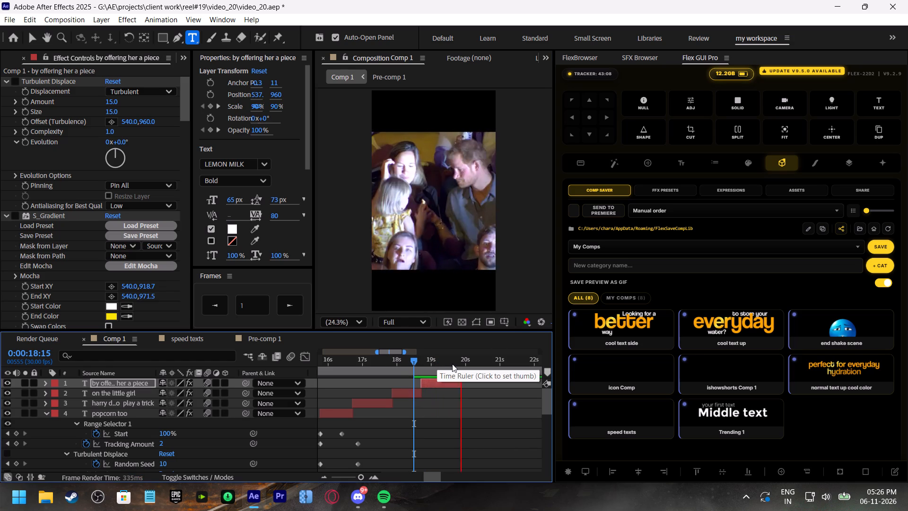
left_click_drag(452, 364, 416, 370)
key("space")
left_click_drag(435, 360, 446, 362)
key("space")
left_click_drag(451, 361, 411, 366)
key("space")
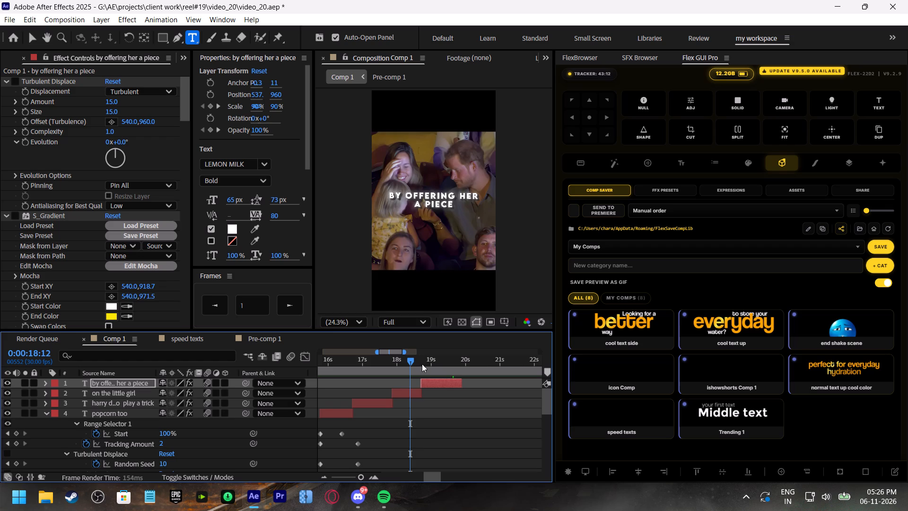
left_click_drag(438, 356, 443, 357)
Delay the "by offering her a piece" caption's last Start keyframe to about 0:00:19:16 and extend the layer to about 0:00:20:04, checking by playback.
left_click(454, 381)
key("u")
left_click_drag(443, 402, 450, 406)
left_click_drag(460, 383, 469, 386)
left_click(430, 358)
key("space")
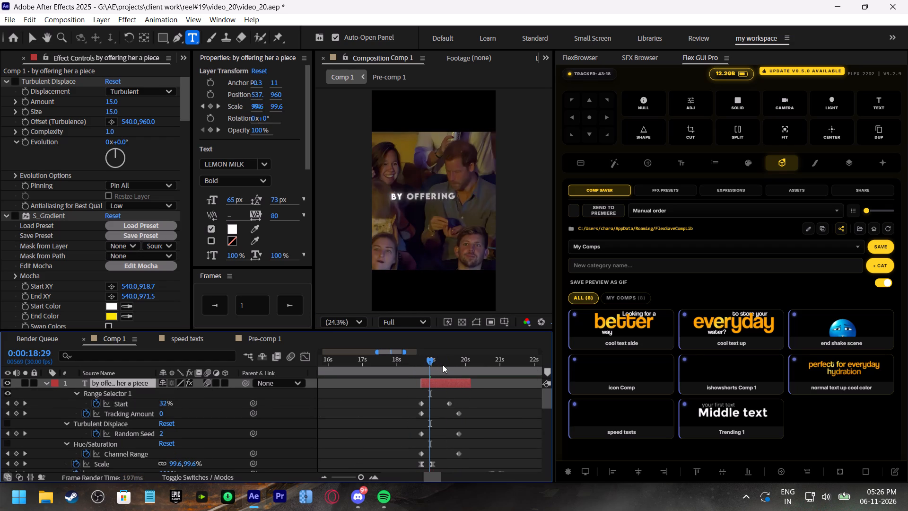
left_click_drag(454, 366, 464, 374)
key("space")
Duplicate the "by offering her a piece" caption, start the copy at 0:00:19:27, and trim the original to end there.
left_click(465, 365)
key("ctrl+d")
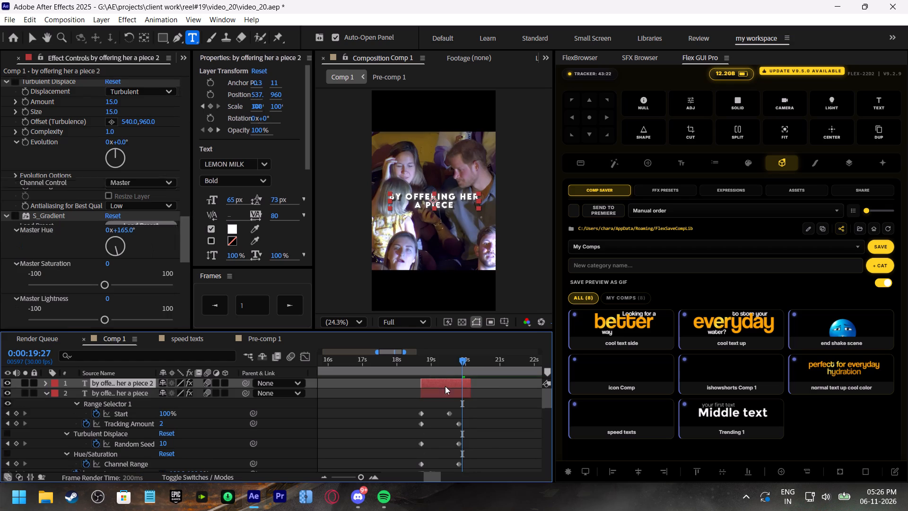
left_click_drag(441, 386, 481, 390)
left_click_drag(472, 395, 465, 393)
Listen to the narration from 0:00:19:27 and replace the duplicated caption's text with "and then eating".
key("space")
scroll(469, 400, "down", 2, "shift")
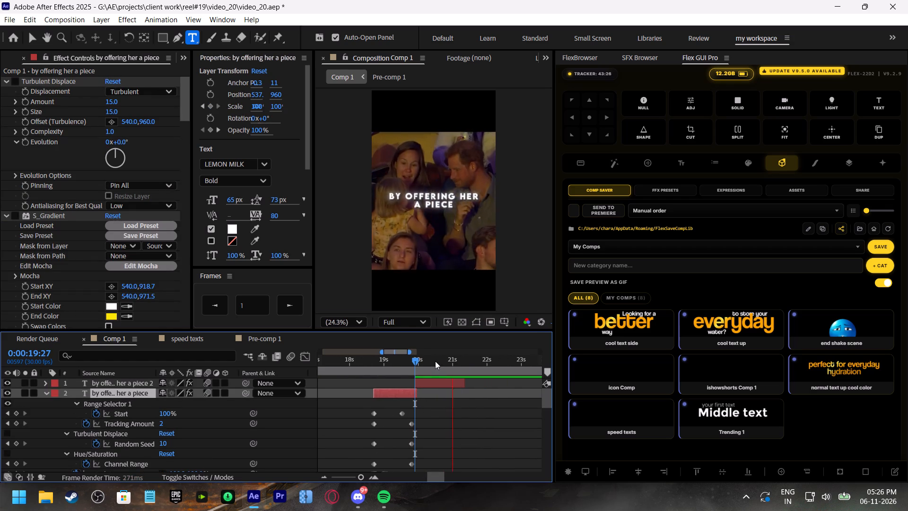
left_click(434, 360)
double_click(440, 387)
type("and theen")
key("space")
key("BackSpace")
key("BackSpace")
type("n")
key("space")
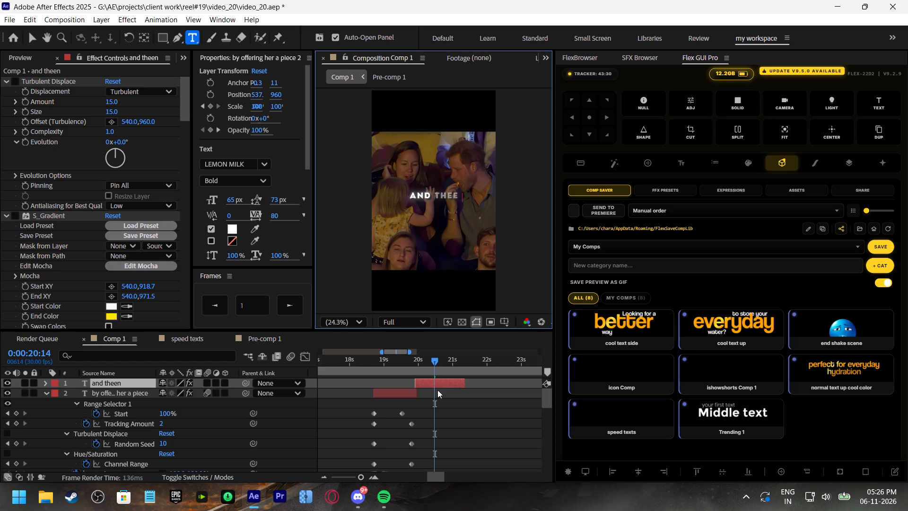
key("BackSpace")
key("BackSpace")
key("BackSpace")
type("n eating")
key("space")
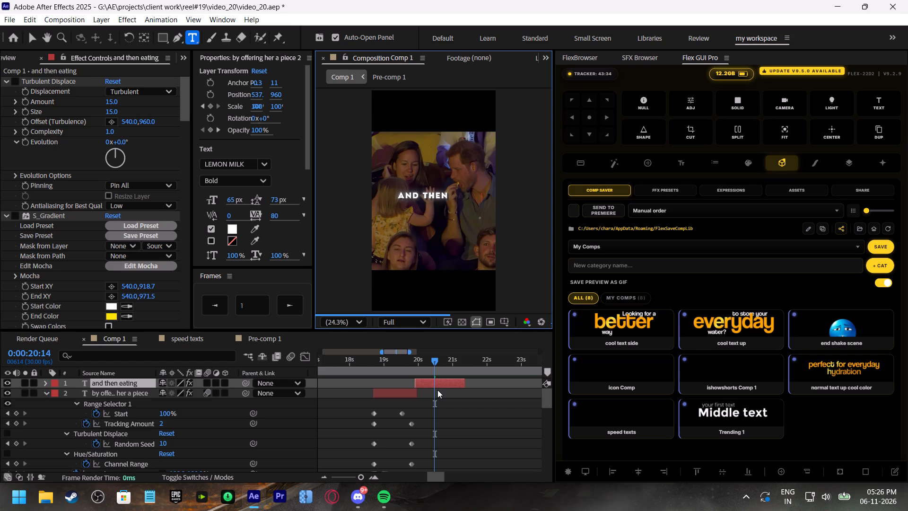
Play back the "and then eating" caption from 0:00:19:28 to check its wording against the narration.
left_click(416, 361)
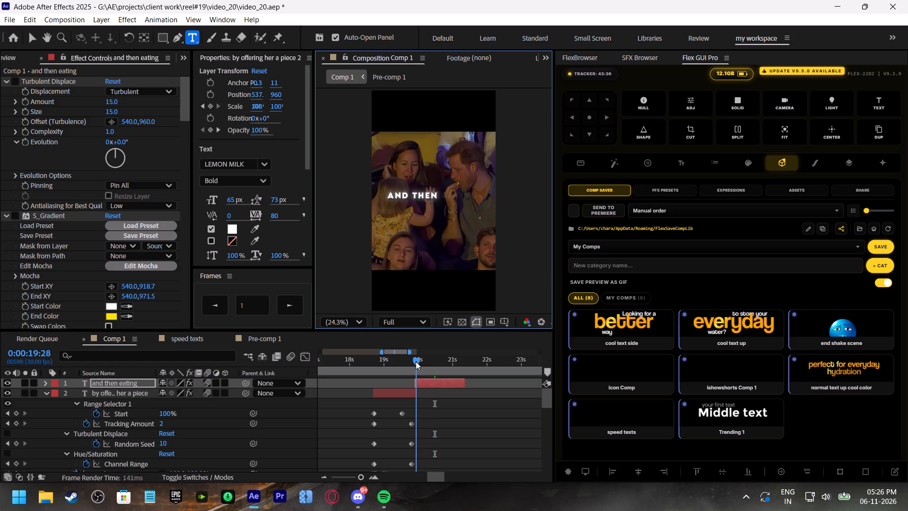
key("space")
left_click(419, 362)
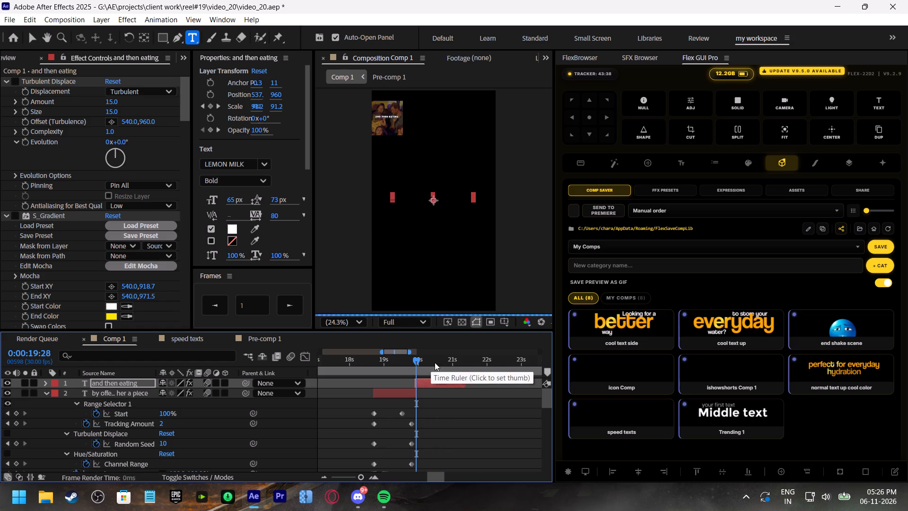
left_click(442, 362)
left_click(421, 362)
key("space")
left_click_drag(442, 363, 445, 364)
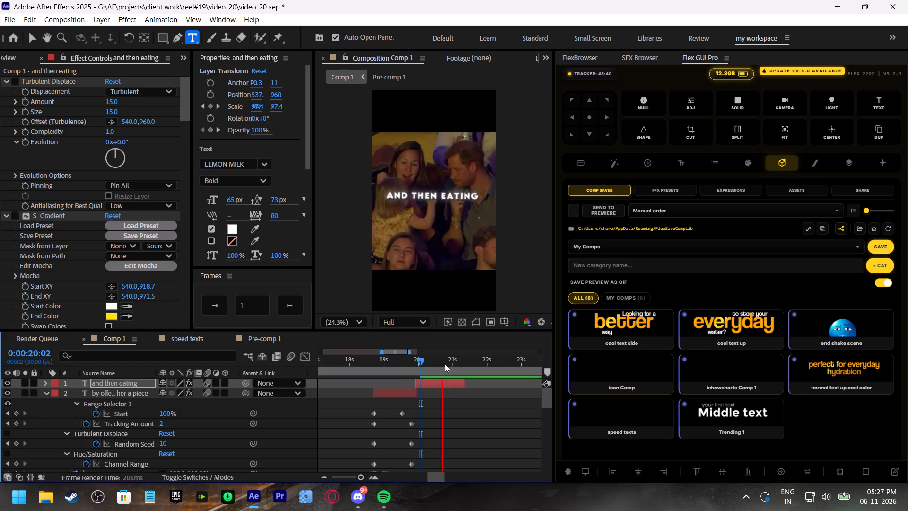
left_click_drag(445, 364, 451, 367)
Add "it himself" on a second line of the "and then eating" caption.
double_click(446, 380)
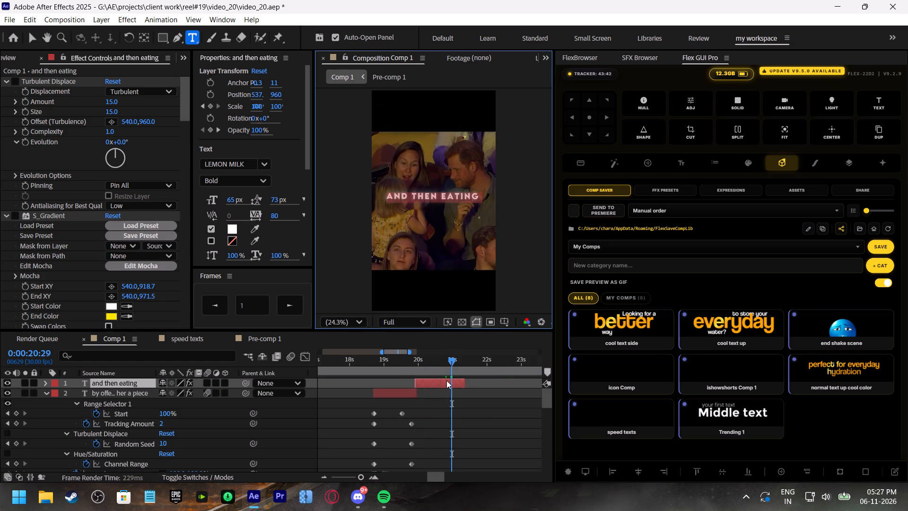
key("Return")
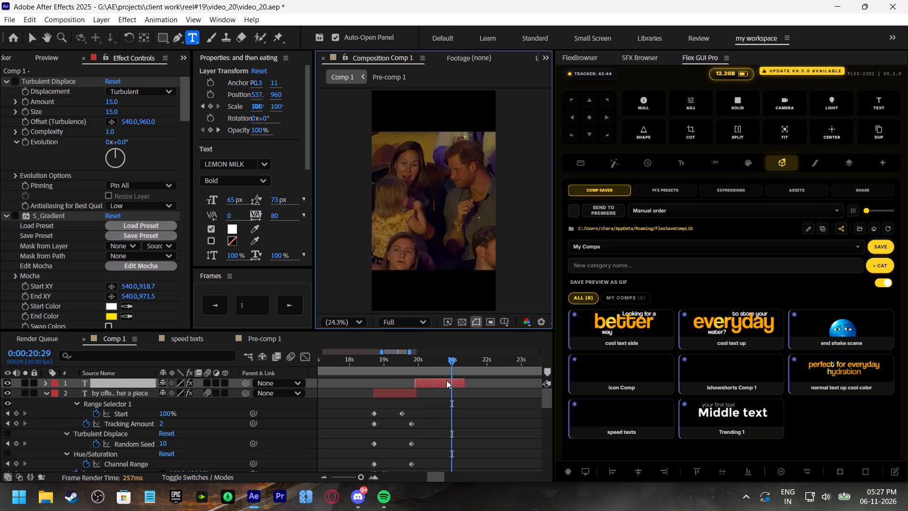
key("ctrl+z")
key("Right")
key("BackSpace")
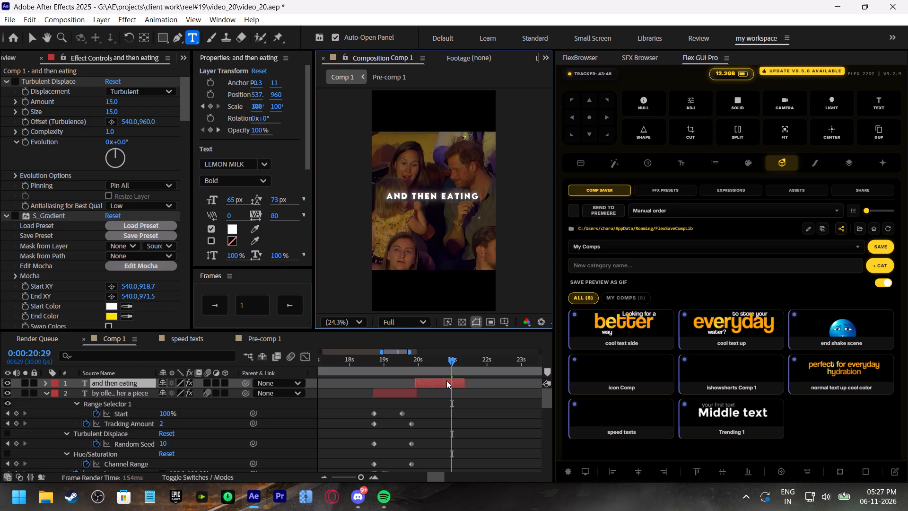
key("Return")
type("it himsel")
key("f")
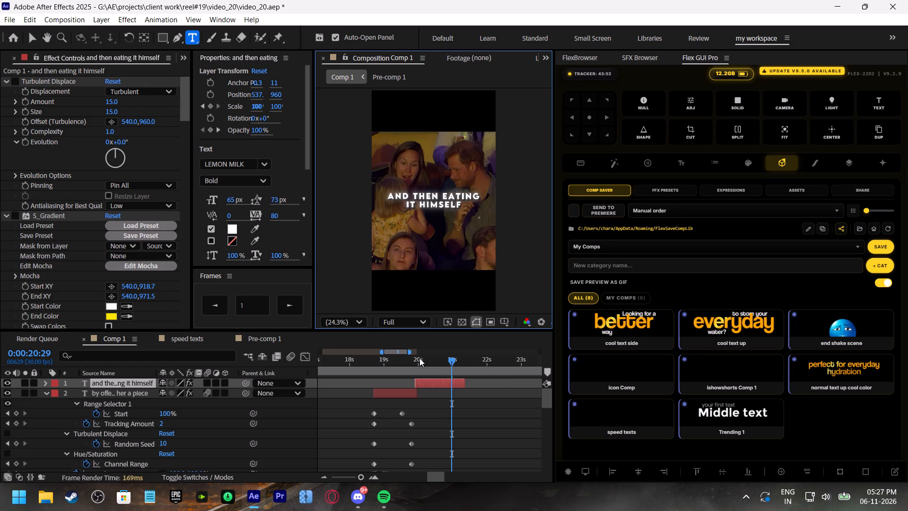
Replay the transition into the "and then eating it himself" caption from 0:00:19:17 to check its reveal against the narration.
left_click(403, 361)
key("space")
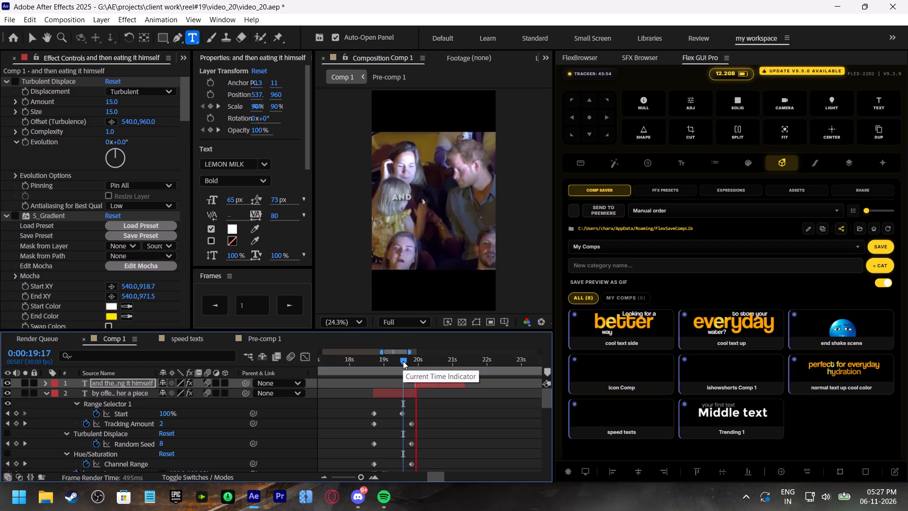
left_click(403, 361)
key("space")
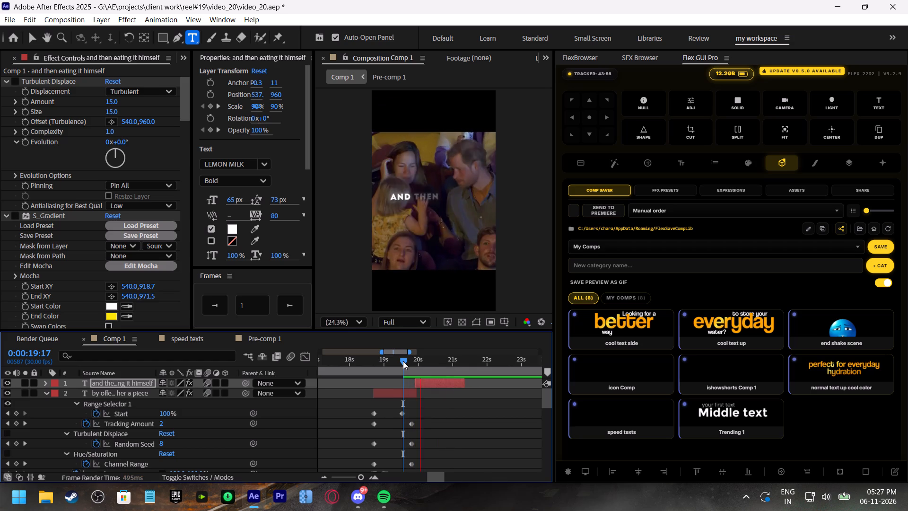
left_click(403, 361)
key("space")
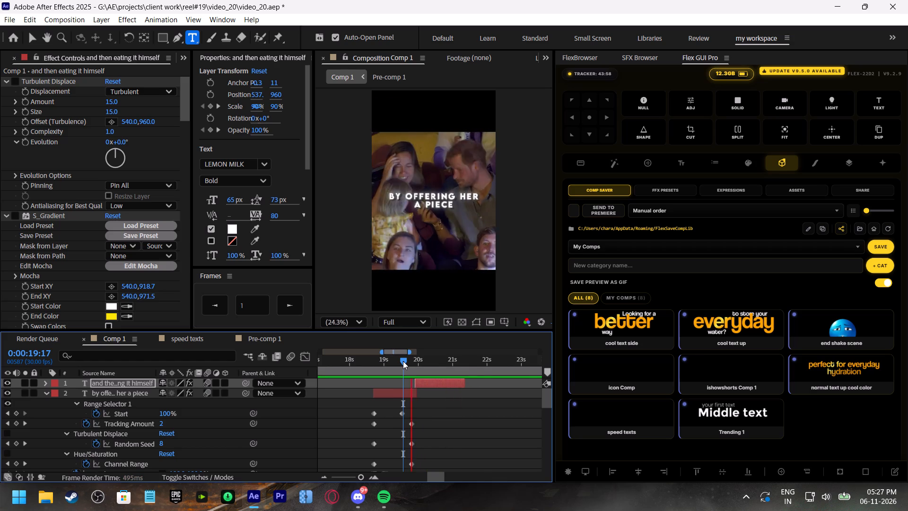
left_click(408, 360)
key("space")
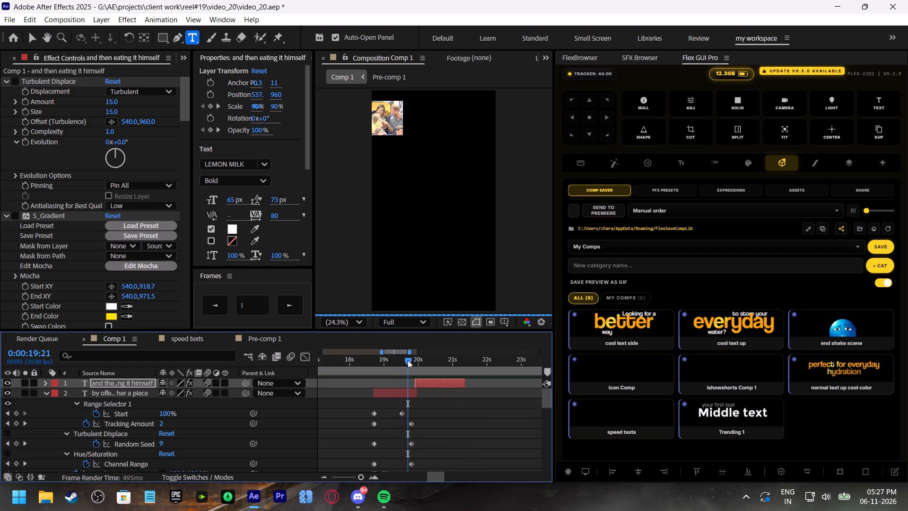
Move the last Start keyframe of "and then eating it himself" earlier to about 0:00:20:18 and preview the faster reveal.
left_click(419, 358)
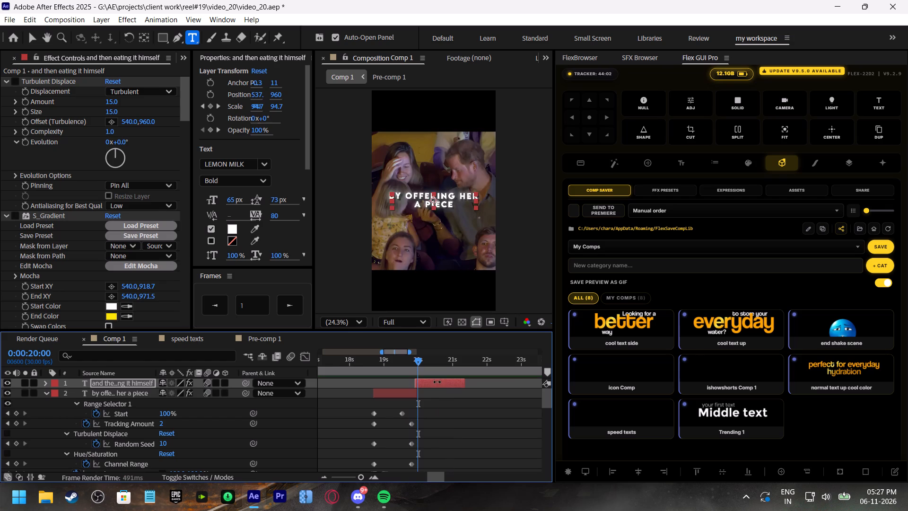
left_click(437, 382)
key("u")
left_click_drag(444, 401, 439, 400)
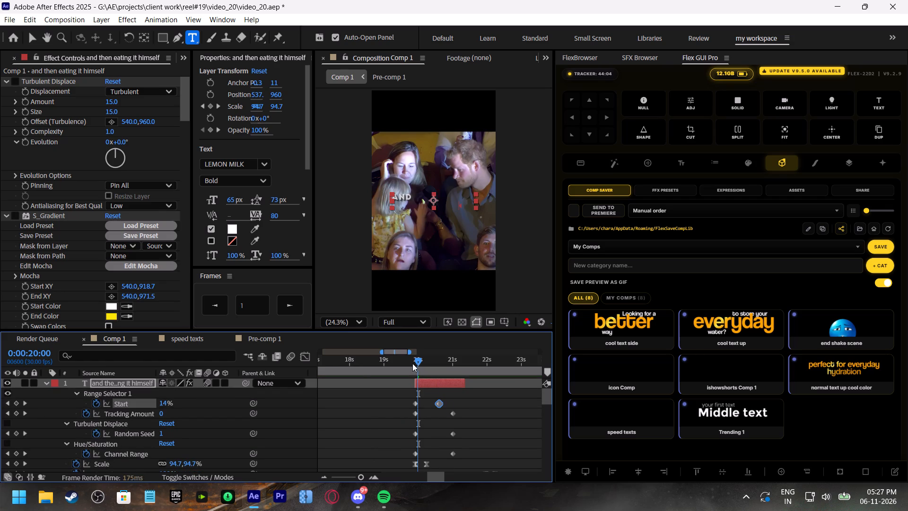
left_click(412, 363)
key("space")
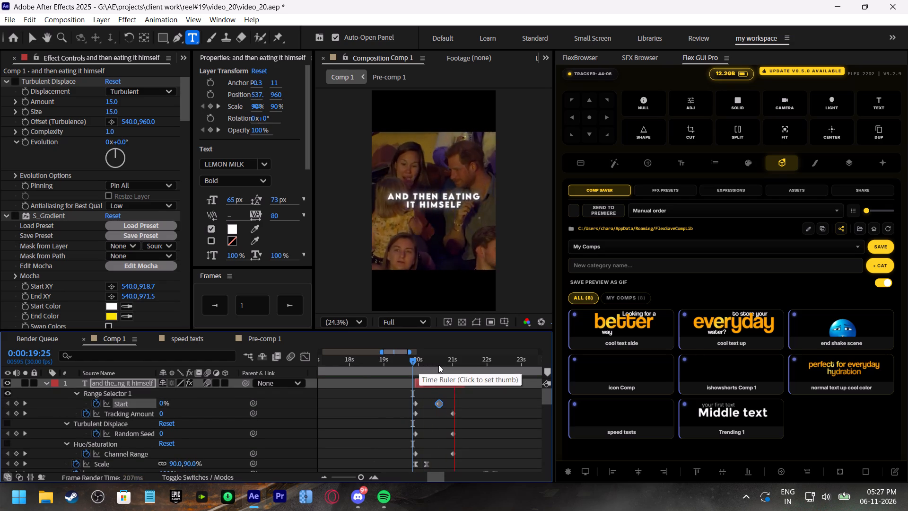
Find where the phrase ends, trim the "and then eating it himself" caption to about 0:00:21:05, and save the project.
left_click_drag(438, 365, 454, 371)
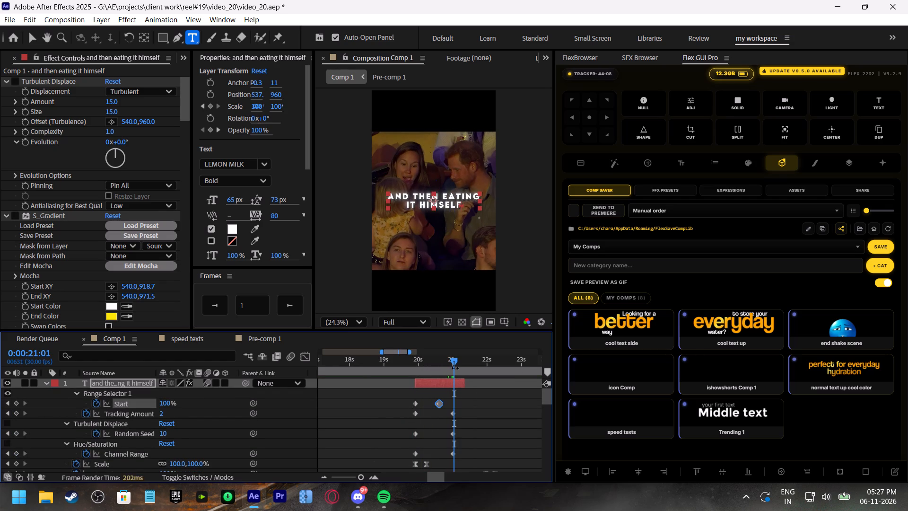
key("space")
left_click(455, 361)
key("space")
left_click(458, 362)
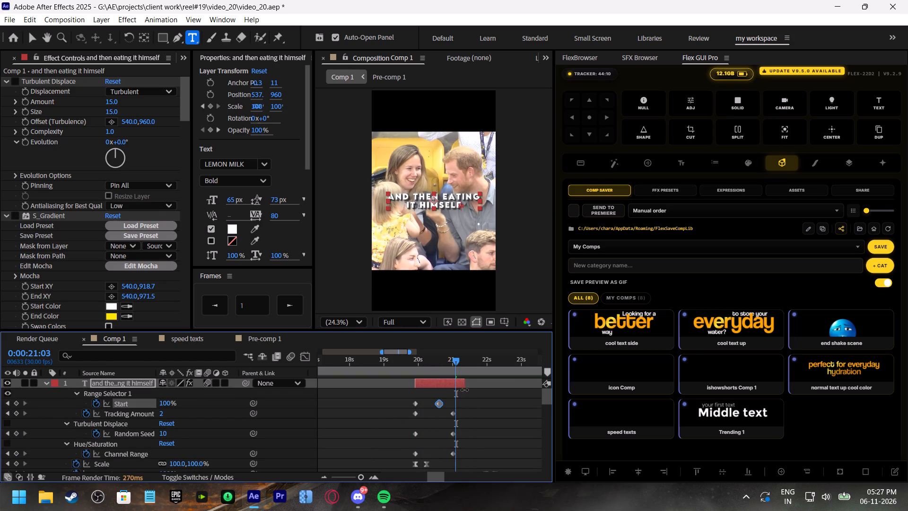
left_click_drag(464, 384, 459, 384)
key("ctrl+s")
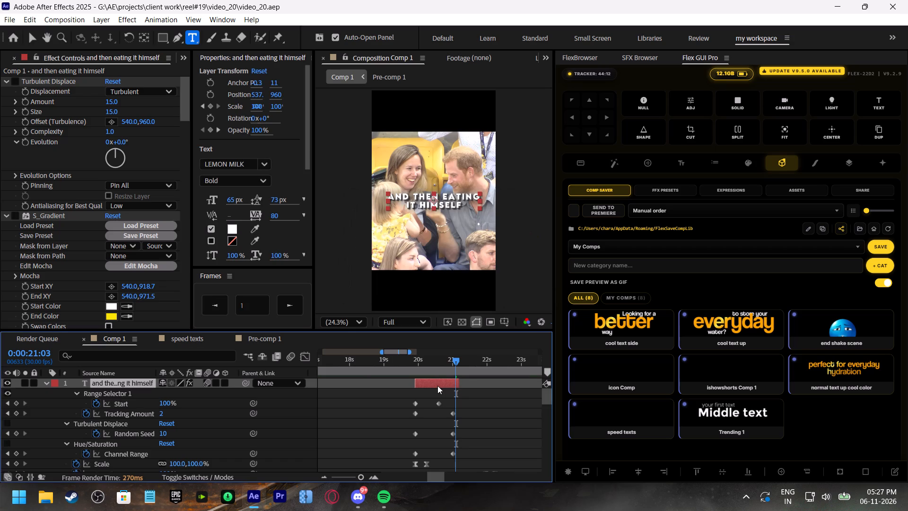
Duplicate the "and then eating it himself" caption and start the copy at 0:00:21:03.
key("ctrl+d")
left_click_drag(430, 385, 471, 388)
Listen to the narration from 0:00:21:03 and retype the duplicated caption as "and after dong it" with "one more time" on a second line.
key("space")
scroll(473, 409, "down", 2, "shift")
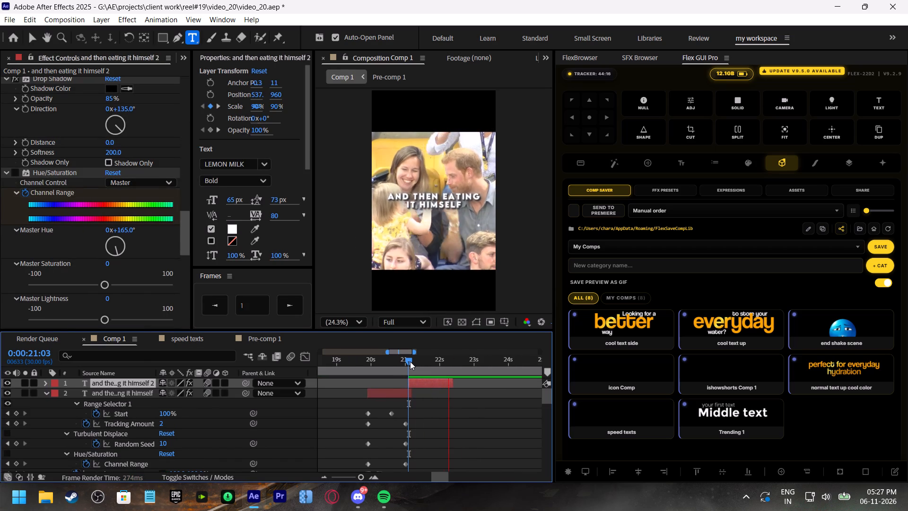
left_click(410, 361)
key("space")
left_click(410, 361)
double_click(429, 388)
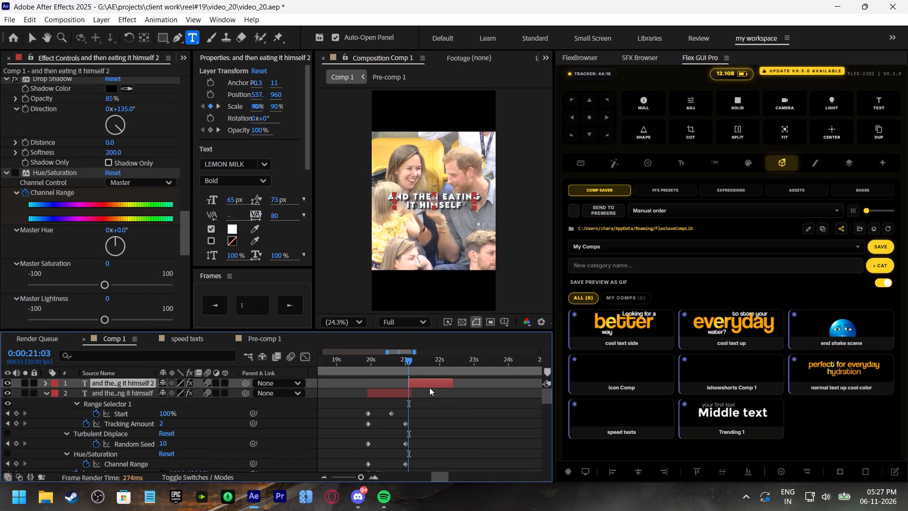
type("and")
key("space")
type("af")
type("te")
key("r")
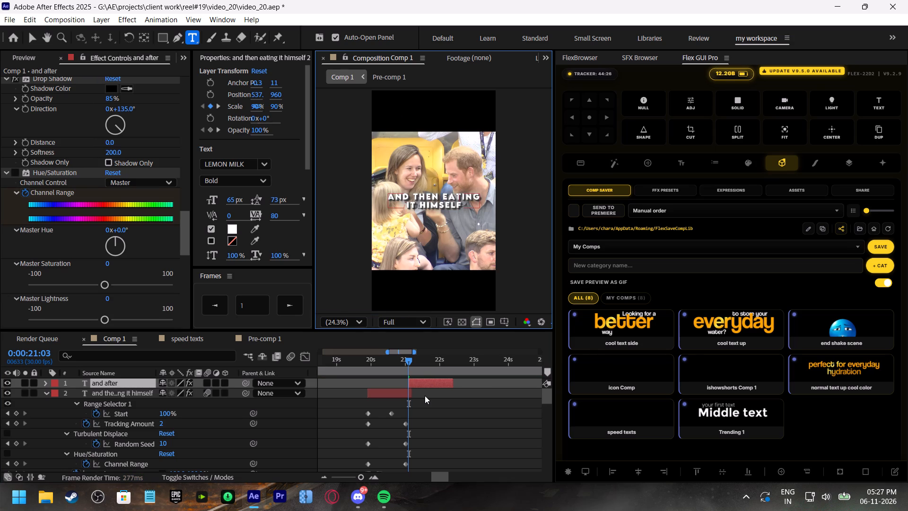
key("space")
type("do")
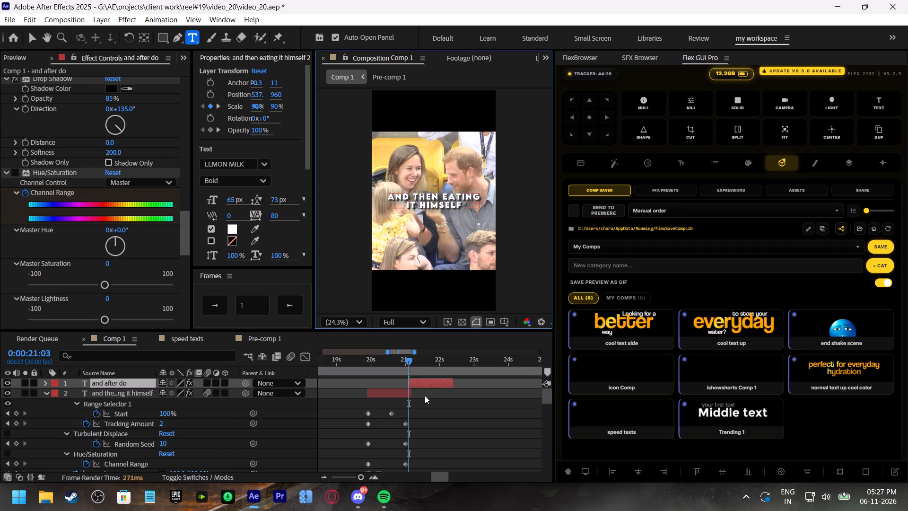
type("ng")
key("space")
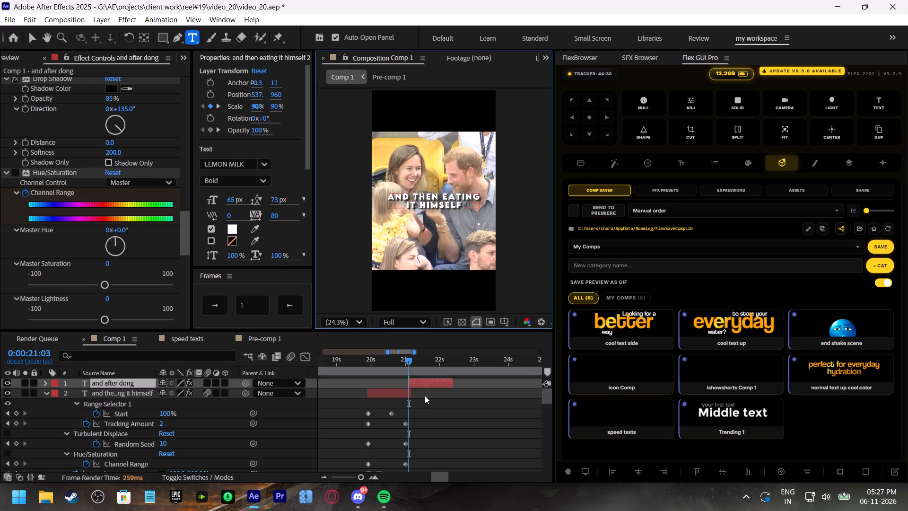
type("it")
key("Return")
type("one more time")
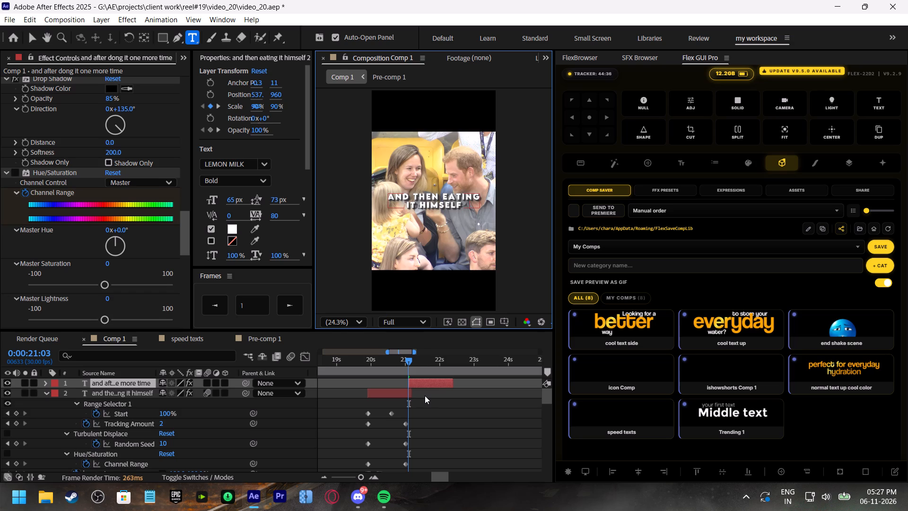
Preview the new caption, move its last Start keyframe to about 0:00:22:05, and extend its layer end to about 0:00:22:21.
left_click(393, 359)
key("space")
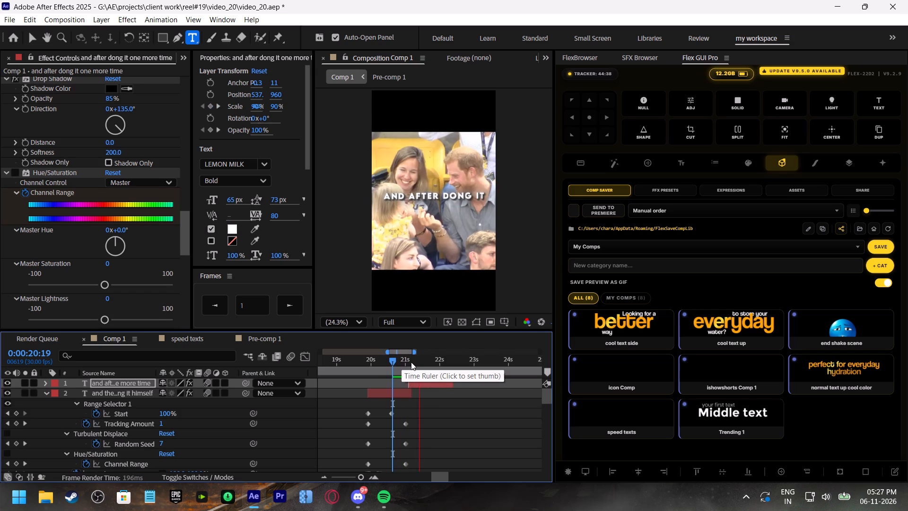
left_click(411, 362)
key("space")
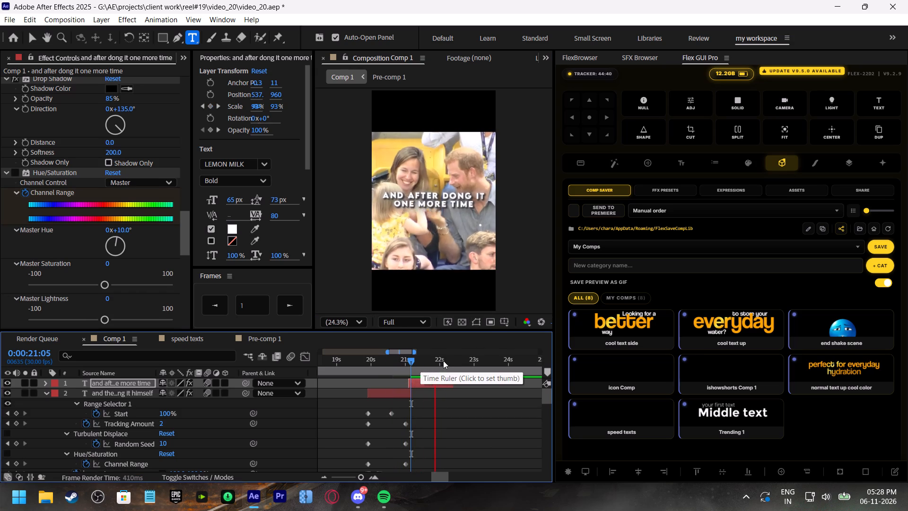
left_click(451, 360)
left_click(446, 383)
key("u")
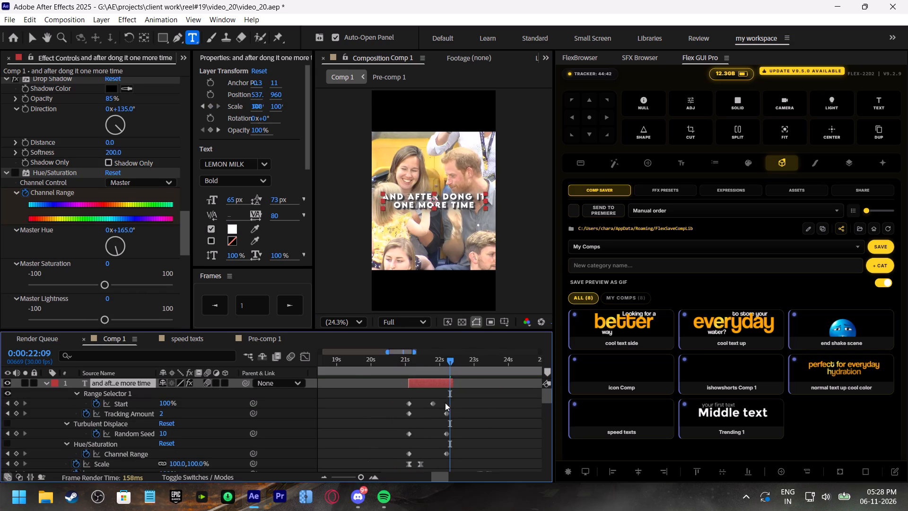
left_click_drag(434, 404, 446, 413)
left_click_drag(456, 384, 467, 392)
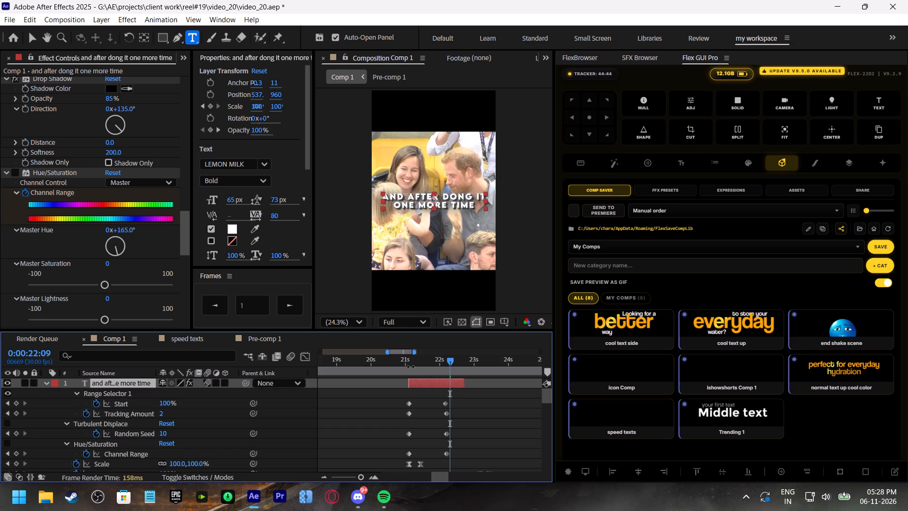
Replay the "and after dong it one more time" caption from around 0:00:20:20 to check its reveal against the narration.
left_click(394, 362)
key("space")
left_click(394, 362)
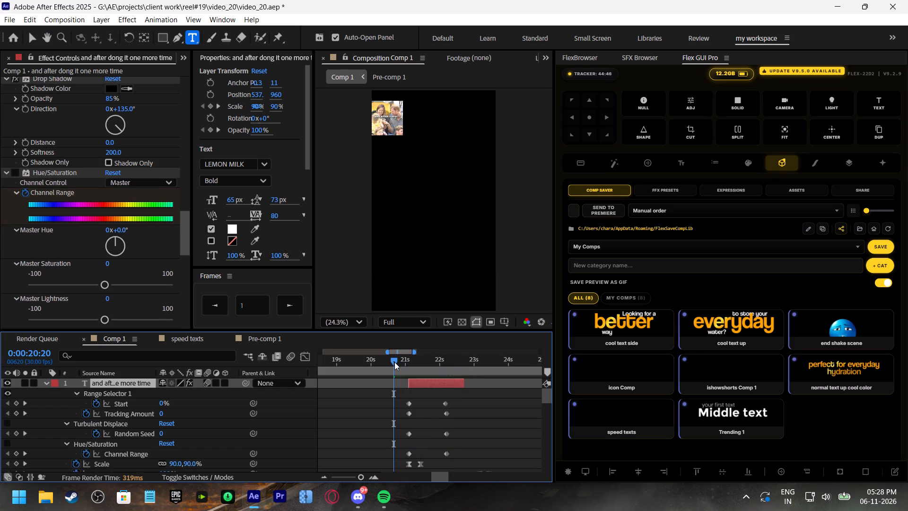
key("space")
left_click(394, 362)
key("space")
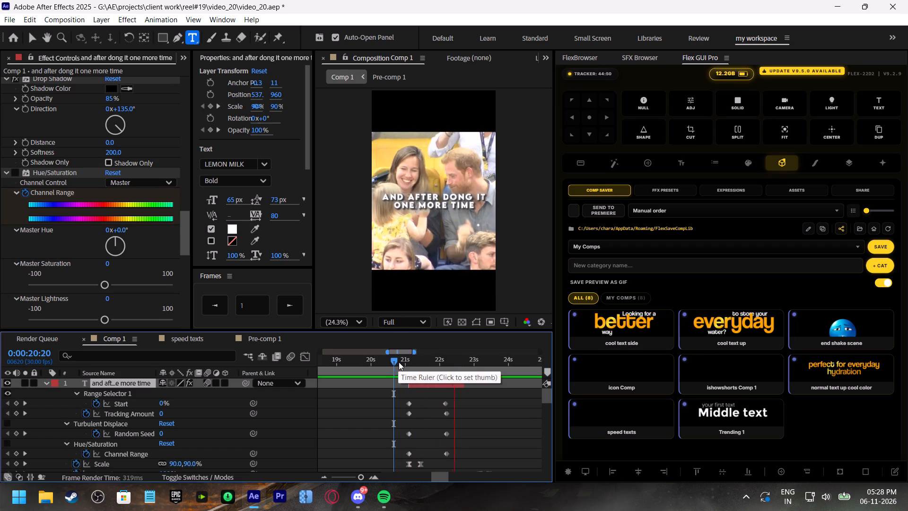
left_click(399, 362)
key("space")
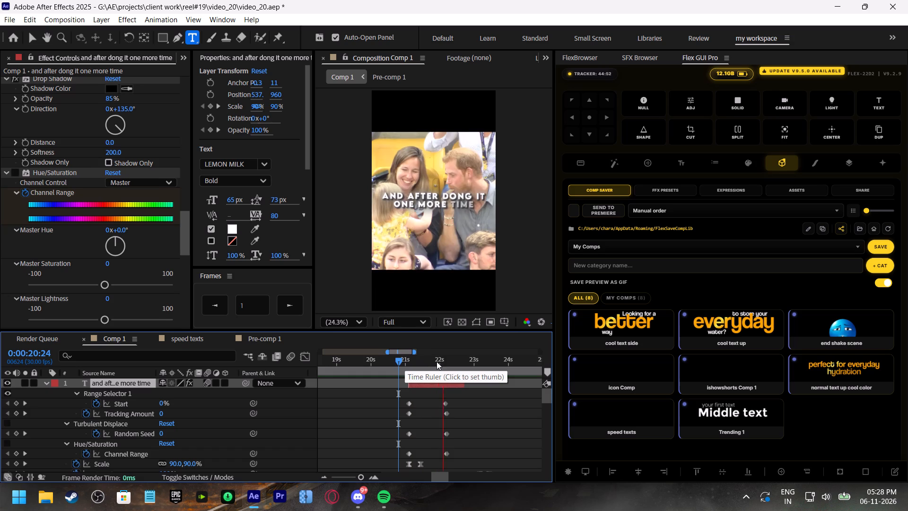
Find where the phrase ends, start a duplicate of the caption at 0:00:22:15, and trim the original to about 0:00:22:17.
left_click_drag(440, 362, 454, 365)
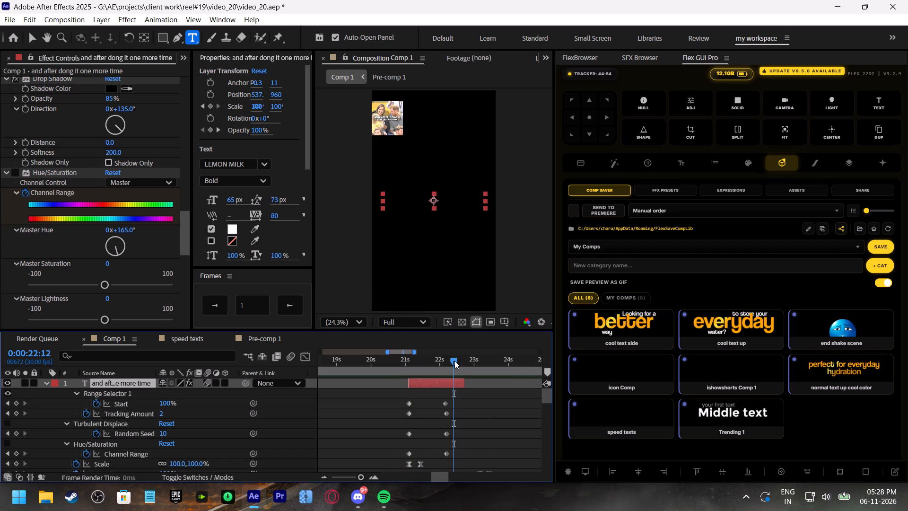
key("space")
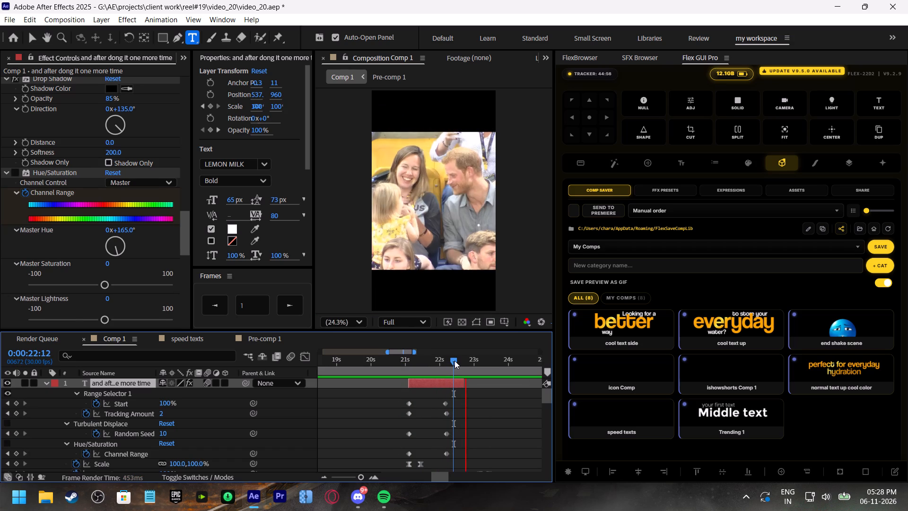
left_click(454, 361)
key("space")
left_click(458, 360)
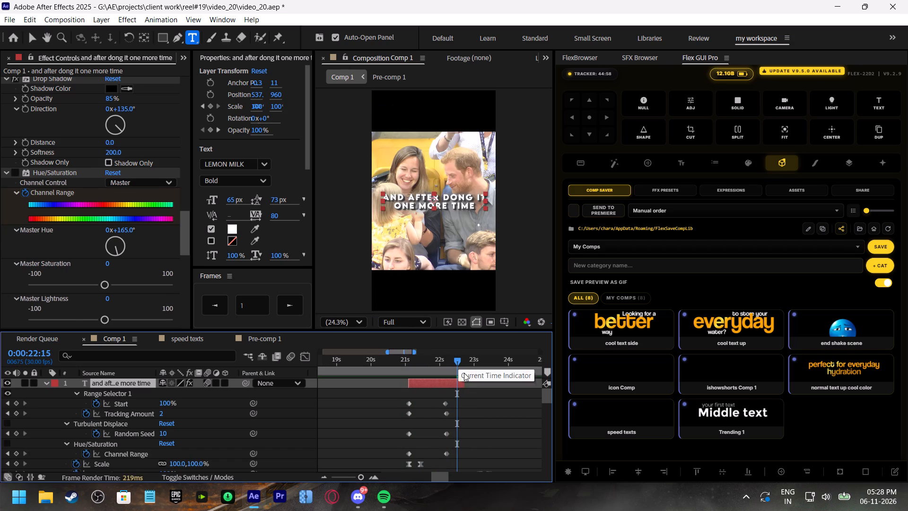
key("ctrl+d")
left_click_drag(430, 385, 479, 390)
left_click(460, 395)
left_click_drag(464, 393, 459, 393)
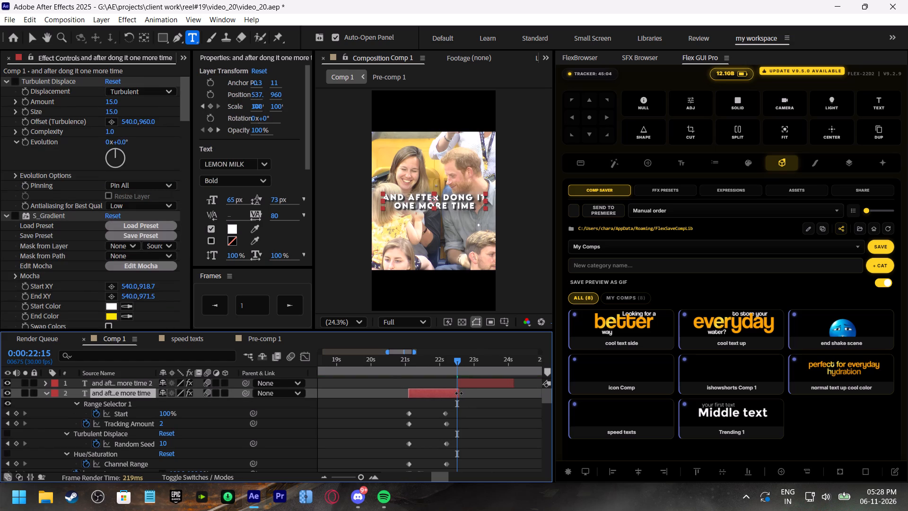
left_click_drag(459, 393, 459, 392)
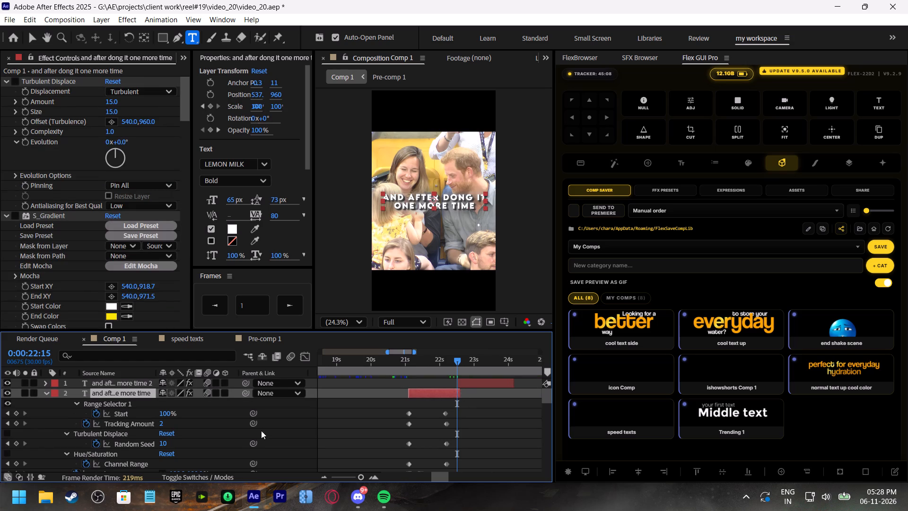
Collapse the properties of the "one more time" and "and then eating it himself" captions and undo the extra duplicate.
left_click(48, 390)
key("ctrl+d")
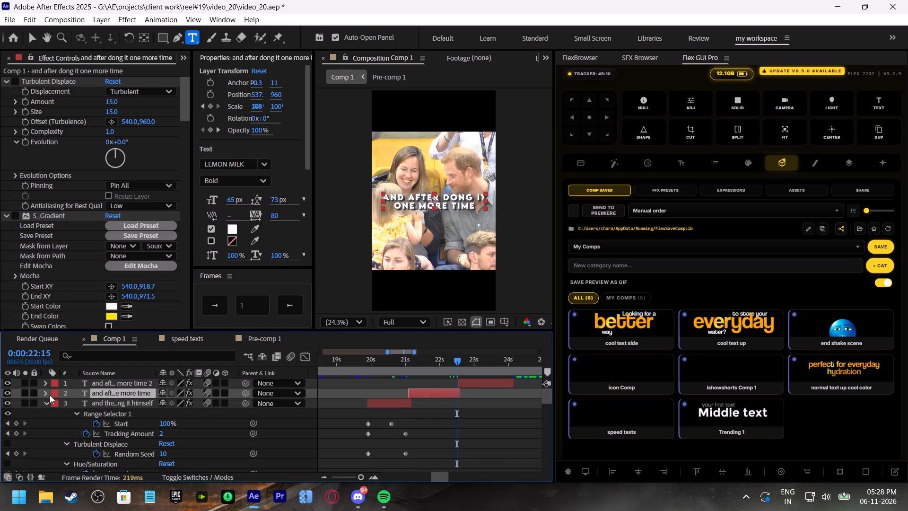
left_click(44, 410)
key("ctrl+z")
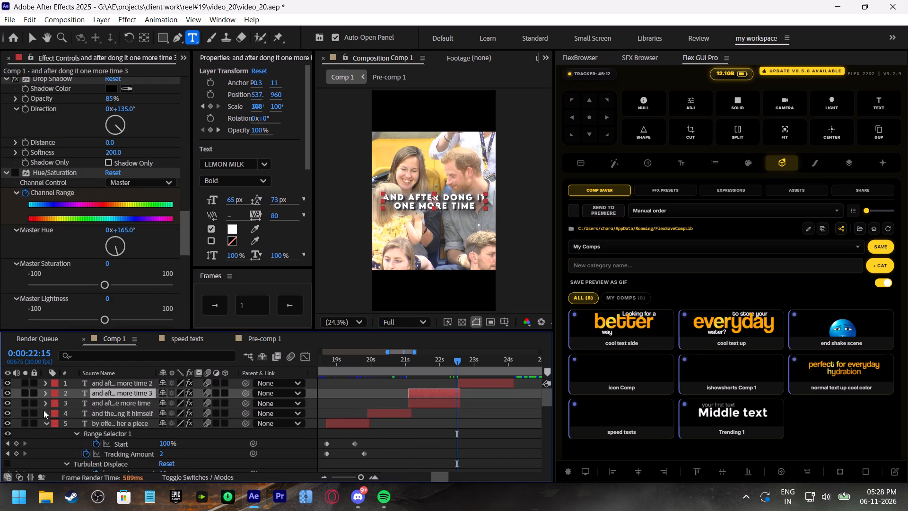
Listen to the following narration and retype the duplicated caption as "he felt a little" with "guilty" on a second line.
left_click(436, 360)
key("space")
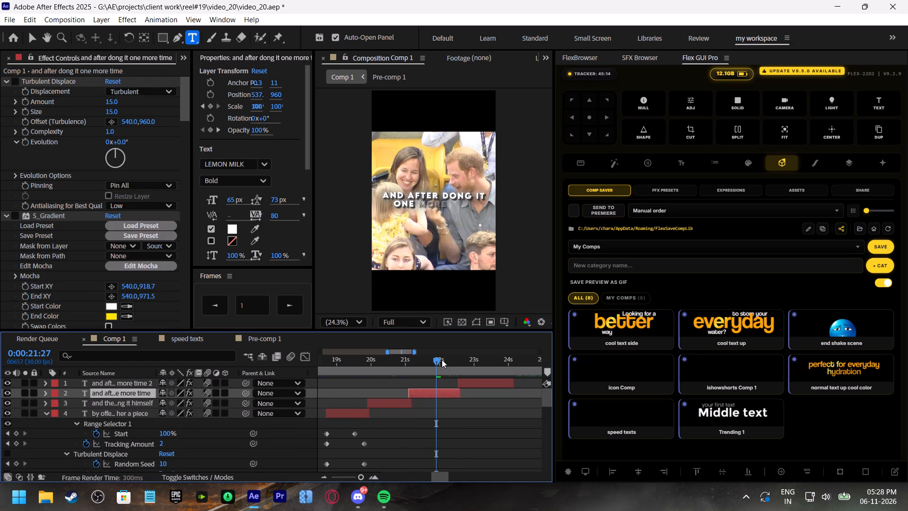
scroll(460, 399, "down", 1, "shift")
left_click(418, 358)
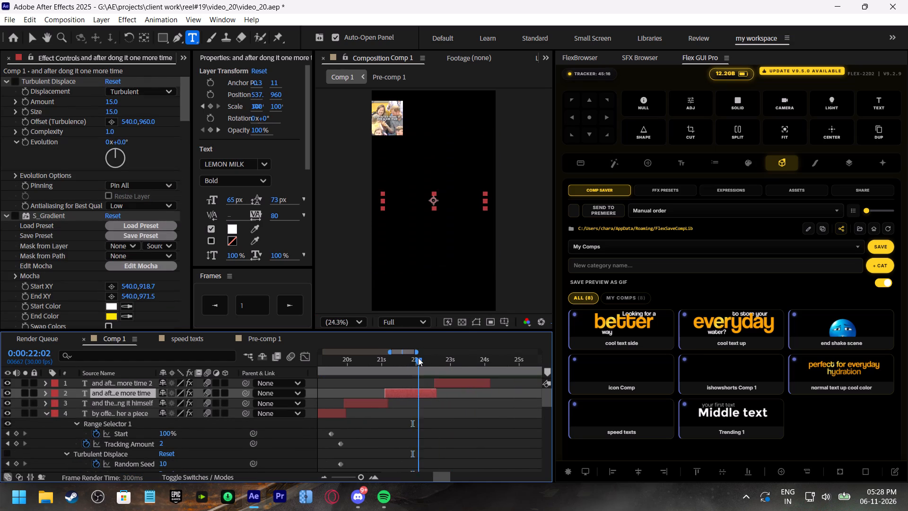
key("space")
left_click(429, 360)
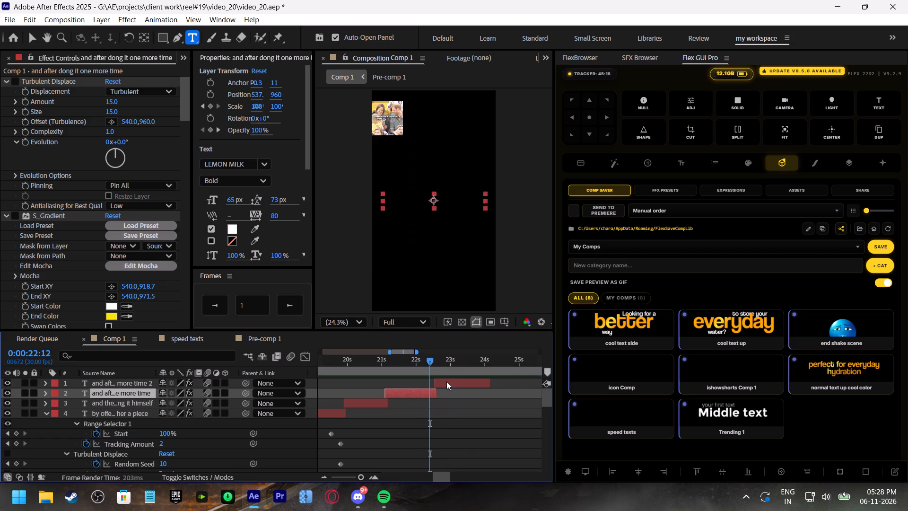
double_click(447, 384)
type("he")
key("space")
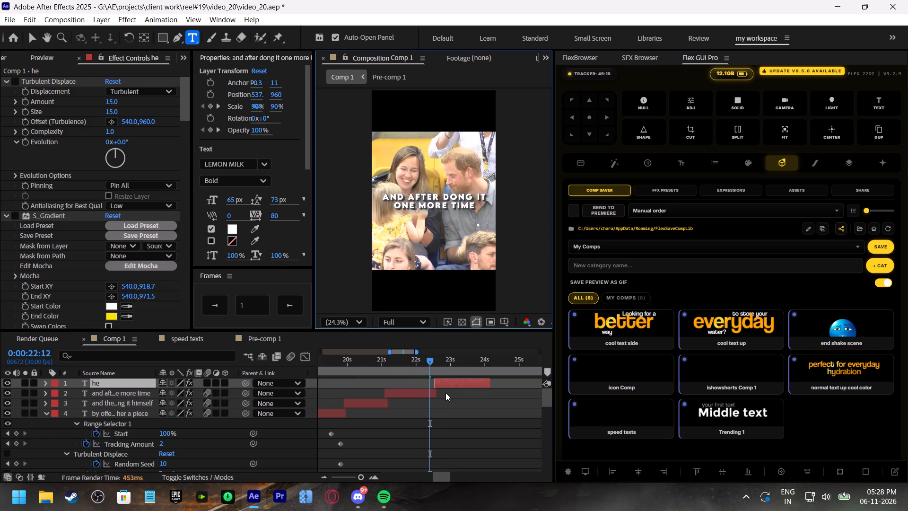
type("felt")
key("space")
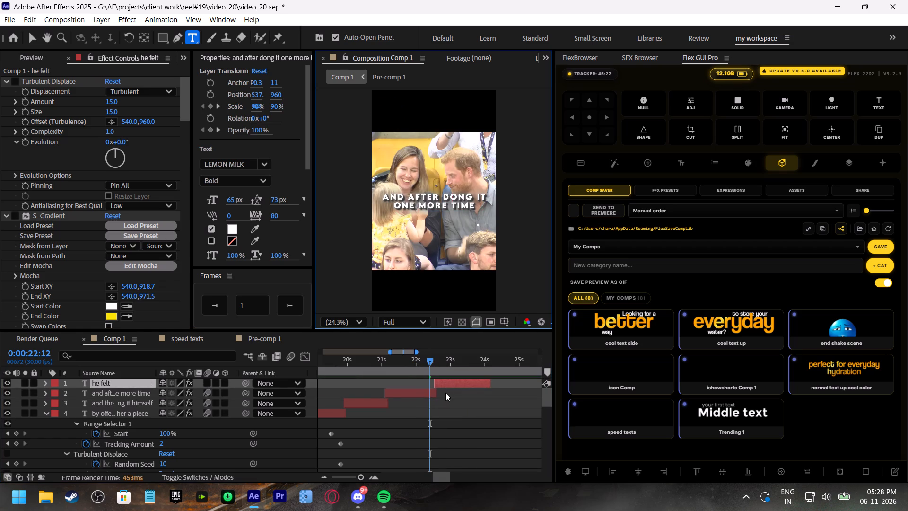
type("a little gi")
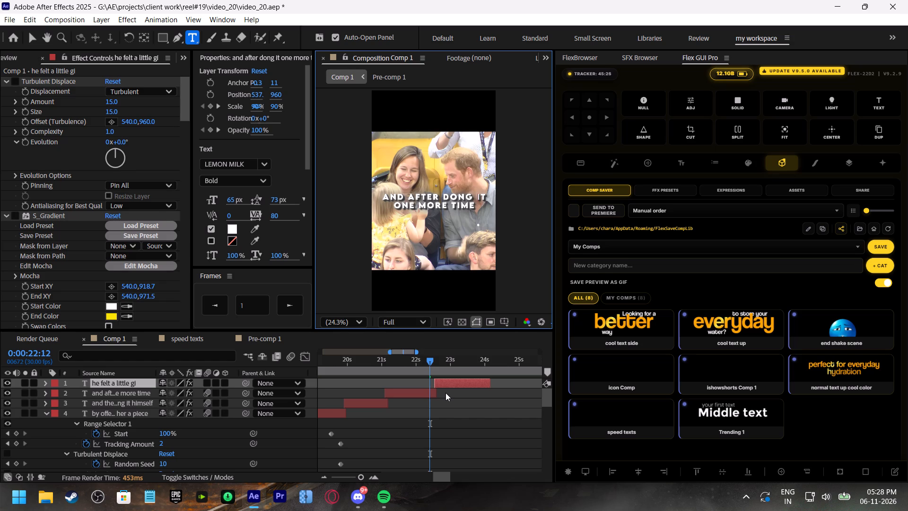
key("BackSpace")
key("BackSpace")
key("BackSpace")
key("Return")
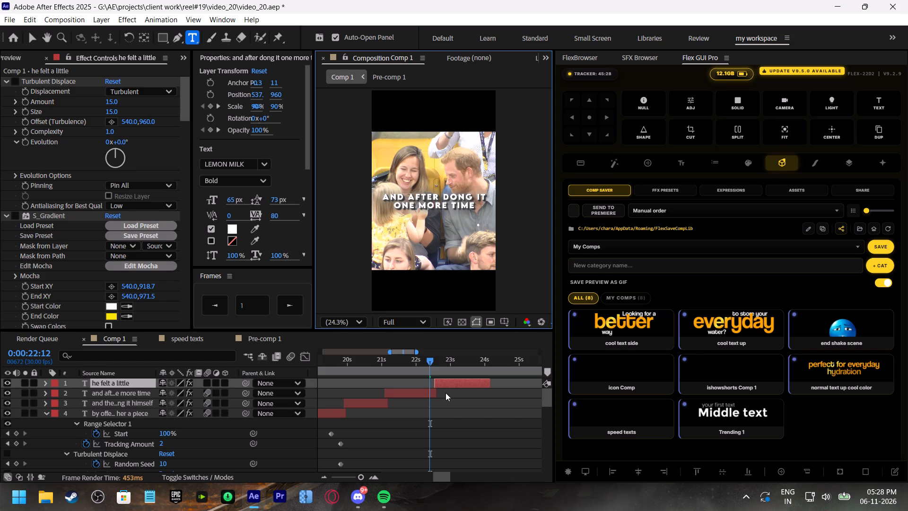
type("gi")
key("BackSpace")
type("uily")
key("BackSpace")
type("ty")
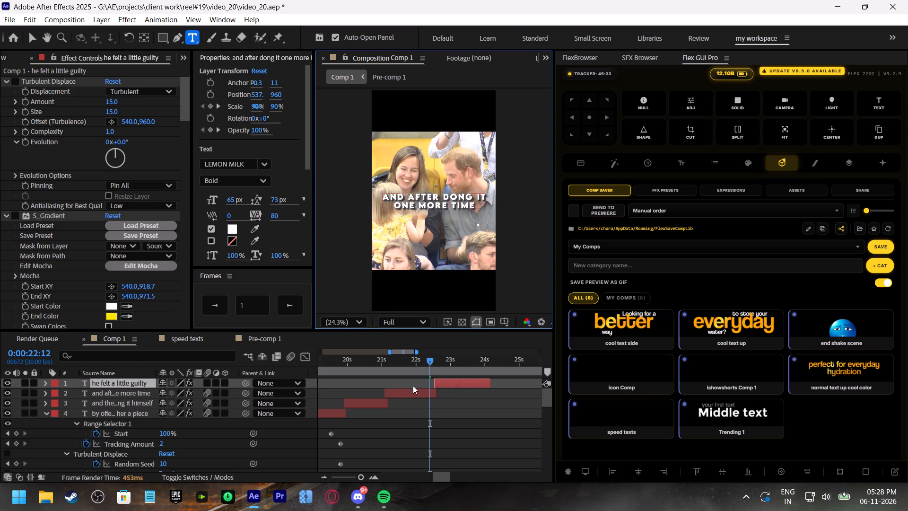
Preview the "he felt a little guilty" caption, move its last Start keyframe earlier to about 0:00:23:06, and replay the faster reveal.
left_click(396, 359)
key("space")
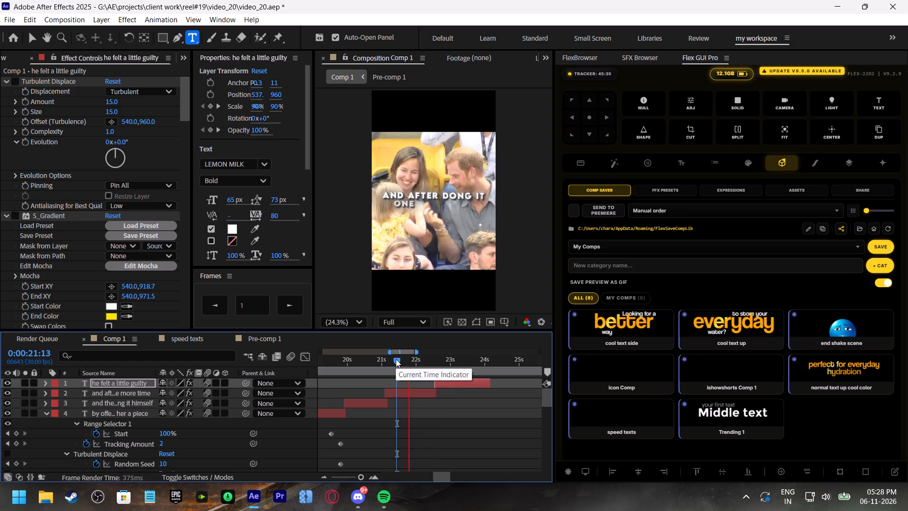
left_click(396, 359)
key("space")
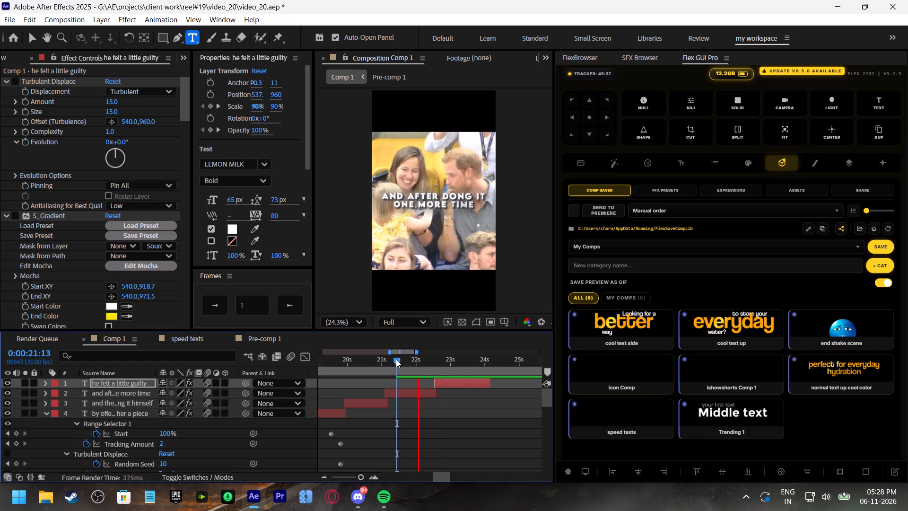
left_click(397, 359)
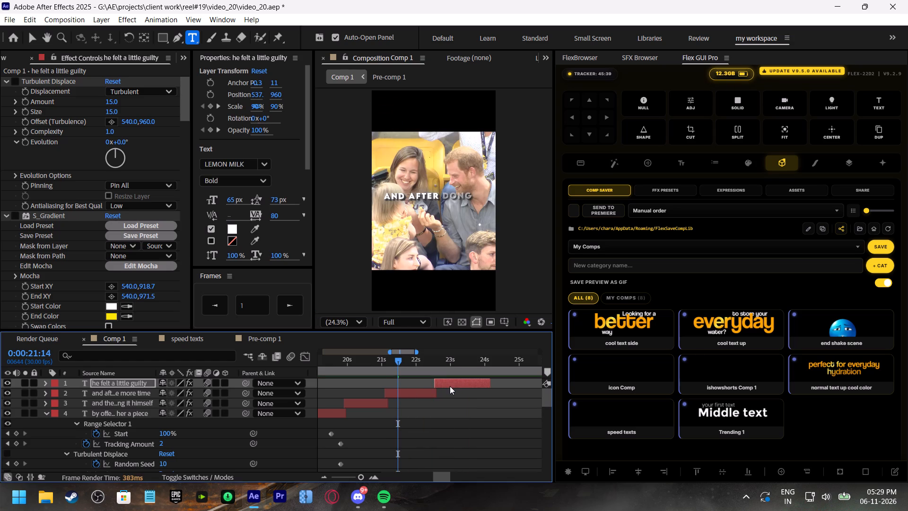
left_click(450, 386)
key("u")
left_click_drag(472, 405, 457, 402)
key("space")
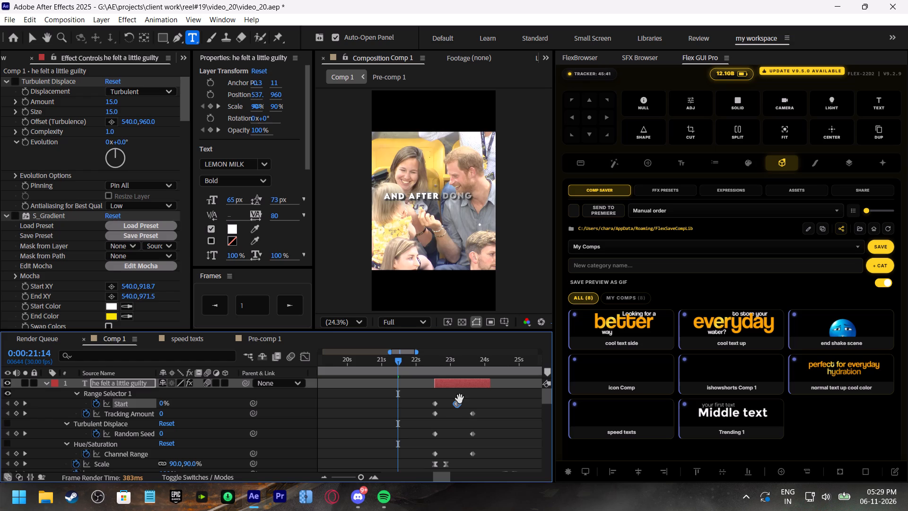
left_click(434, 363)
key("space")
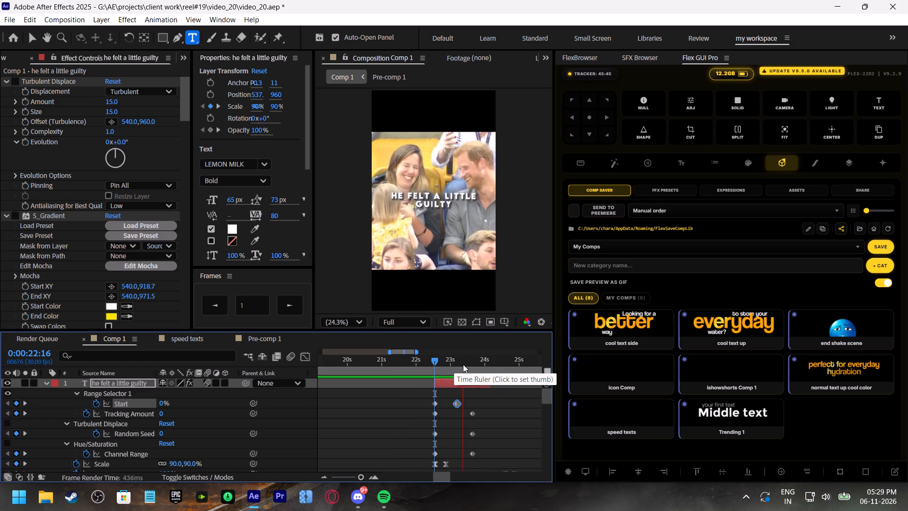
Find where the "he felt a little guilty" phrase ends, start a duplicate of the caption at 0:00:23:19, and trim the original to about there.
left_click_drag(464, 365, 470, 367)
key("space")
left_click(471, 360)
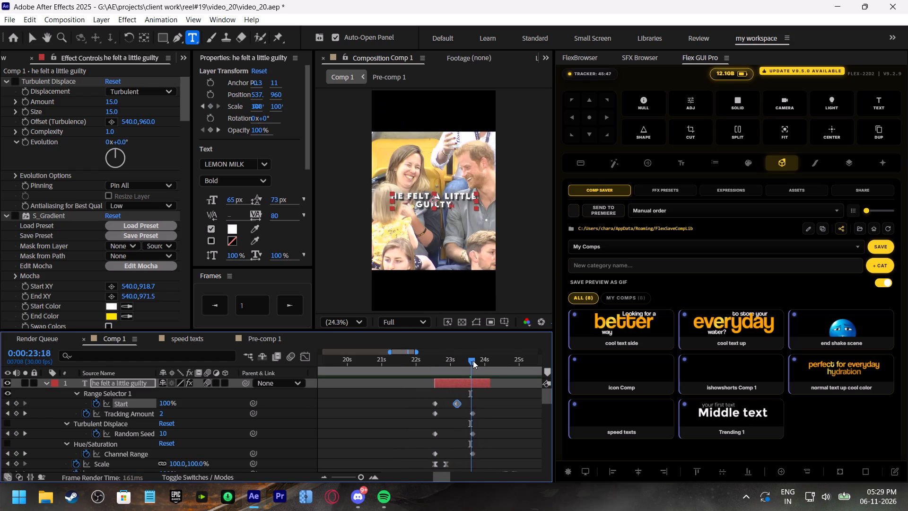
key("space")
left_click(473, 361)
key("ctrl+d")
left_click_drag(449, 382, 456, 383)
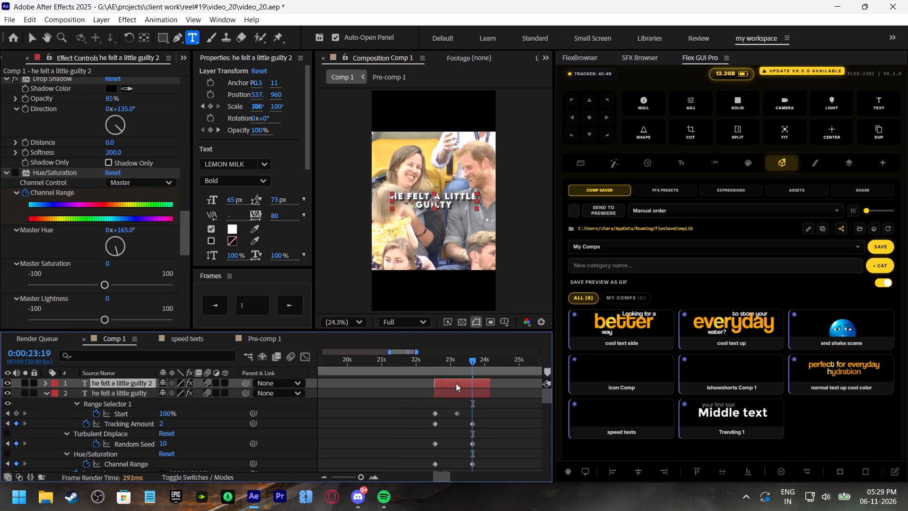
left_click_drag(456, 383, 486, 388)
left_click_drag(489, 393, 474, 393)
Save the project.
key("ctrl+s")
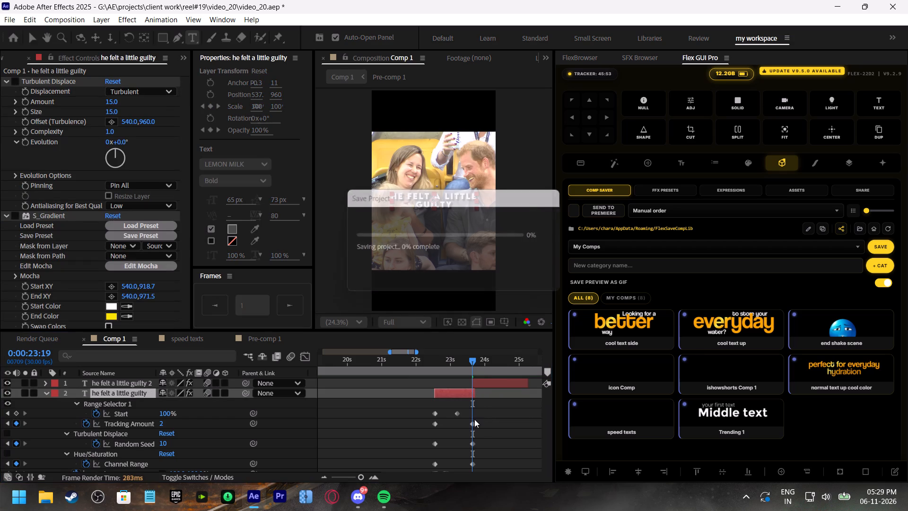
Listen to the following narration and retype the duplicated caption as "so he gave her" with "a piece" on a second line.
scroll(474, 418, "down", 2, "shift")
key("space")
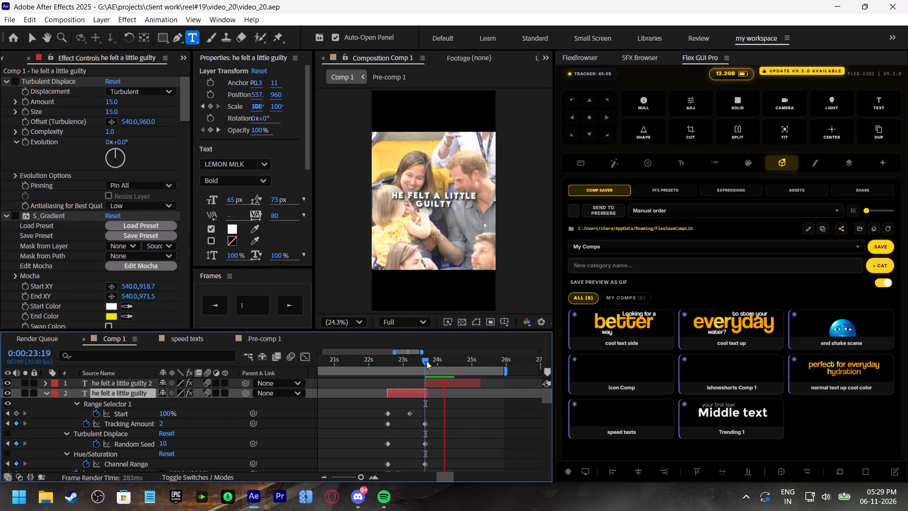
left_click(427, 361)
key("space")
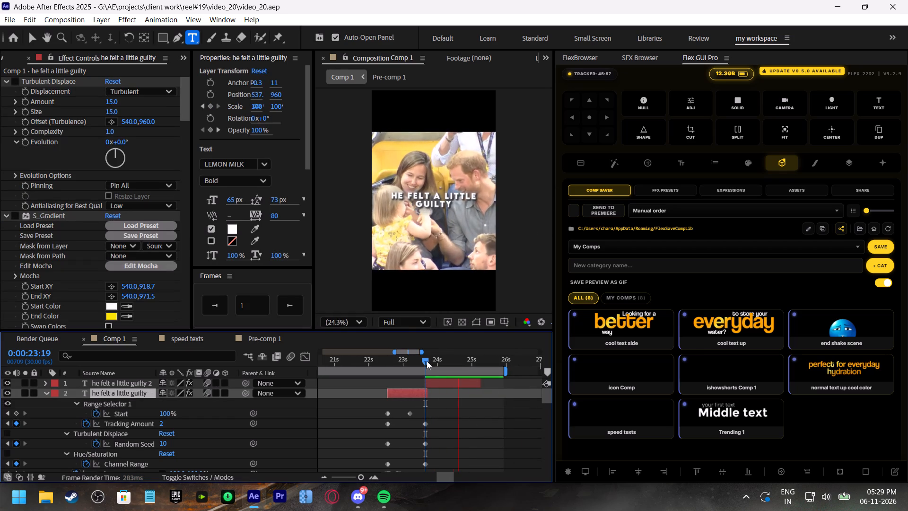
left_click(427, 361)
double_click(441, 382)
type("so he gave her a piece")
key("Return")
type("to make")
key("BackSpace")
key("BackSpace")
key("BackSpace")
key("BackSpace")
key("BackSpace")
key("BackSpace")
key("BackSpace")
key("BackSpace")
key("BackSpace")
key("BackSpace")
key("BackSpace")
key("BackSpace")
key("BackSpace")
key("BackSpace")
key("BackSpace")
key("BackSpace")
key("BackSpace")
key("BackSpace")
key("BackSpace")
key("BackSpace")
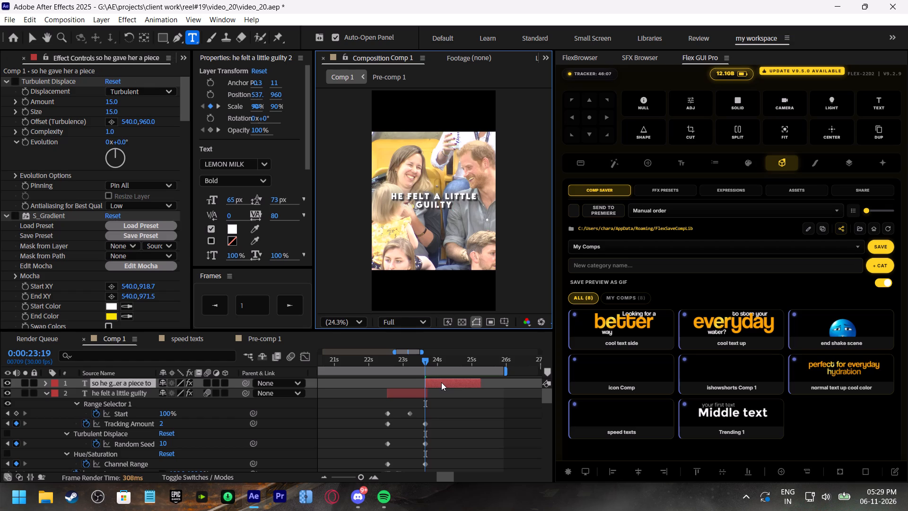
type("so he gave her")
key("space")
key("Return")
type("a piece")
key("space")
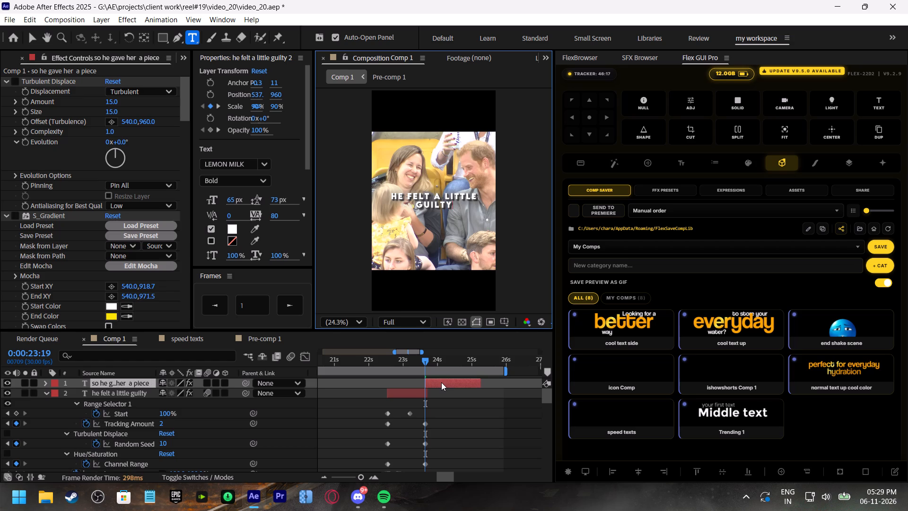
Preview the change into "so he gave her a piece" and trim the end of "he felt a little guilty" to meet its start.
left_click(412, 366)
left_click(416, 363)
key("space")
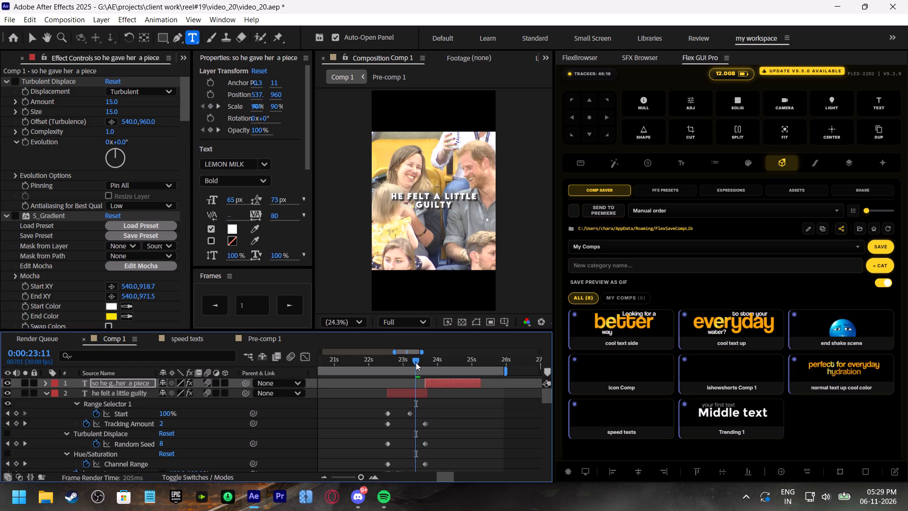
left_click(416, 362)
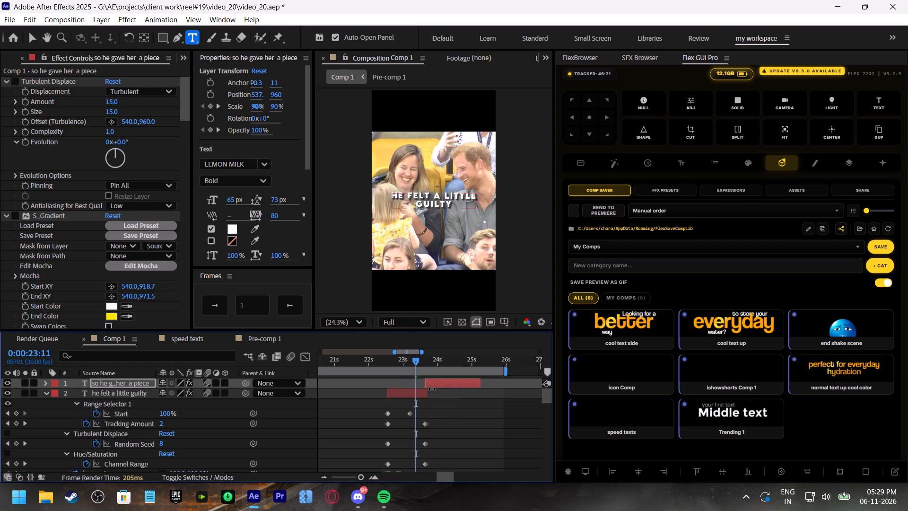
left_click(428, 390)
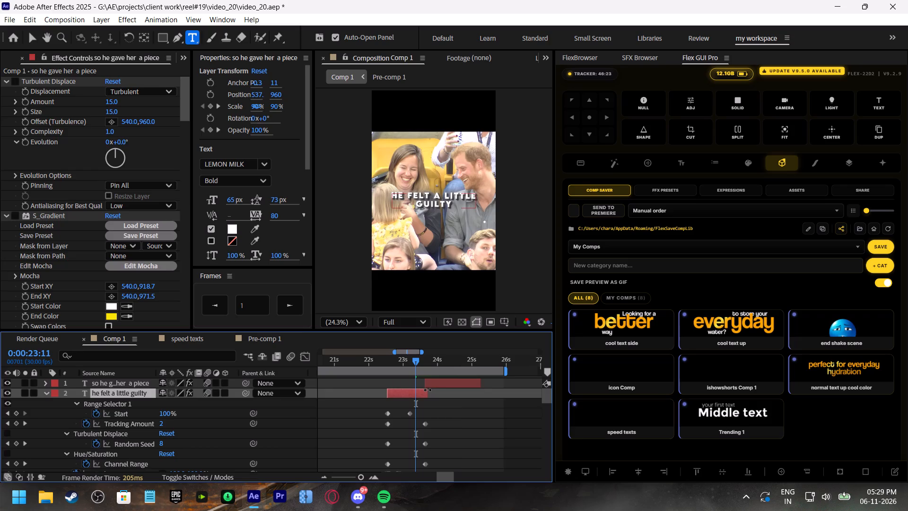
key("space")
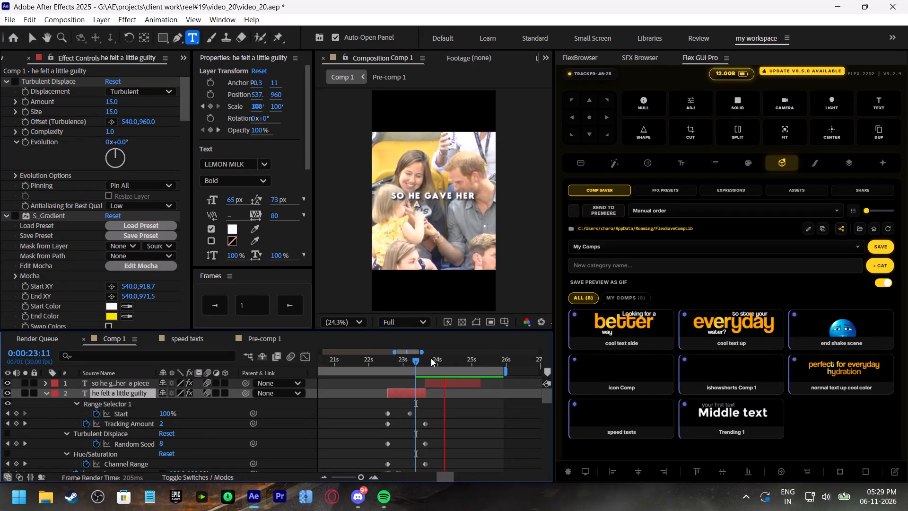
left_click(418, 359)
key("space")
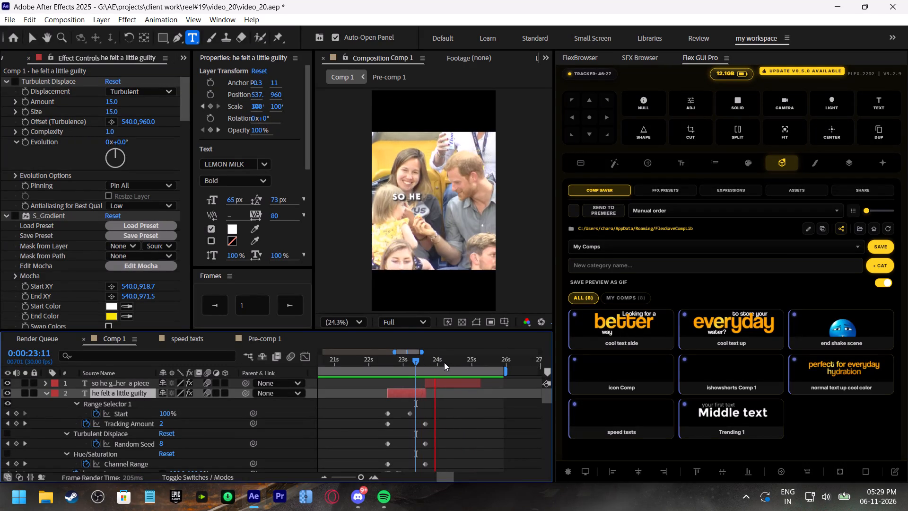
Find where the phrase ends, start a duplicate of "so he gave her a piece" at 0:00:24:20, and trim the original to about there.
left_click(453, 363)
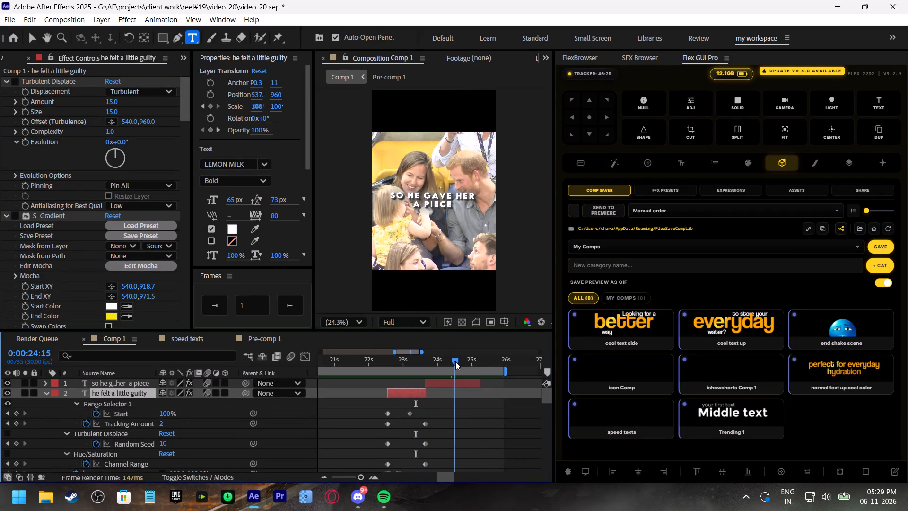
key("space")
left_click(455, 361)
key("space")
left_click(457, 361)
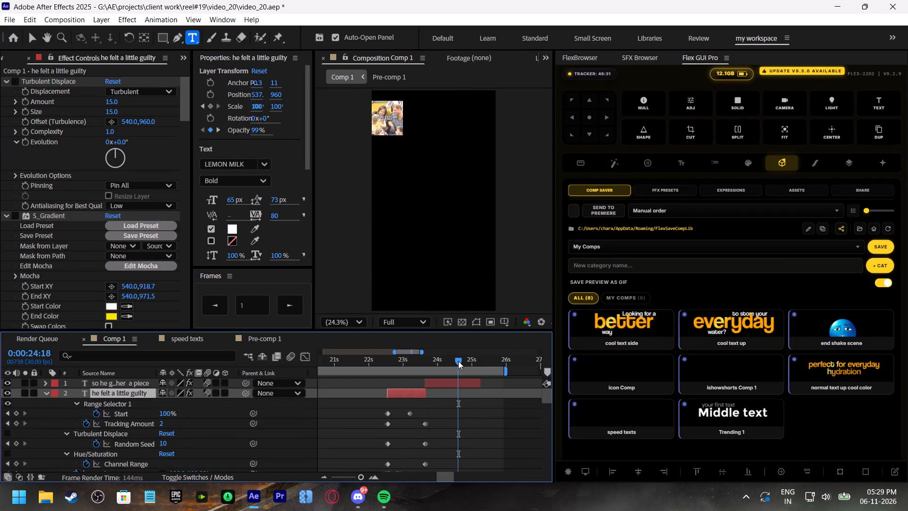
key("ctrl+d")
key("ctrl+z")
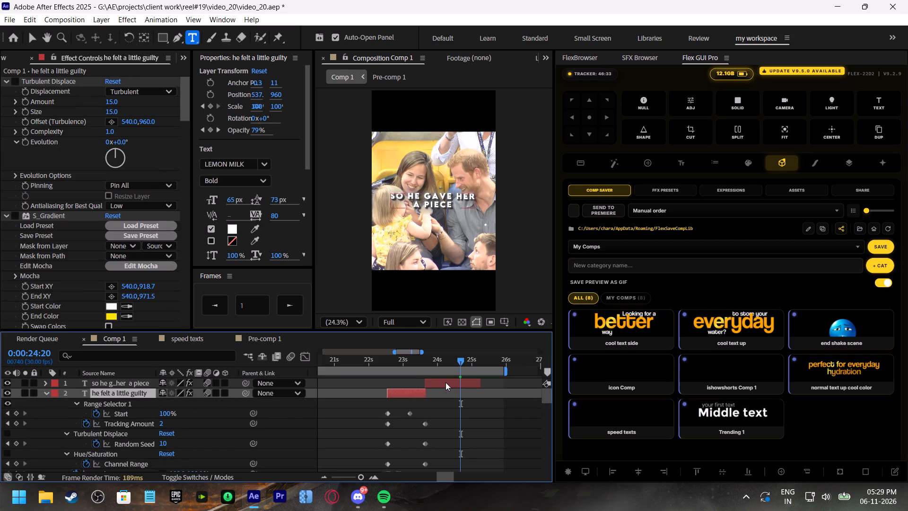
left_click(445, 382)
key("ctrl+d")
left_click_drag(442, 382, 477, 386)
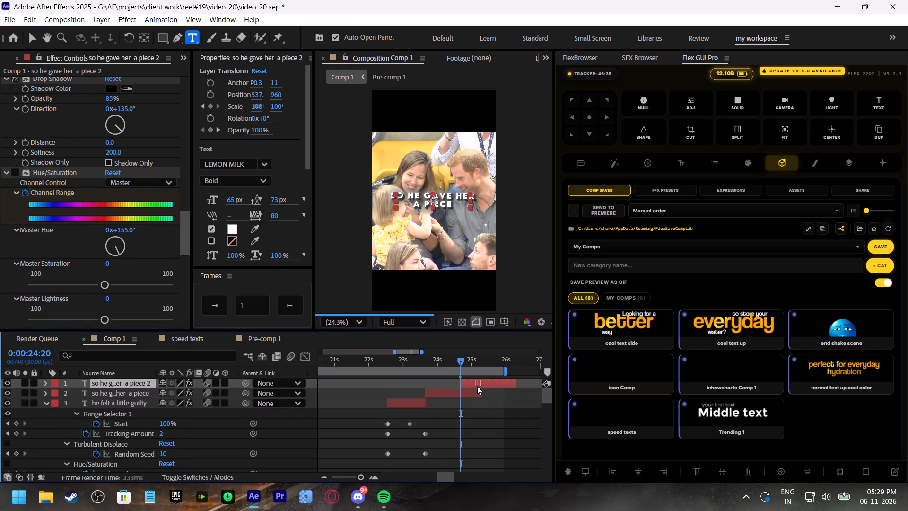
left_click_drag(477, 386, 477, 387)
left_click_drag(481, 393, 463, 392)
Retype the duplicated caption as "to make her happy".
double_click(470, 382)
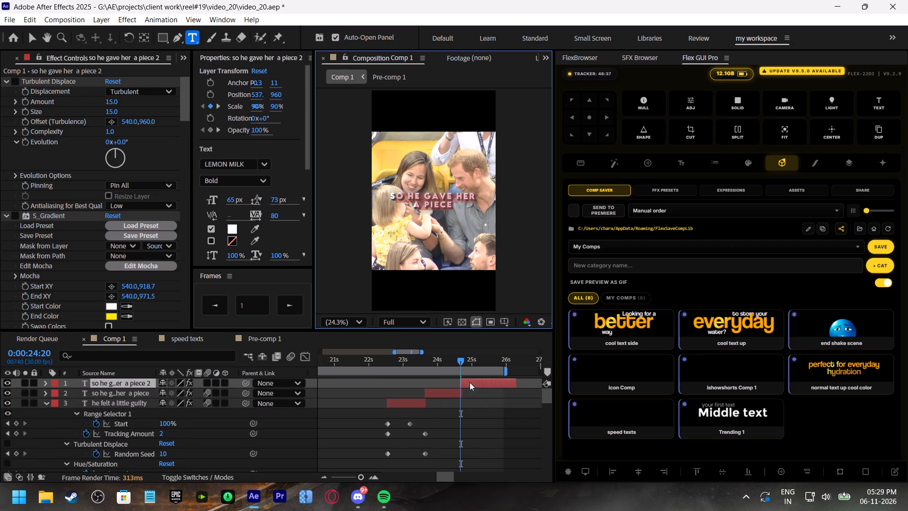
type("to make her happy")
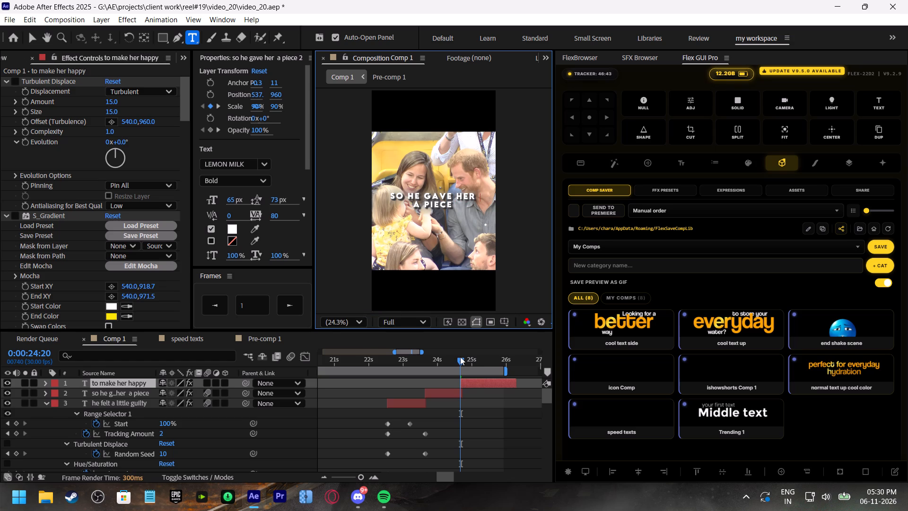
Preview the "to make her happy" caption and move its last Start keyframe earlier to about 0:00:25:04.
left_click(460, 357)
key("space")
left_click(468, 363)
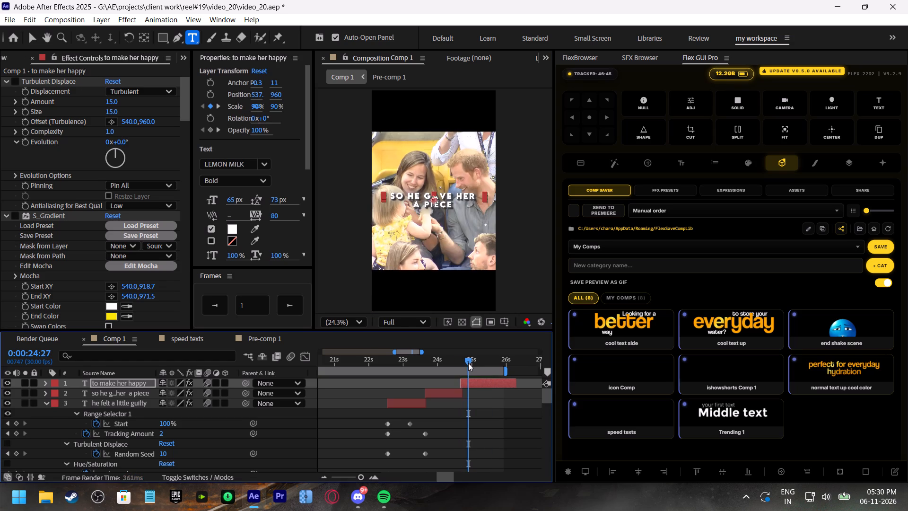
key("space")
left_click(482, 381)
left_click(483, 364)
key("y")
key("u")
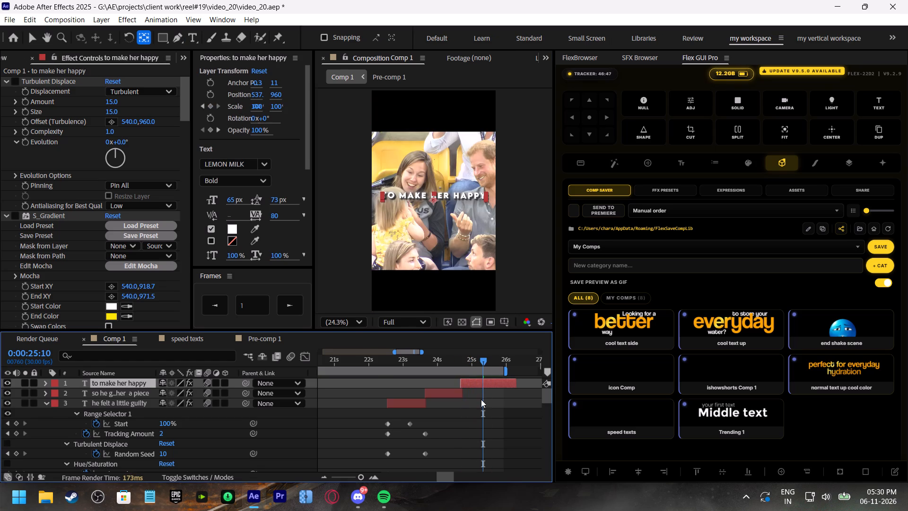
left_click_drag(480, 404, 473, 403)
Replay the "to make her happy" reveal against the narration, starting from about 0:00:24:11.
left_click(454, 364)
key("space")
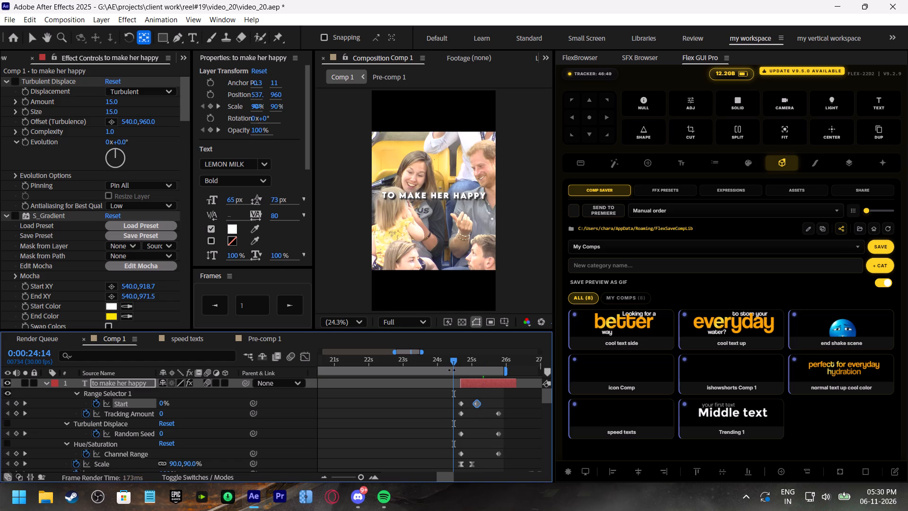
left_click(463, 356)
key("space")
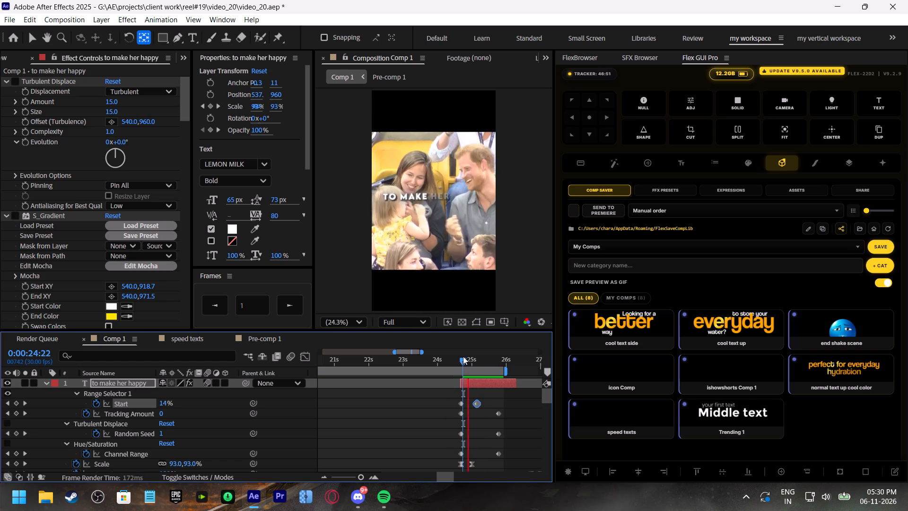
left_click_drag(463, 356, 451, 355)
key("space")
left_click(451, 355)
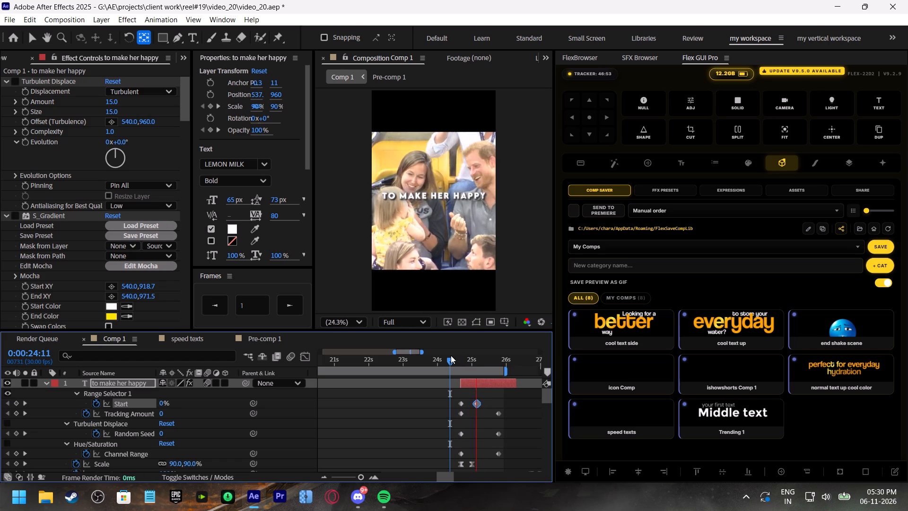
key("space")
left_click(451, 355)
Shift the "to make her happy" caption to start at about 0:00:24:18, trim the preceding caption to meet it, and replay.
left_click(466, 383)
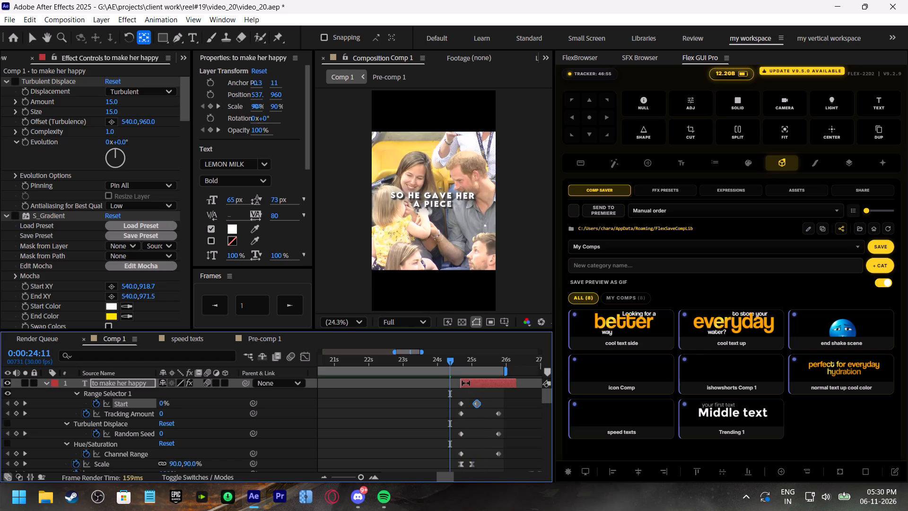
key("v")
key("v")
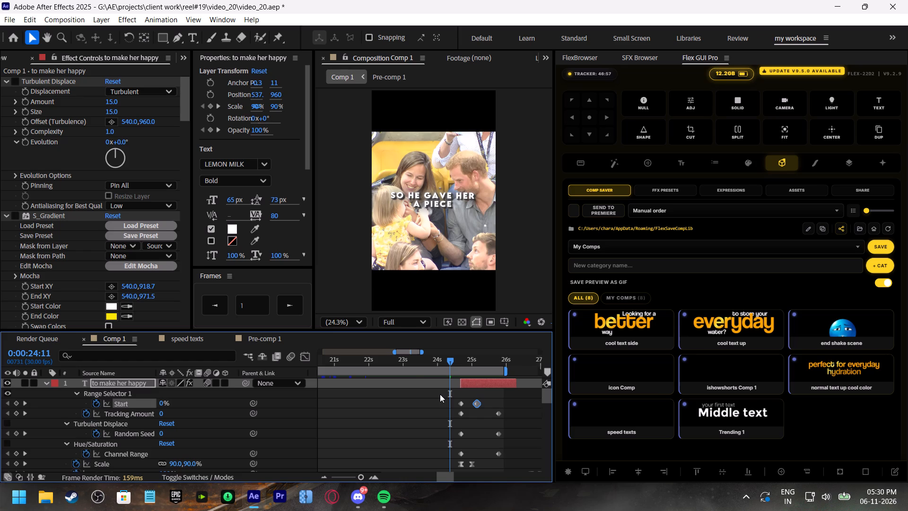
key("u")
left_click(471, 385)
left_click(462, 396)
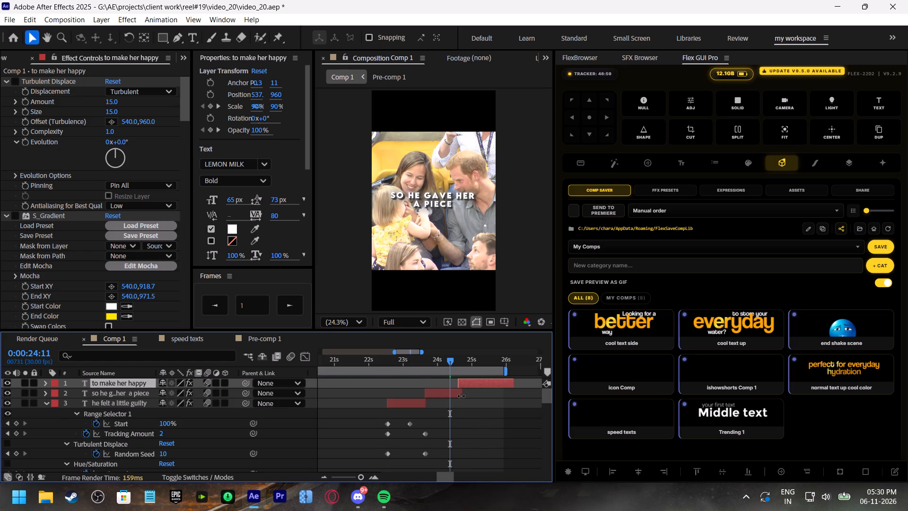
left_click(450, 359)
key("space")
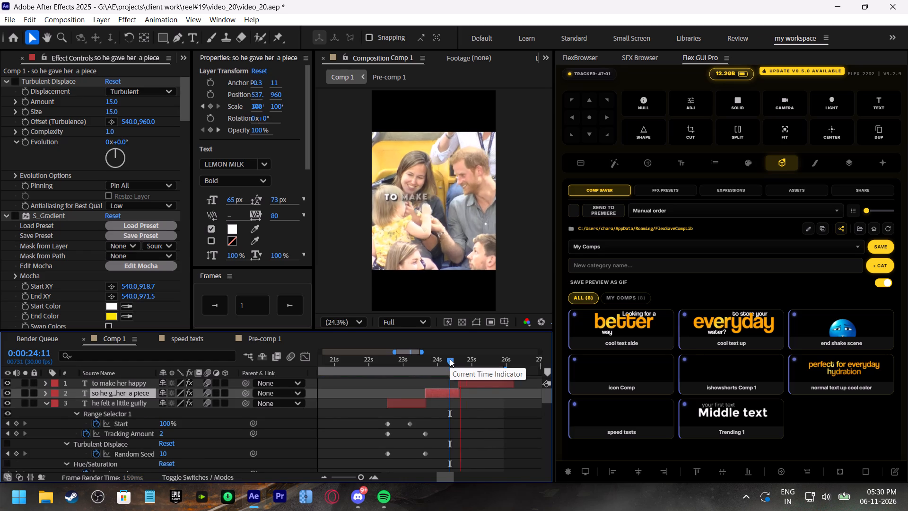
left_click(450, 359)
key("space")
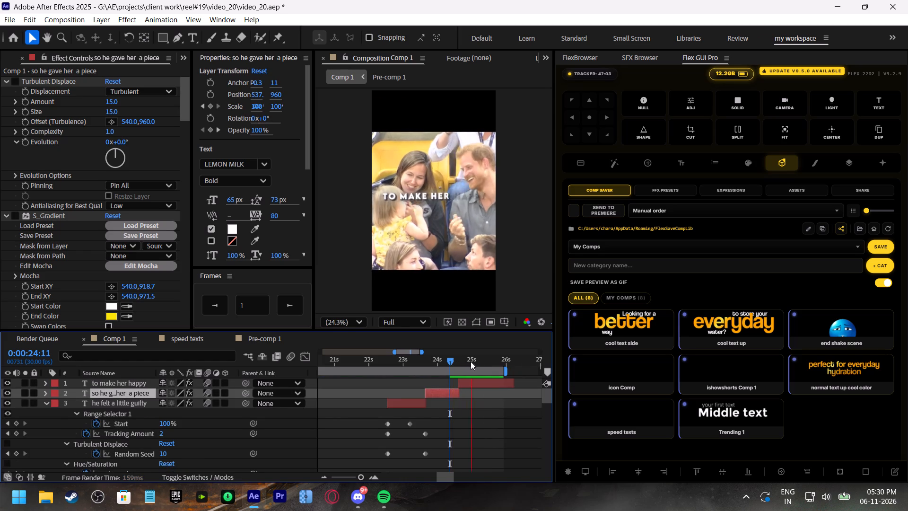
Find where the last phrase ends, set the work area's end to about 0:00:25:16, and replay the ending.
left_click_drag(486, 361, 476, 367)
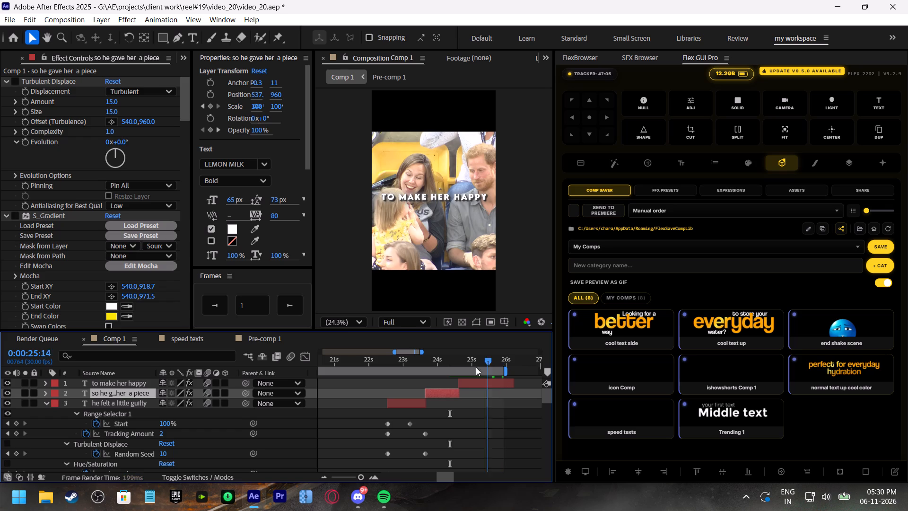
left_click_drag(476, 367, 462, 364)
key("space")
left_click(487, 360)
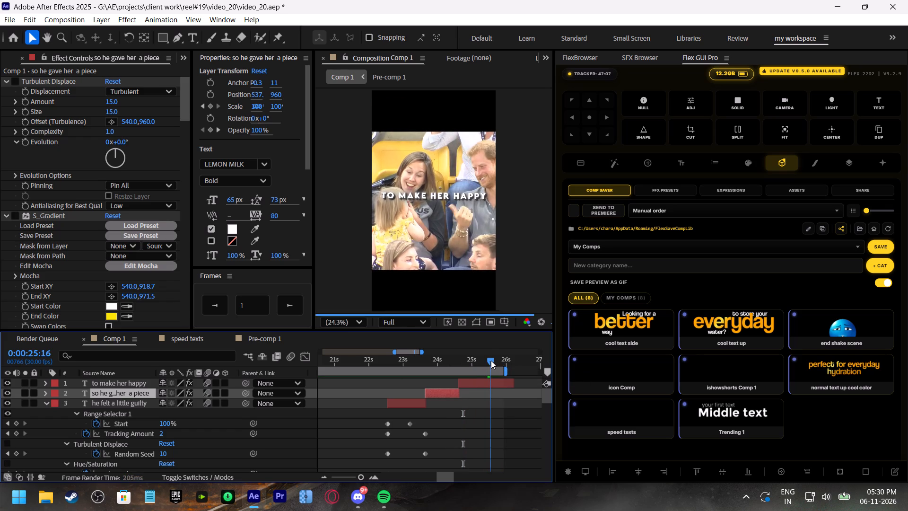
left_click_drag(505, 372, 491, 371)
left_click(463, 359)
left_click_drag(463, 359, 453, 359)
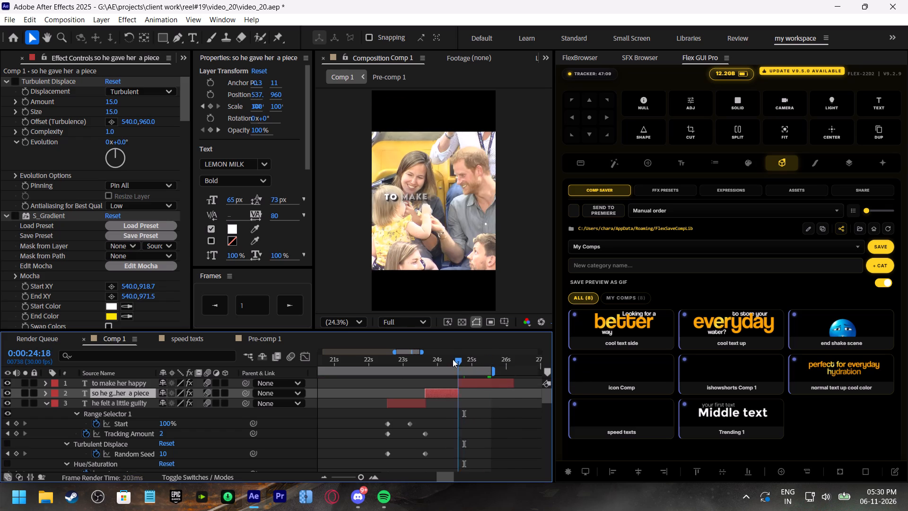
left_click_drag(453, 359, 449, 359)
key("space")
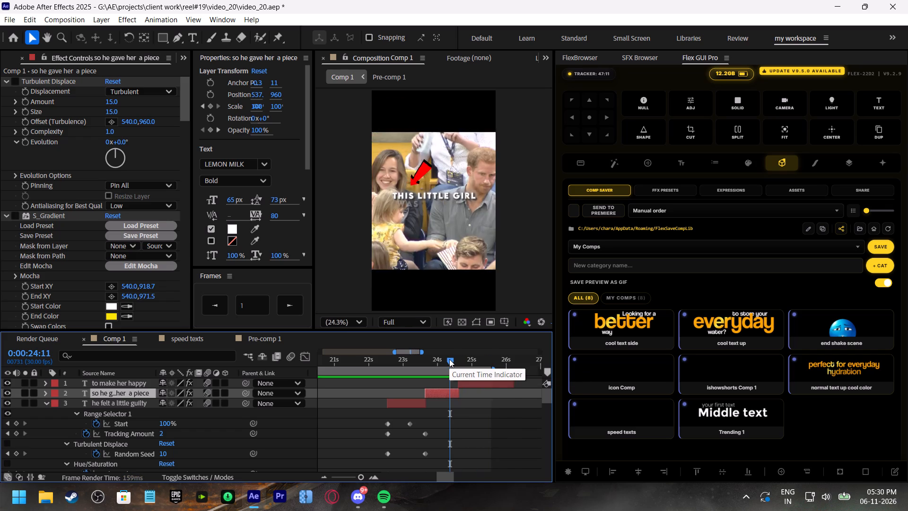
left_click(449, 359)
key("space")
Shift the whole work area earlier so that it starts at the beginning of the composition.
left_click_drag(450, 359, 113, 370)
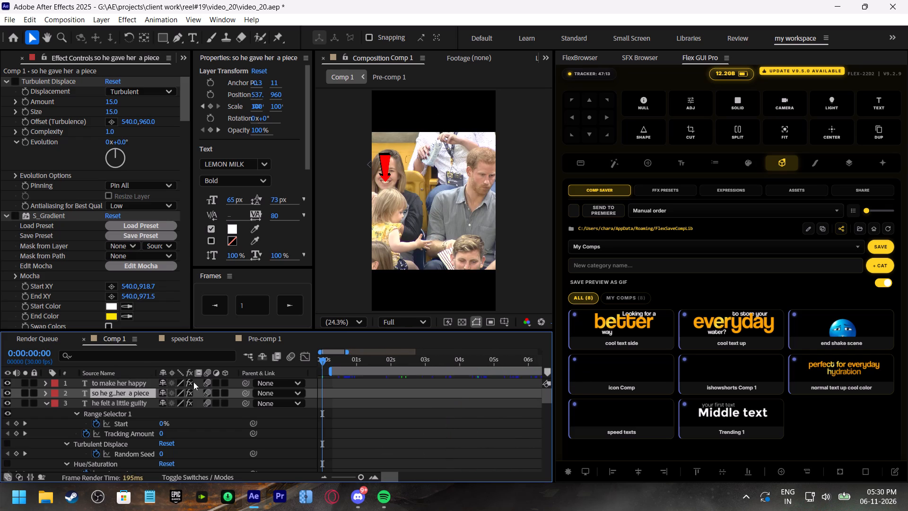
left_click_drag(345, 373, 290, 372)
Extend the work area's end to about 0:00:25:17, replaying the "to make her happy" ending to check it, and save the project.
scroll(478, 393, "down", 11, "shift")
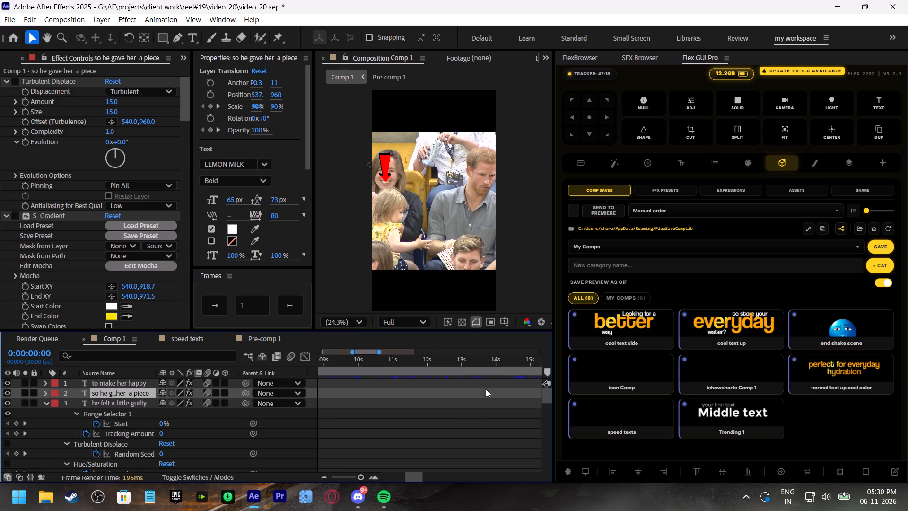
scroll(486, 389, "down", 20, "shift")
scroll(486, 389, "down", 2, "shift")
left_click(383, 359)
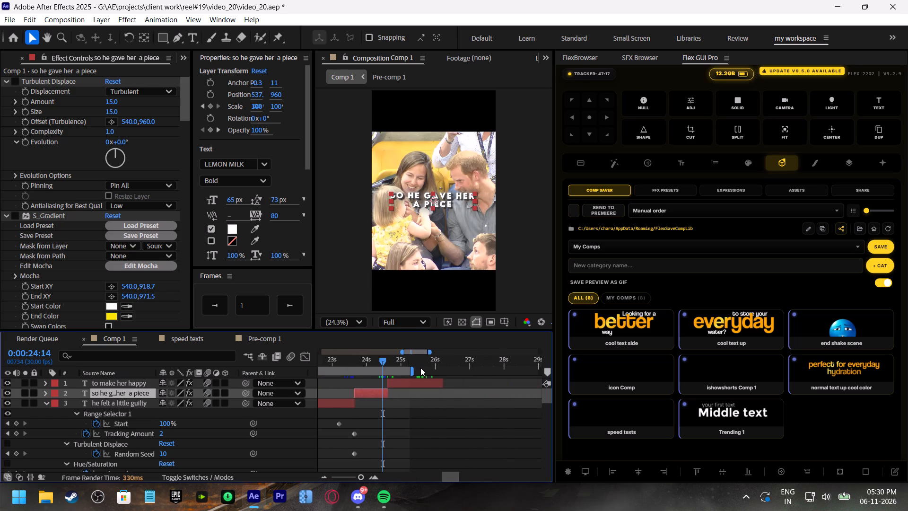
left_click_drag(412, 370, 435, 377)
key("space")
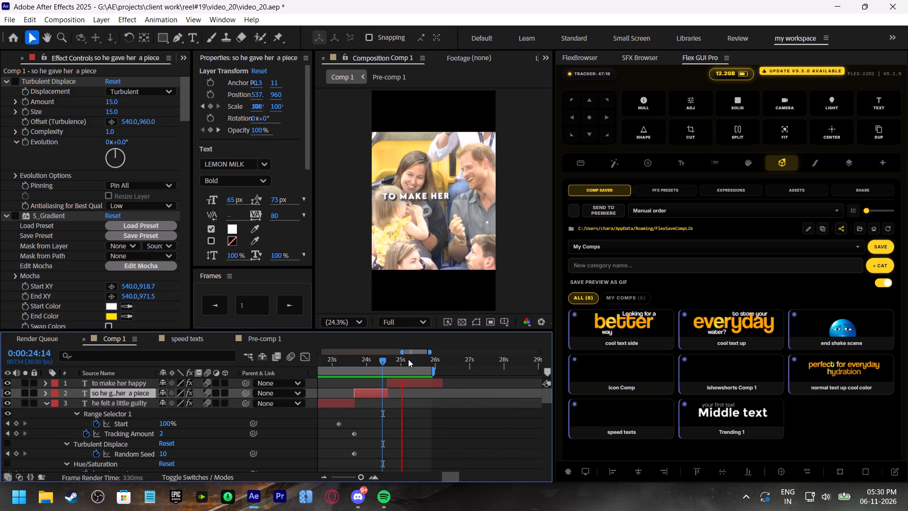
left_click(411, 359)
left_click_drag(435, 371, 420, 372)
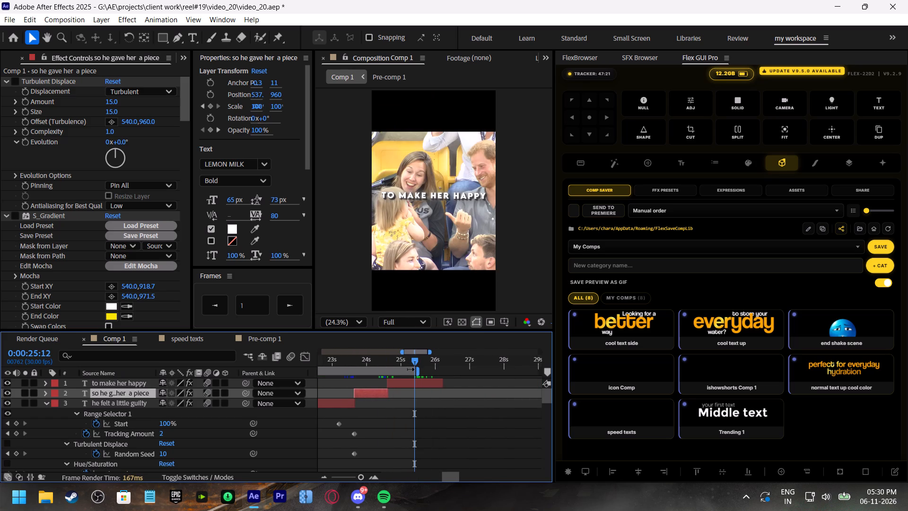
left_click(400, 361)
key("space")
left_click_drag(399, 360, 390, 359)
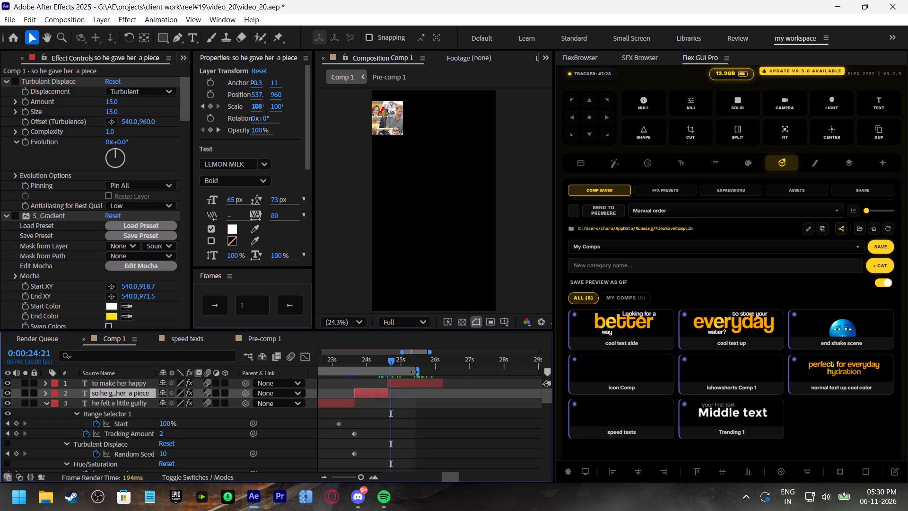
left_click(415, 372)
key("space")
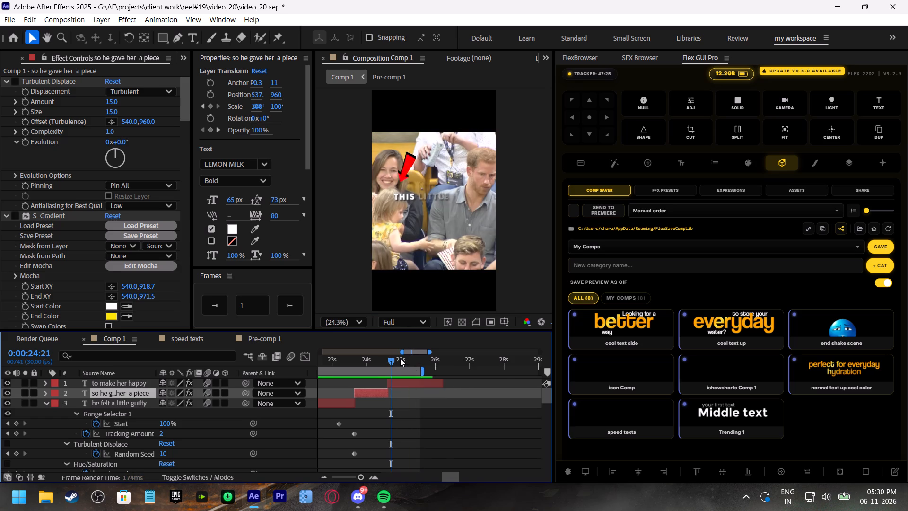
left_click(400, 357)
key("ctrl+s")
key("space")
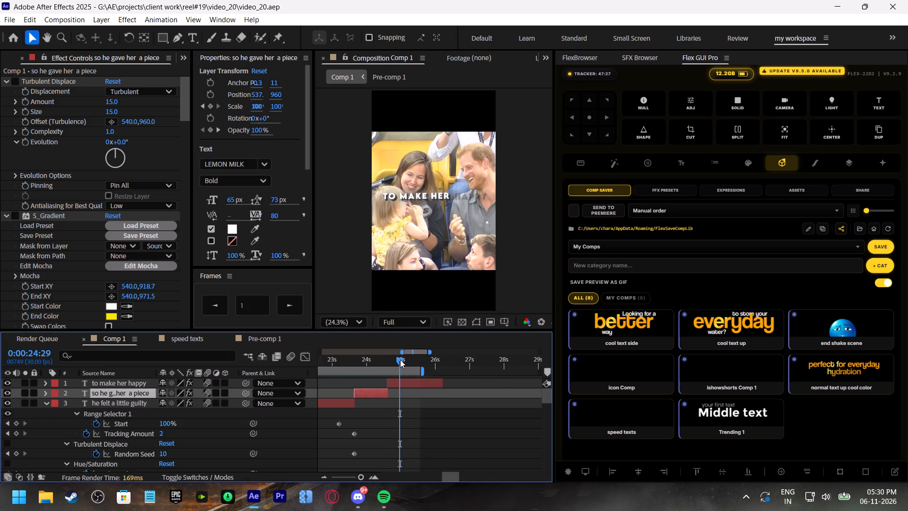
Extend the work area's start back to 0:00:00:00, return the playhead to the composition's beginning, and save the project.
left_click_drag(400, 360, 182, 374)
key("space")
left_click_drag(330, 360, 295, 362)
left_click_drag(321, 371, 305, 373)
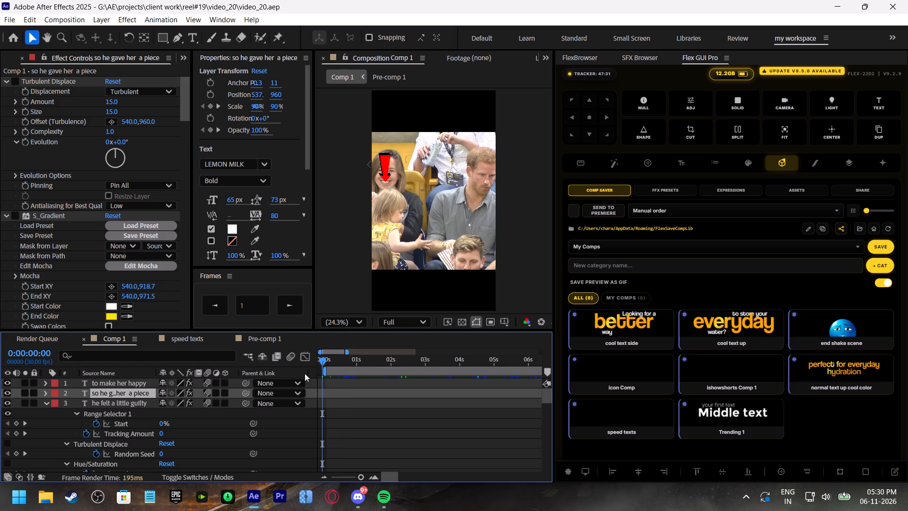
left_click_drag(305, 373, 293, 374)
left_click_drag(324, 372, 299, 372)
left_click_drag(328, 360, 302, 362)
key("space")
left_click_drag(331, 364, 302, 366)
key("ctrl+s")
Switch to File Explorer, view the recent Royal Baby Countdown source video partway through, and close the player and Explorer.
left_click(45, 495)
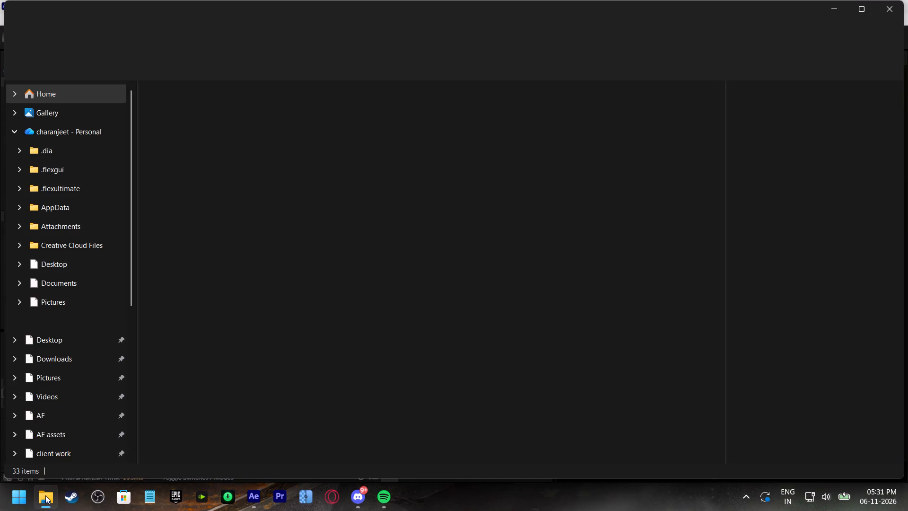
double_click(224, 388)
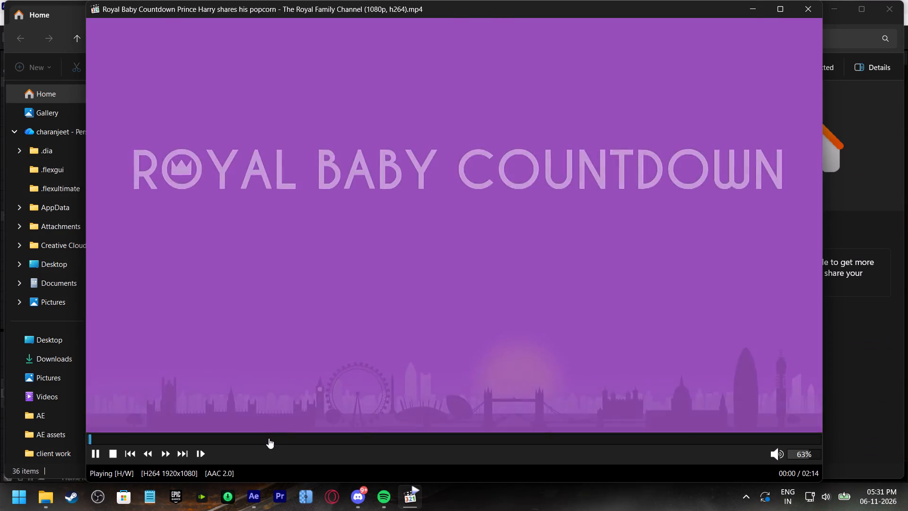
left_click(267, 440)
left_click(816, 12)
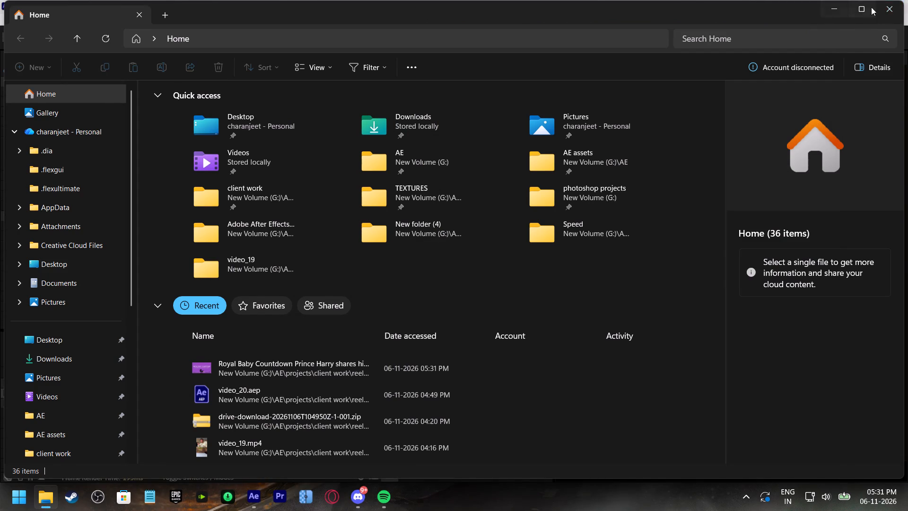
left_click(891, 5)
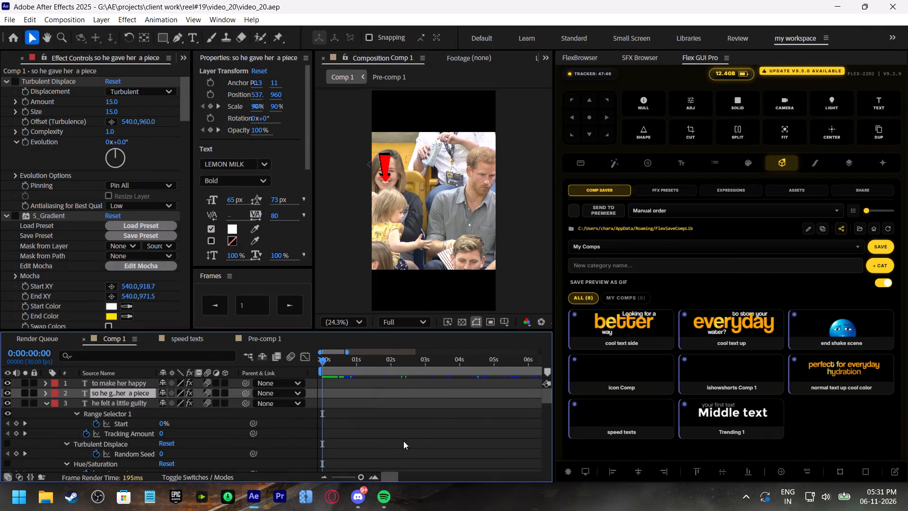
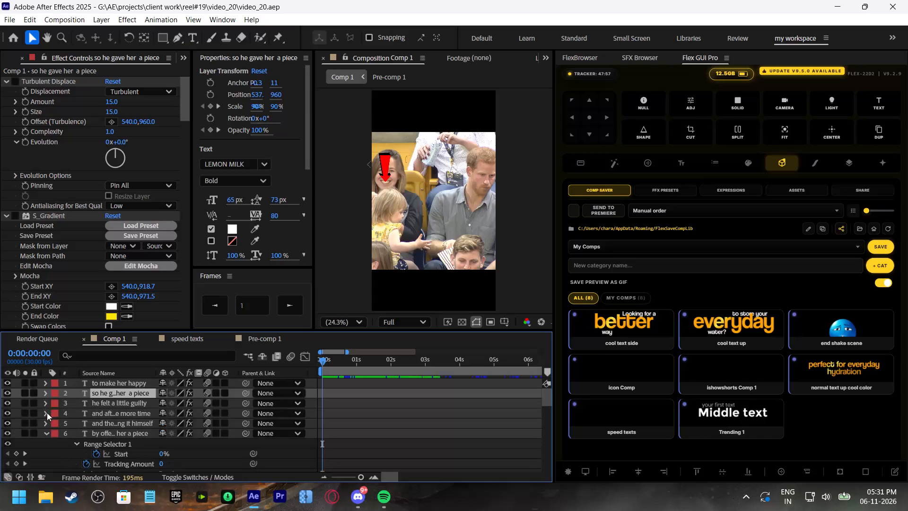
Collapse the expanded properties of the caption text layers in the Comp 1 timeline.
left_click(44, 435)
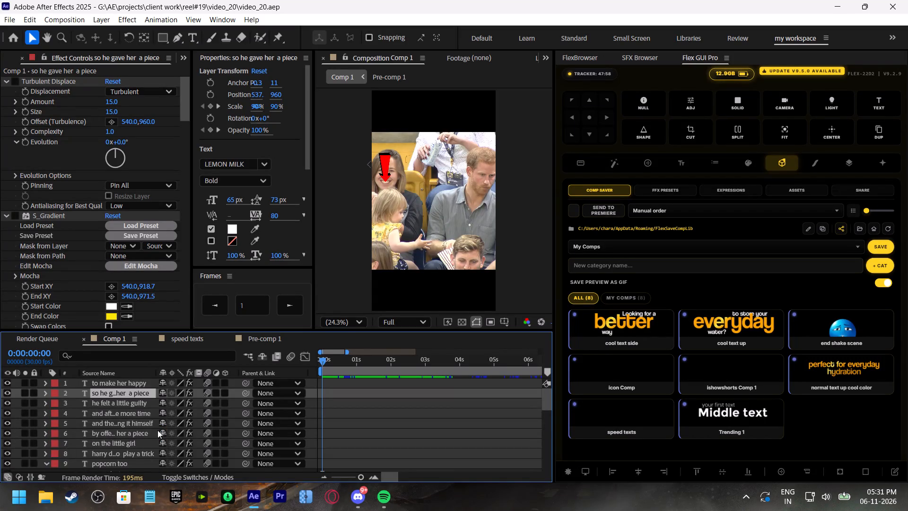
scroll(169, 431, "down", 3)
scroll(98, 427, "up", 1)
left_click(46, 404)
Flip the Pre-comp 1 footage layer horizontally and play the composition from the start.
scroll(53, 412, "down", 2)
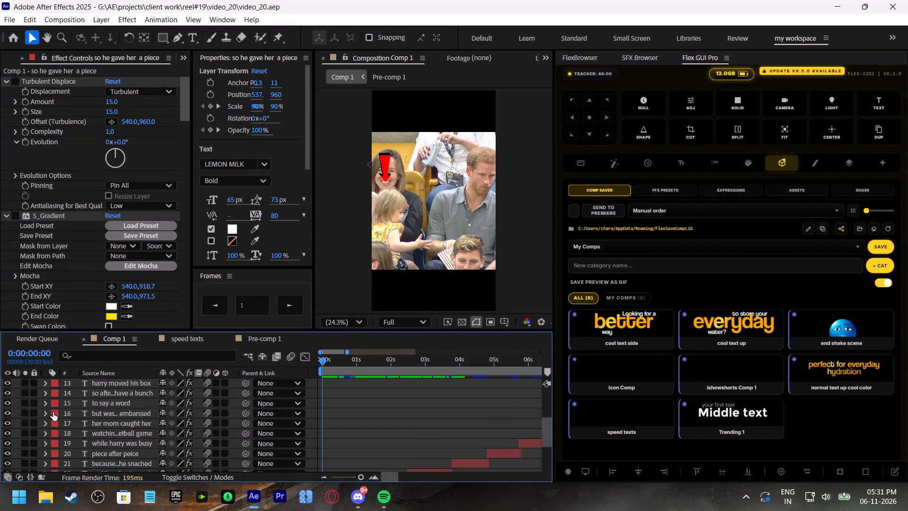
scroll(53, 412, "down", 8)
left_click(368, 466)
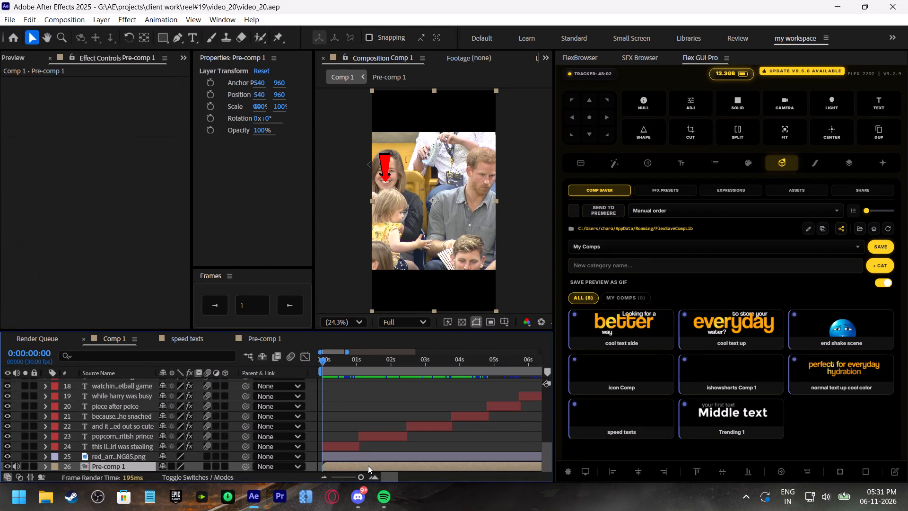
left_click_drag(355, 363, 380, 365)
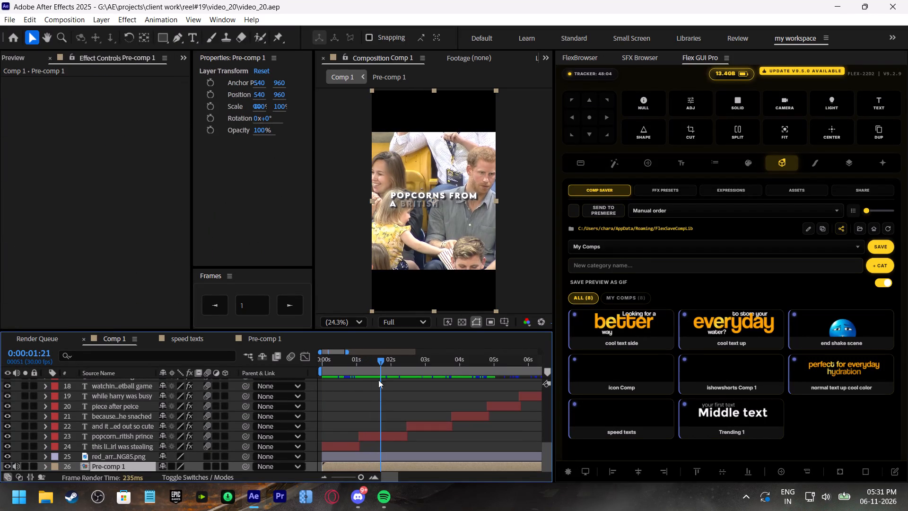
right_click(350, 467)
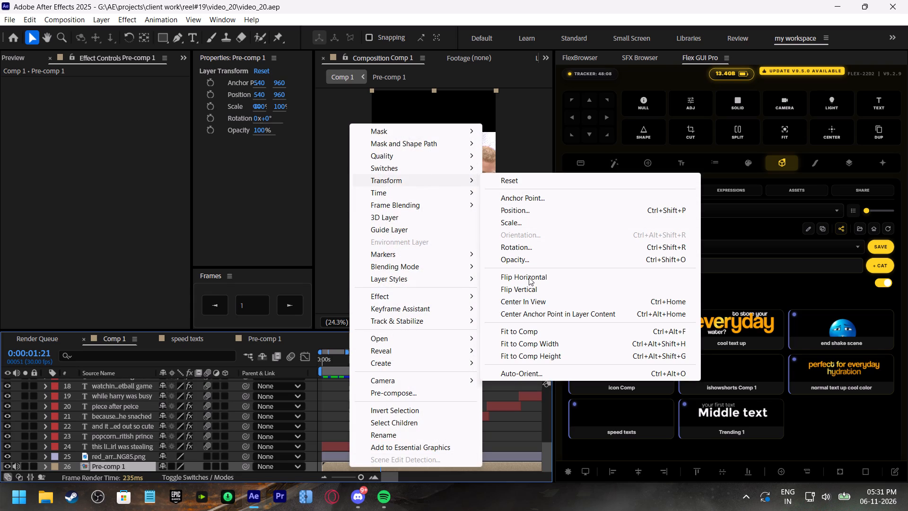
left_click(529, 277)
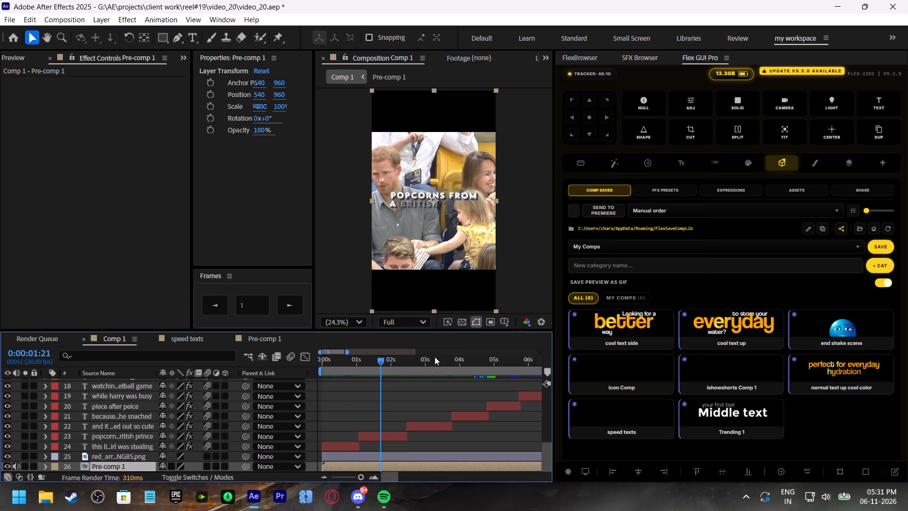
left_click_drag(373, 364, 282, 370)
key("space")
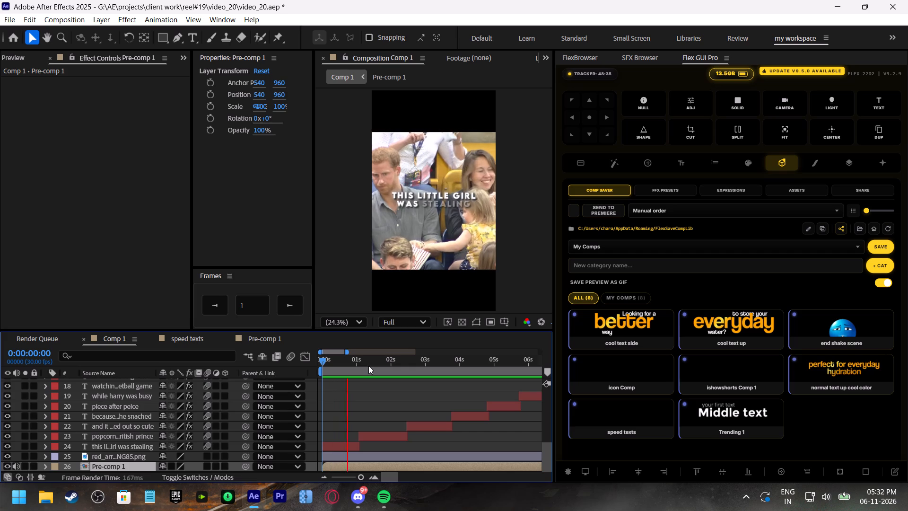
Split the red arrow image layer at 0:00:01:02 and delete the part after the cut.
left_click_drag(368, 366, 286, 365)
left_click_drag(357, 476, 363, 478)
left_click_drag(333, 357, 336, 362)
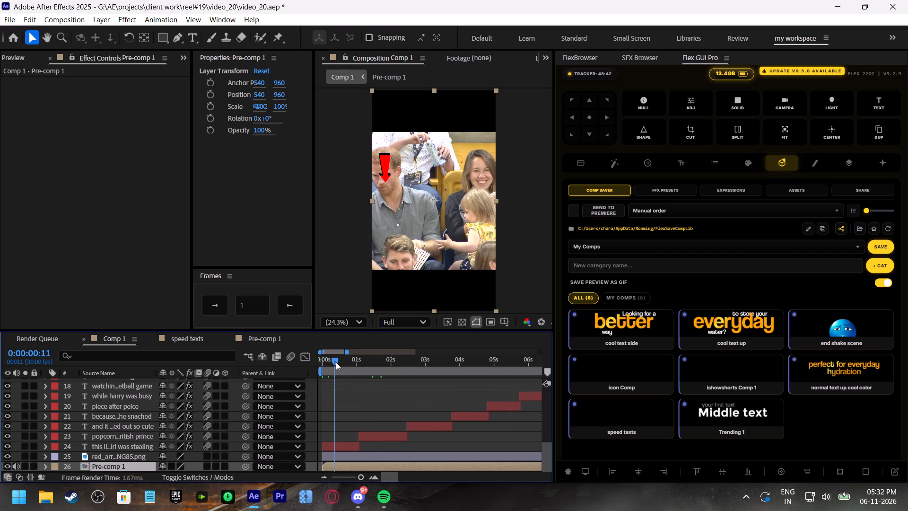
left_click_drag(336, 362, 333, 363)
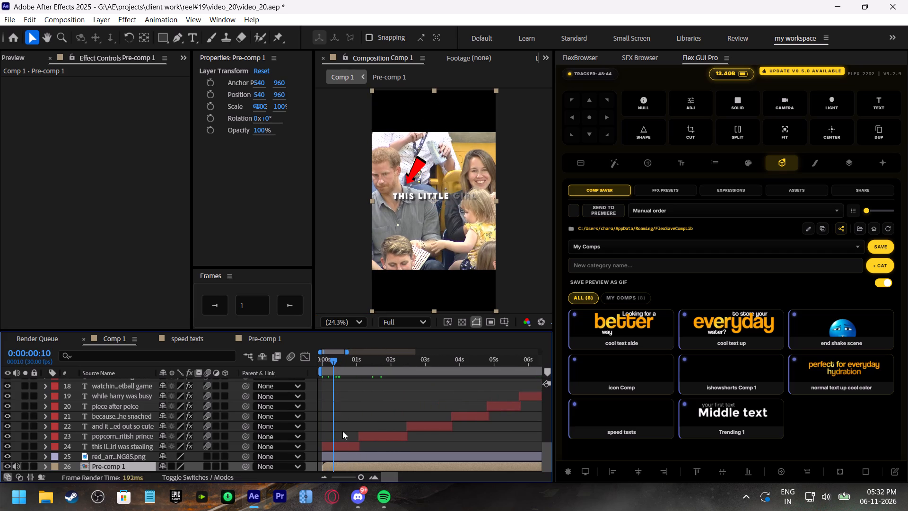
left_click(339, 455)
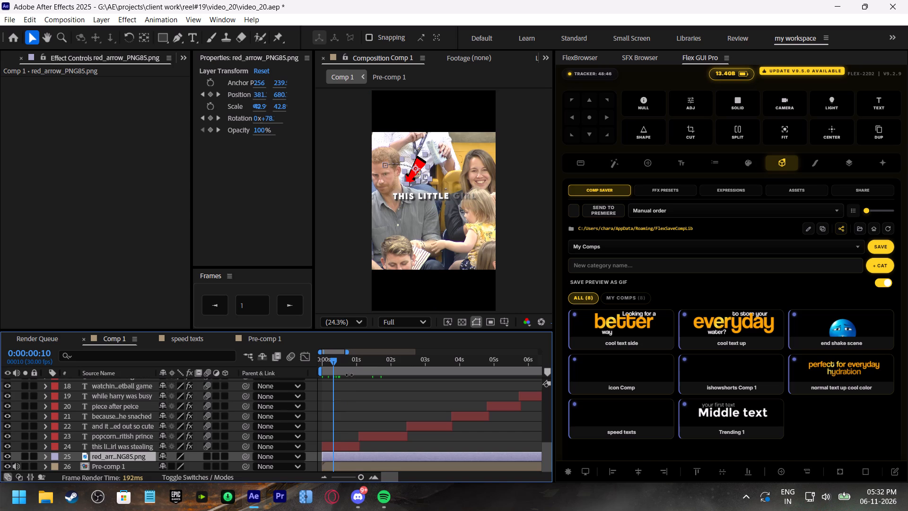
left_click_drag(349, 363, 359, 373)
left_click(385, 458)
key("ctrl+shift+d")
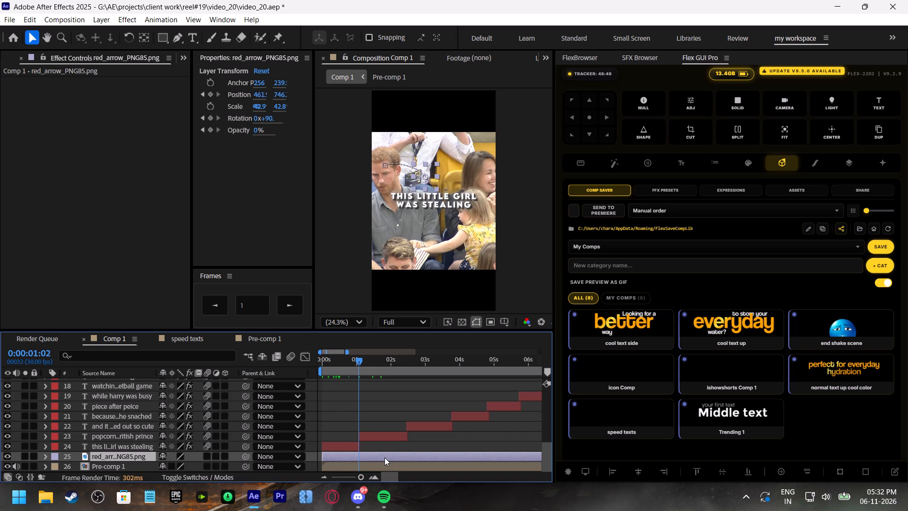
left_click(384, 458)
key("BackSpace")
Pre-compose the remaining red arrow layer, moving all attributes into the new composition.
left_click(345, 457)
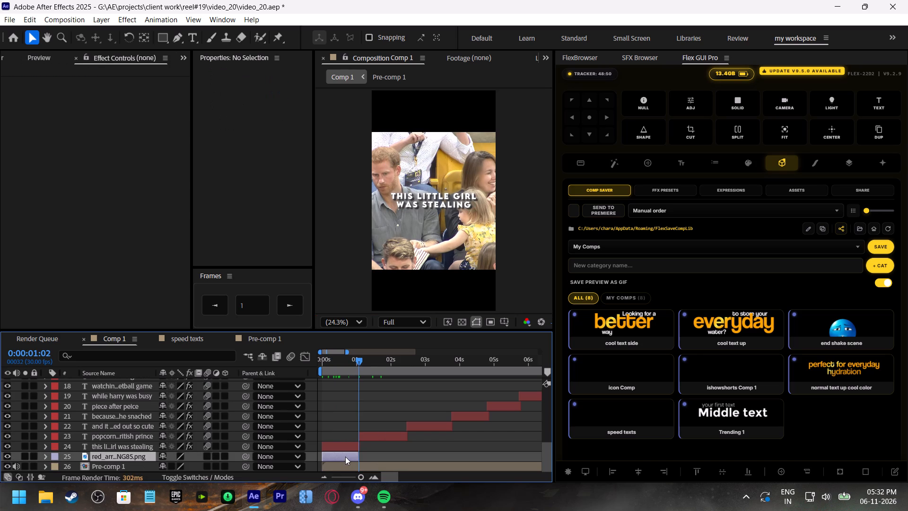
right_click(345, 457)
left_click(389, 381)
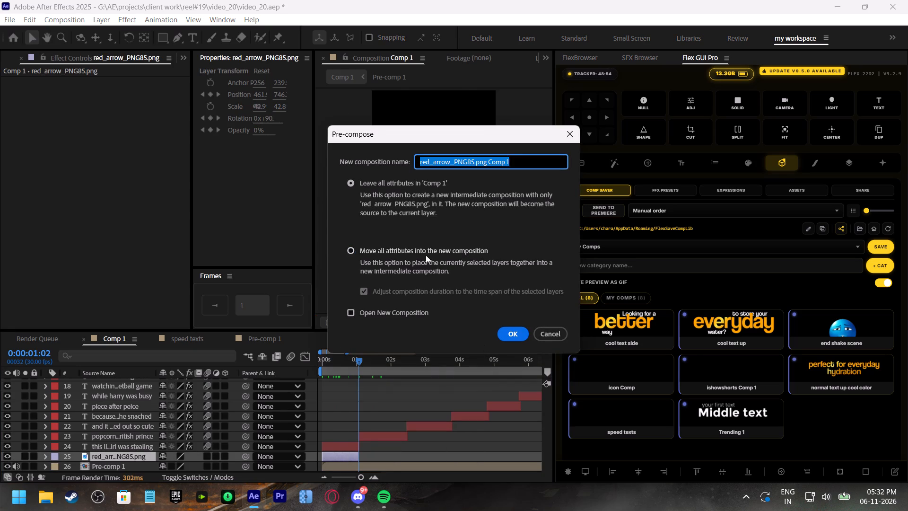
left_click(426, 255)
left_click(506, 336)
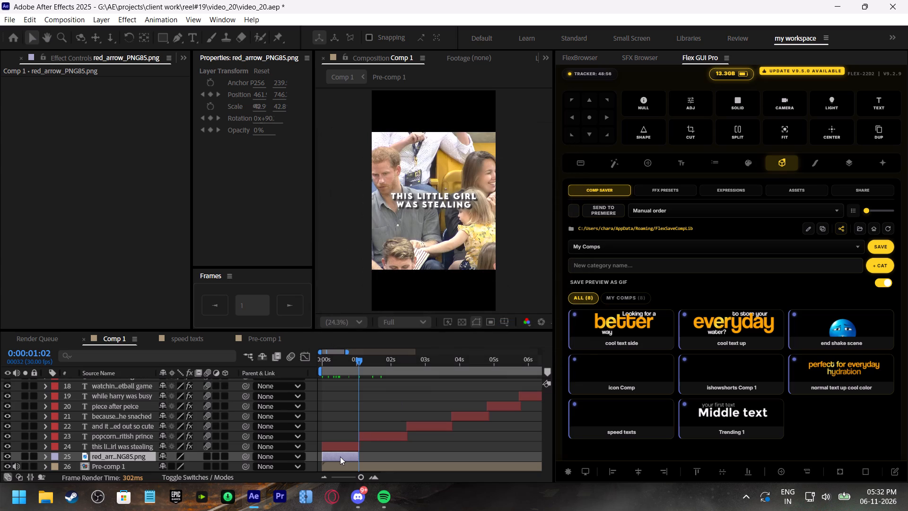
Flip the pre-composed red arrow layer horizontally and play the composition from the start.
left_click(347, 361)
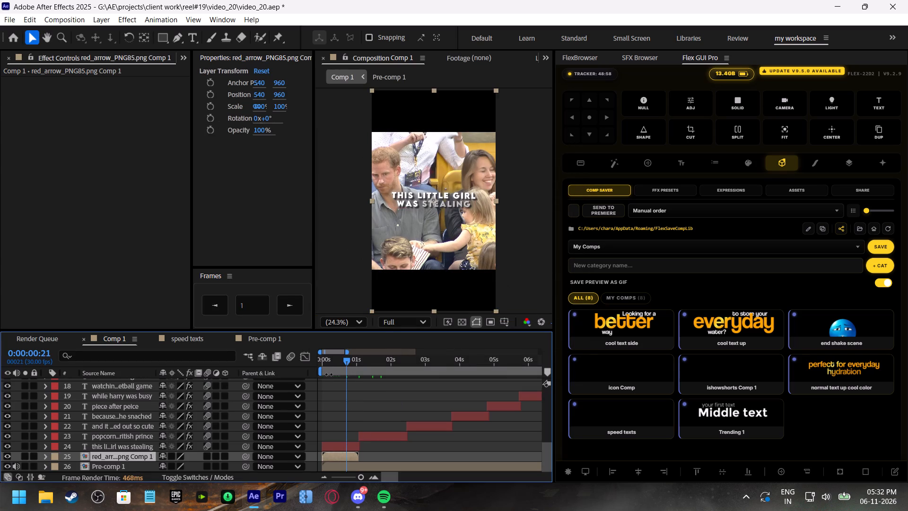
left_click(330, 360)
left_click(334, 459)
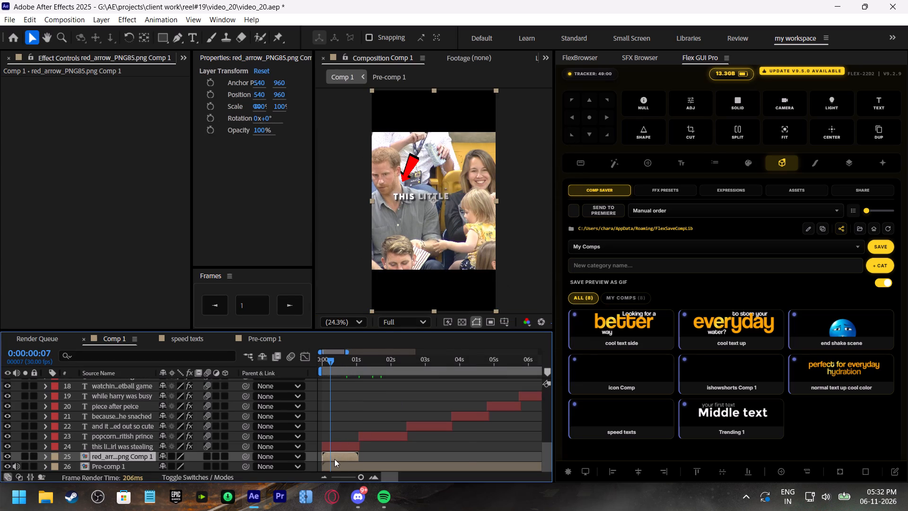
right_click(334, 459)
left_click(361, 177)
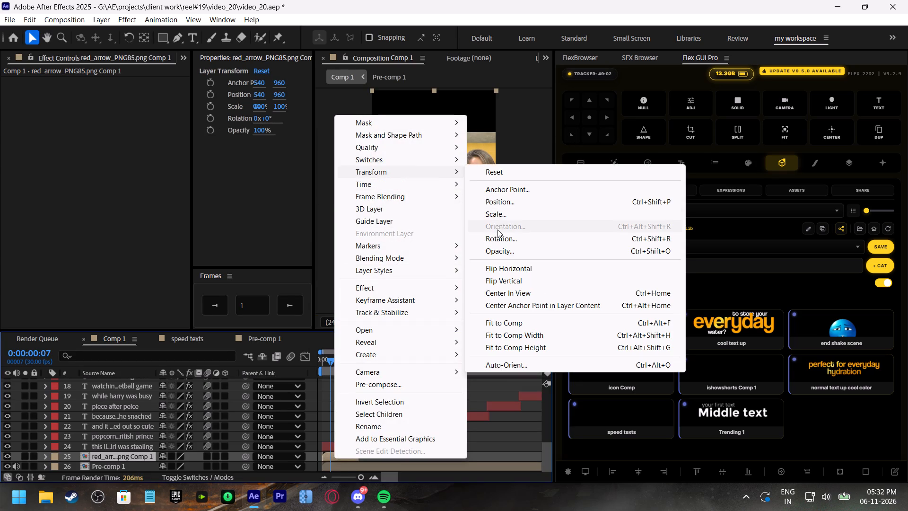
left_click(504, 267)
left_click_drag(329, 362, 301, 372)
key("space")
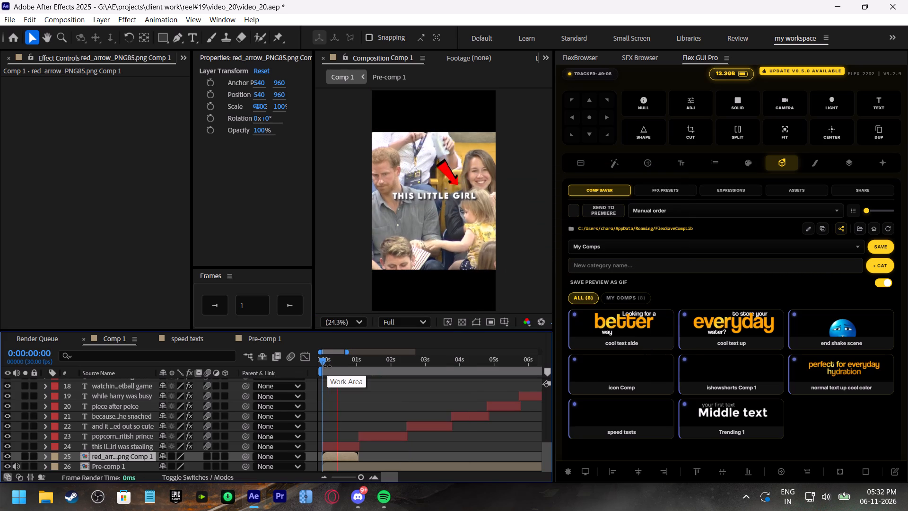
left_click_drag(360, 359, 308, 370)
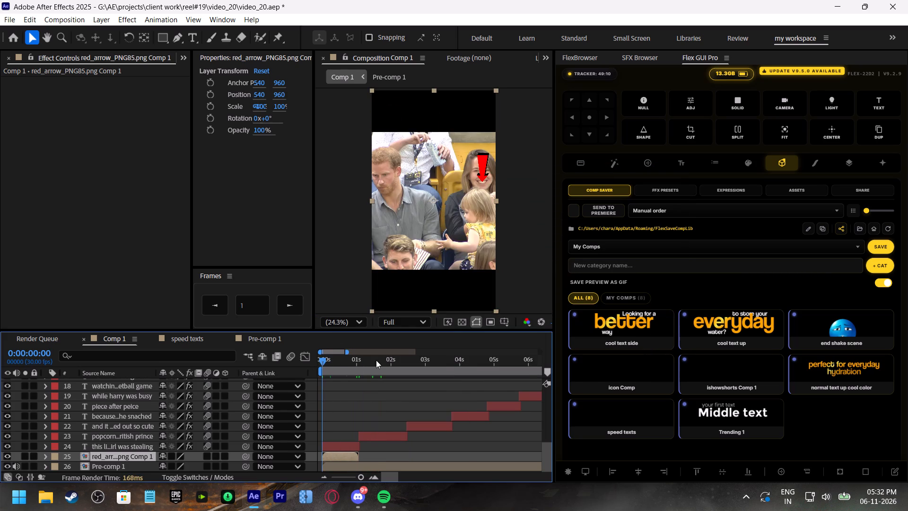
key("space")
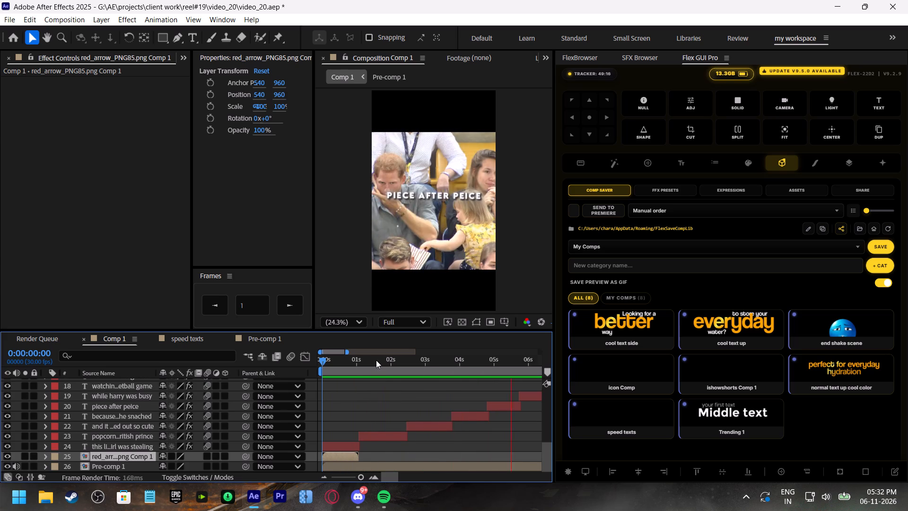
Select all 24 caption text layers, center their anchor points and center them in the composition.
left_click_drag(374, 360, 334, 366)
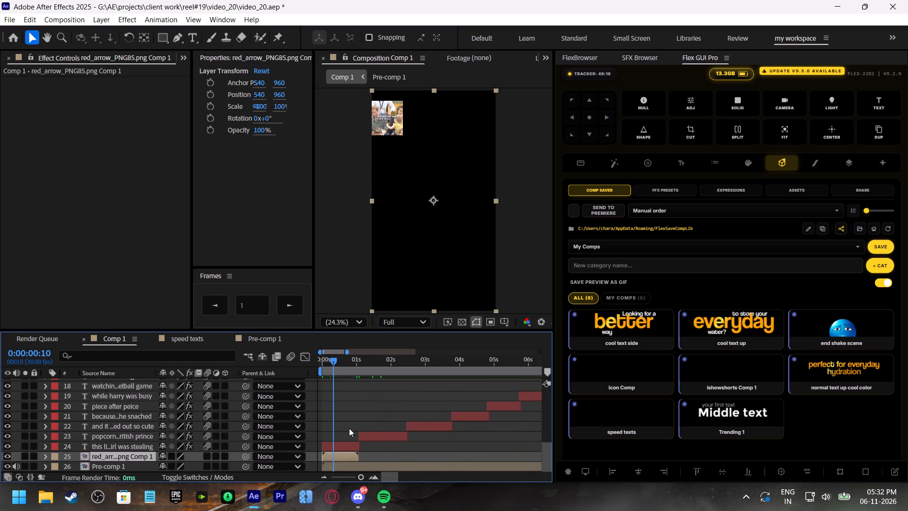
left_click(349, 443)
scroll(396, 448, "down", 1)
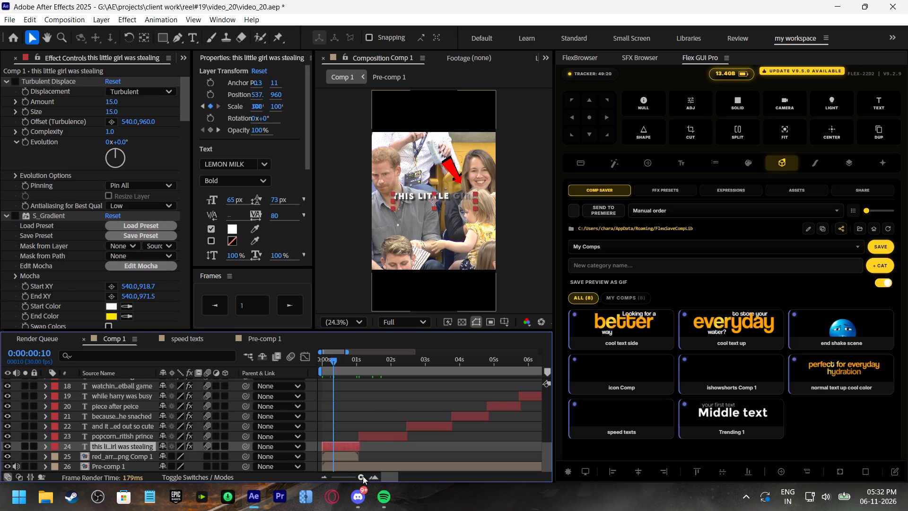
left_click_drag(359, 476, 330, 476)
scroll(369, 447, "up", 11)
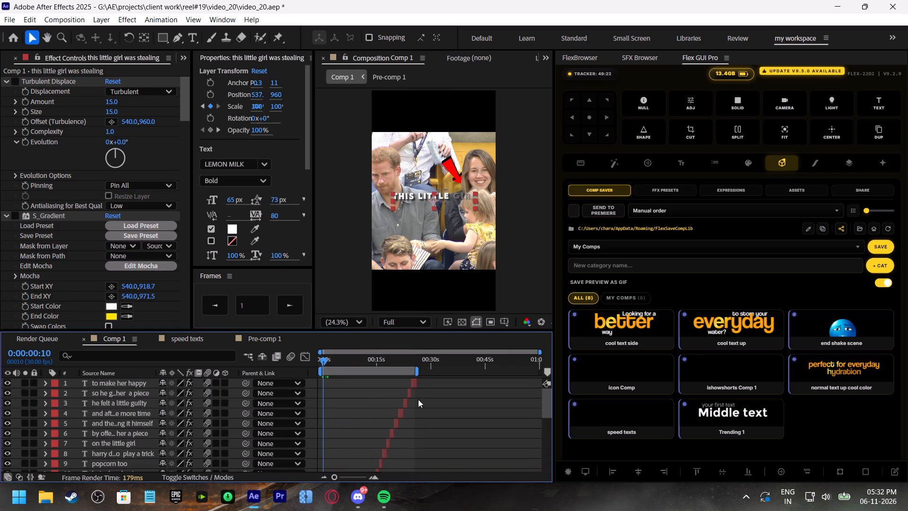
left_click(416, 385, "shift")
left_click(595, 116)
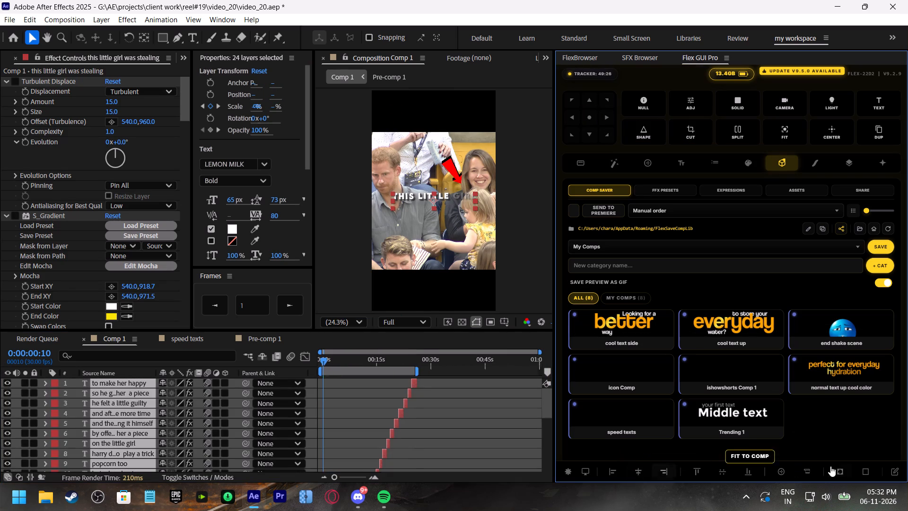
left_click(783, 471)
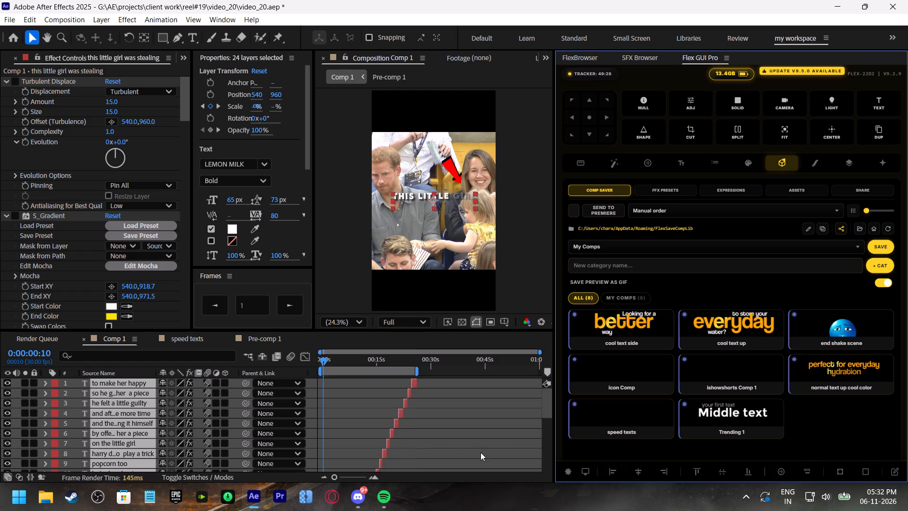
Return to the start of the composition, deselect the caption layers and save the project.
left_click_drag(400, 360, 400, 359)
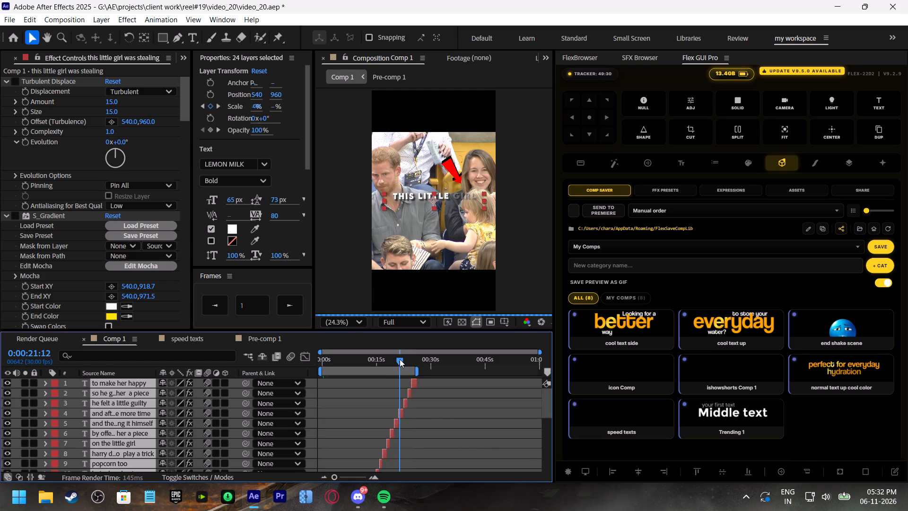
left_click_drag(400, 359, 272, 382)
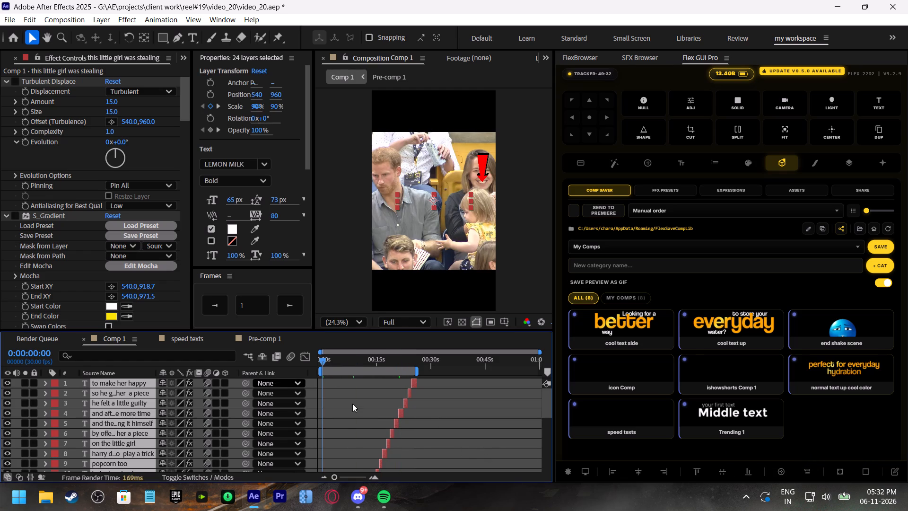
scroll(352, 404, "down", 4)
left_click_drag(339, 475, 354, 482)
left_click(352, 432)
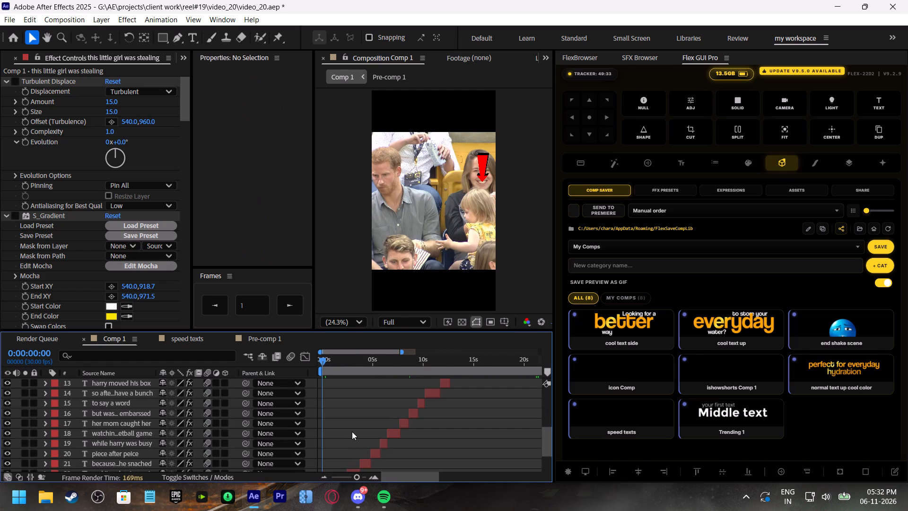
key("ctrl+s")
Play the opening of the composition from the start to review the captions, arrow and flipped footage.
scroll(364, 414, "down", 4)
key("space")
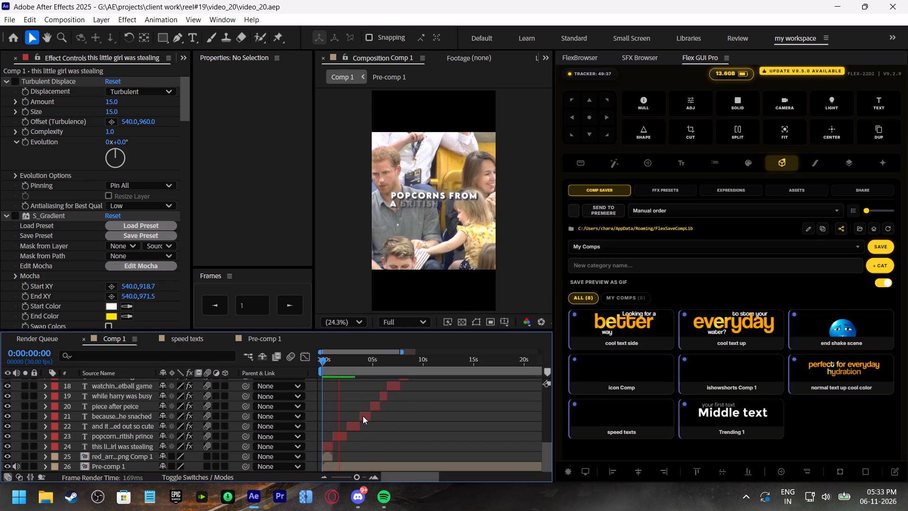
left_click_drag(336, 360, 313, 368)
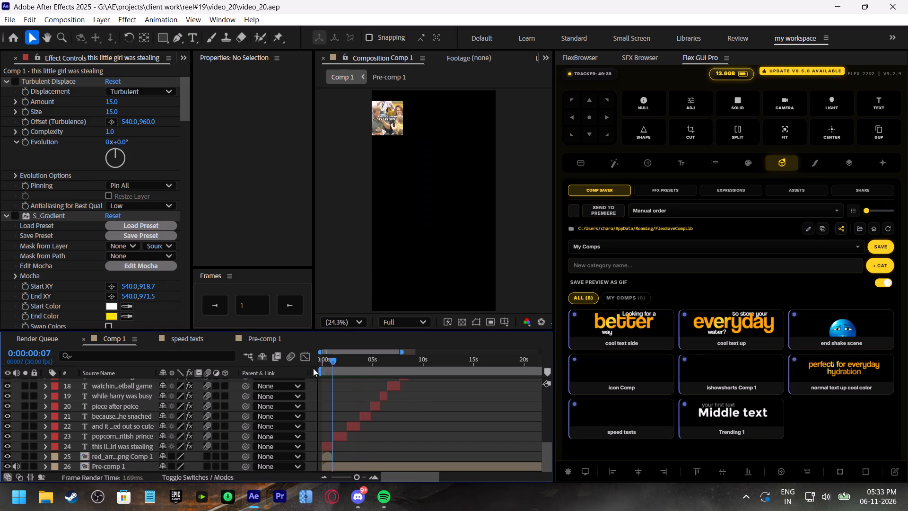
left_click_drag(313, 368, 310, 369)
key("space")
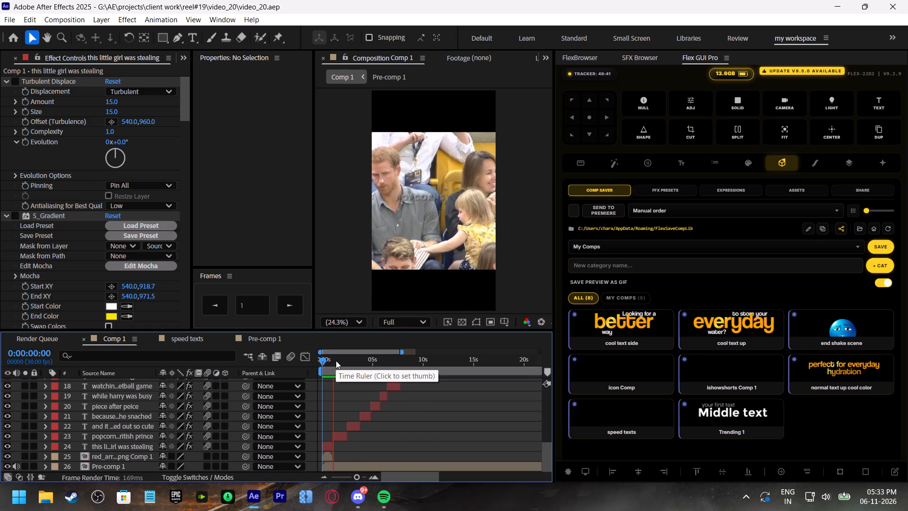
left_click_drag(336, 361, 317, 369)
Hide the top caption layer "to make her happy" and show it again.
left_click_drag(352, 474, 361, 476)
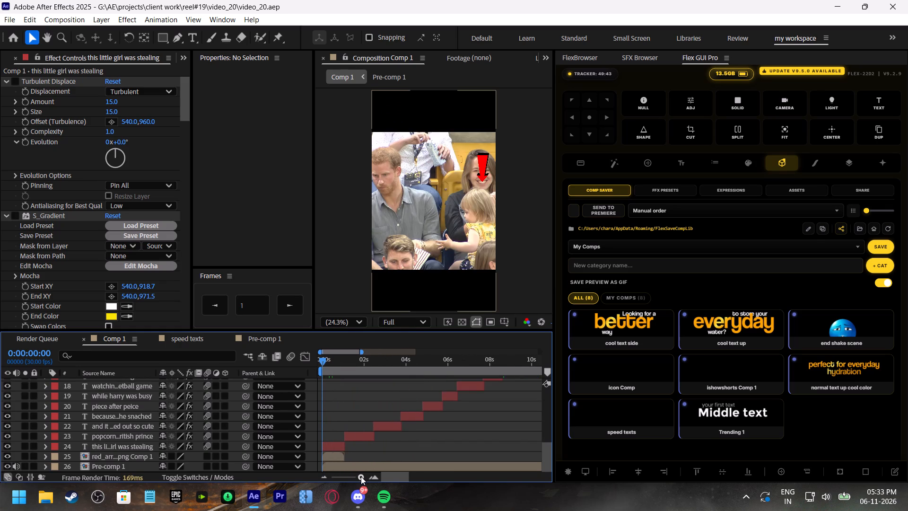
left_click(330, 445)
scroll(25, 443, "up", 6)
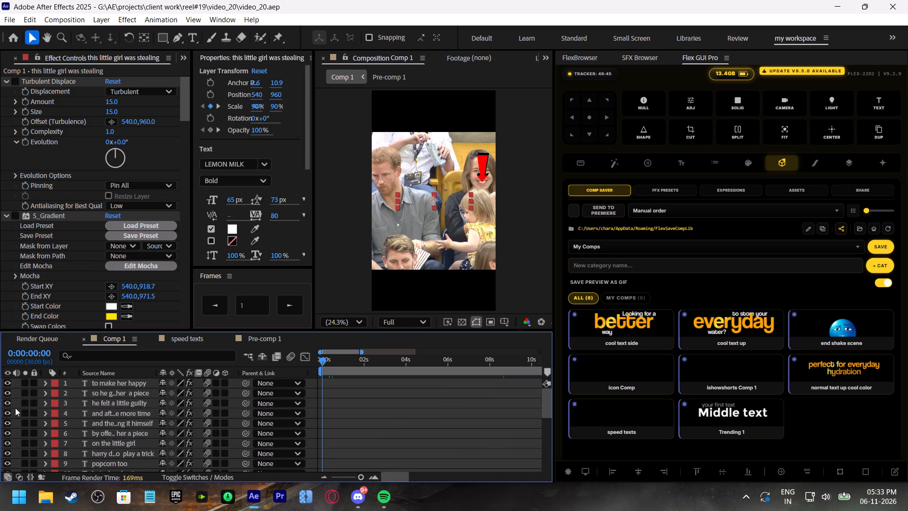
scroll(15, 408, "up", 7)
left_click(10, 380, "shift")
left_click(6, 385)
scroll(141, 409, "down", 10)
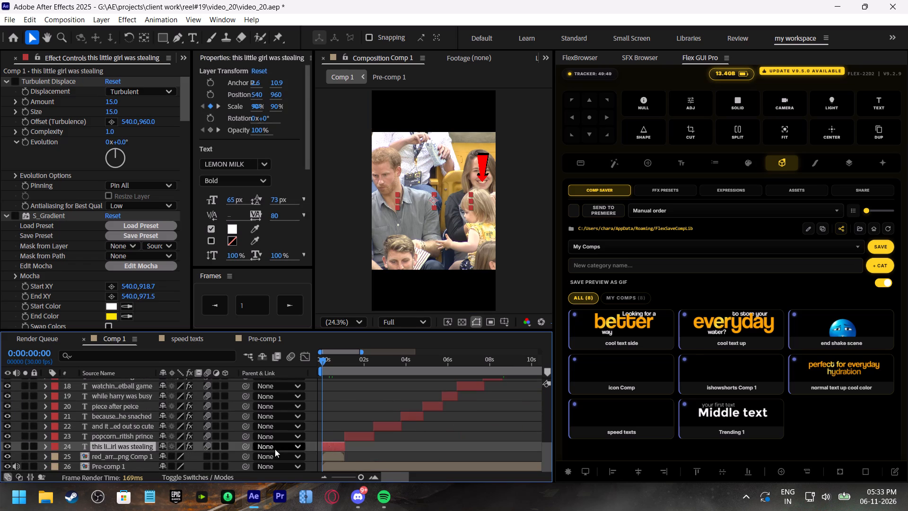
Hide the caption text layers from "this little girl was stealing" upward through the stack, and save the project.
left_click_drag(9, 446, 6, 384)
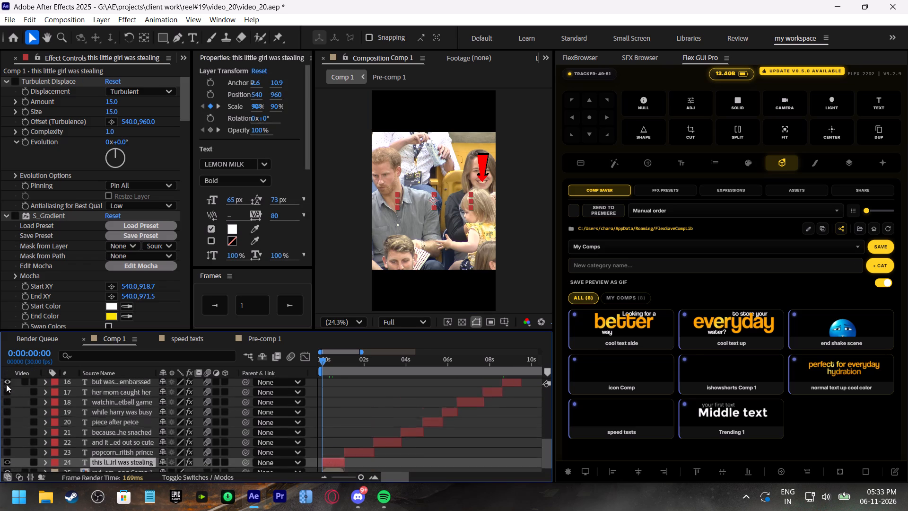
left_click_drag(6, 384, 6, 380)
scroll(292, 430, "down", 8)
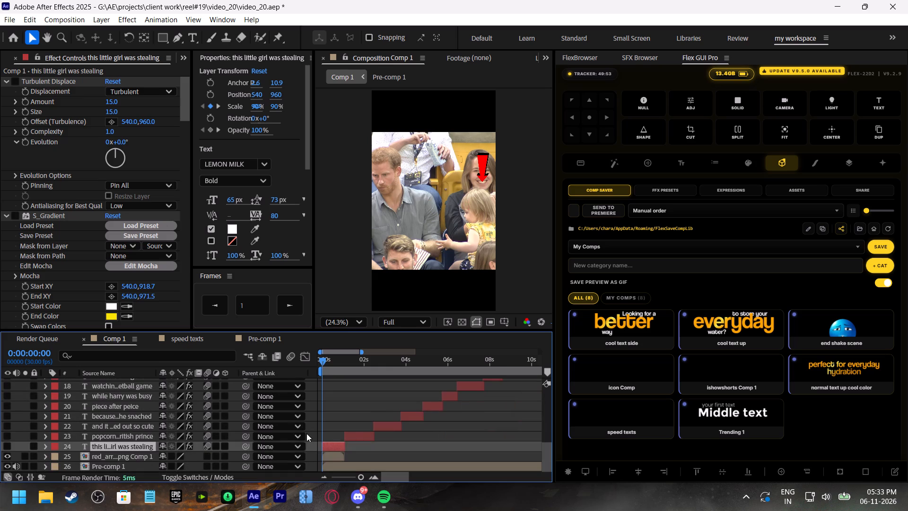
key("ctrl+s")
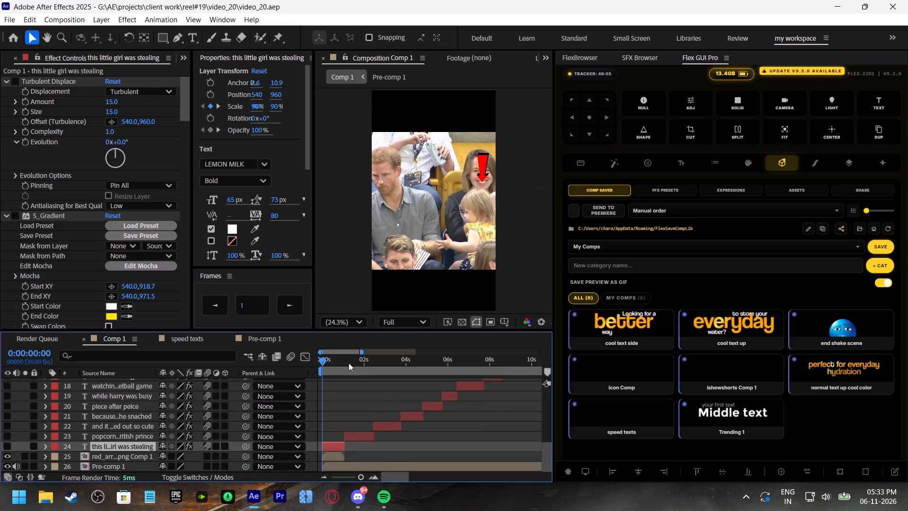
Play the opening second from the start with captions hidden to review the arrow shot up close in time.
left_click_drag(349, 363, 266, 379)
key("space")
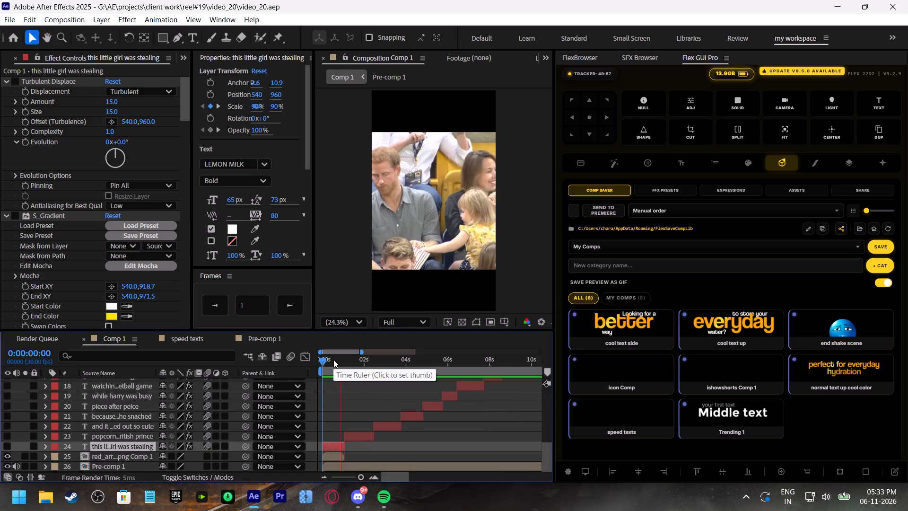
left_click_drag(333, 360, 298, 373)
key("space")
left_click_drag(336, 363, 309, 371)
key("space")
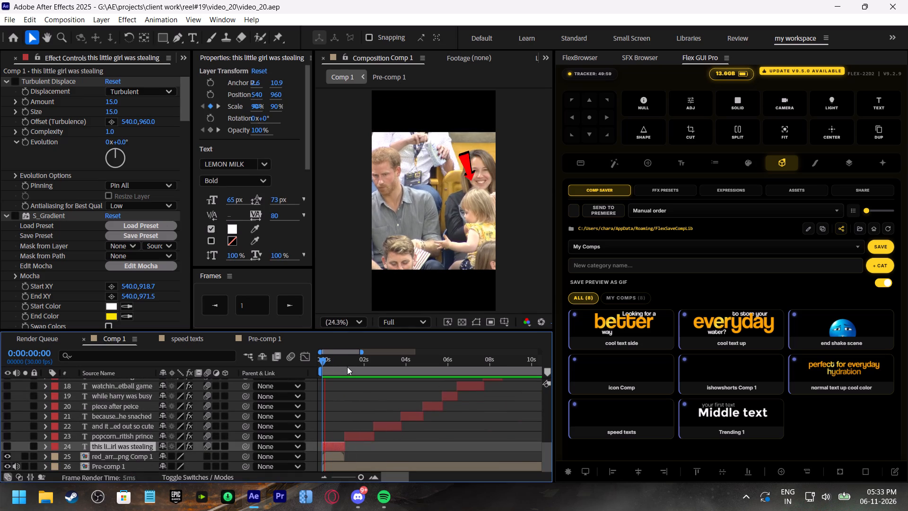
left_click(339, 355)
left_click_drag(358, 473, 362, 475)
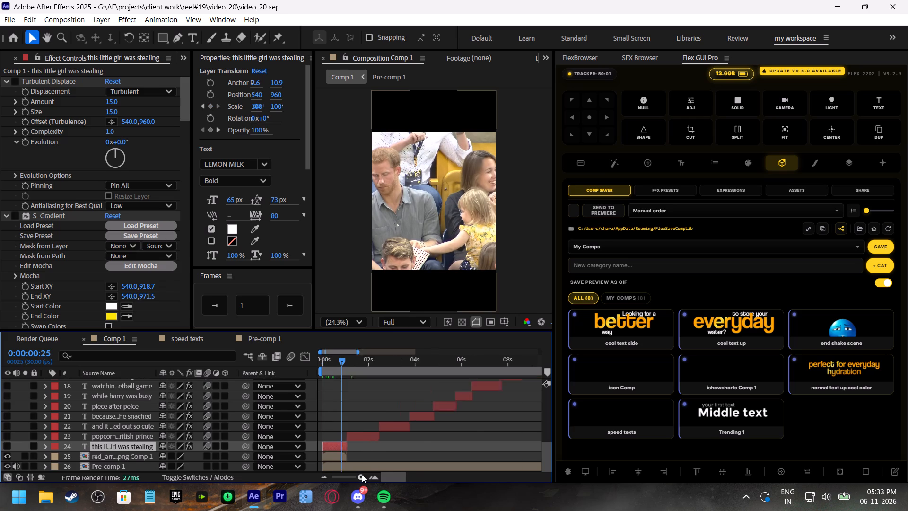
left_click_drag(362, 475, 364, 476)
key("space")
Create an adjustment layer at 0:00:00:26, place it above the "popcorns from a british prince" caption and shorten its end.
left_click(357, 357)
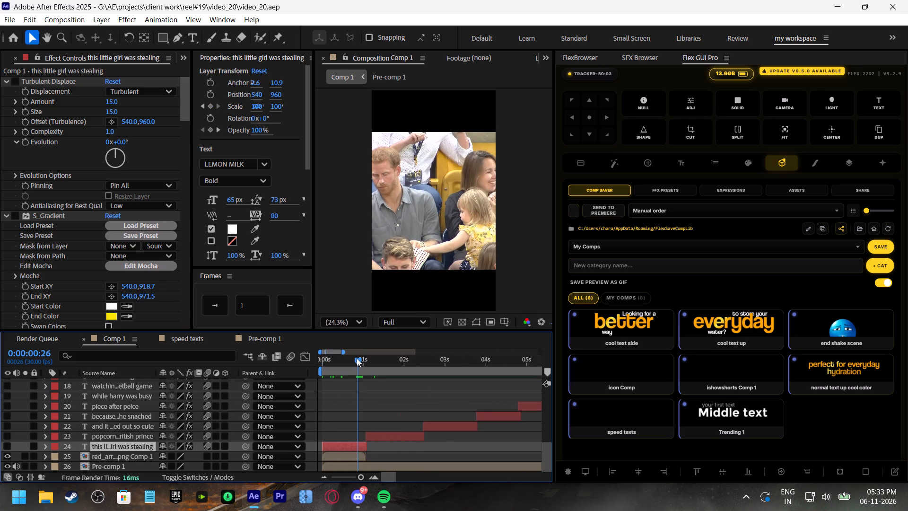
left_click(696, 109)
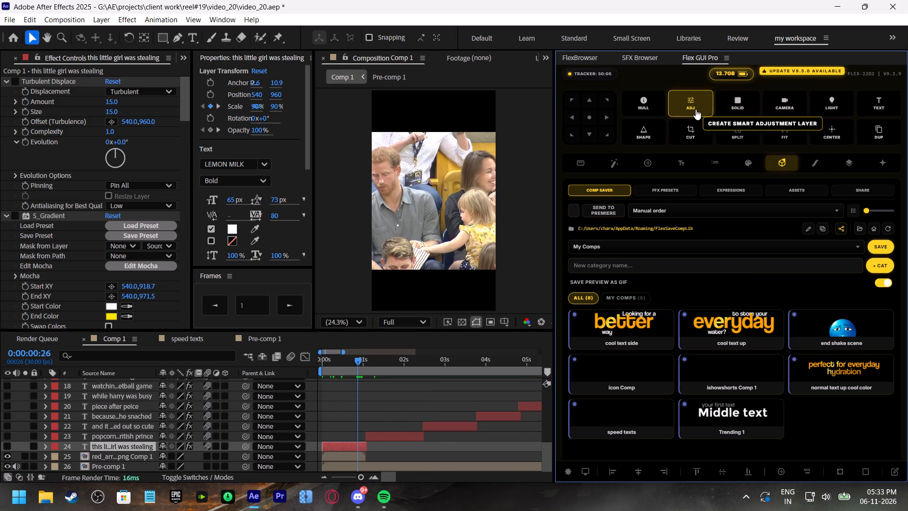
left_click_drag(338, 447, 374, 454)
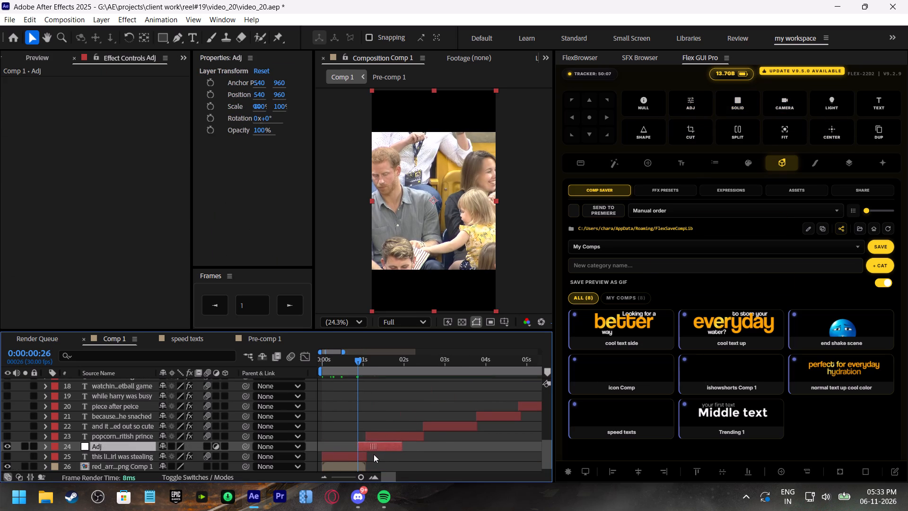
left_click_drag(374, 454, 373, 454)
left_click_drag(127, 446, 128, 432)
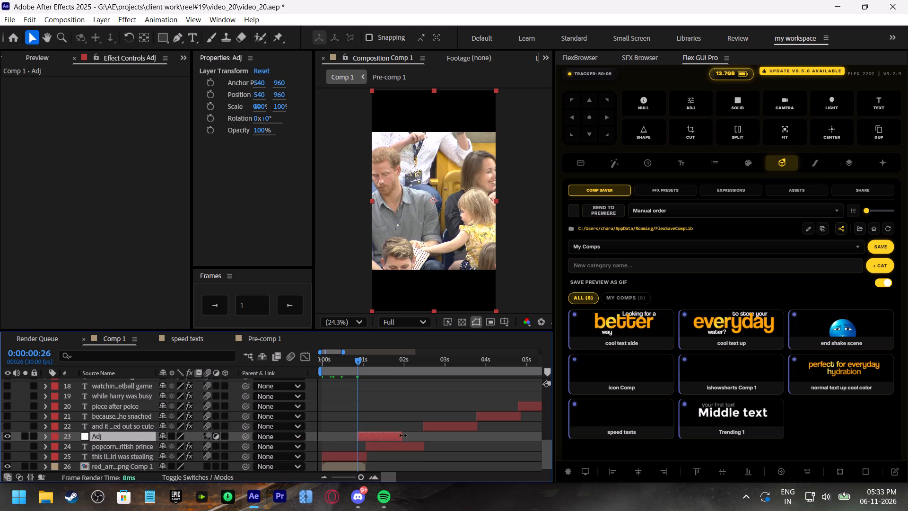
left_click_drag(403, 435, 393, 441)
Preview the cut, shift the adjustment layer earlier to start at 0:00:00:24, and save the project.
key("space")
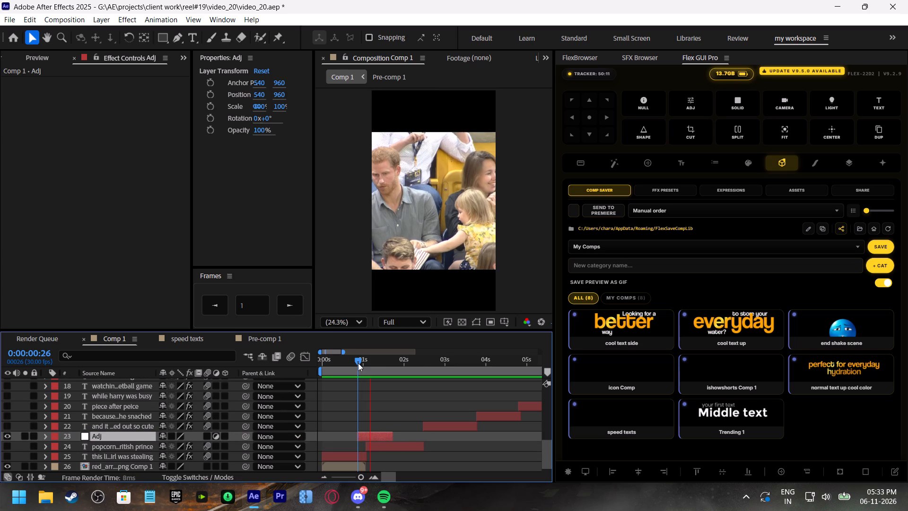
left_click(358, 363)
left_click(373, 435)
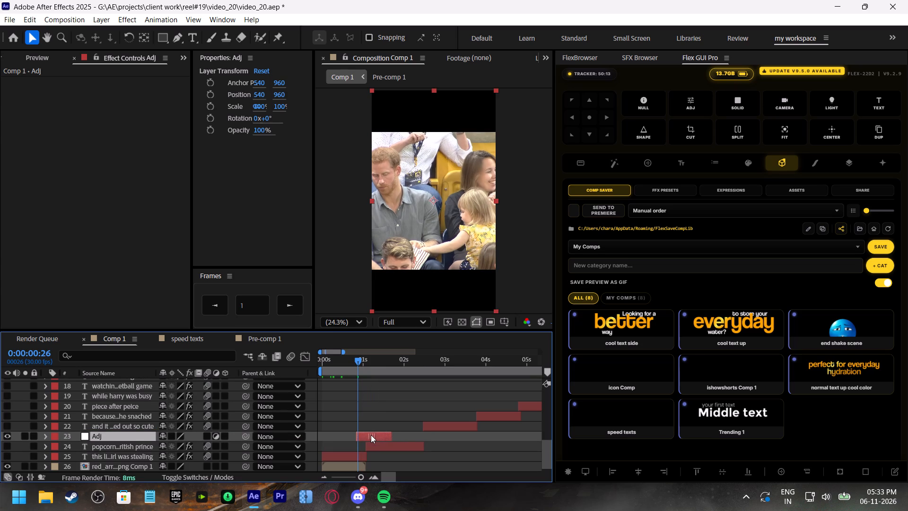
left_click(355, 361)
key("ctrl+s")
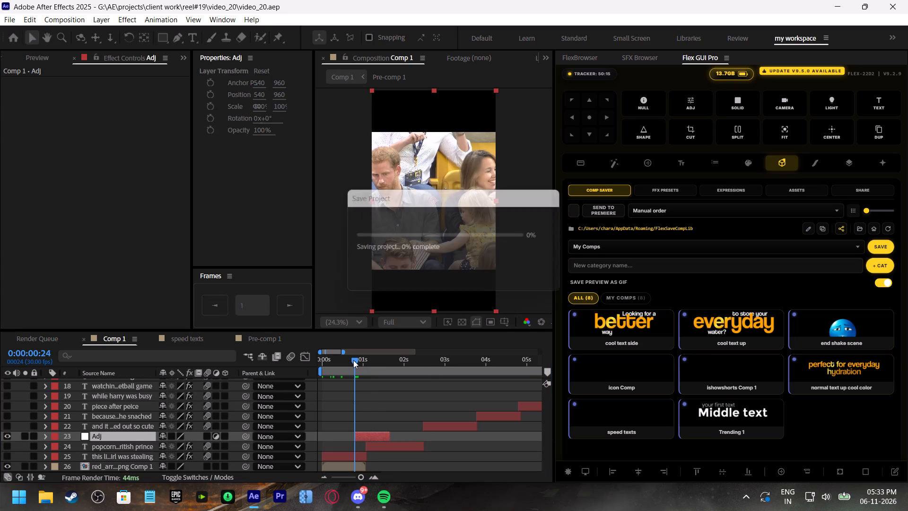
left_click(353, 360)
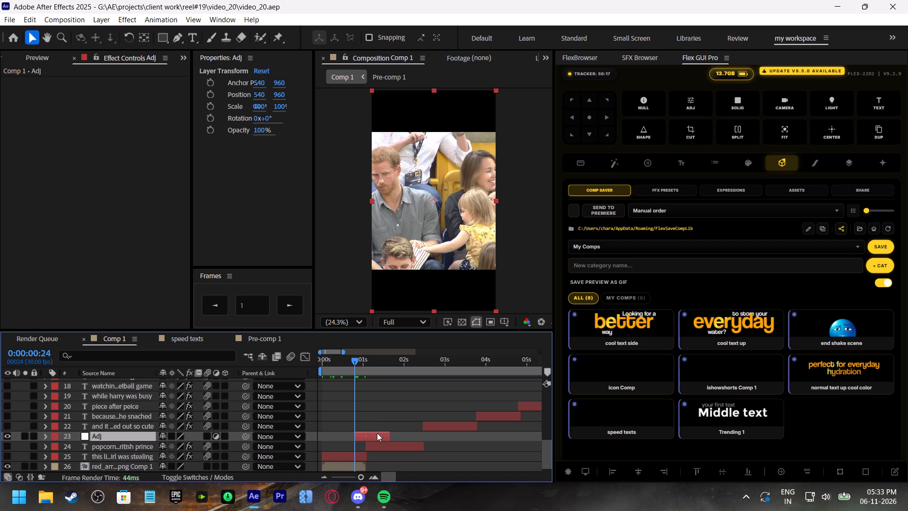
Apply the Tint effect to the adjustment layer with Amount to Tint 100% and Map White To set to red.
key("ctrl+space")
type("tini")
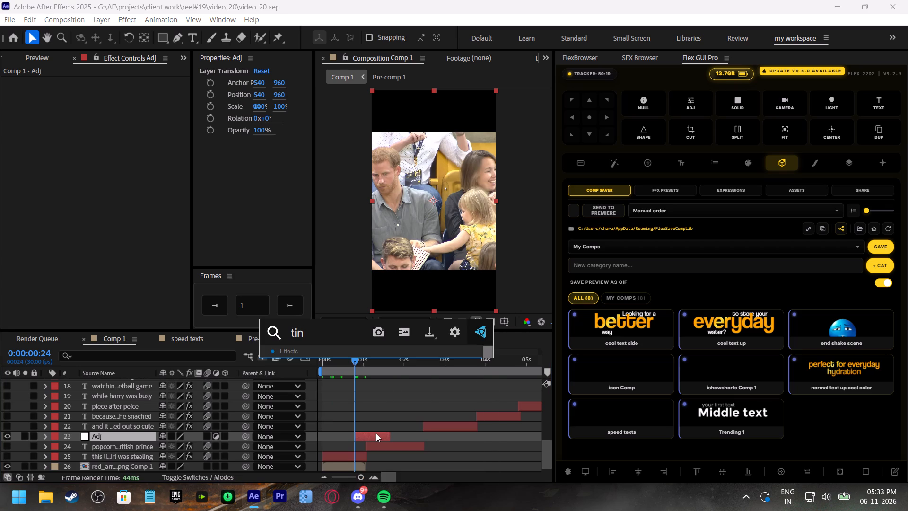
key("BackSpace")
key("t")
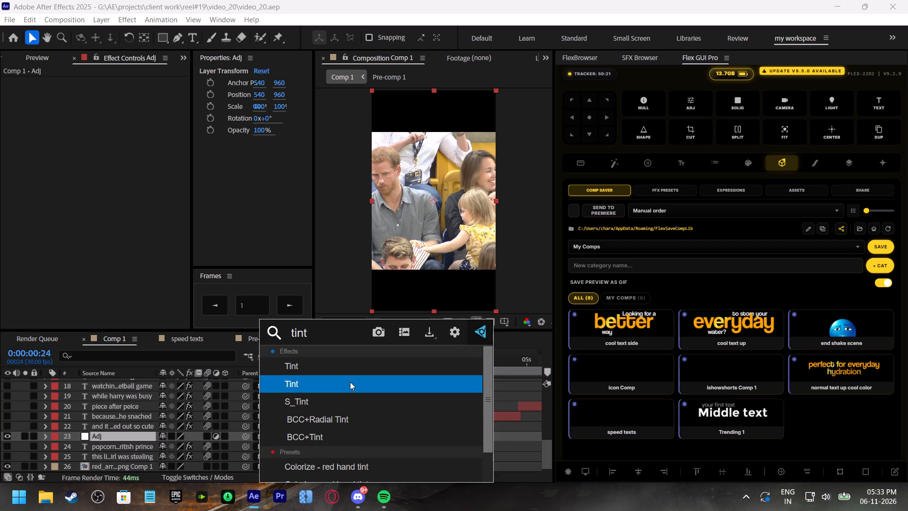
left_click(355, 371)
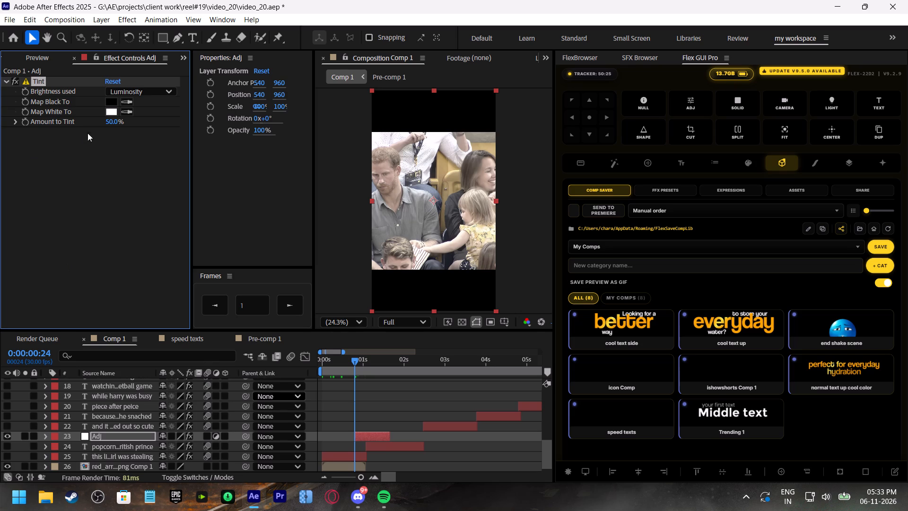
left_click_drag(107, 122, 243, 127)
left_click(113, 115)
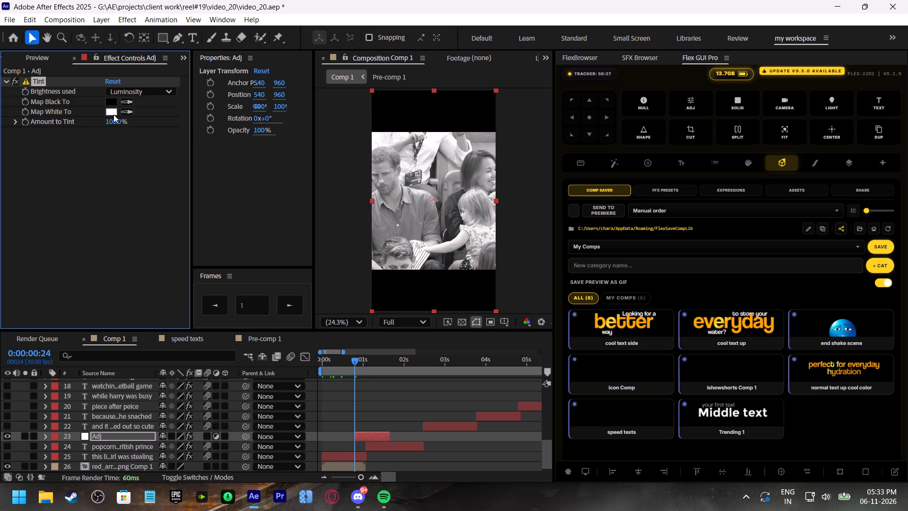
left_click_drag(443, 220, 536, 119)
left_click(572, 172)
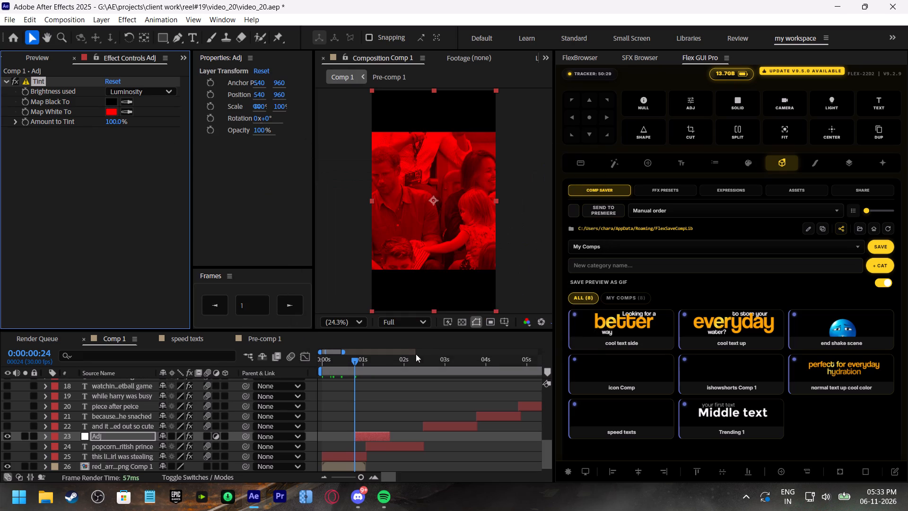
Preview the tint, then keyframe the adjustment layer's opacity from 100% at 0:00:00:24 to 0% at 0:00:01:19.
left_click(349, 361)
key("space")
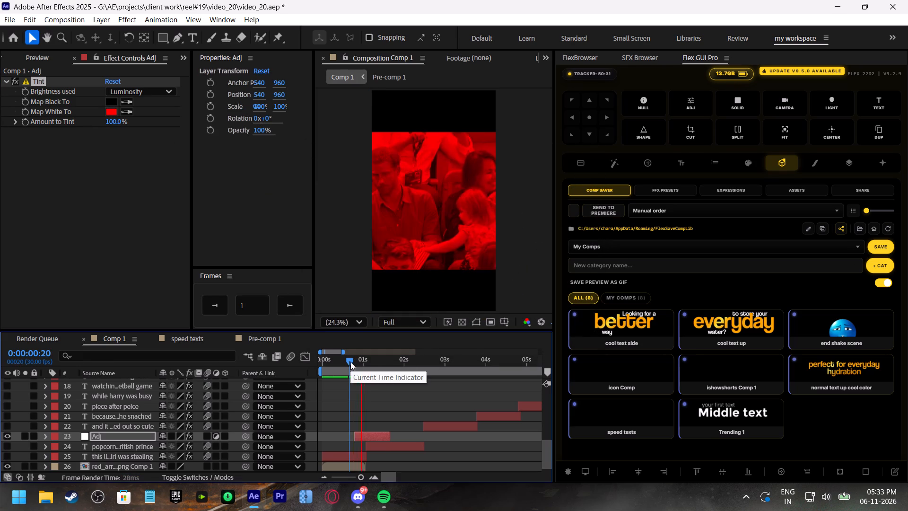
left_click_drag(350, 362, 361, 366)
key("t")
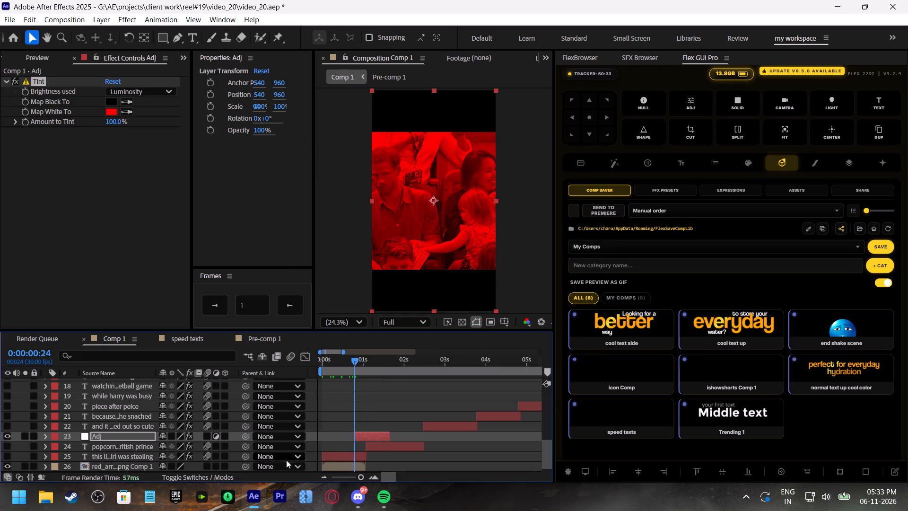
left_click(121, 448)
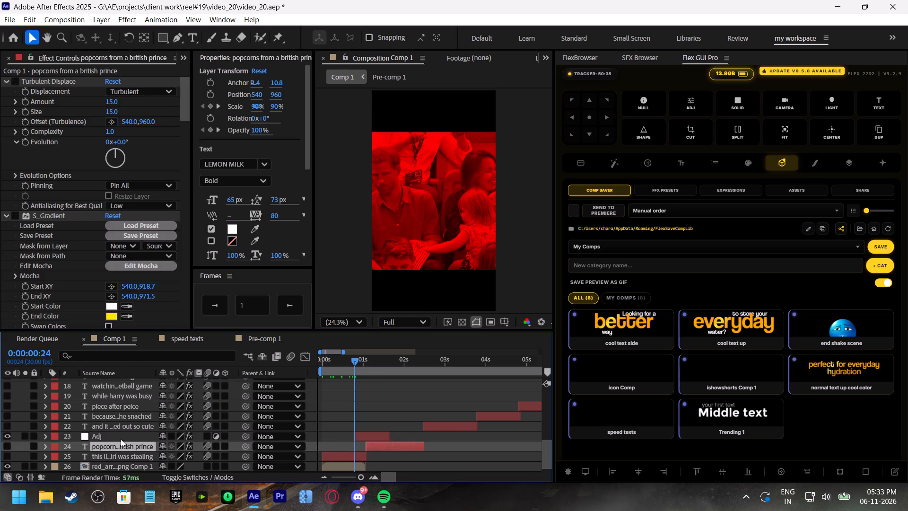
left_click(121, 439)
key("t")
left_click(80, 445)
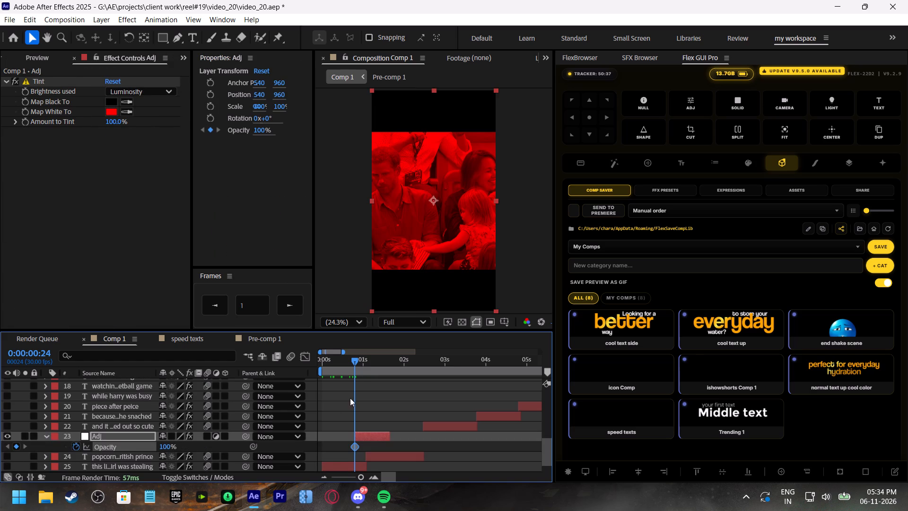
key("space")
left_click_drag(373, 363, 387, 375)
left_click_drag(167, 448, 8, 456)
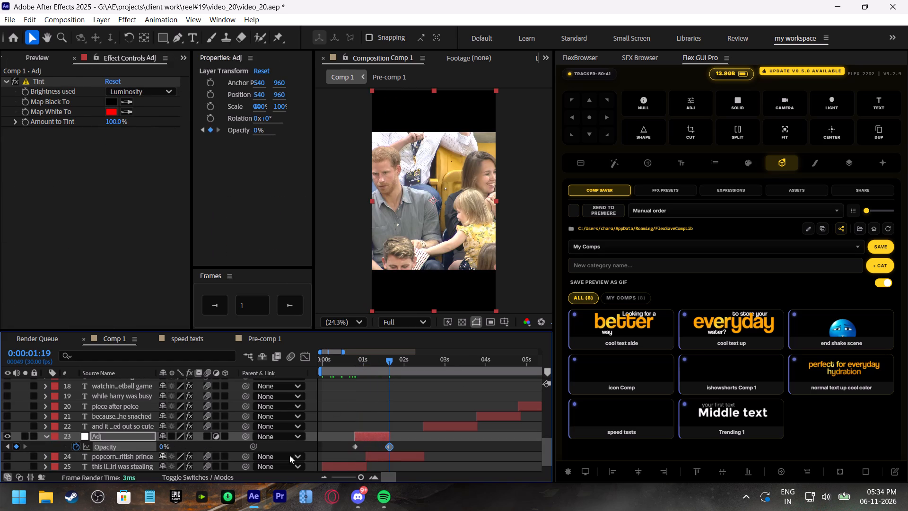
Apply the current Flex Curve bezier easing to both opacity keyframes of the adjustment layer.
left_click_drag(404, 443, 288, 458)
left_click(817, 161)
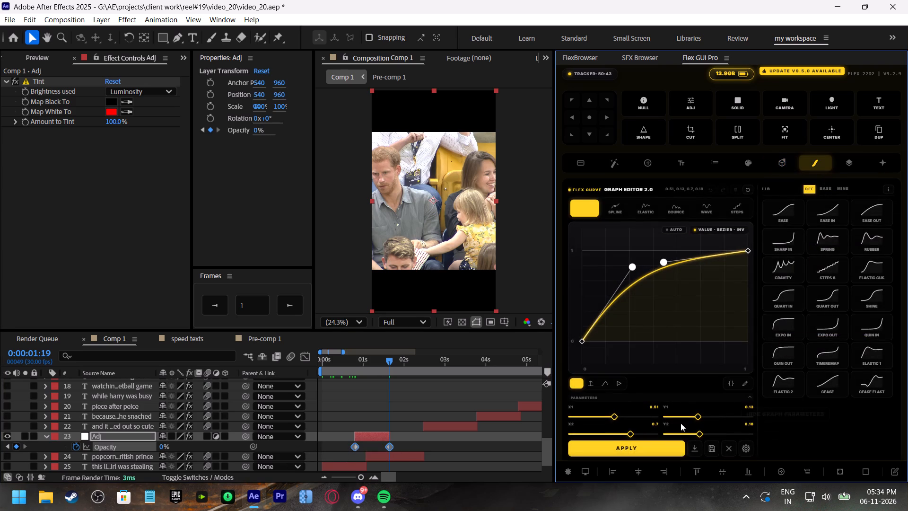
left_click(618, 447)
Play the composition from the start to review the red flash, and locate the following shot change around 0:00:03:23.
left_click_drag(346, 359, 283, 374)
key("space")
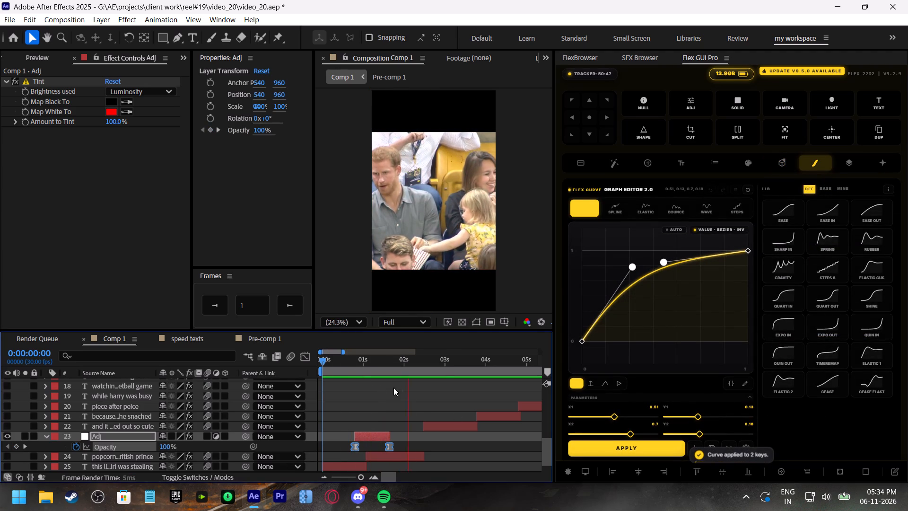
scroll(440, 405, "down", 2, "shift")
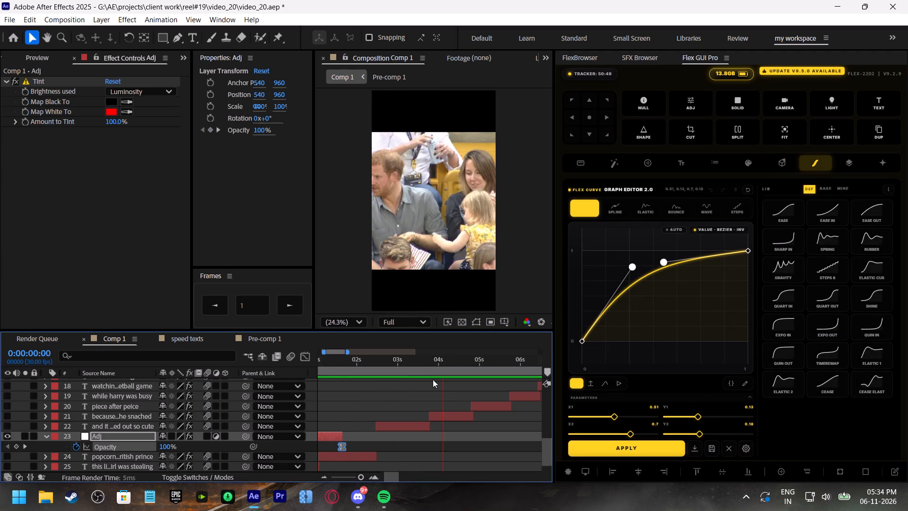
left_click(420, 363)
key("space")
left_click_drag(422, 362, 426, 363)
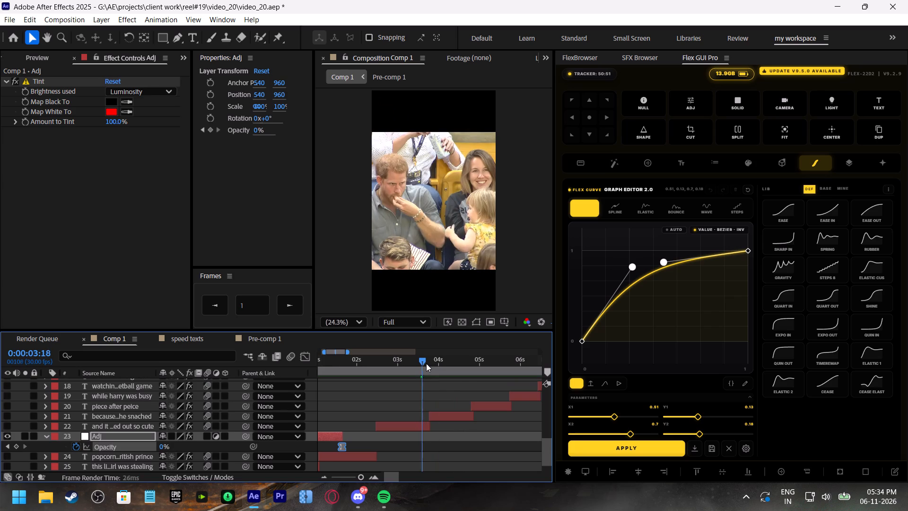
left_click_drag(426, 363, 430, 366)
scroll(452, 404, "down", 1, "shift")
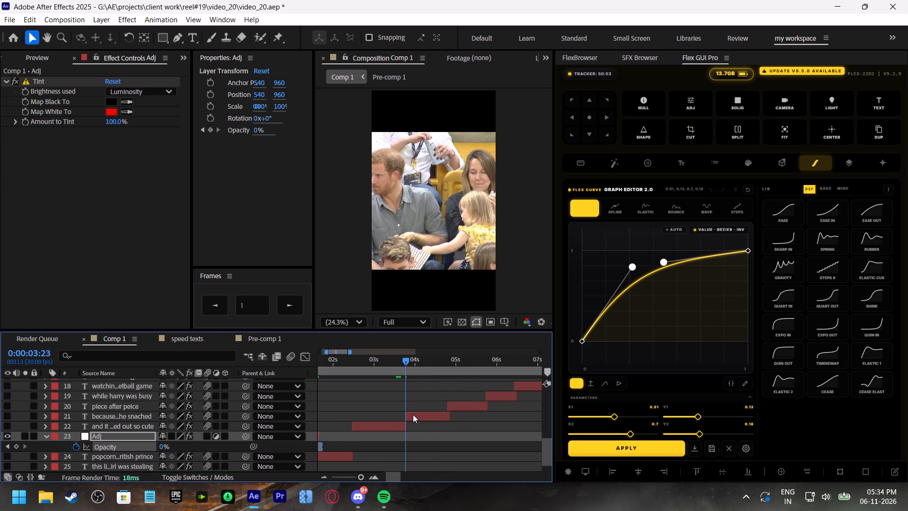
Save the project and open the video_19 project.
key("ctrl+s")
left_click(13, 37)
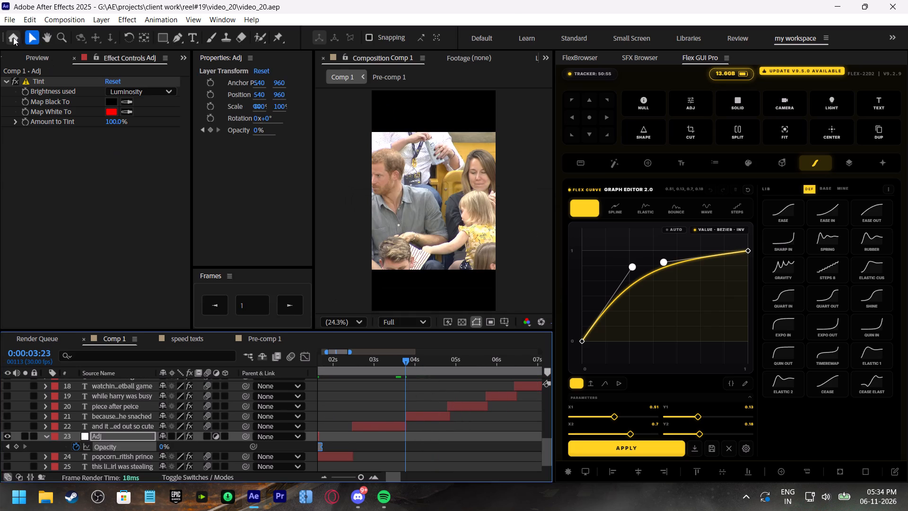
left_click(223, 397)
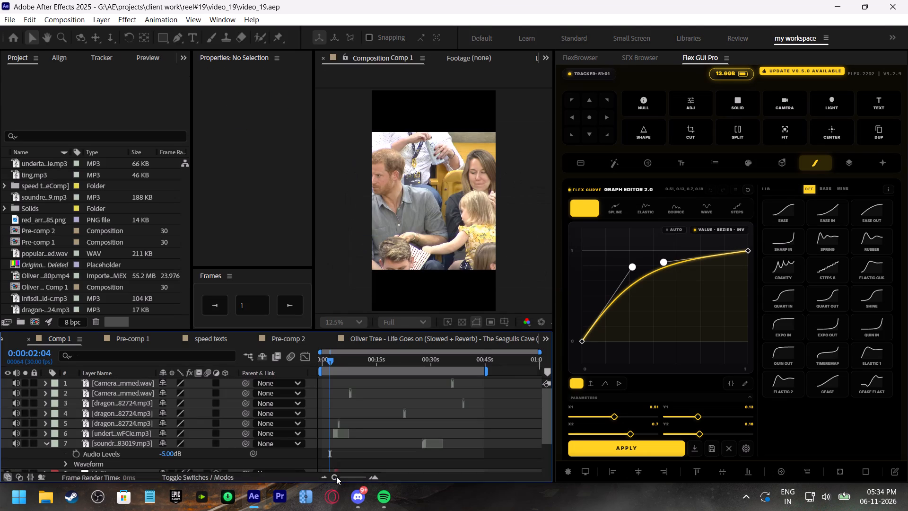
Open Pre-comp 2 from Comp 1 and copy its lowest "Original Source Deleted" adjustment layer, layer 51.
scroll(379, 414, "down", 3)
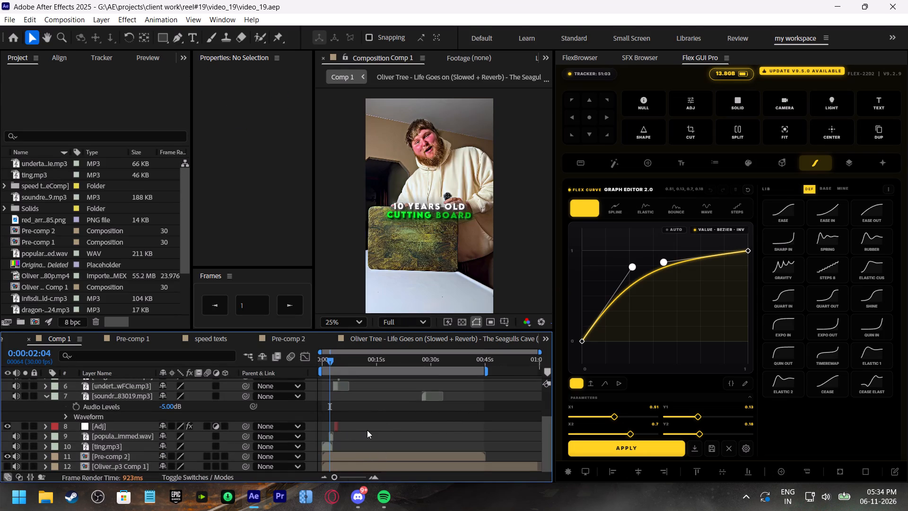
scroll(367, 430, "down", 2)
left_click(374, 462)
left_click(369, 457)
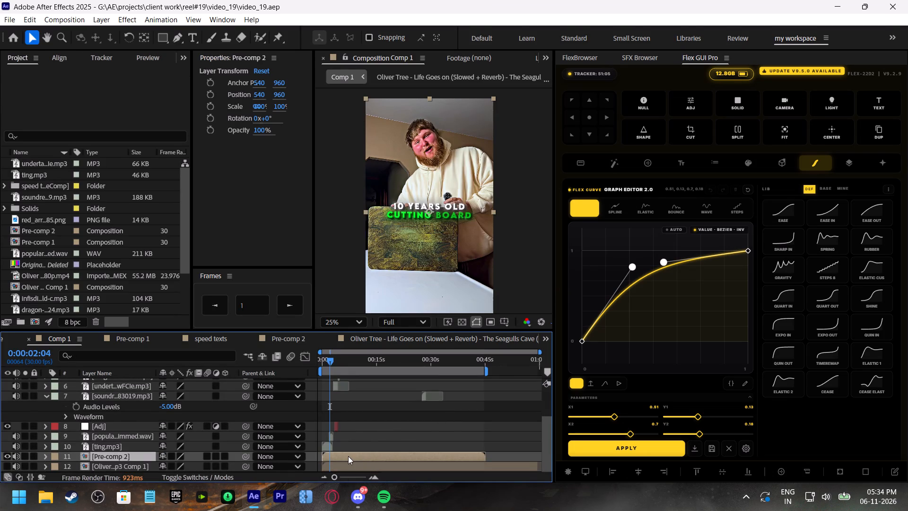
double_click(348, 456)
scroll(387, 415, "down", 17)
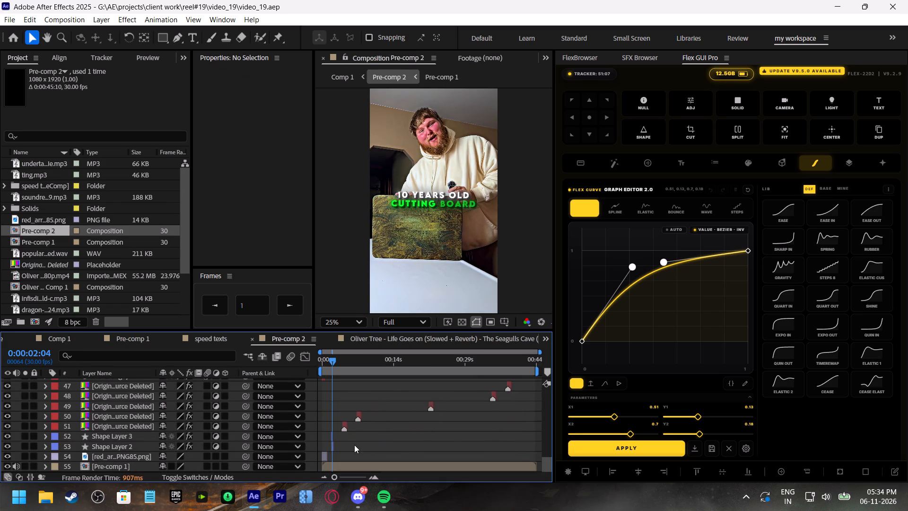
left_click(345, 426)
left_click(353, 427)
key("ctrl+c")
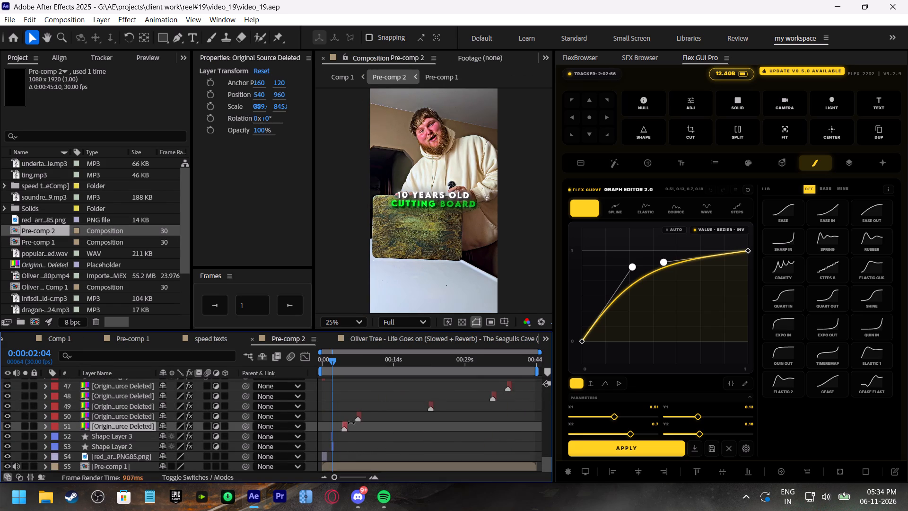
Reopen the video_20 project from the recent projects.
left_click(18, 36)
scroll(271, 467, "down", 1)
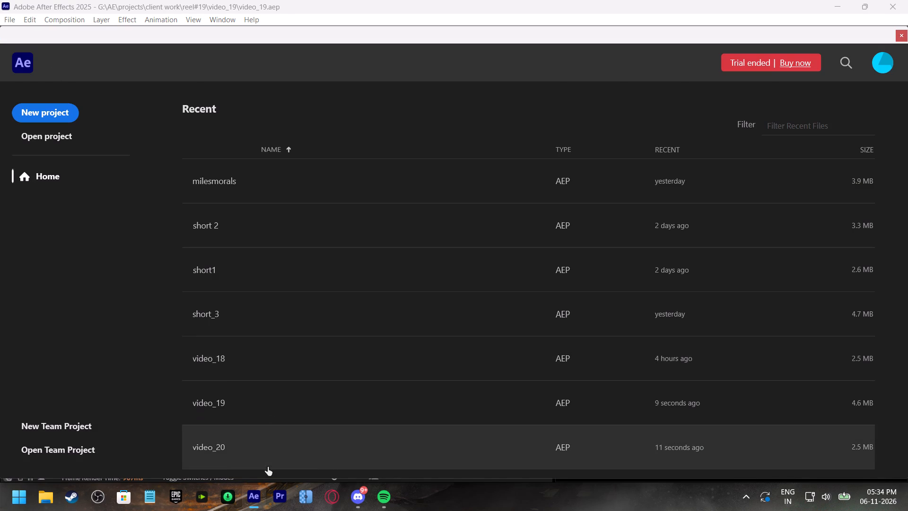
double_click(210, 446)
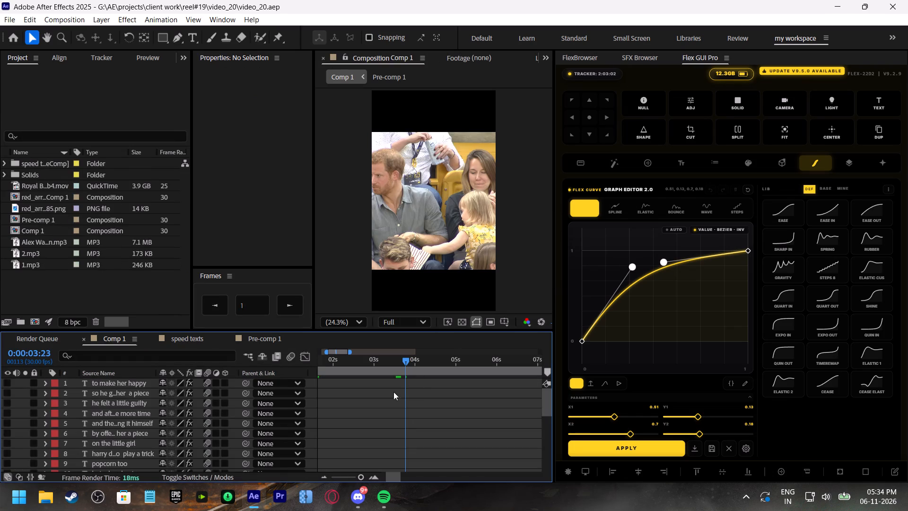
Paste the copied adjustment layer into Comp 1 and start it at 0:00:03:23.
scroll(404, 414, "up", 4)
scroll(404, 413, "down", 7)
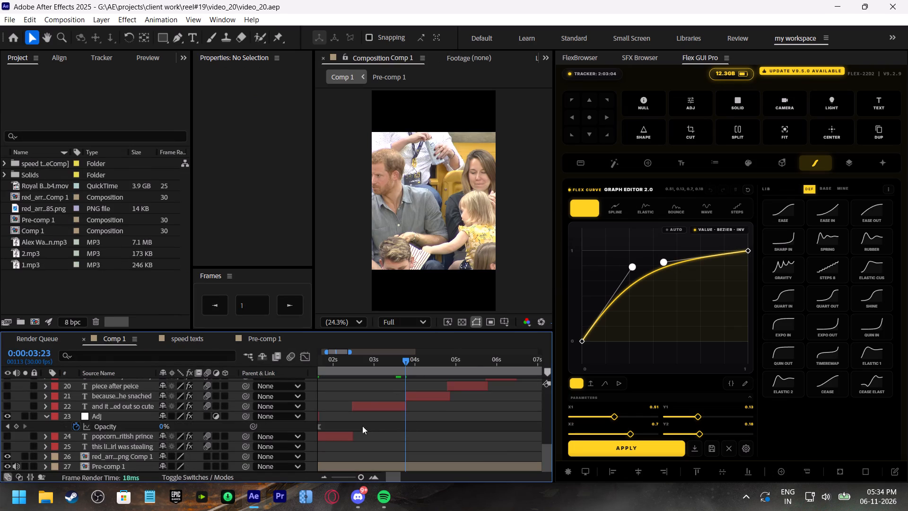
key("ctrl+v")
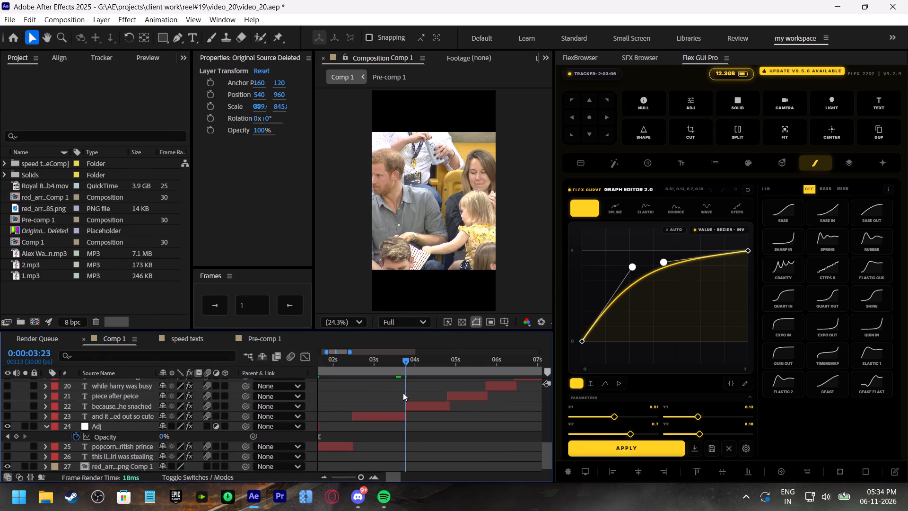
key("bracketleft")
scroll(174, 418, "up", 12)
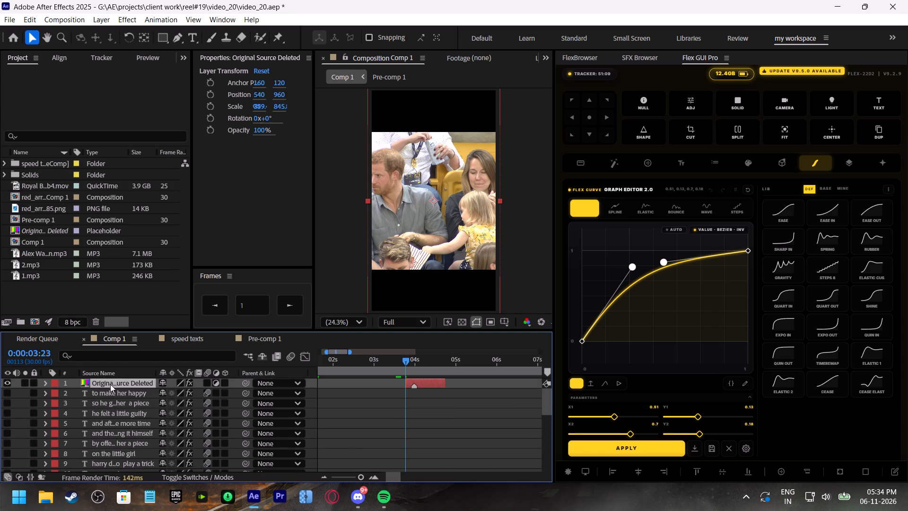
Shift the pasted adjustment layer earlier so its marker meets the shot change near 0:00:03:22, and play that section back.
left_click(396, 359)
key("space")
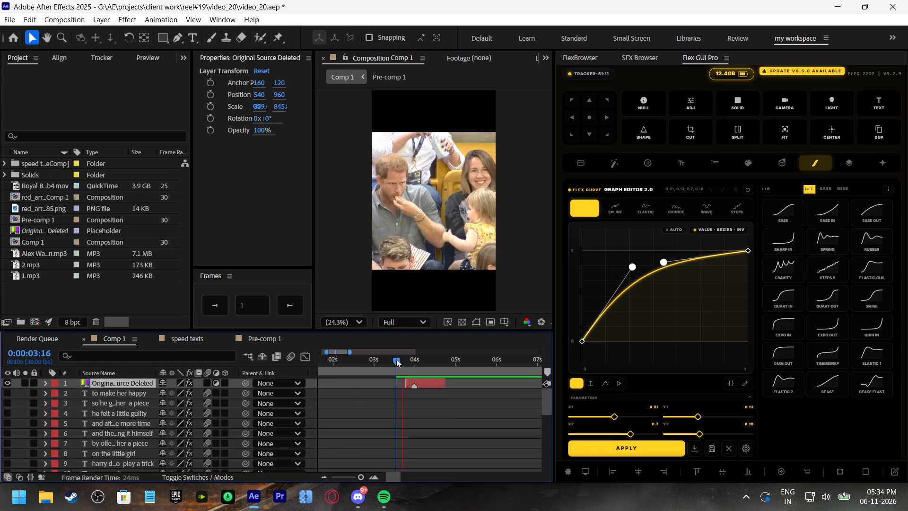
left_click_drag(397, 359, 405, 366)
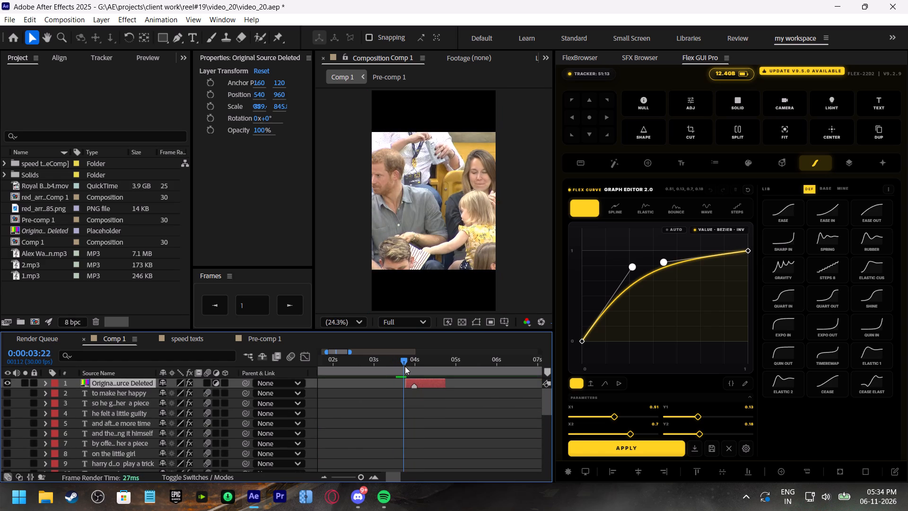
left_click_drag(405, 366, 405, 367)
left_click_drag(433, 385, 423, 383)
left_click(381, 362)
key("space")
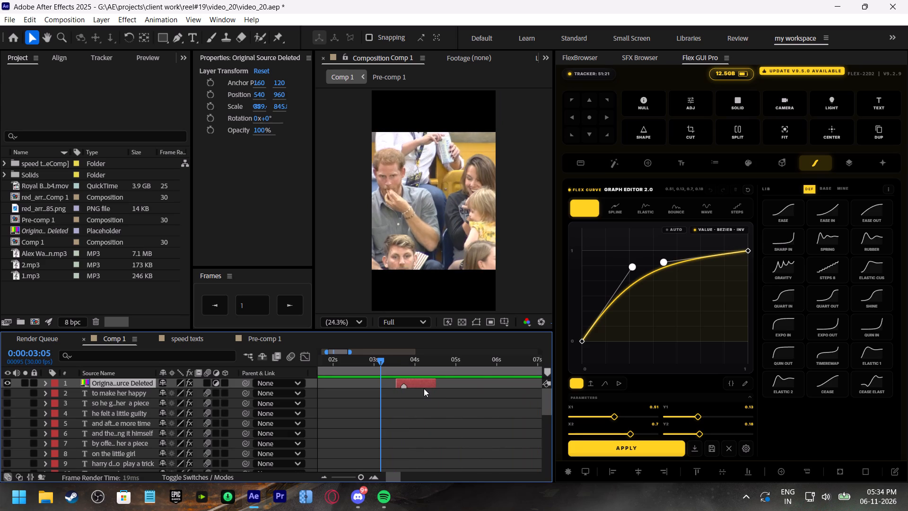
Duplicate the pasted transition layer and move the copy so its marker falls on the shot change at 0:00:10:06.
scroll(424, 388, "down", 2, "shift")
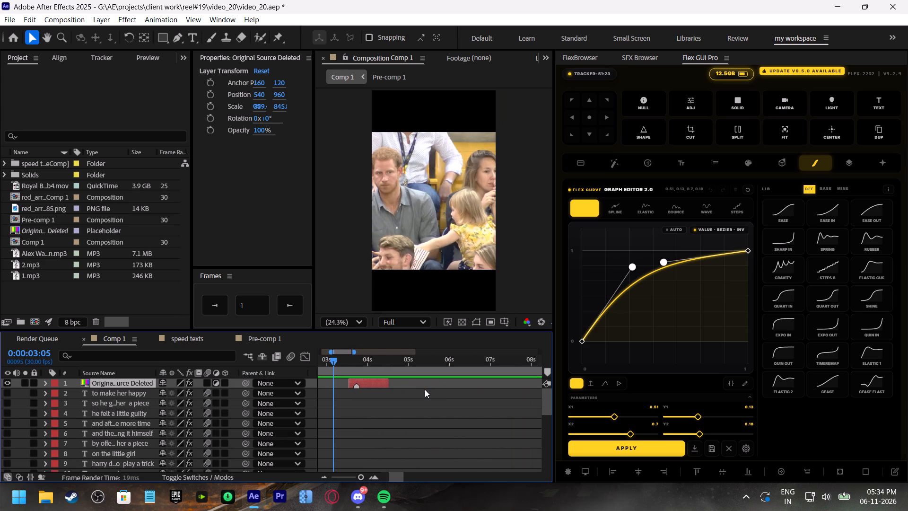
left_click(430, 358)
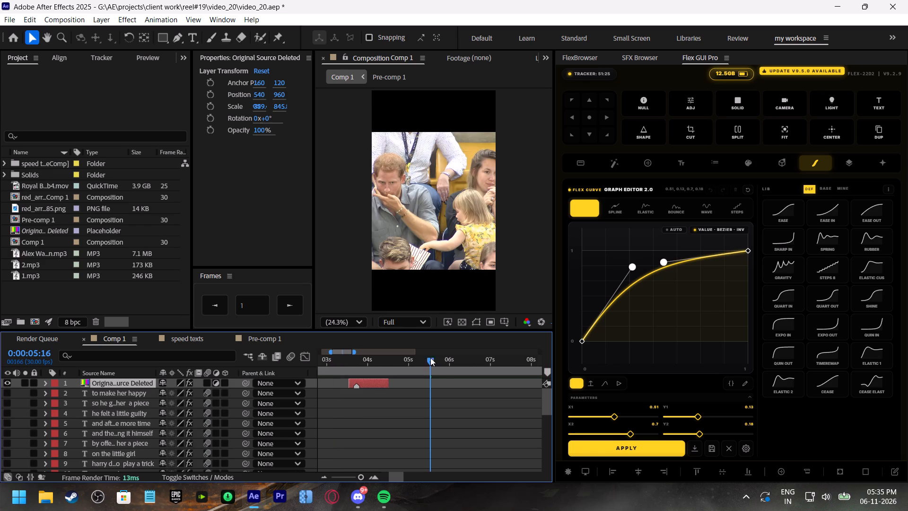
scroll(460, 396, "down", 2, "shift")
key("space")
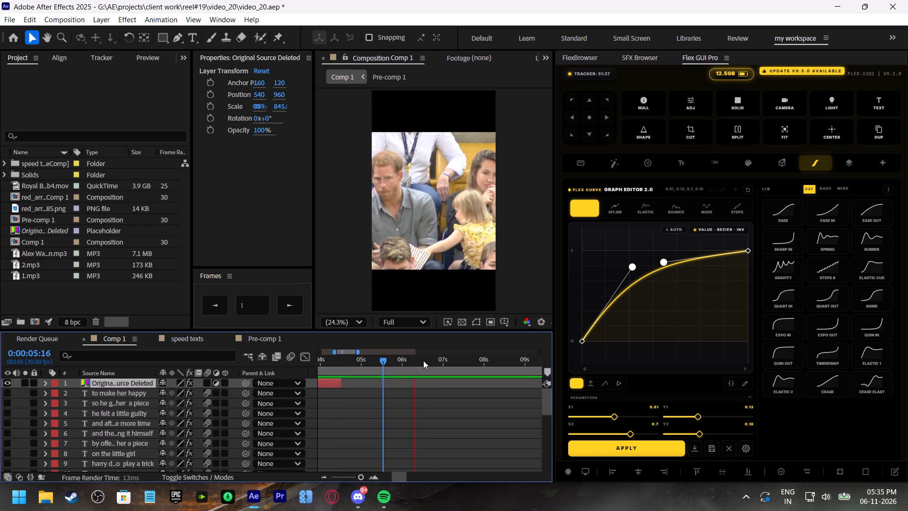
scroll(467, 393, "down", 3, "shift")
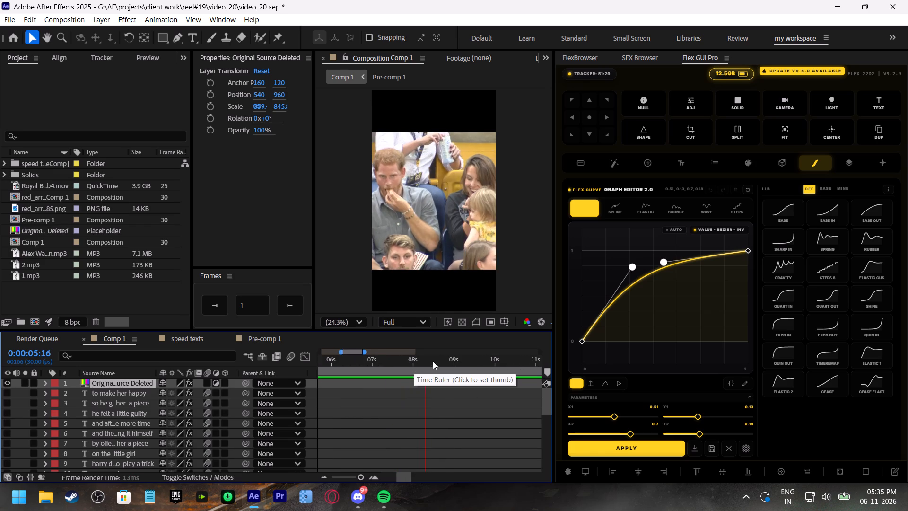
scroll(453, 397, "down", 2, "shift")
left_click(451, 358)
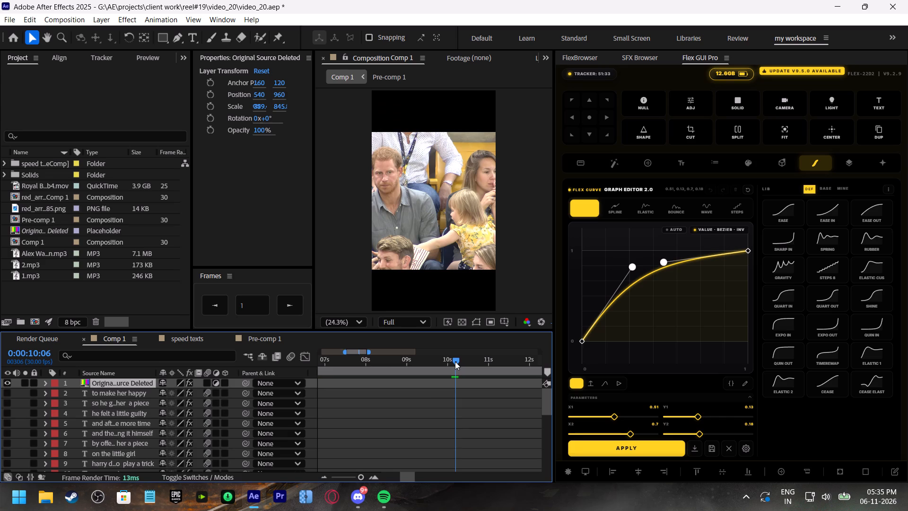
scroll(425, 398, "up", 9, "shift")
left_click(428, 384)
key("ctrl+d")
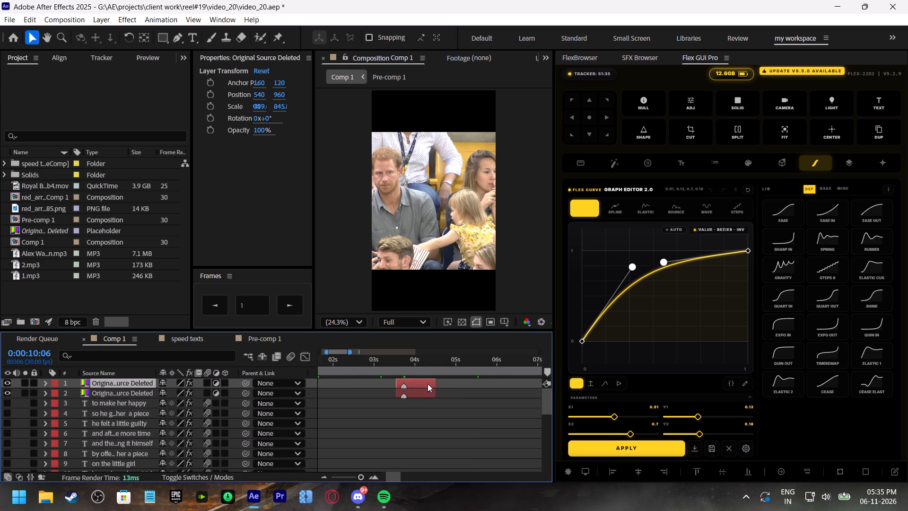
left_click_drag(420, 384, 427, 399)
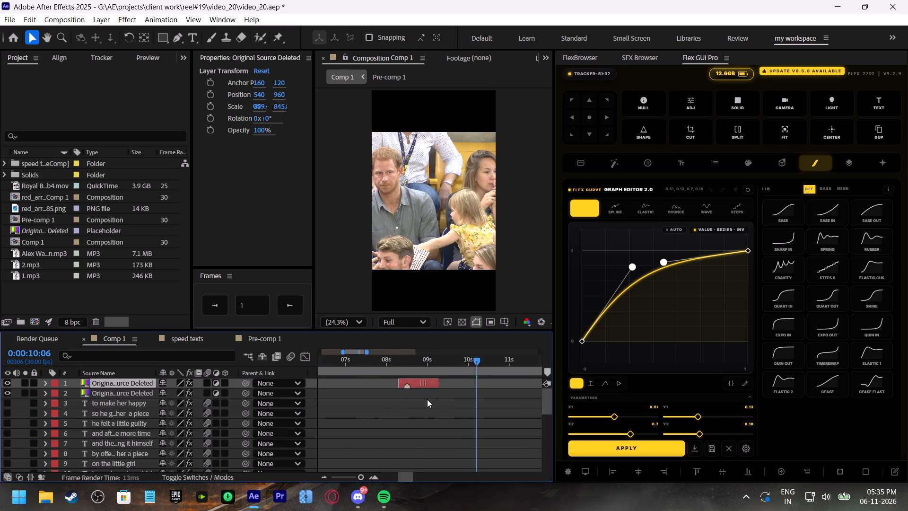
left_click_drag(427, 399, 491, 399)
Play back the transition around 0:00:10:06 and look for the next flash moment around 0:00:13:17.
left_click(456, 360)
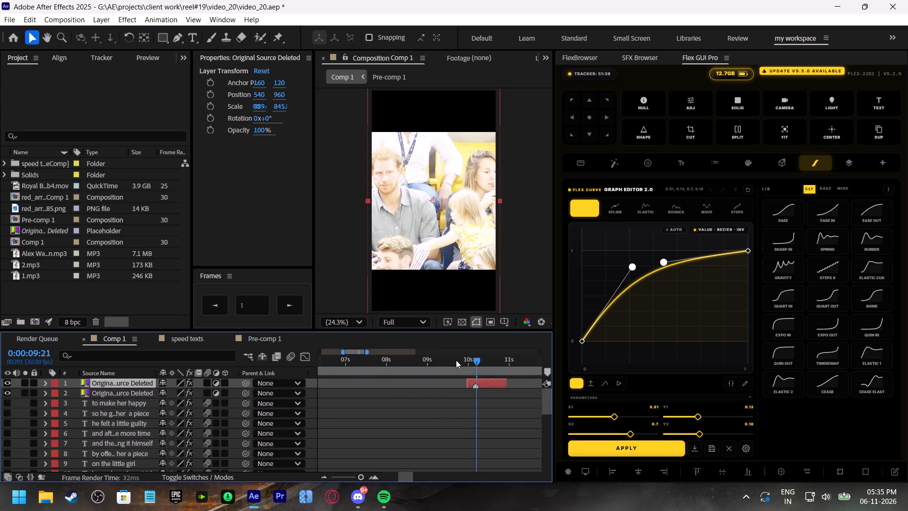
key("space")
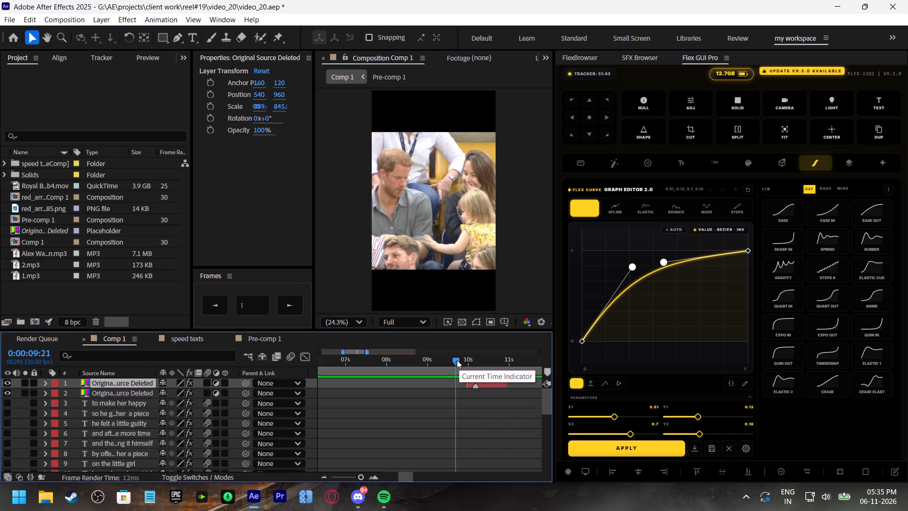
scroll(466, 404, "down", 2, "shift")
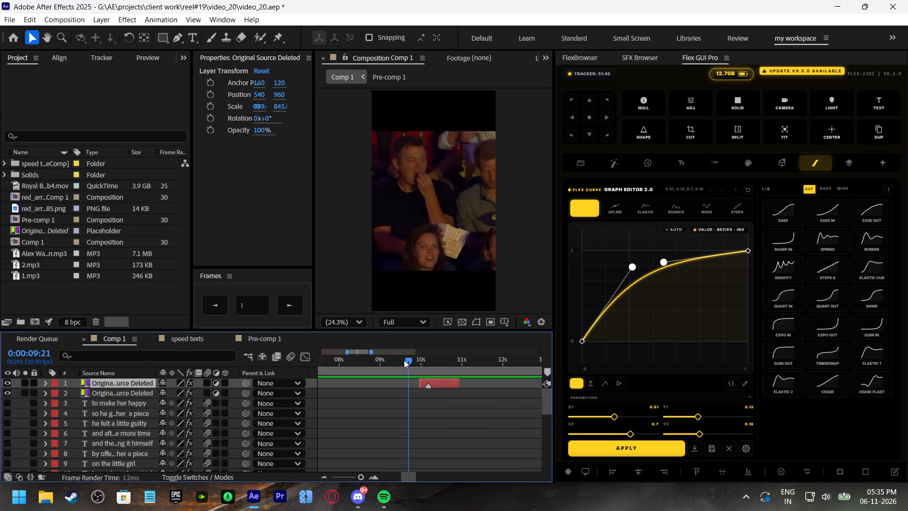
left_click(404, 360)
key("space")
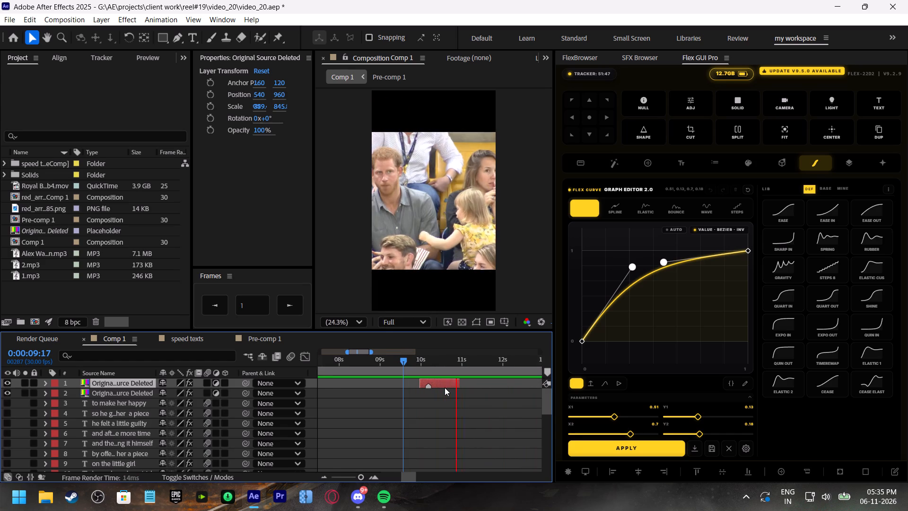
scroll(446, 390, "down", 6, "shift")
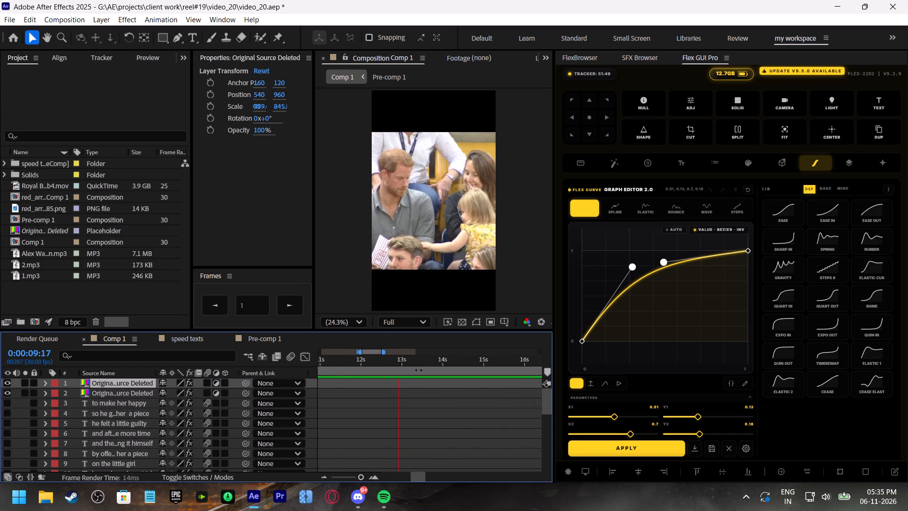
left_click_drag(430, 360, 425, 360)
key("space")
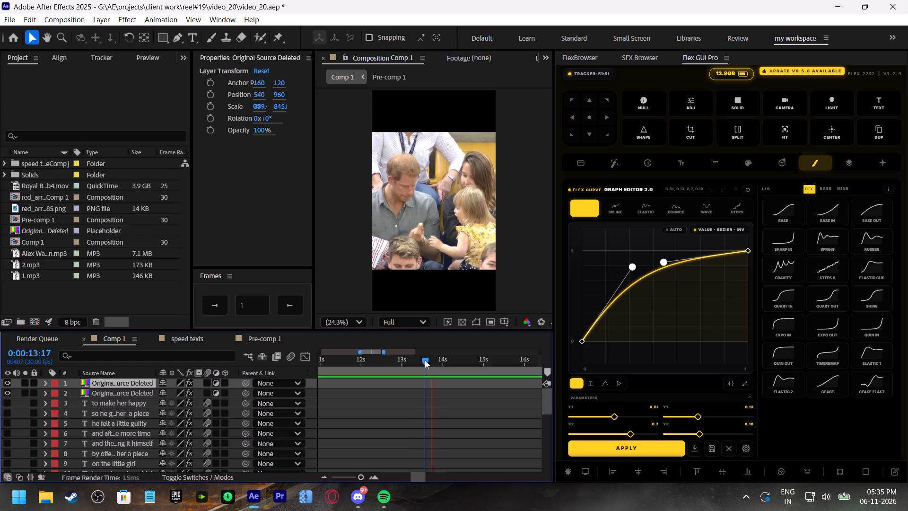
left_click(425, 360)
Duplicate the Adj red flash layer and start the copy at 0:00:13:17.
scroll(313, 418, "down", 3)
scroll(175, 442, "down", 7)
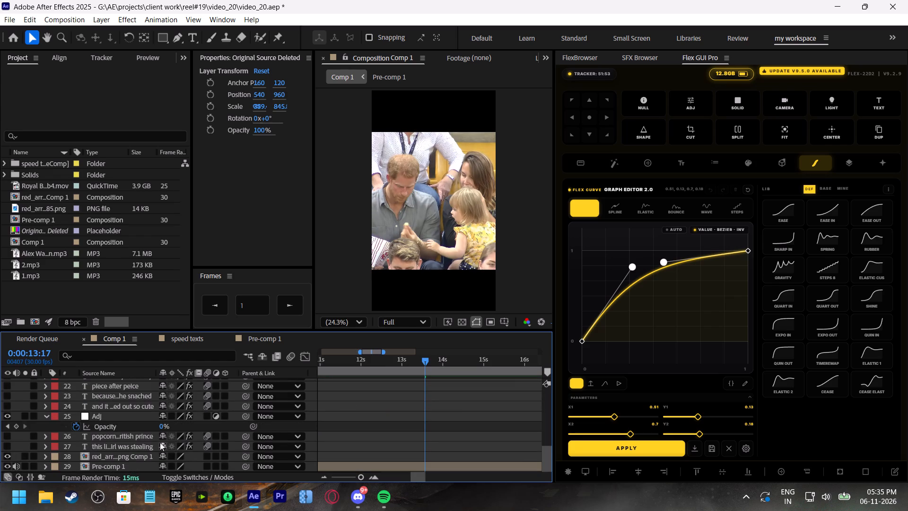
left_click(111, 414)
key("ctrl+d")
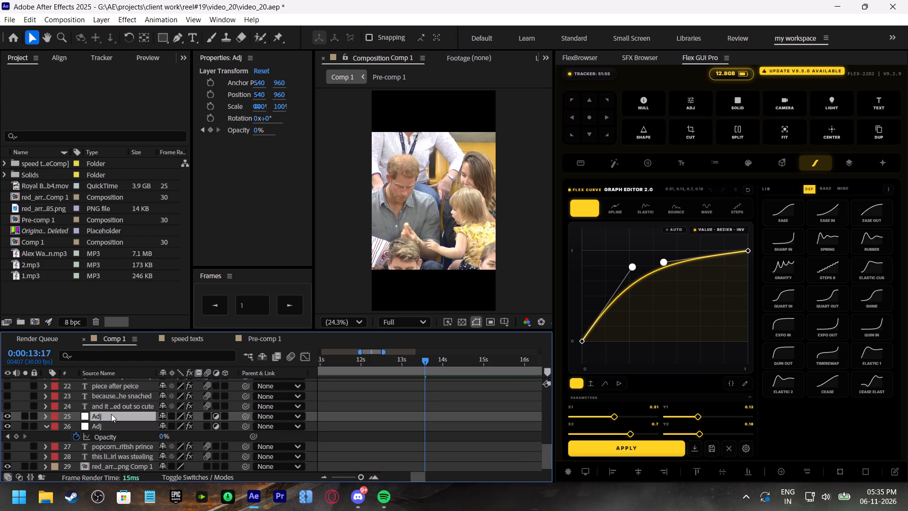
key("bracketleft")
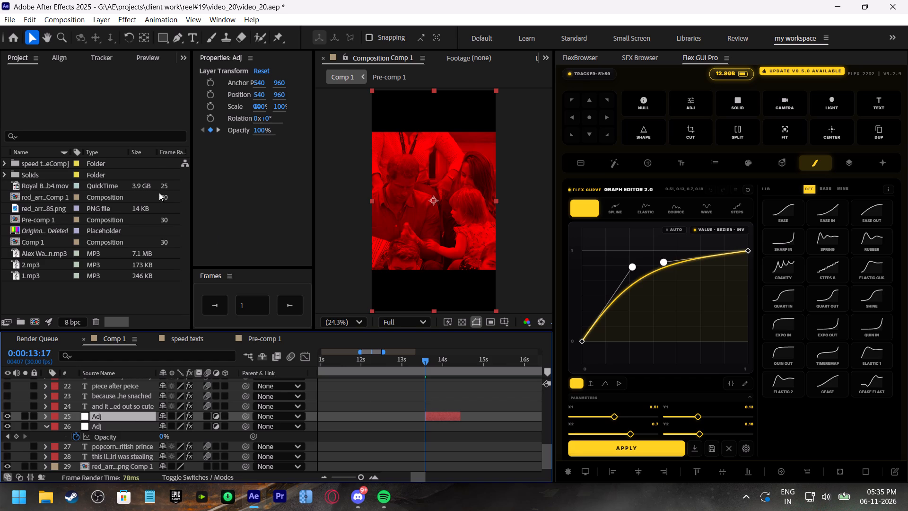
Change the duplicated Adj layer's Tint Map White To colour to bright green and play the flash back.
scroll(108, 63, "down", 7)
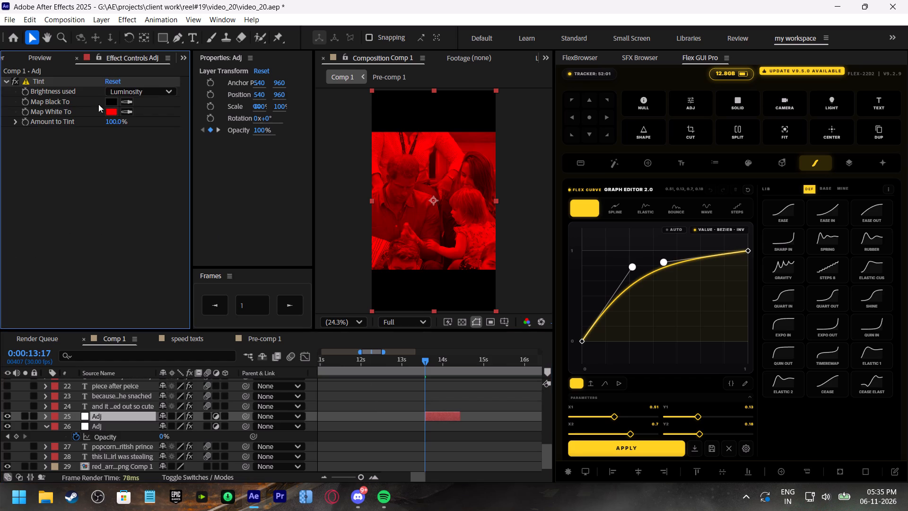
left_click(114, 114)
left_click_drag(441, 195, 526, 132)
left_click_drag(483, 274, 489, 270)
left_click(569, 167)
left_click(566, 173)
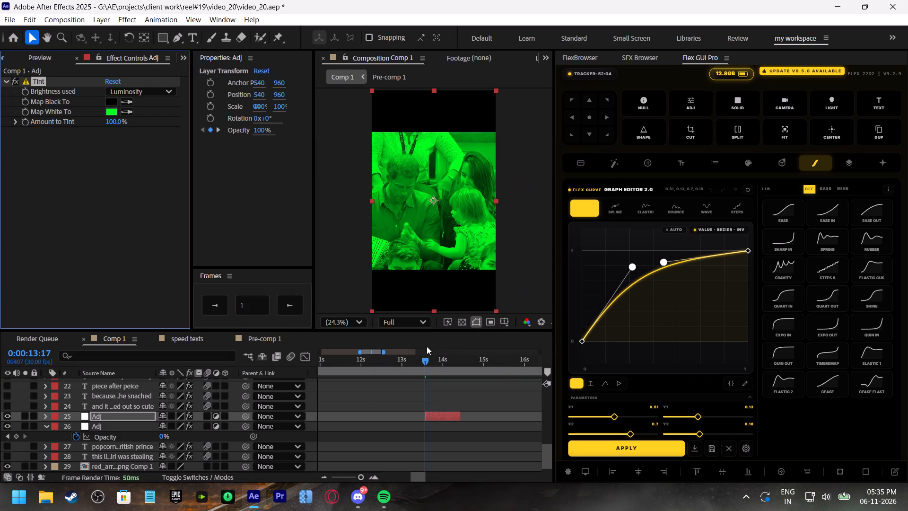
left_click(416, 358)
key("space")
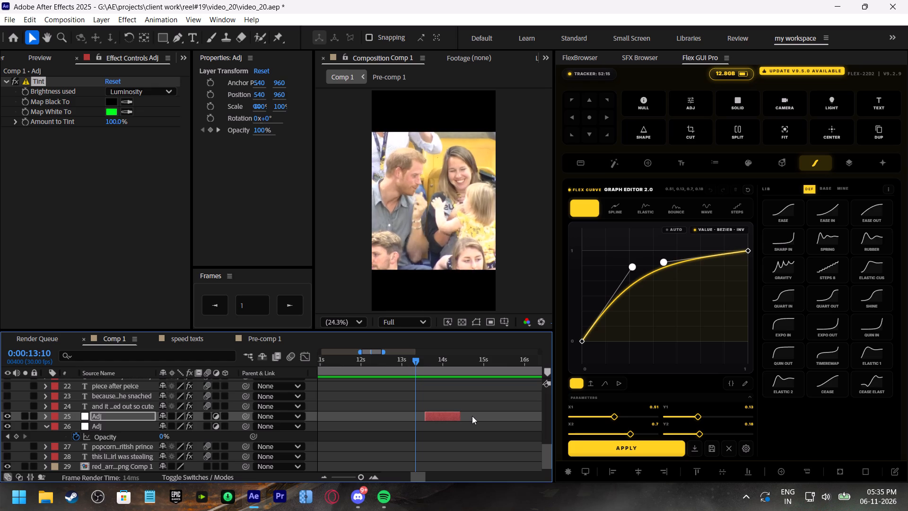
Review the green flash from about 0:00:12:29 and locate the following shot change around 0:00:14:26.
scroll(471, 415, "up", 4)
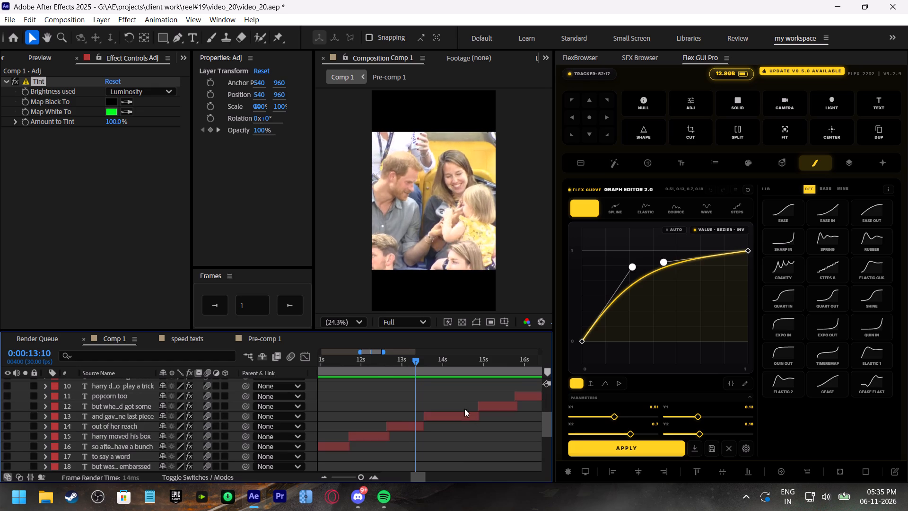
left_click(400, 359)
scroll(450, 393, "up", 4)
key("space")
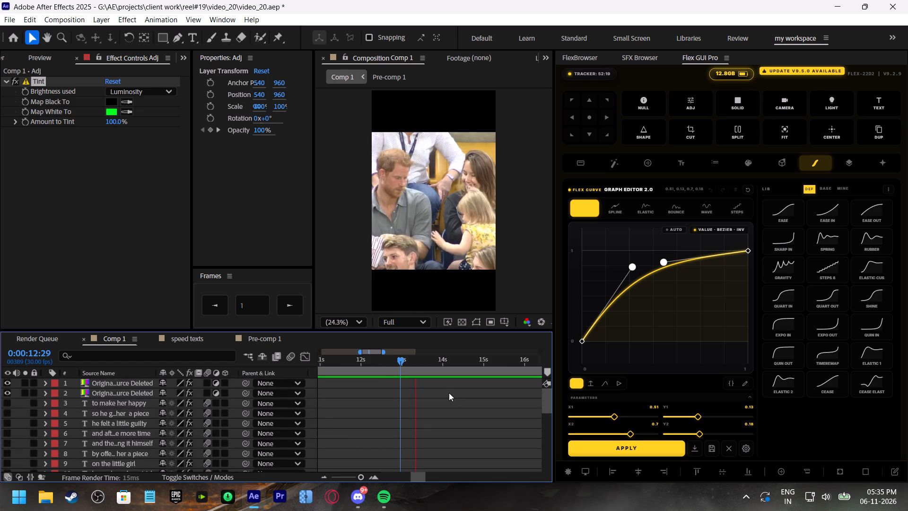
scroll(449, 393, "down", 2, "shift")
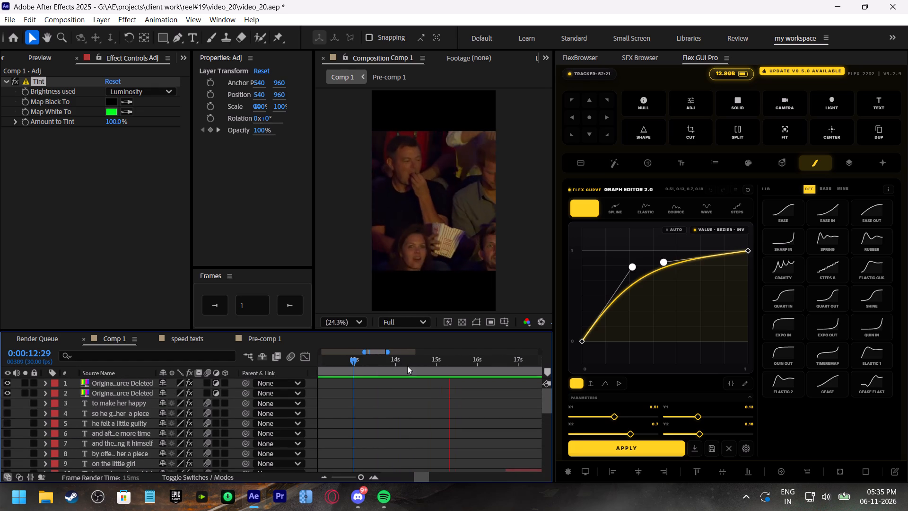
left_click(407, 359)
key("space")
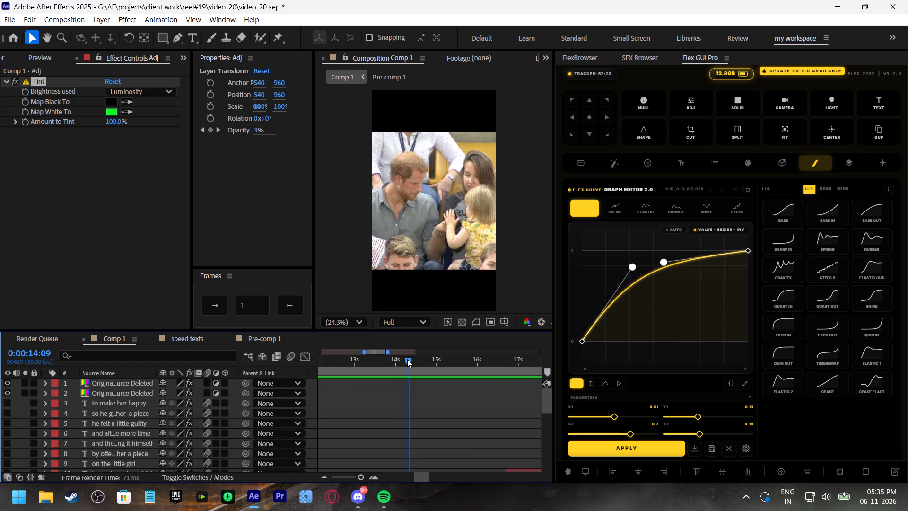
left_click_drag(407, 359, 424, 373)
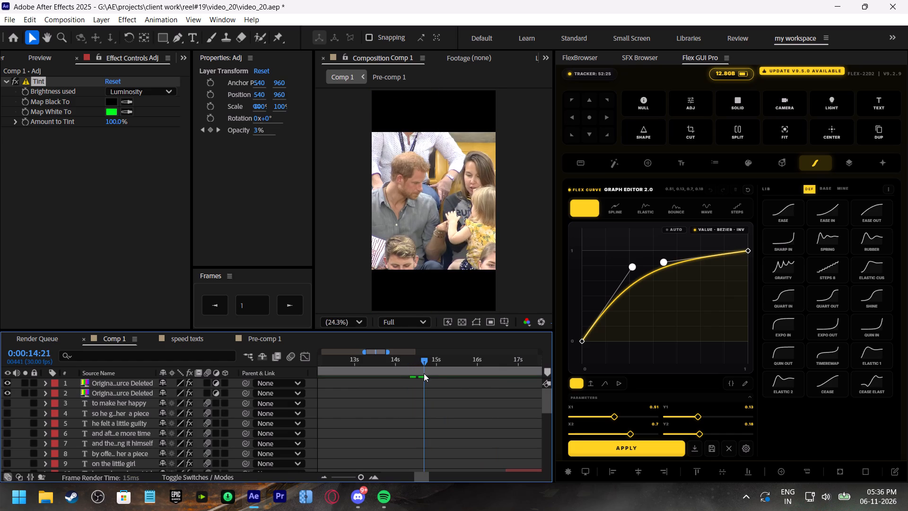
left_click_drag(424, 373, 429, 385)
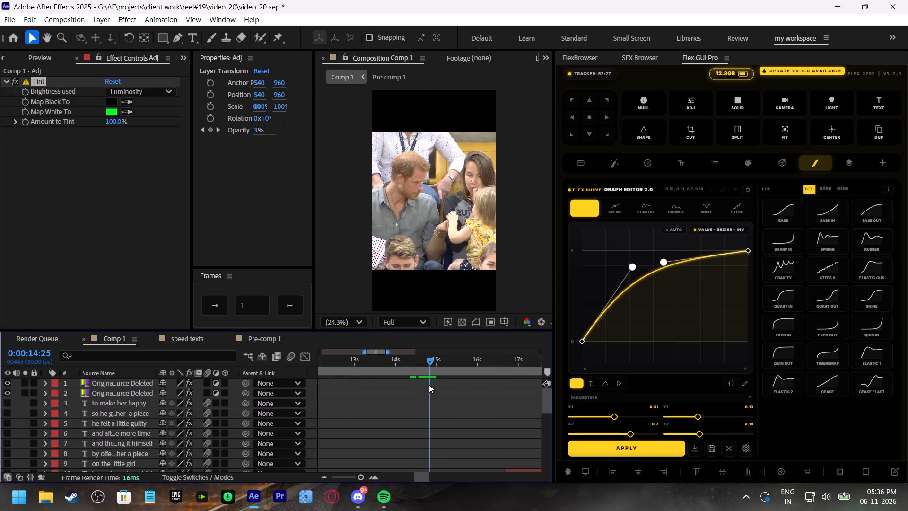
left_click_drag(429, 385, 430, 385)
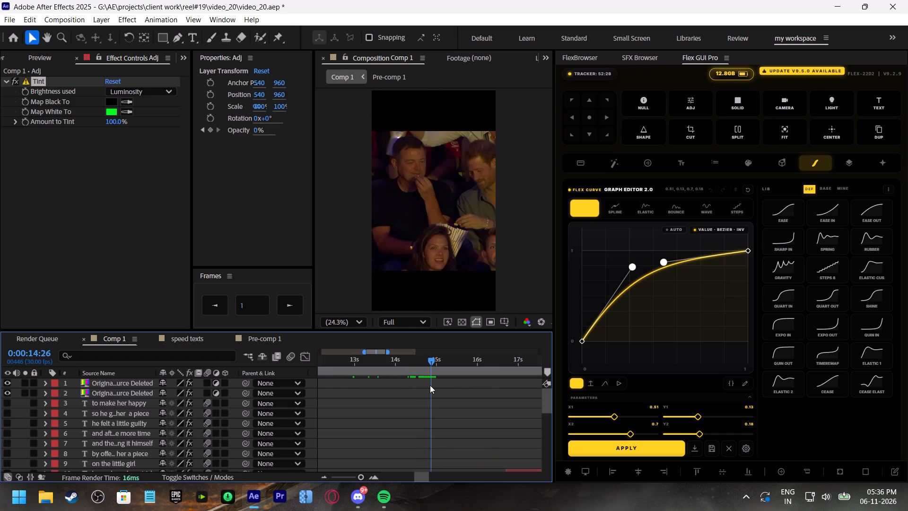
Save the project.
key("ctrl+s")
scroll(445, 400, "down", 12)
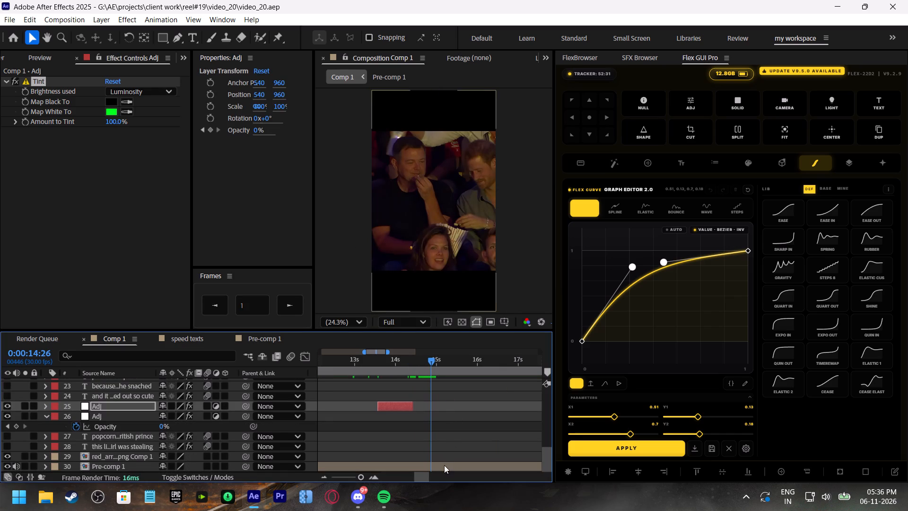
Open Pre-comp 1 from Comp 1's timeline at the 0:00:14:26 shot change.
left_click(444, 465)
double_click(437, 465)
scroll(448, 423, "down", 4)
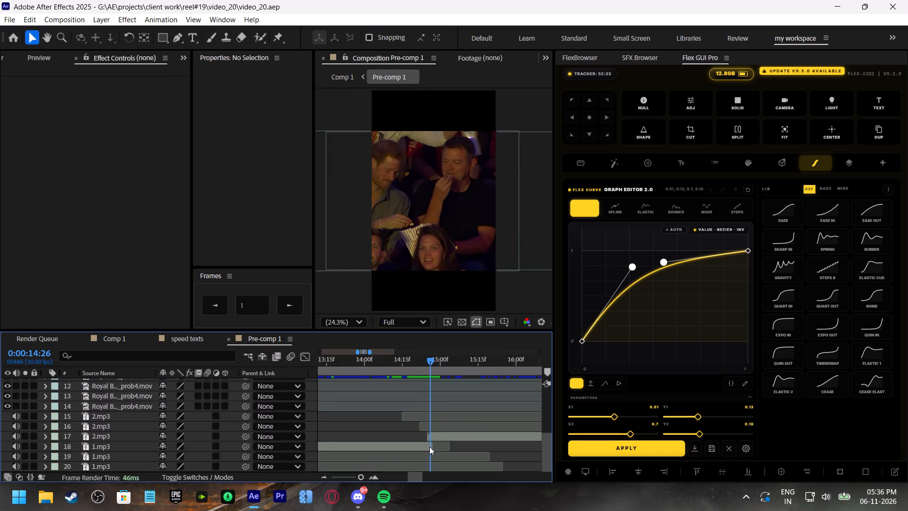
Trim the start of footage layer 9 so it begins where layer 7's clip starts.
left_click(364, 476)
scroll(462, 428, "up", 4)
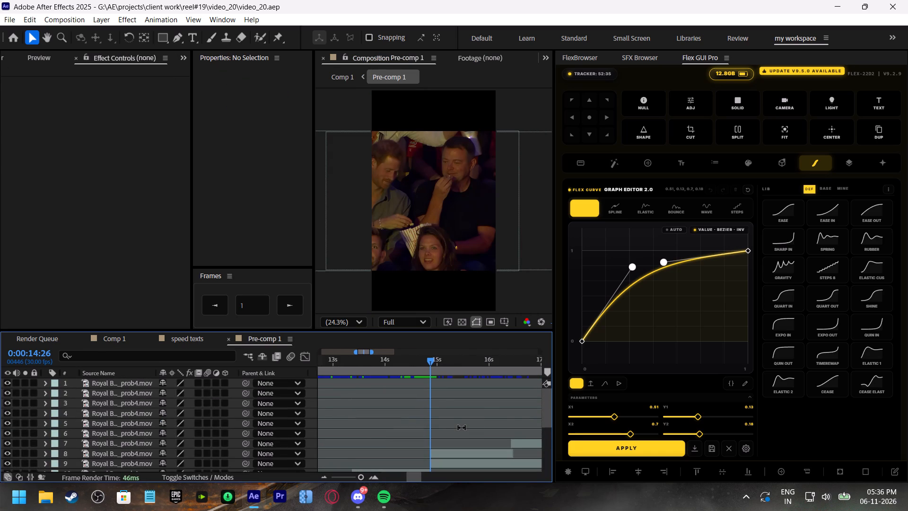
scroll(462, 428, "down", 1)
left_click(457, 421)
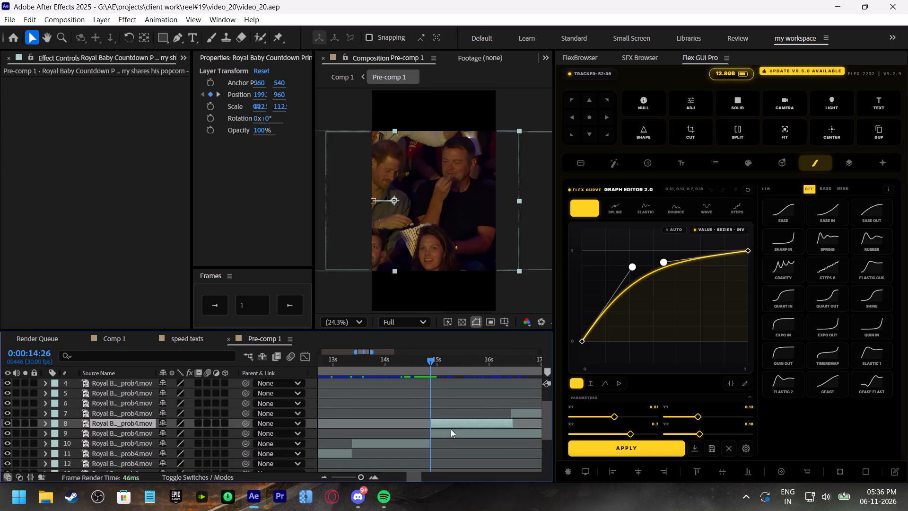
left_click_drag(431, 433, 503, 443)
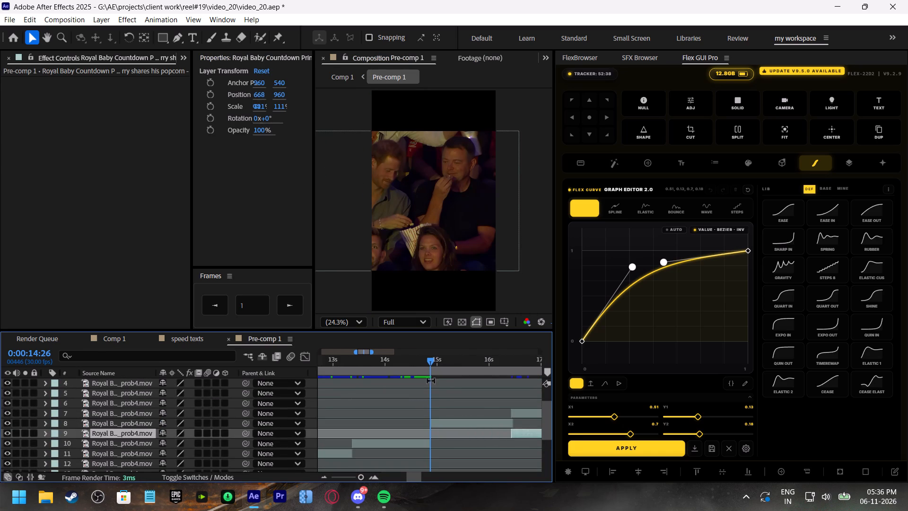
Delete the long leftover footage layer 9 from Pre-comp 1.
left_click(445, 421)
scroll(493, 415, "down", 4, "shift")
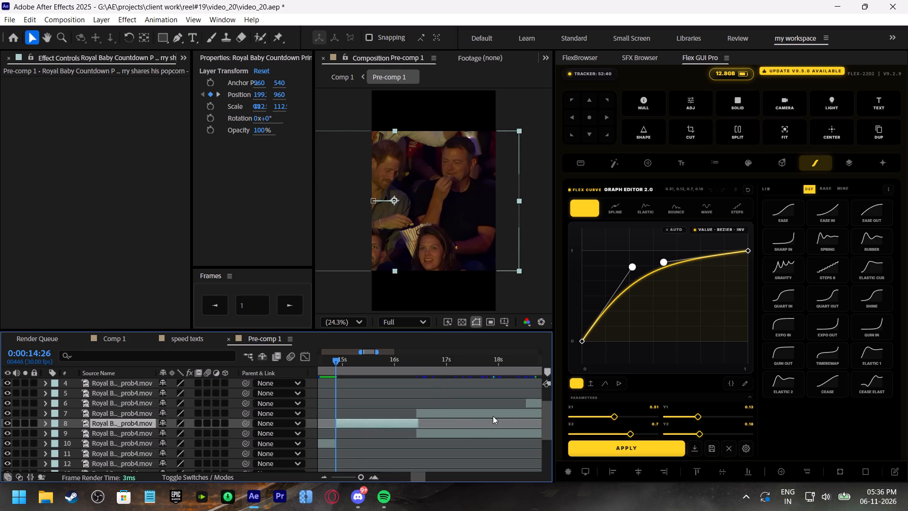
scroll(493, 416, "down", 4, "shift")
left_click_drag(361, 476, 360, 476)
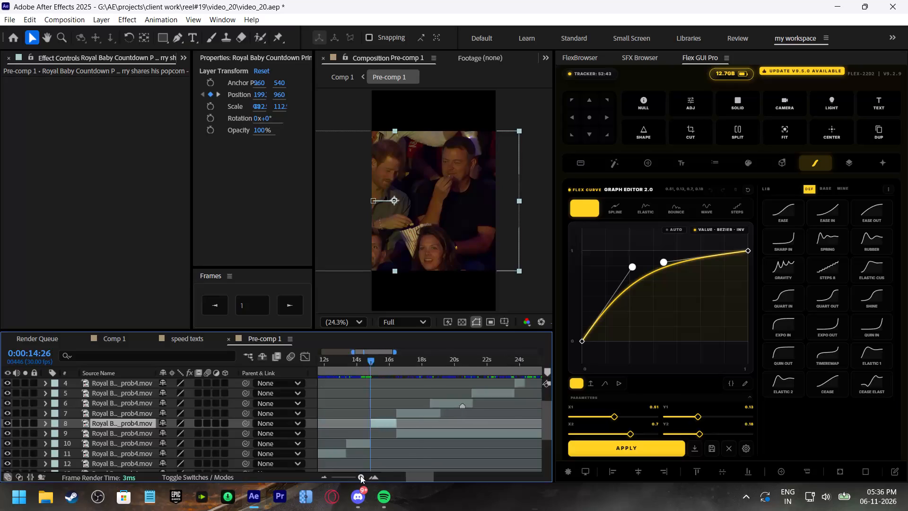
left_click_drag(360, 476, 339, 468)
left_click(393, 432)
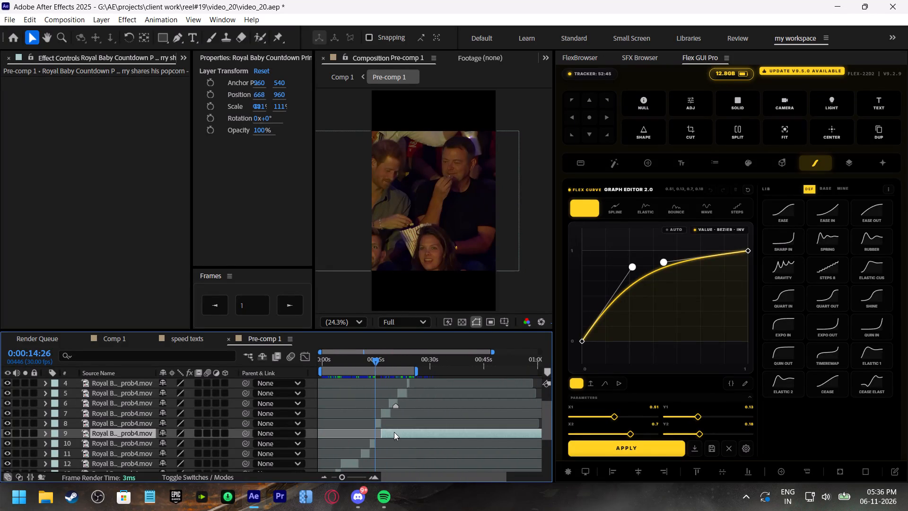
key("BackSpace")
Play through the shot change, then move the footage clip ending at 0:00:14:26 one layer up, above the following clip.
left_click_drag(347, 475, 358, 479)
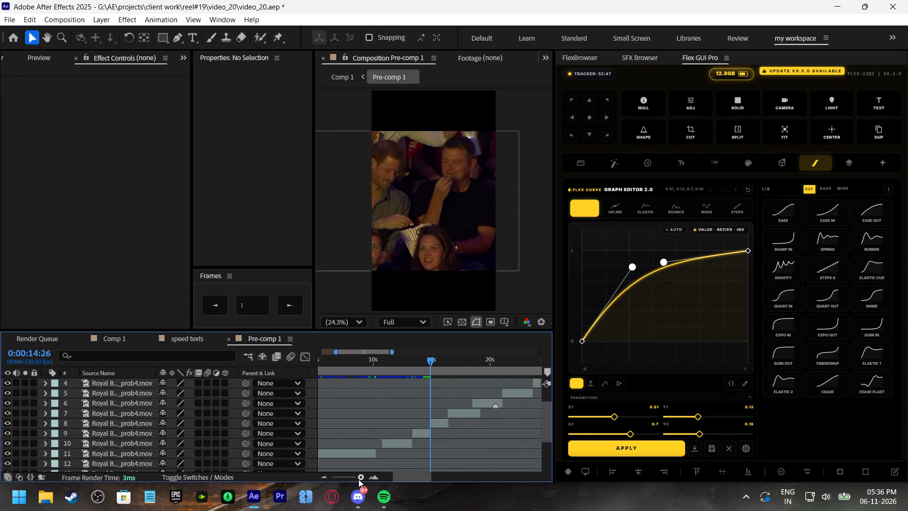
left_click_drag(358, 479, 361, 481)
key("space")
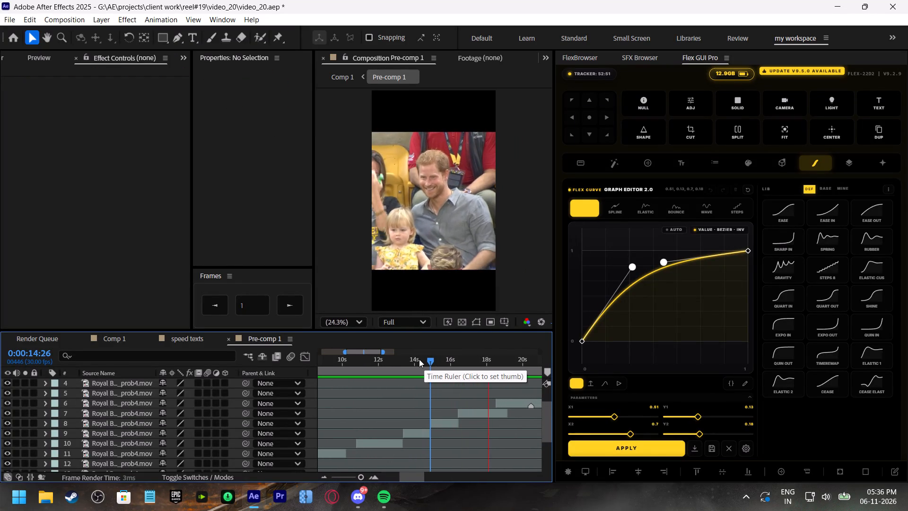
left_click(419, 359)
key("space")
left_click(419, 359)
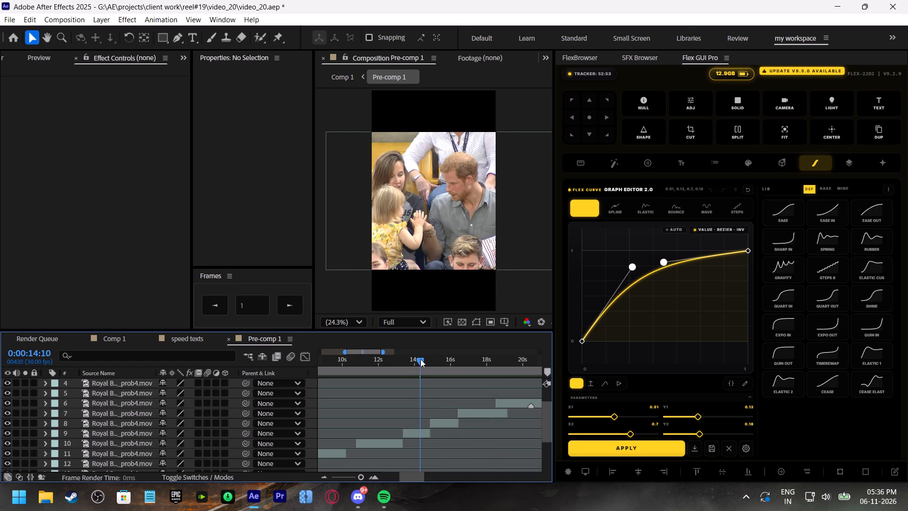
left_click(416, 433)
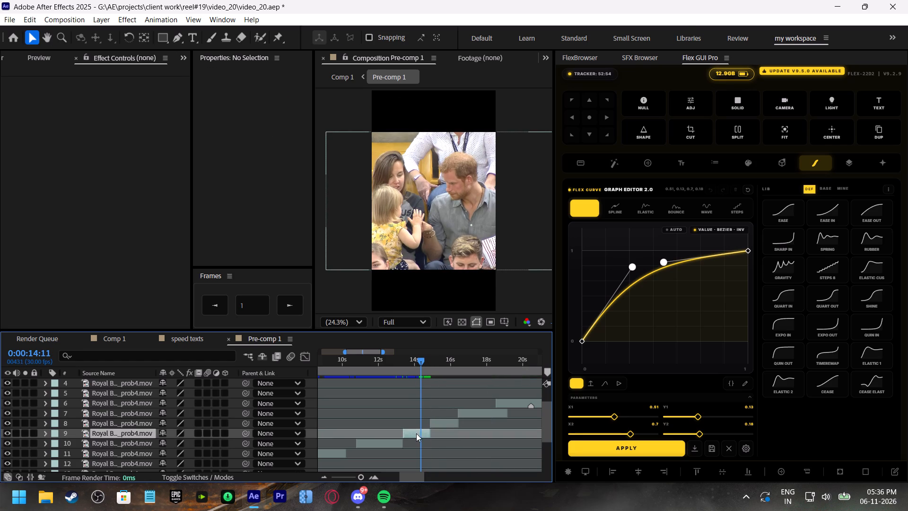
left_click_drag(140, 431, 141, 421)
Extend footage layer 8's end past the 0:00:14:26 cut to about 0:00:15:09 so it overlaps the following clip.
key("space")
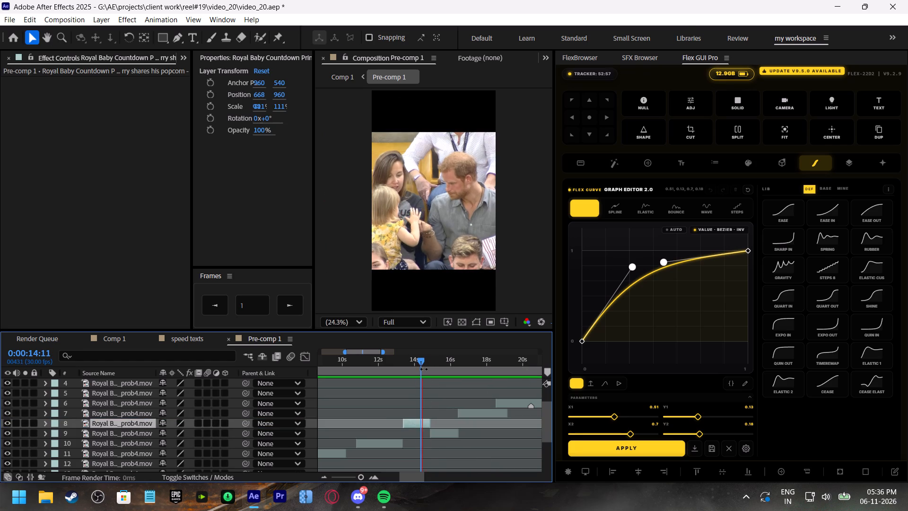
left_click_drag(421, 361, 430, 364)
left_click_drag(430, 422, 441, 425)
left_click_drag(357, 478, 363, 479)
scroll(461, 441, "down", 1, "shift")
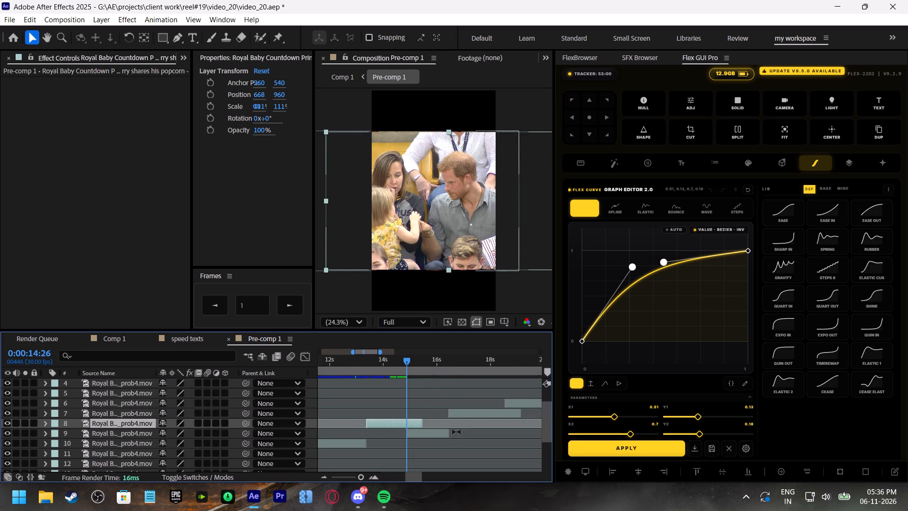
key("space")
left_click(395, 359)
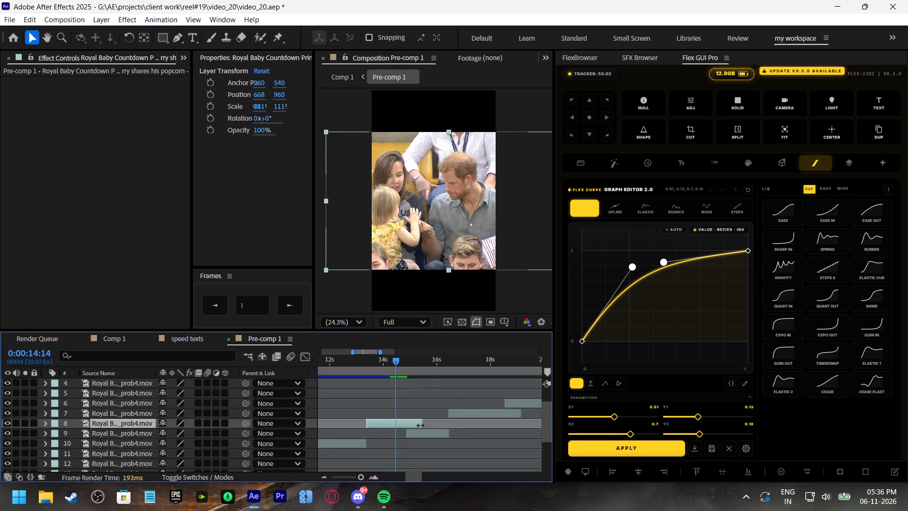
left_click(420, 425)
At 0:00:14:26, draw a tall narrow rectangular mask just outside the frame's left edge on footage layer 8 and invert it.
left_click_drag(403, 359, 410, 366)
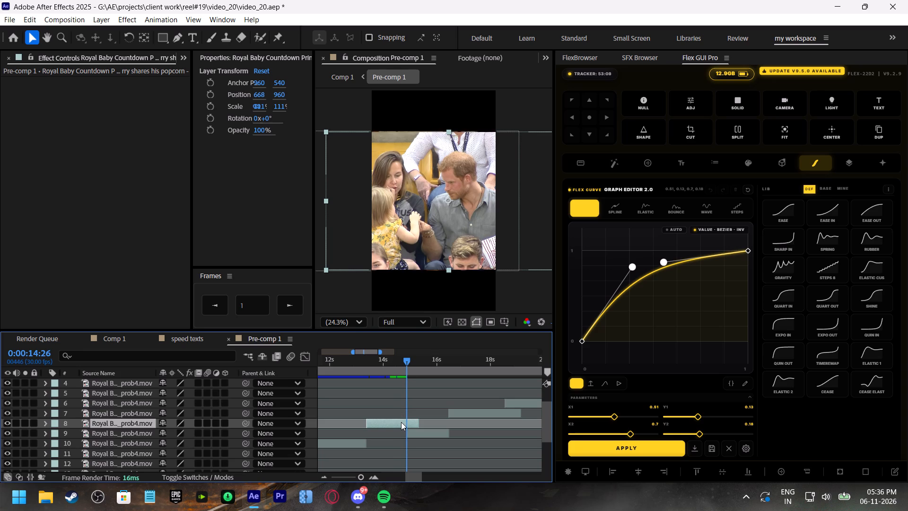
left_click(401, 422)
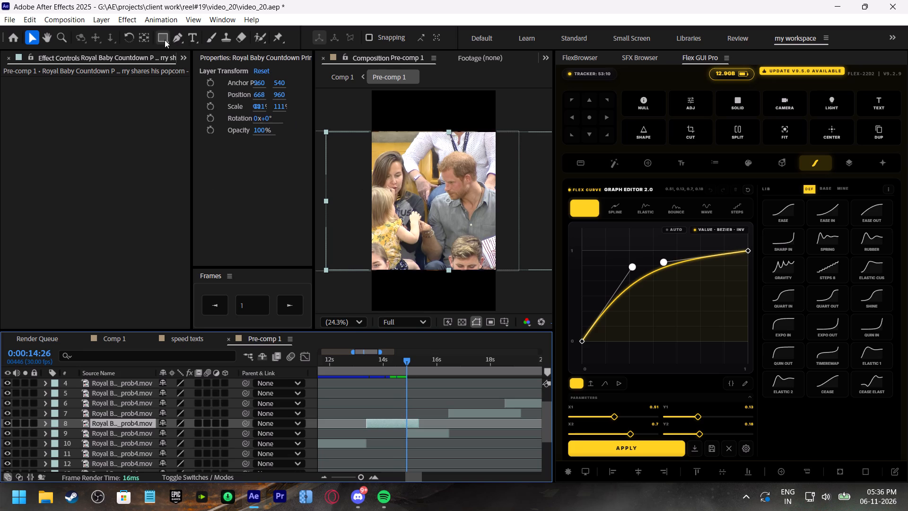
left_click(165, 40)
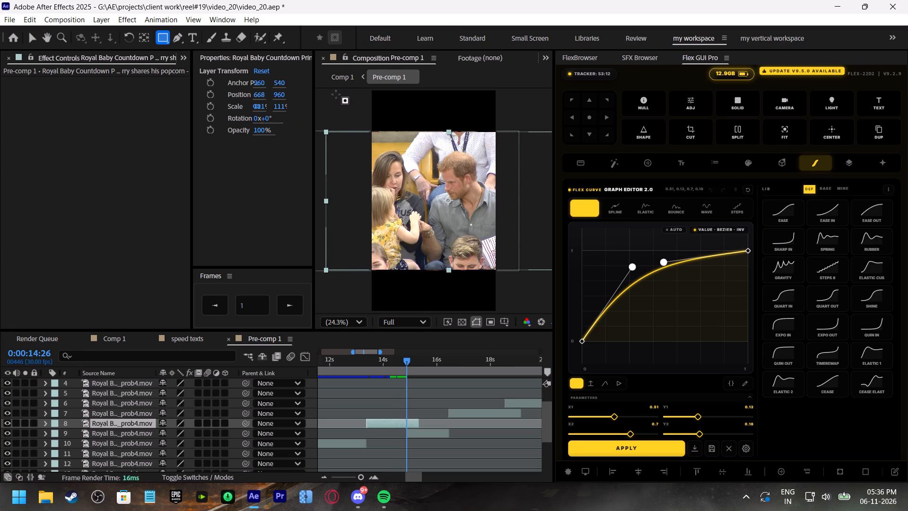
scroll(360, 152, "down", 1)
left_click_drag(380, 132, 382, 149)
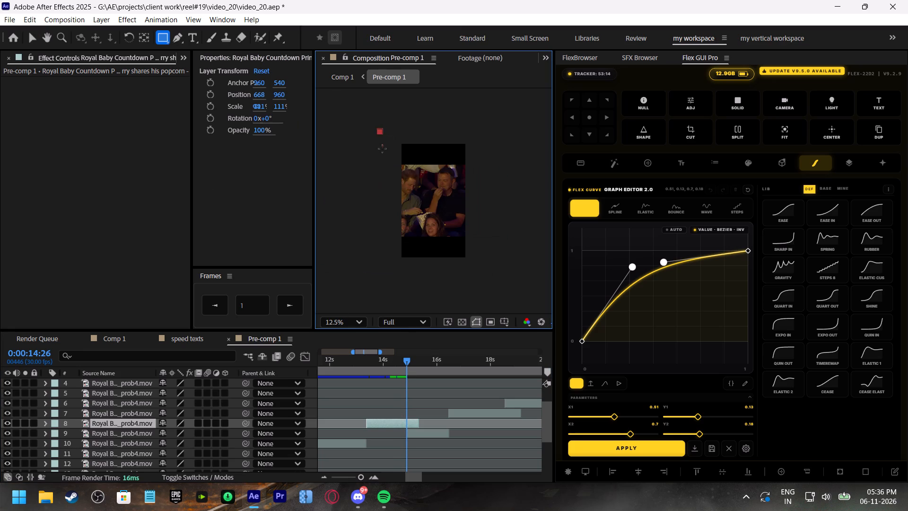
left_click_drag(382, 149, 389, 272)
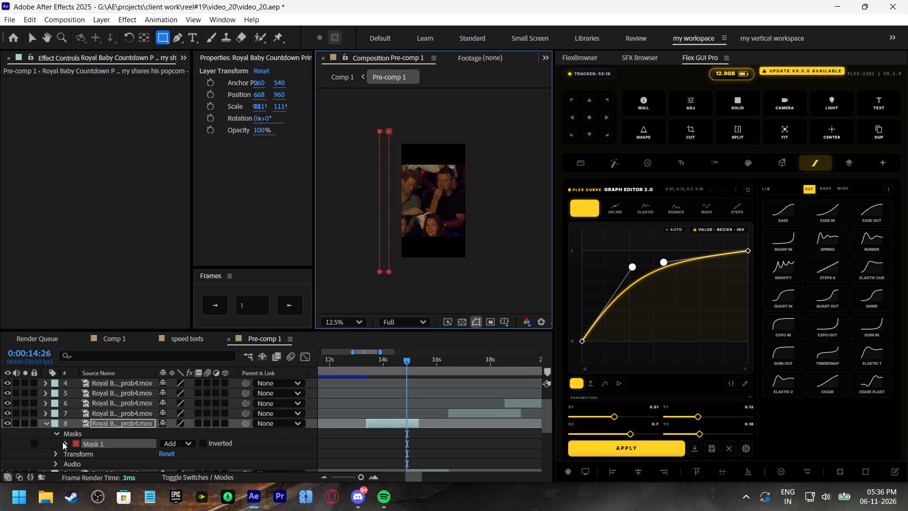
left_click(66, 442)
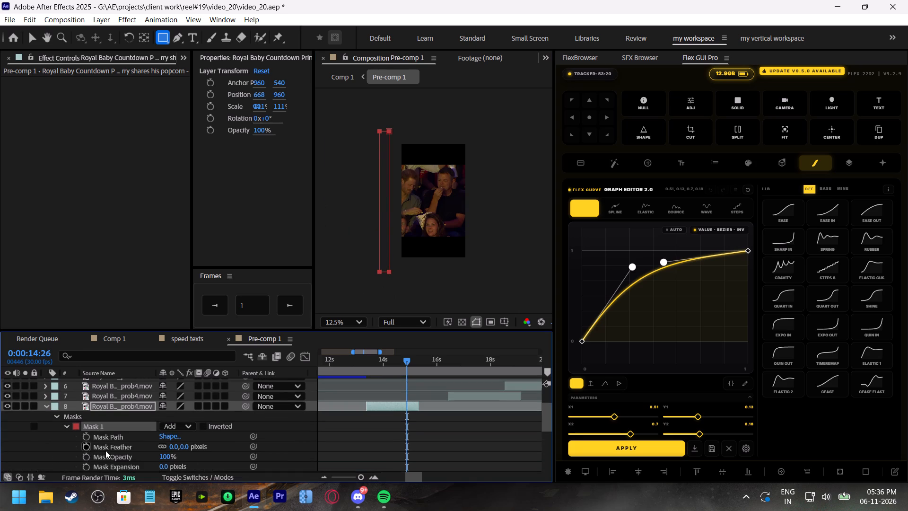
left_click(204, 427)
left_click(108, 437)
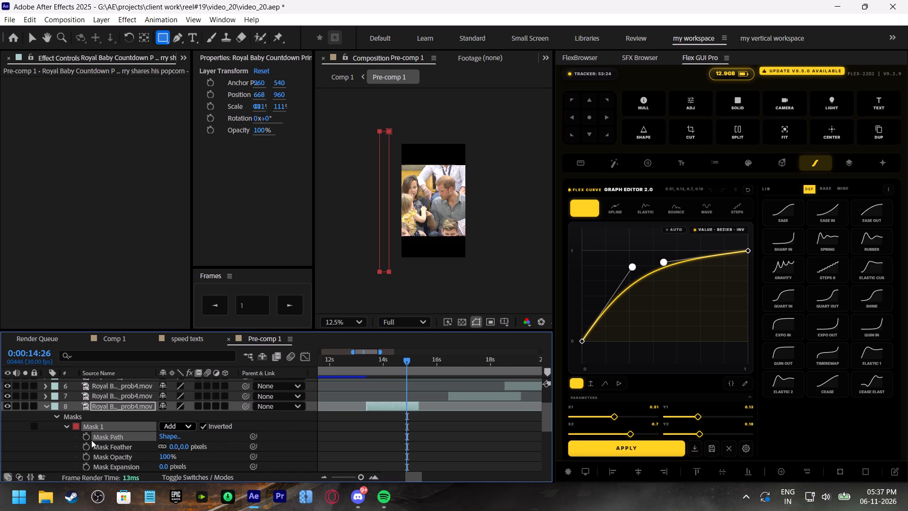
Keyframe the Mask Path at 0:00:14:26 and widen the mask across the whole frame at 0:00:15:09 to wipe the clip away.
left_click(87, 437)
left_click_drag(409, 363, 418, 370)
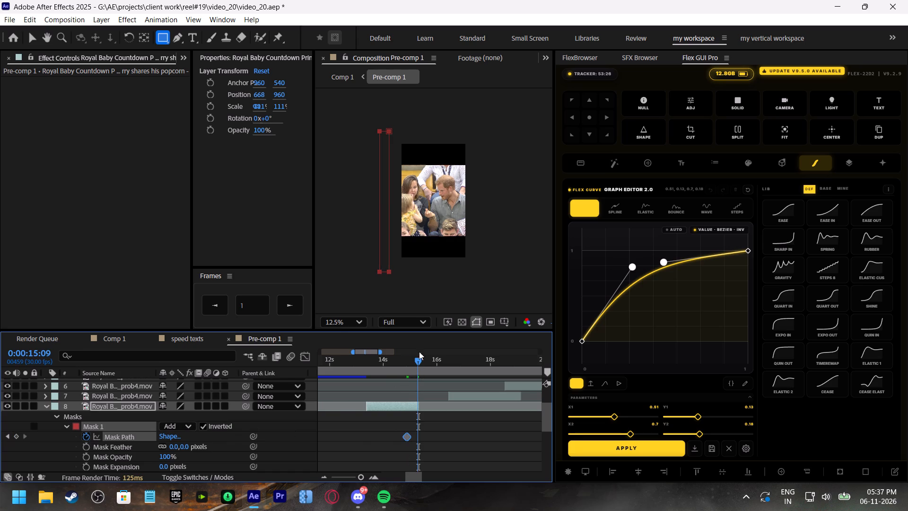
key("v")
double_click(388, 274)
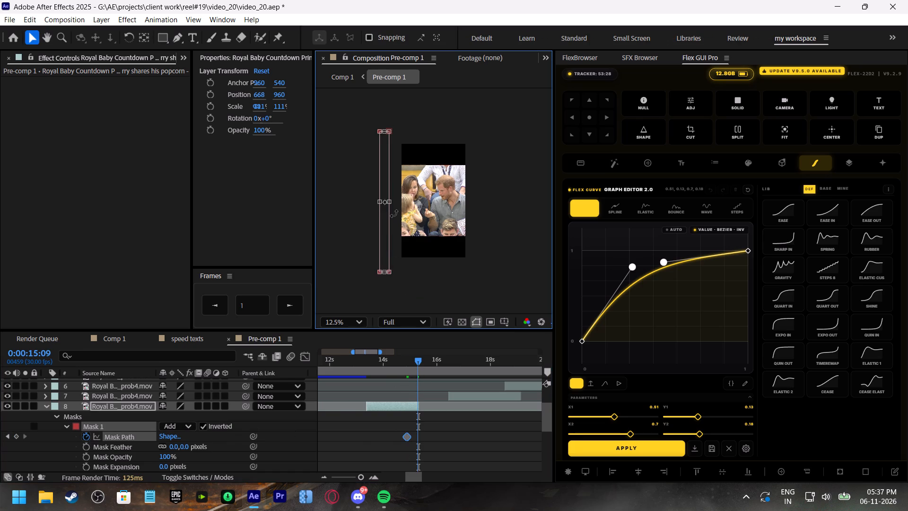
left_click(392, 202)
left_click_drag(389, 201, 480, 207)
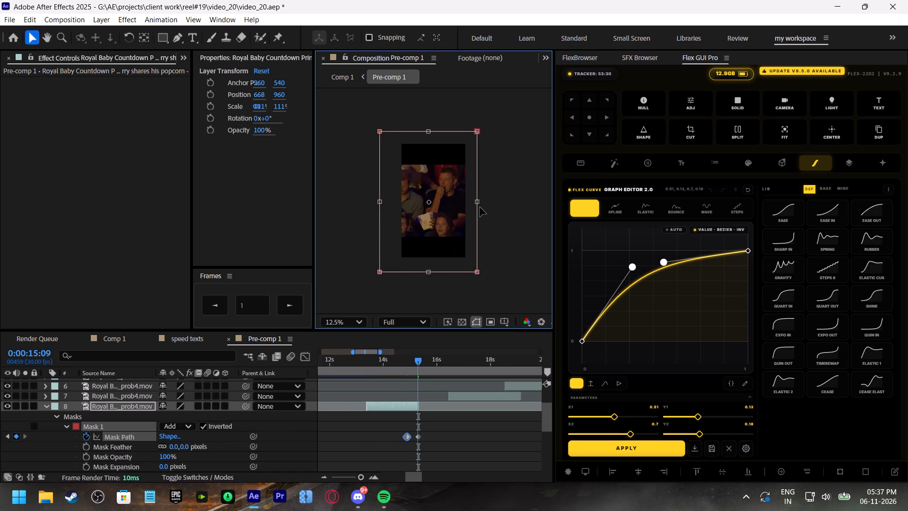
left_click_drag(480, 207, 485, 208)
Save the project.
key("ctrl+s")
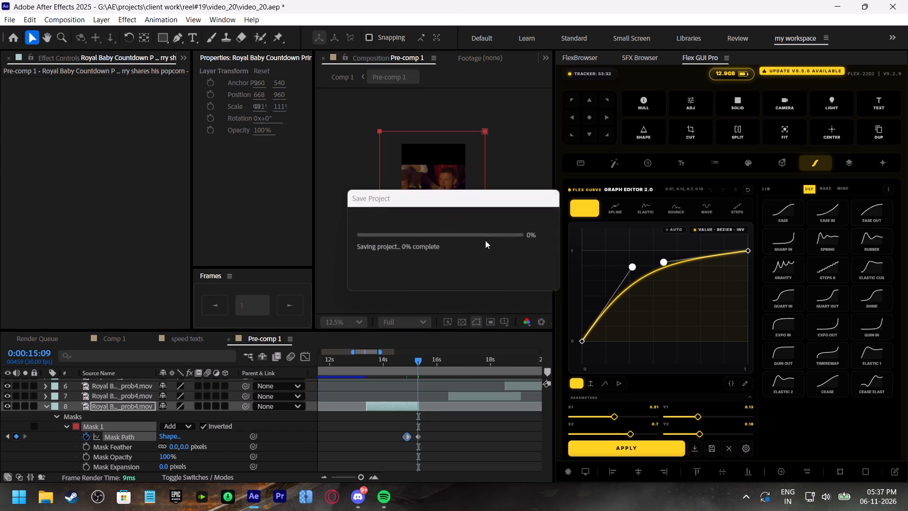
Create a shape layer sized to the masked footage layer 8 with Flex GUI Pro.
left_click(410, 408)
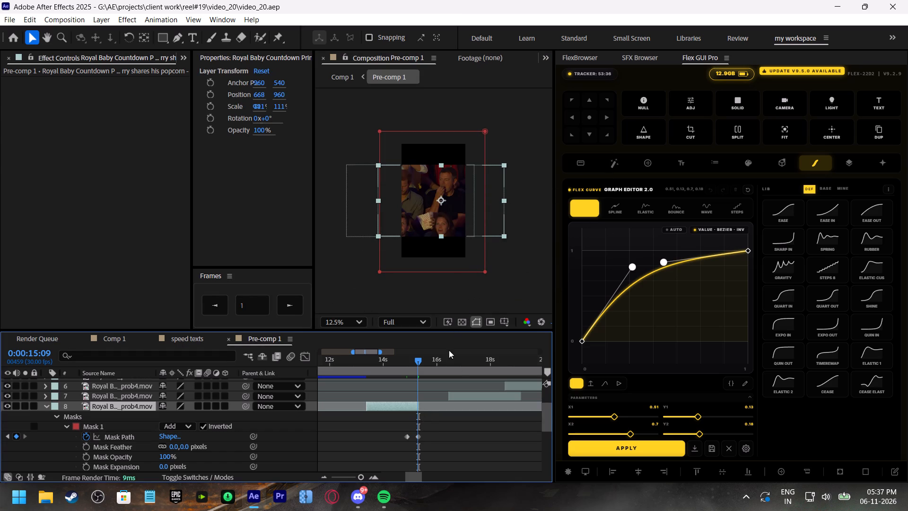
left_click(402, 396)
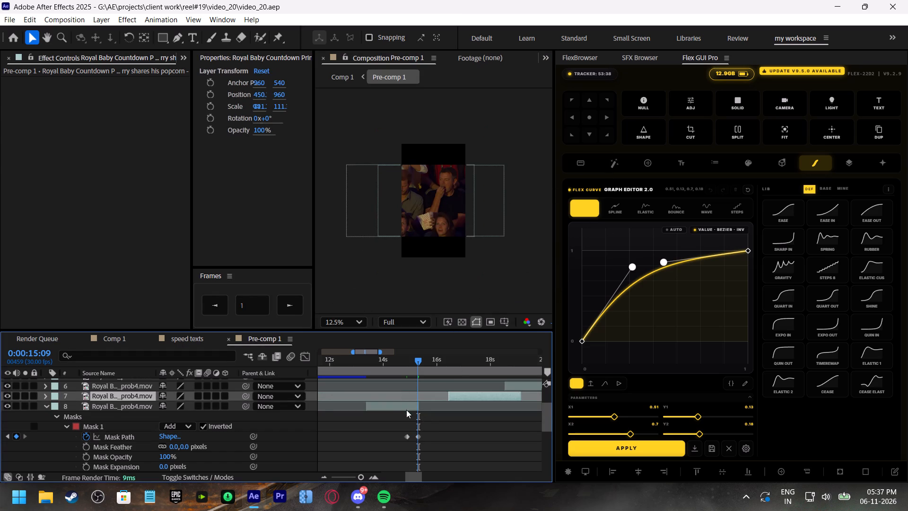
left_click(407, 410)
left_click(653, 135)
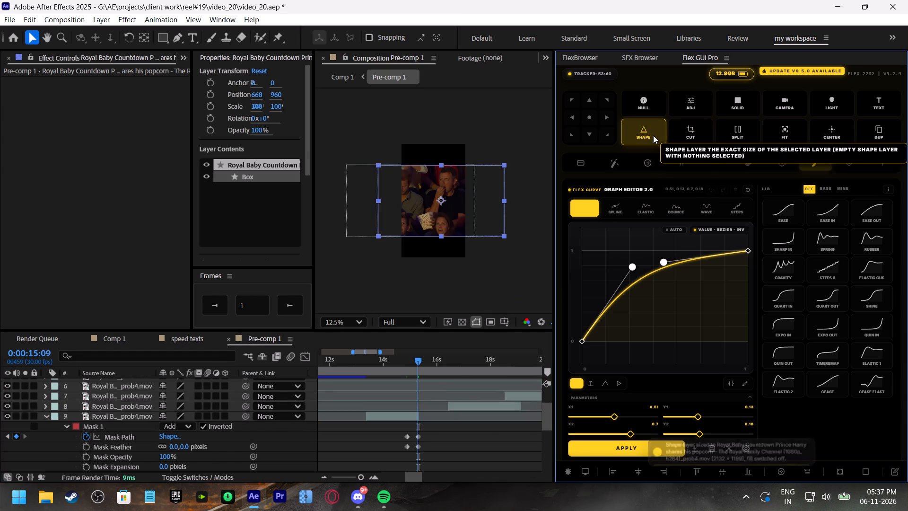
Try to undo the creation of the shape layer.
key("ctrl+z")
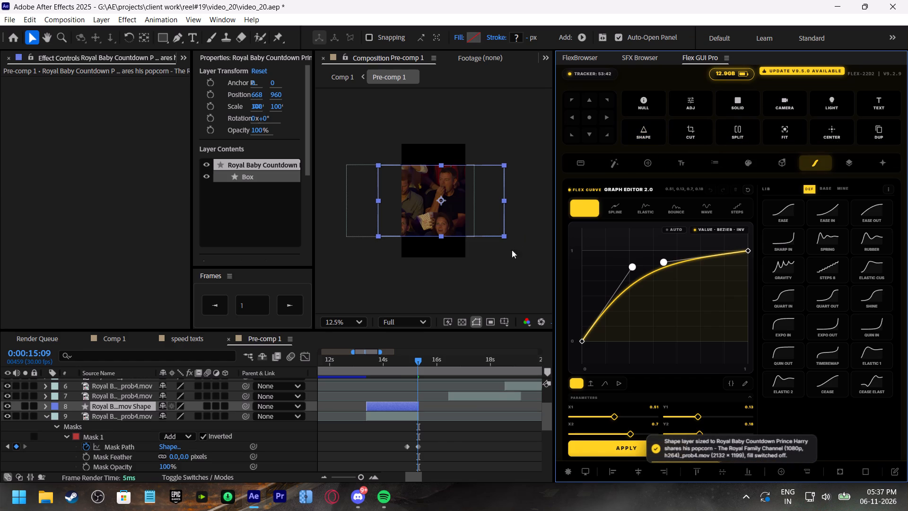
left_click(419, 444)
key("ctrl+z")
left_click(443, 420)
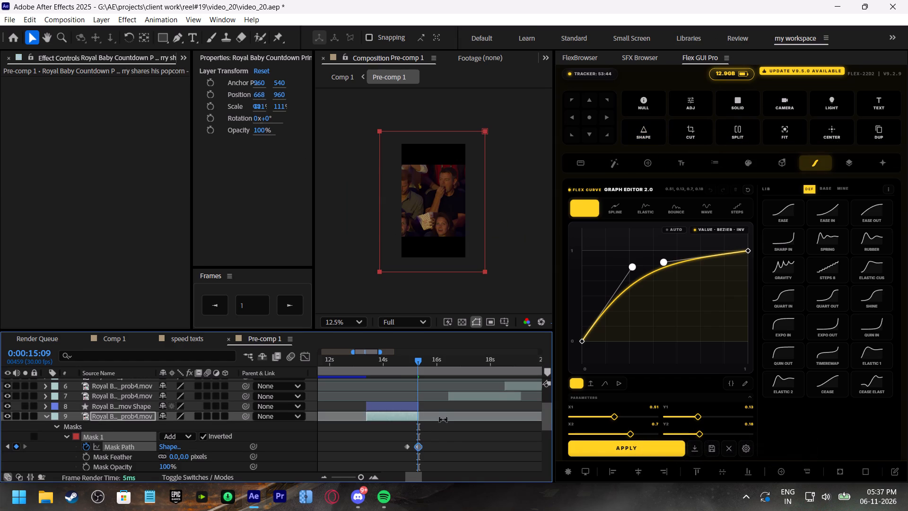
Stretch the new shape layer to 172% height and squeeze its width into a thin vertical bar.
left_click(402, 408)
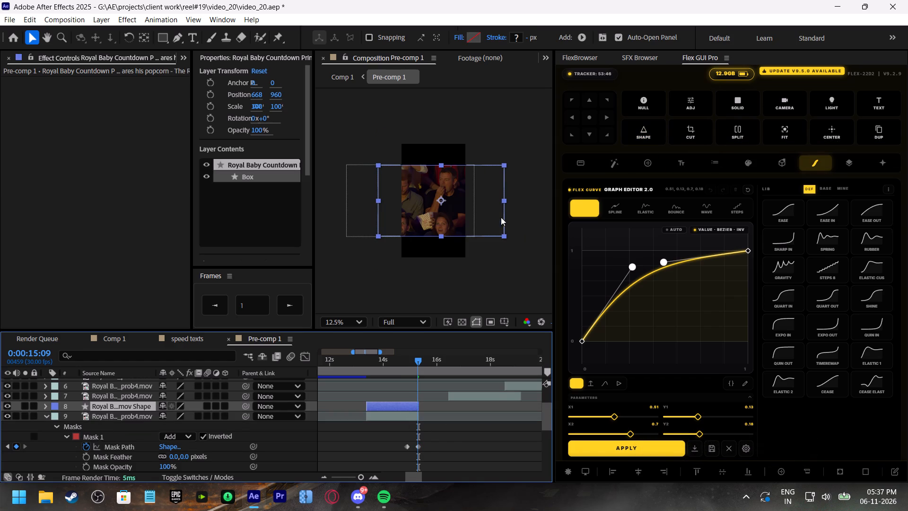
key("v")
left_click_drag(441, 236, 441, 262)
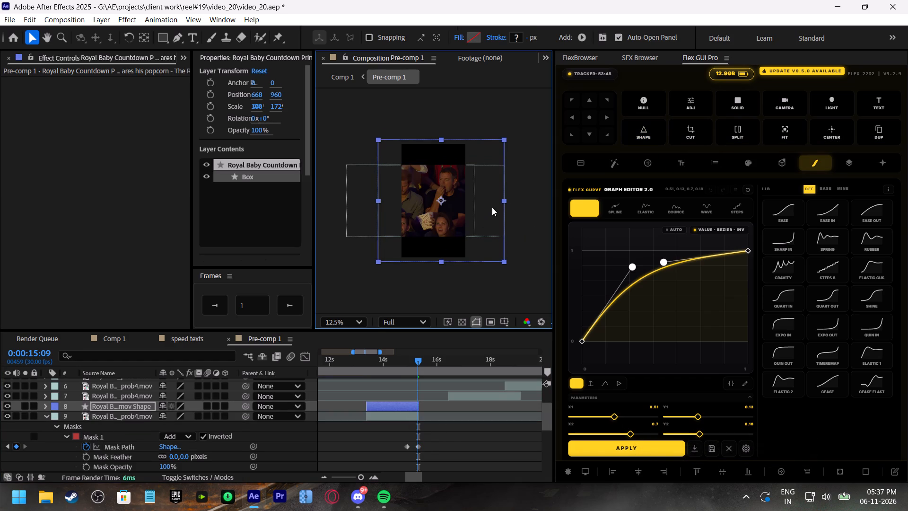
left_click_drag(503, 199, 443, 196)
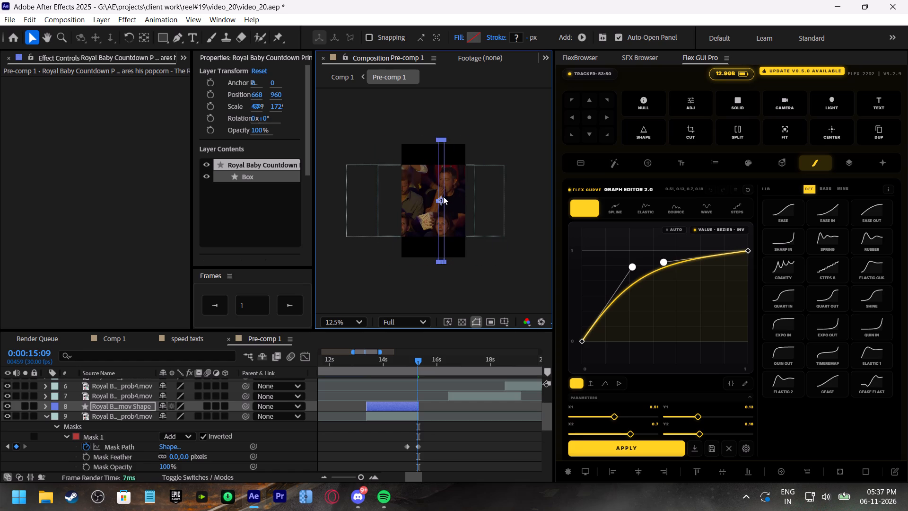
left_click_drag(443, 196, 444, 196)
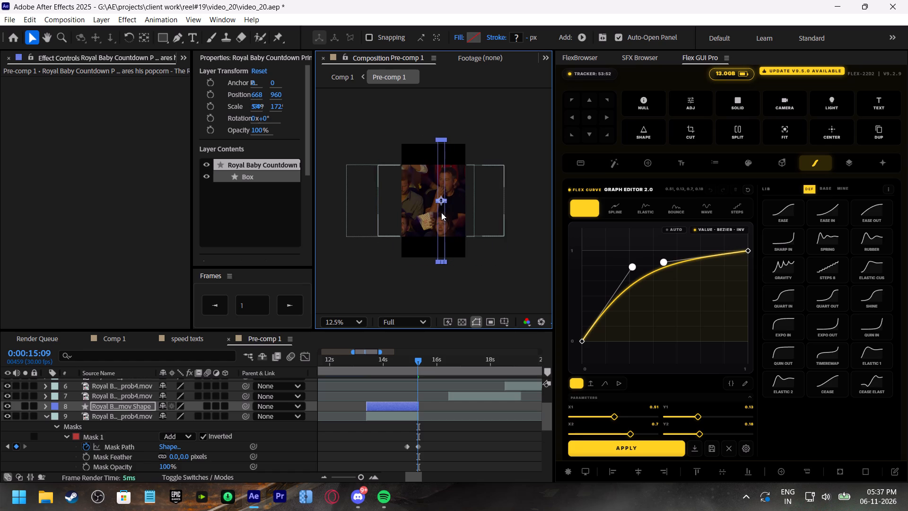
Move the thin vertical bar outside the left edge of the frame, to about position -348, 880.
left_click_drag(441, 212, 381, 207)
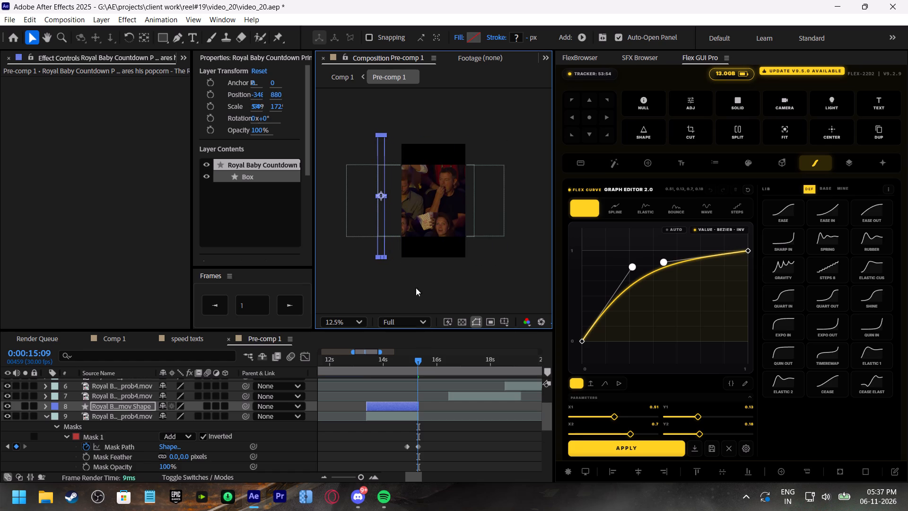
Show the rulers and place a vertical guide on the right edge of footage layer 9's mask at 0:00:14:26.
left_click_drag(416, 362, 407, 361)
scroll(418, 215, "up", 1)
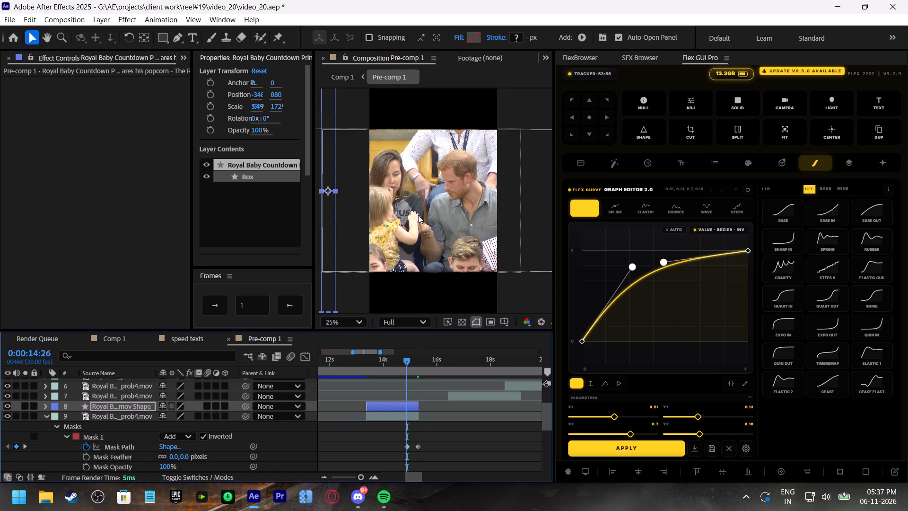
left_click(404, 419)
left_click(502, 324)
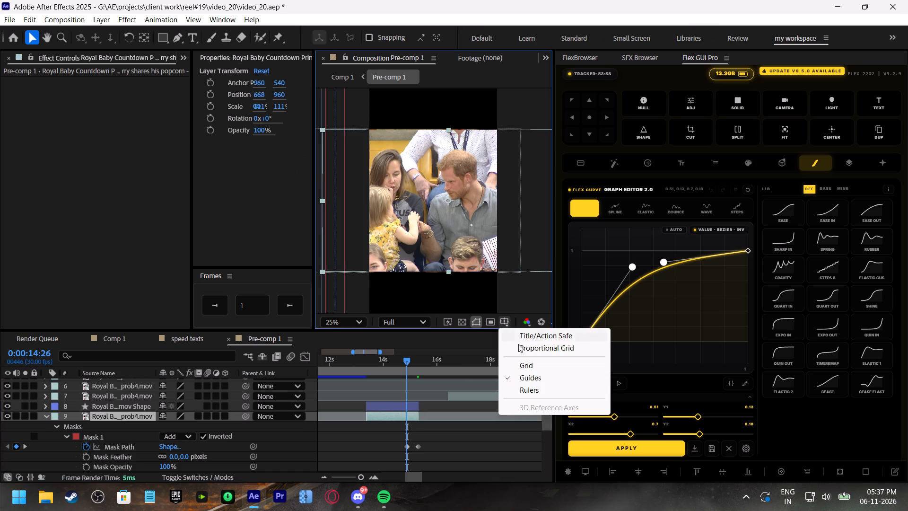
left_click(522, 387)
left_click_drag(322, 235, 325, 236)
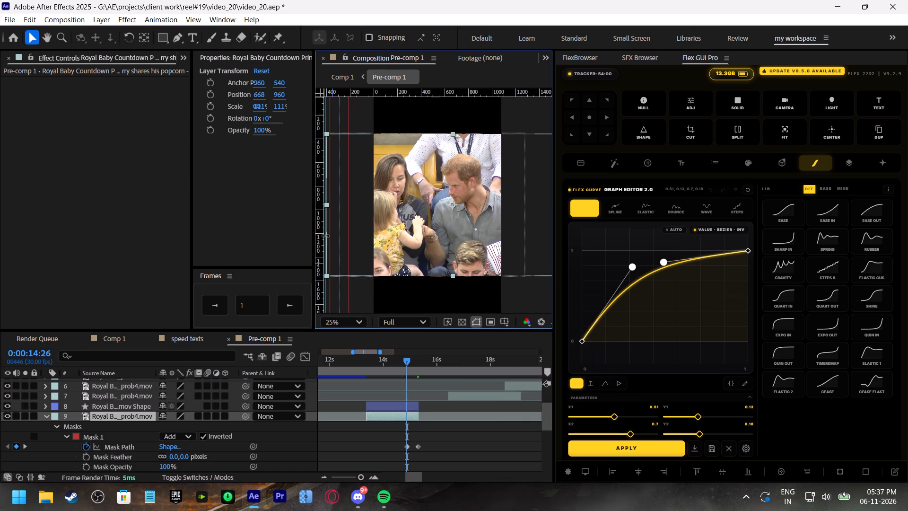
left_click_drag(325, 236, 348, 244)
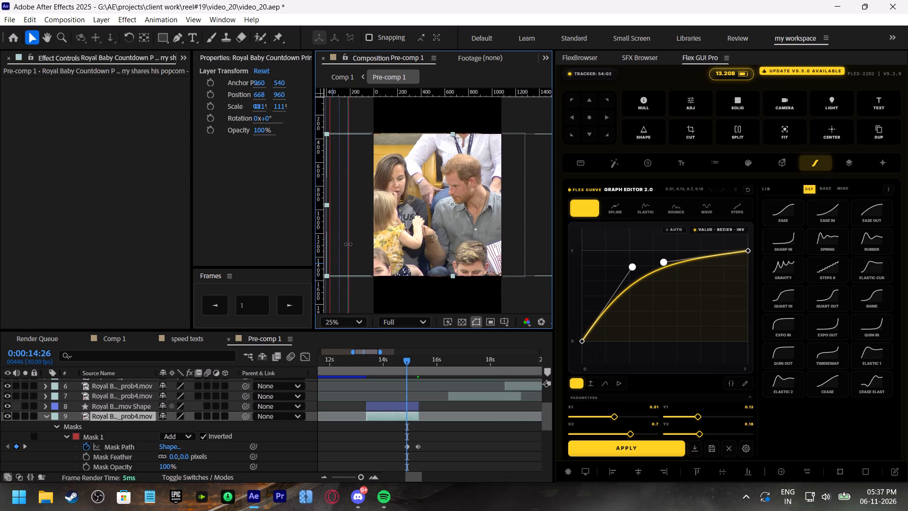
left_click_drag(348, 244, 347, 244)
Place a second vertical guide on the right edge of layer 9's mask at 0:00:15:09.
left_click_drag(322, 241, 513, 248)
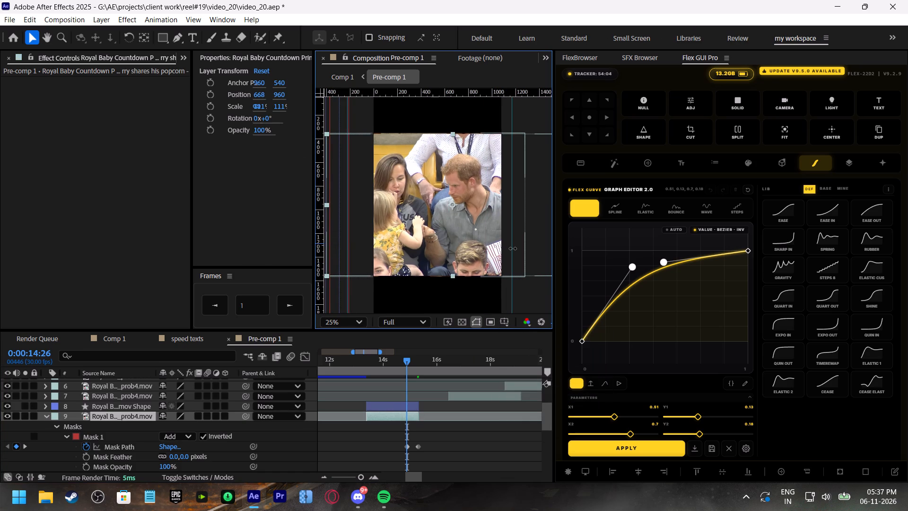
left_click_drag(513, 248, 473, 254)
scroll(472, 254, "down", 1)
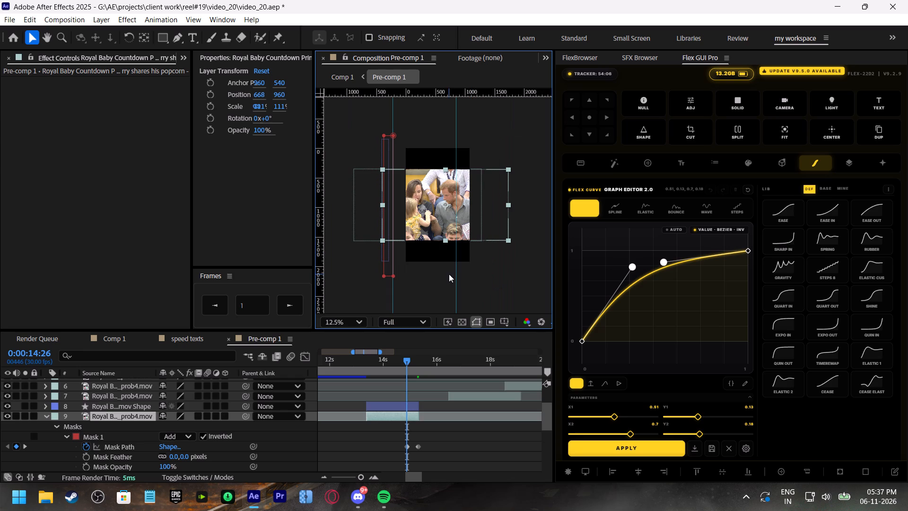
left_click_drag(413, 364, 419, 367)
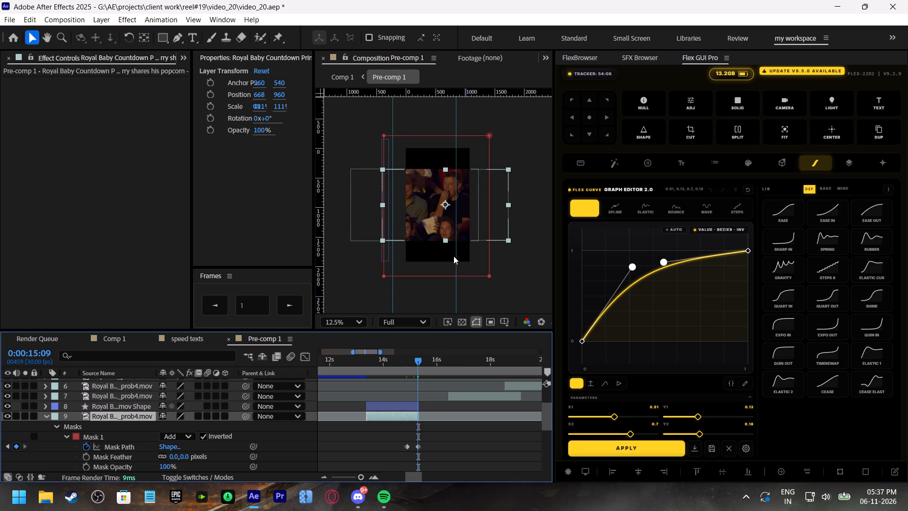
left_click_drag(455, 256, 489, 260)
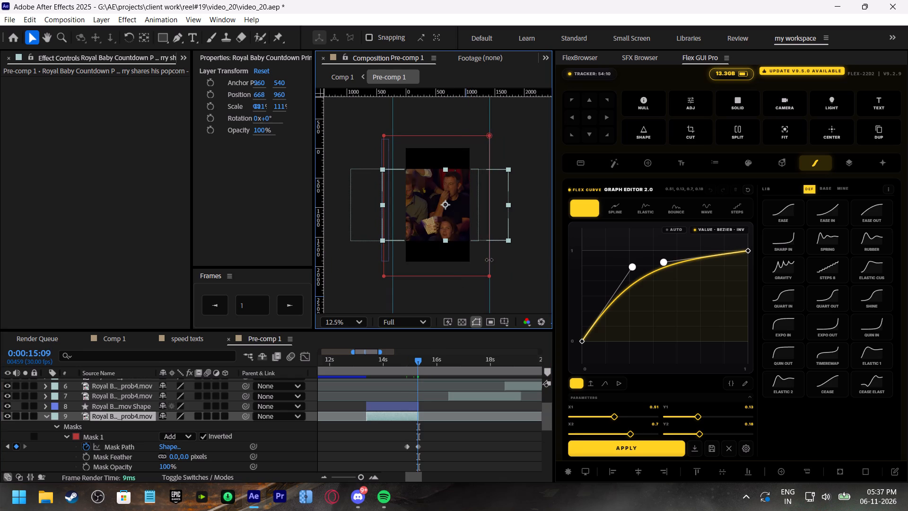
left_click_drag(489, 260, 489, 259)
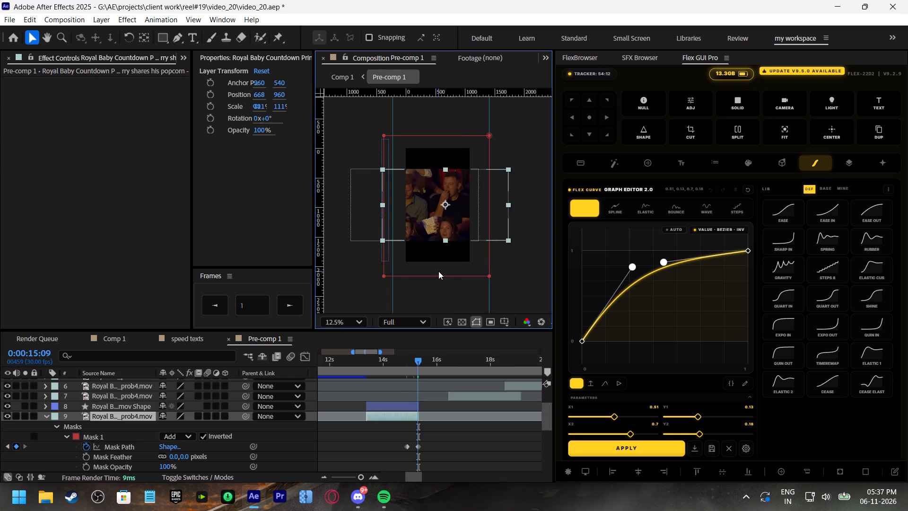
Start a position animation on the bar shape at 0:00:14:26, centring it on the first guide at about -224, 884.
left_click_drag(416, 363, 412, 362)
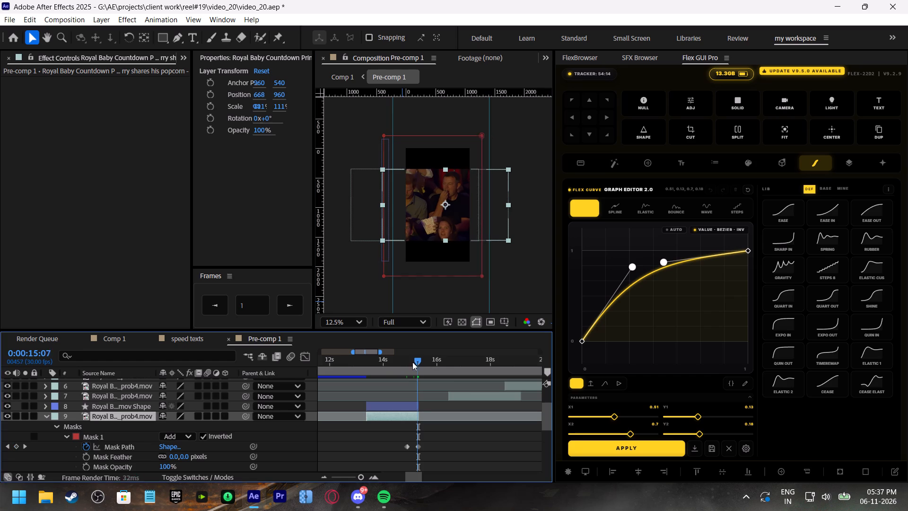
left_click_drag(412, 362, 399, 360)
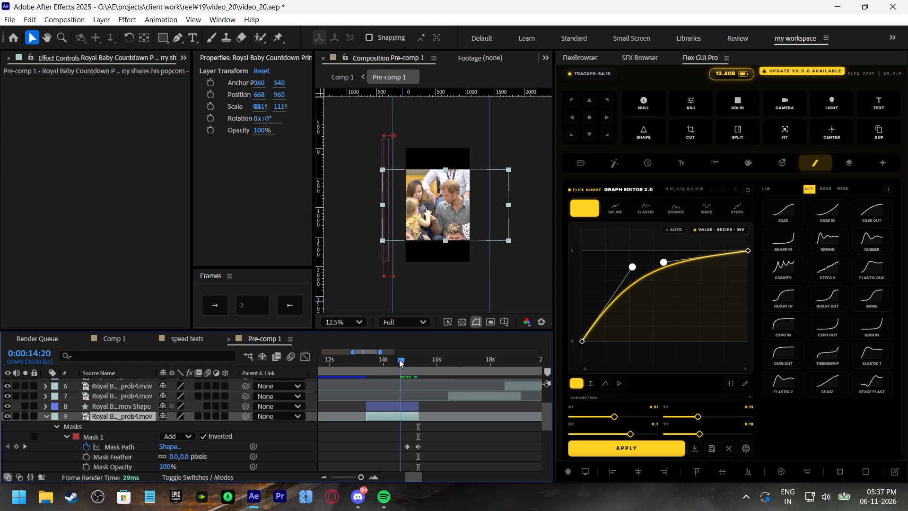
left_click_drag(399, 360, 407, 363)
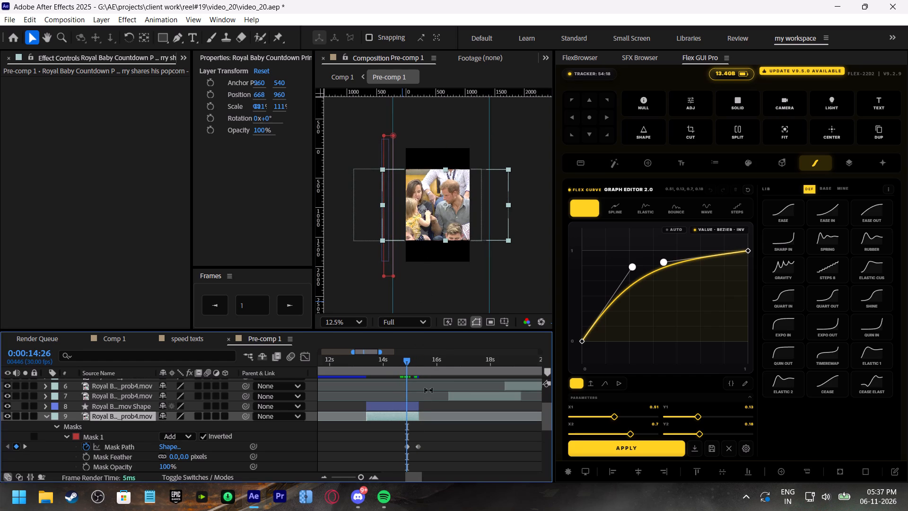
left_click(415, 408)
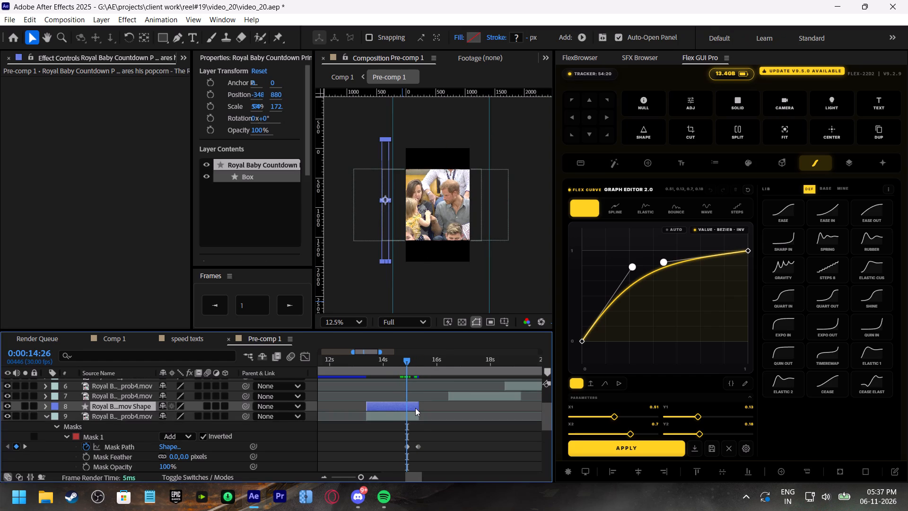
key("p")
left_click(76, 417)
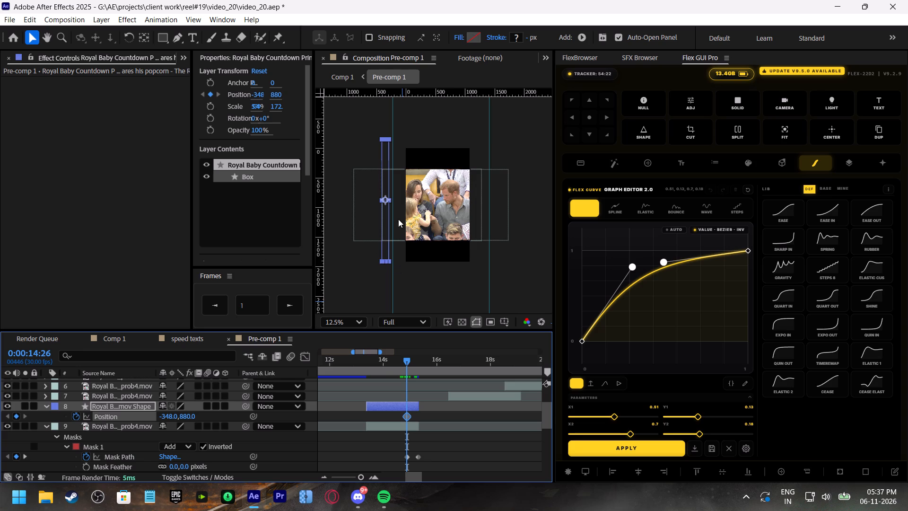
scroll(389, 199, "up", 1)
left_click_drag(333, 224, 339, 225)
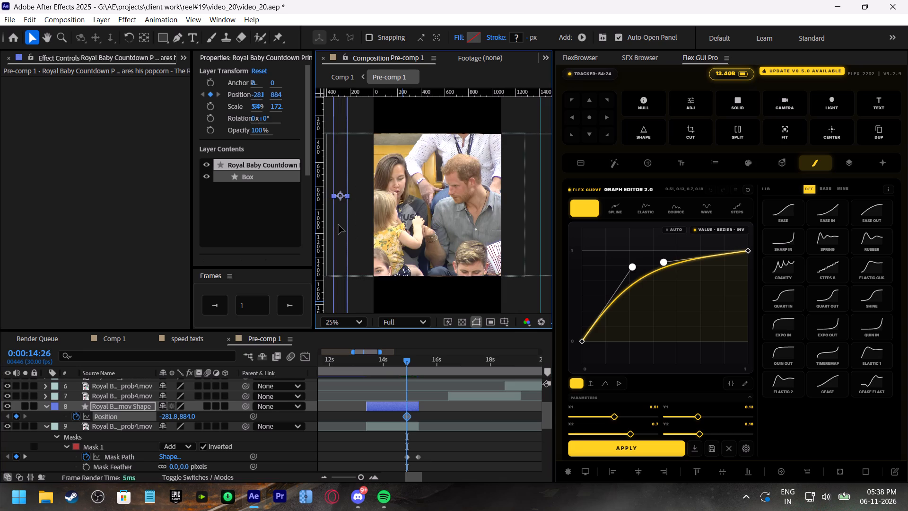
left_click_drag(339, 225, 350, 225)
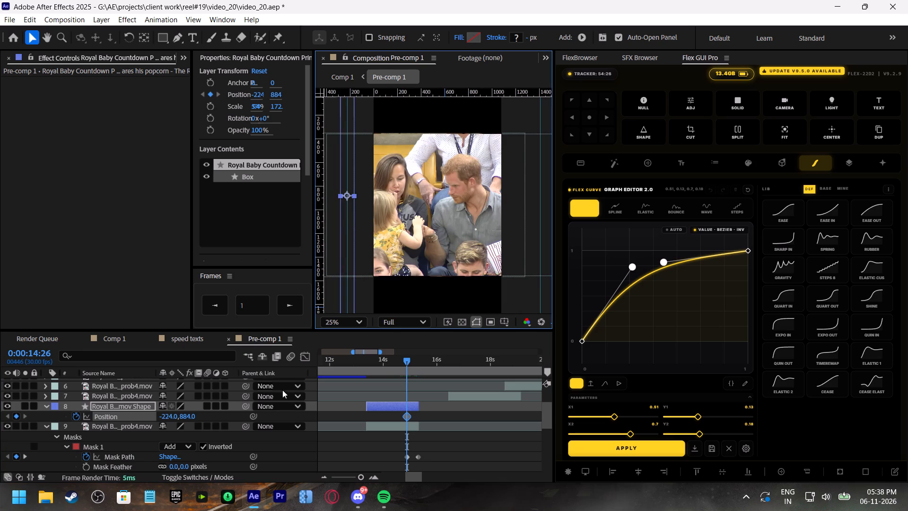
Keyframe the bar at 0:00:15:09 centred on the second guide, at about position 1408, 900.
left_click_drag(412, 362, 417, 363)
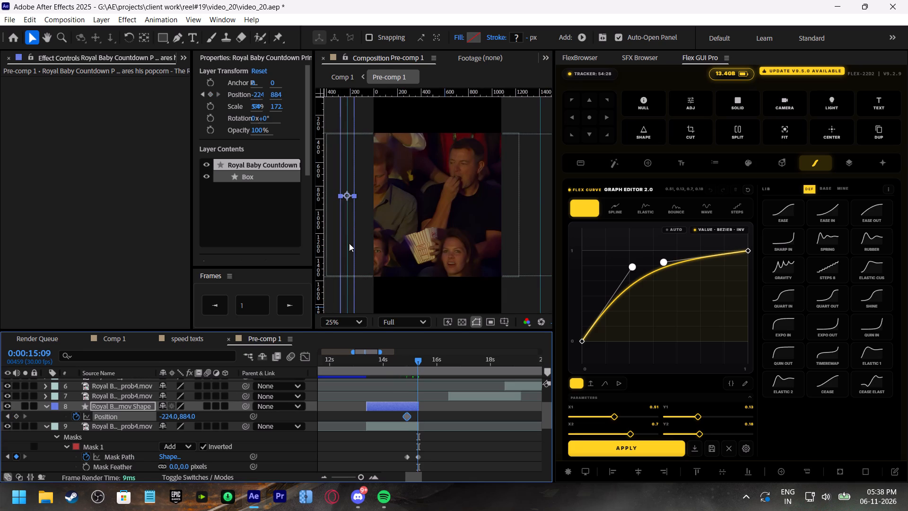
left_click_drag(344, 239, 539, 238)
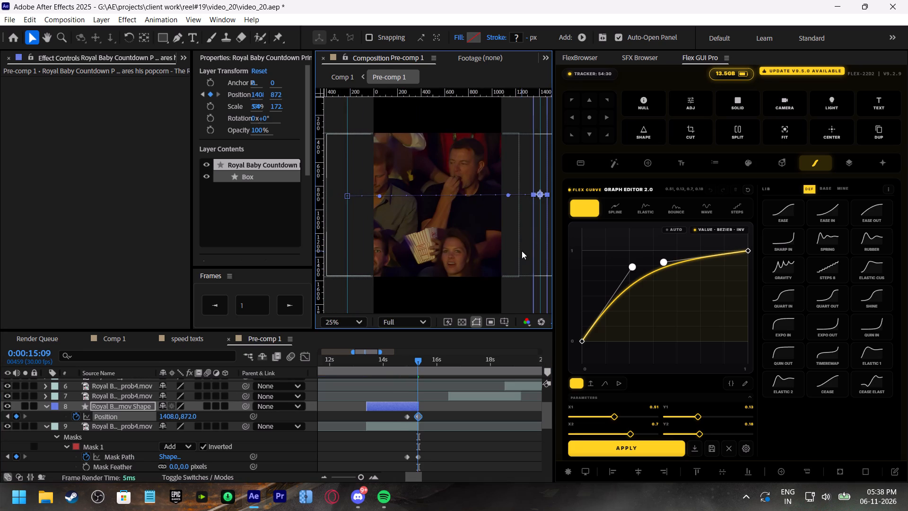
left_click(535, 229)
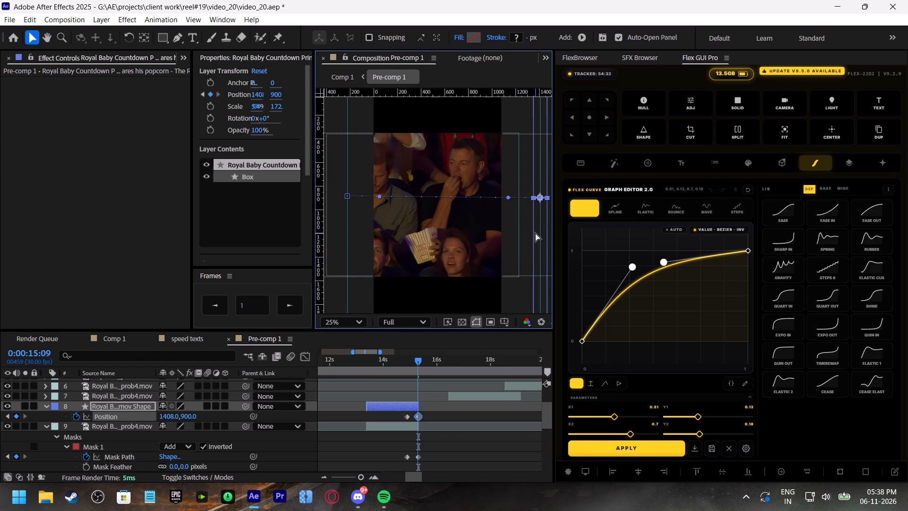
Save the project.
key("ctrl+s")
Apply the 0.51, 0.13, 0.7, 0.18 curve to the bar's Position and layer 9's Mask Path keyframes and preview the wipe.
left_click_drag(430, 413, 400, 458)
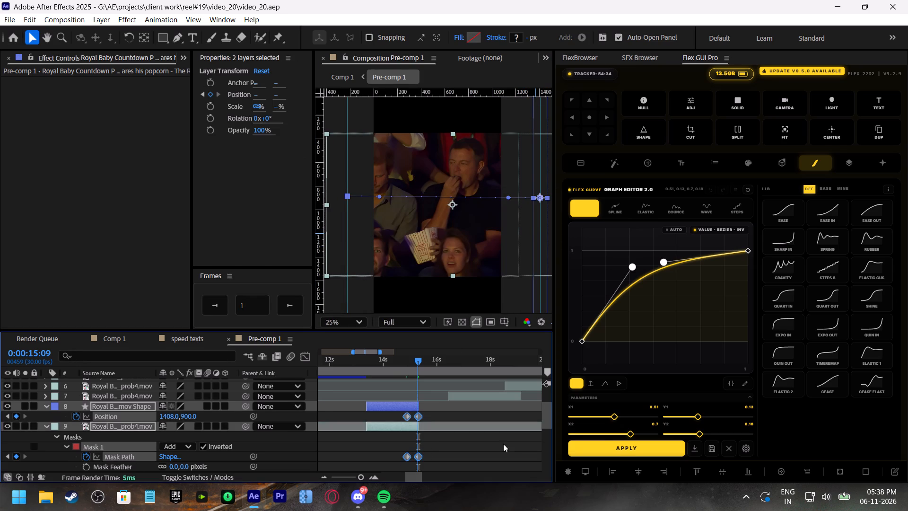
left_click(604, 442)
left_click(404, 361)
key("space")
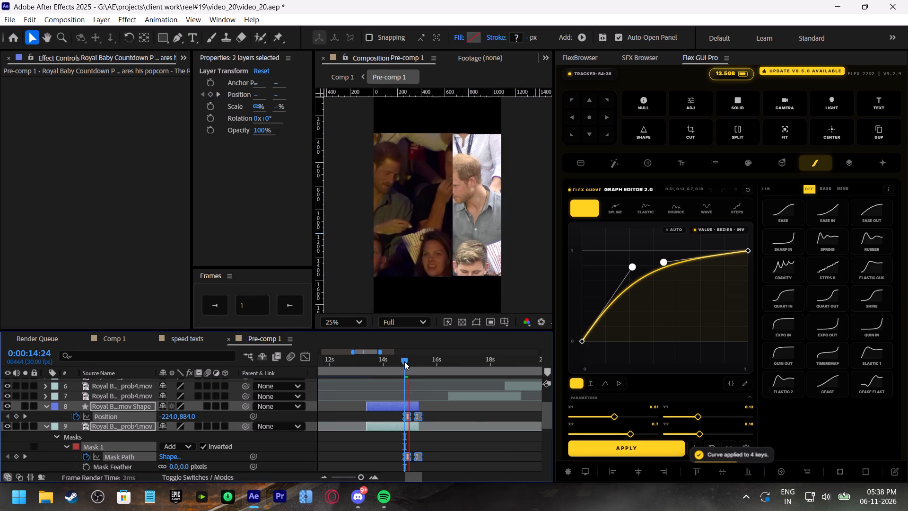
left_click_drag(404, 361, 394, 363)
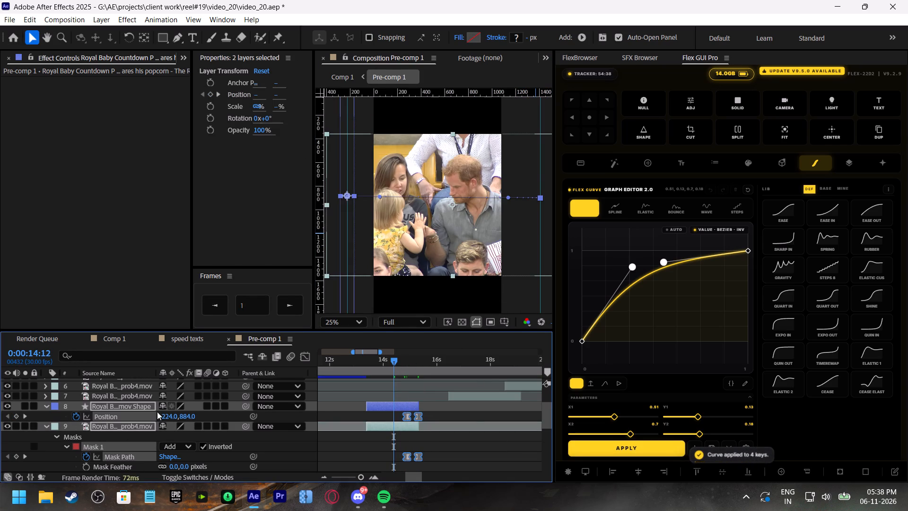
Give the bar shape a solid white fill and preview the wipe.
left_click(459, 38)
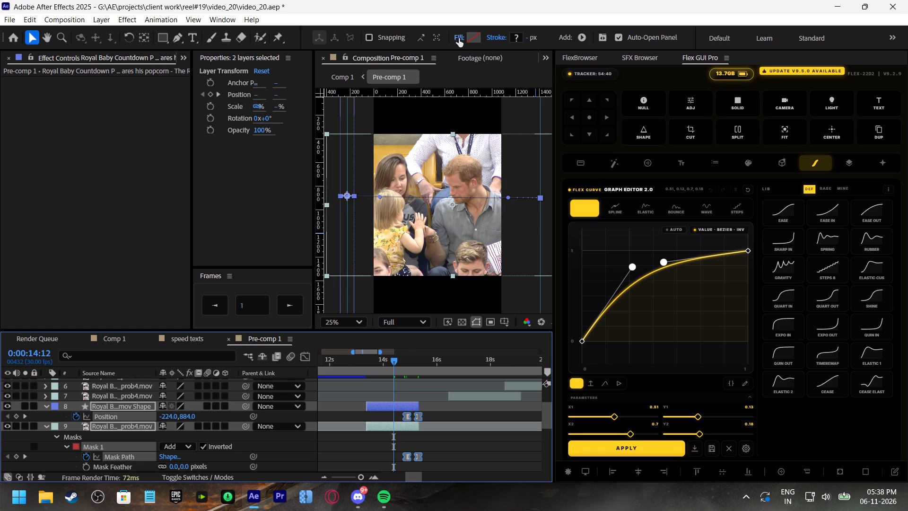
left_click(410, 213)
left_click(472, 281)
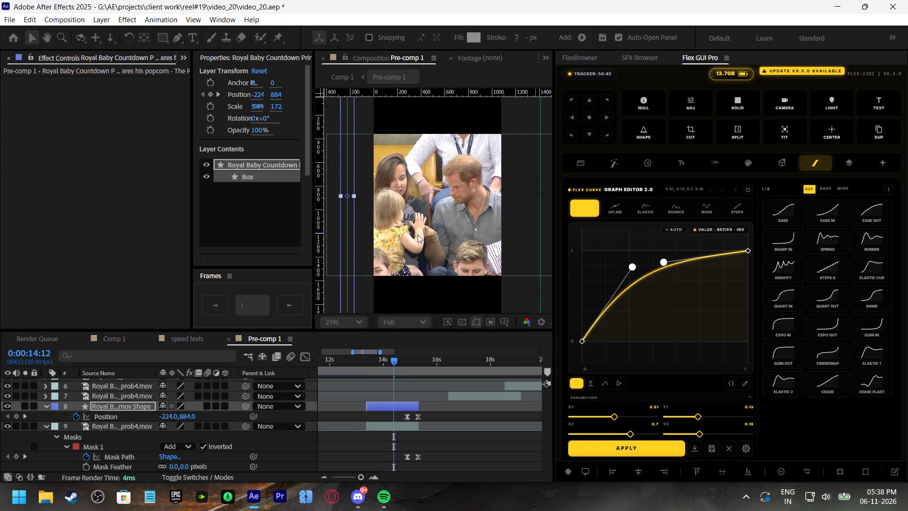
left_click(386, 361)
key("space")
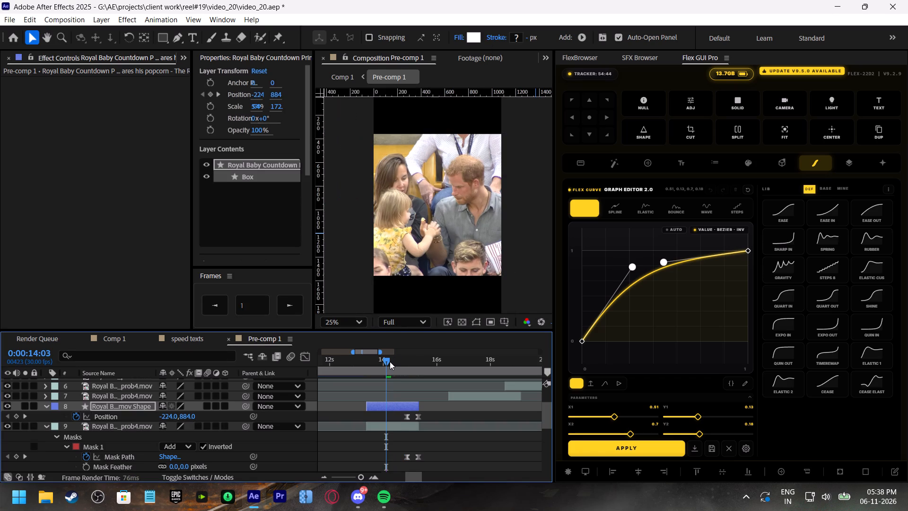
left_click_drag(390, 361, 398, 367)
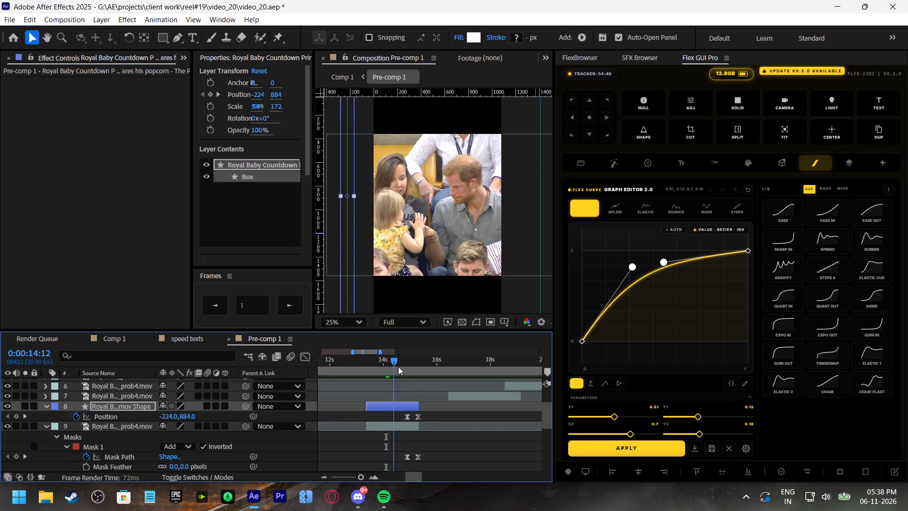
left_click_drag(398, 367, 389, 367)
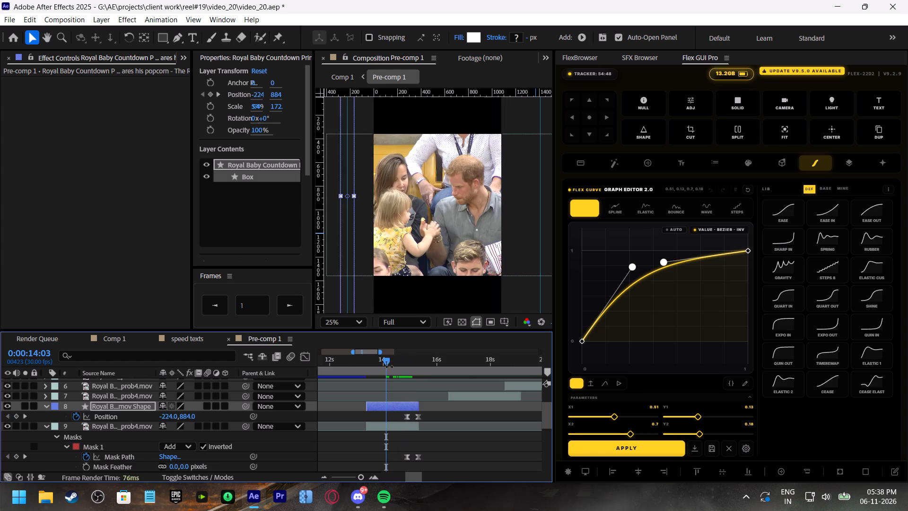
key("space")
left_click(399, 365)
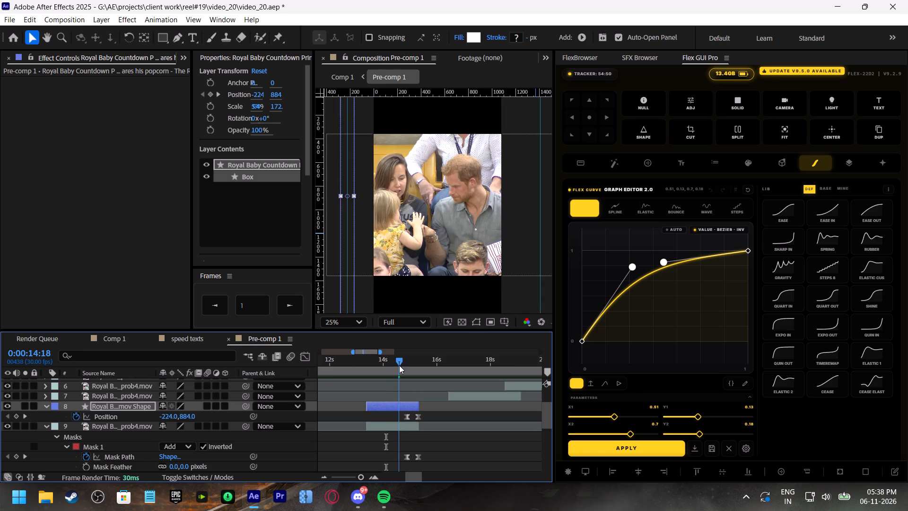
Reshape the curve to 0.5, 0.15, 0.9, 0.33, apply it to the Position and Mask Path keyframes, and preview.
left_click(668, 262)
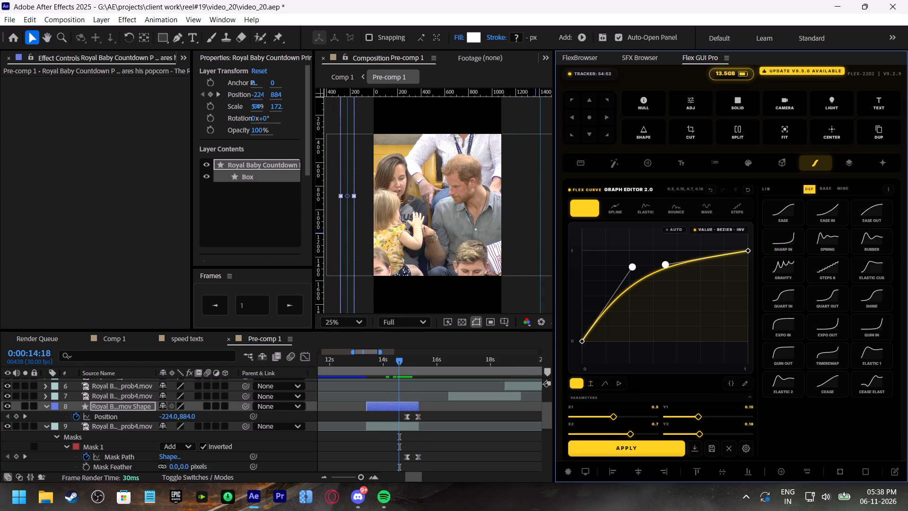
left_click_drag(638, 266, 604, 271)
left_click(603, 448)
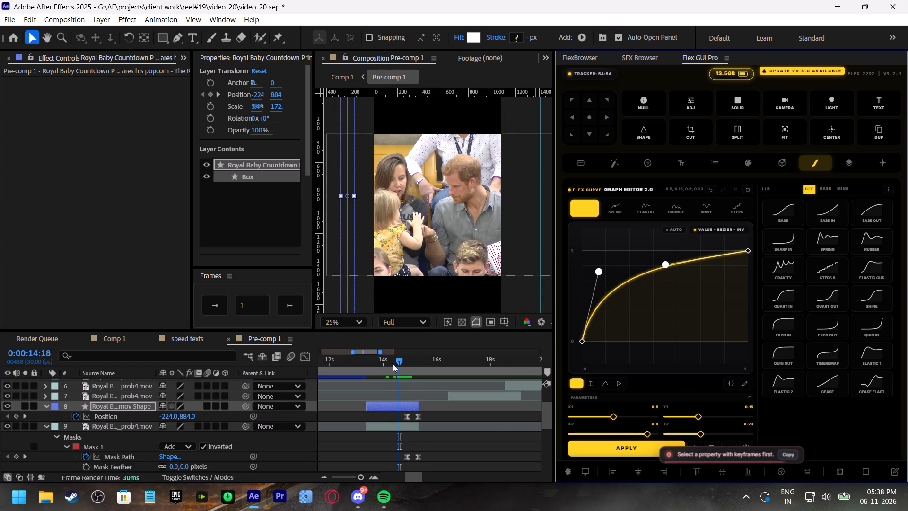
left_click_drag(443, 419, 392, 464)
left_click(626, 445)
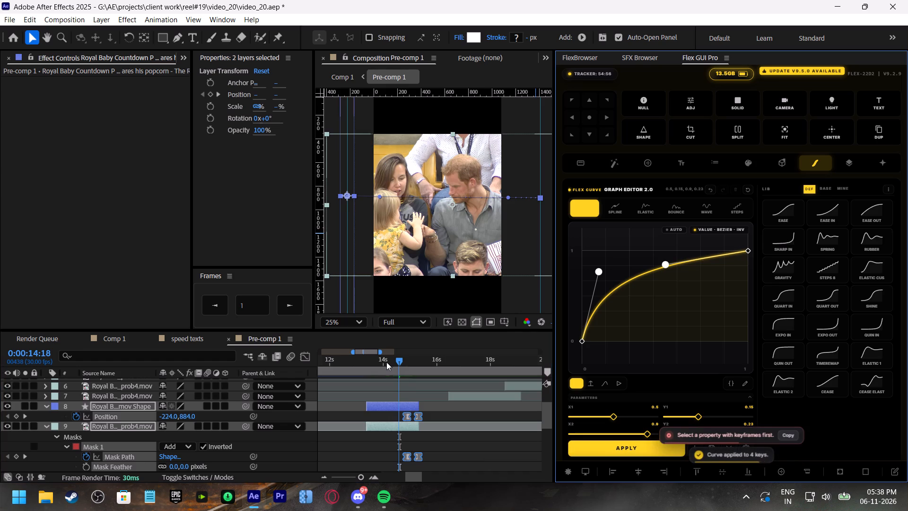
left_click(387, 359)
key("space")
left_click(388, 359)
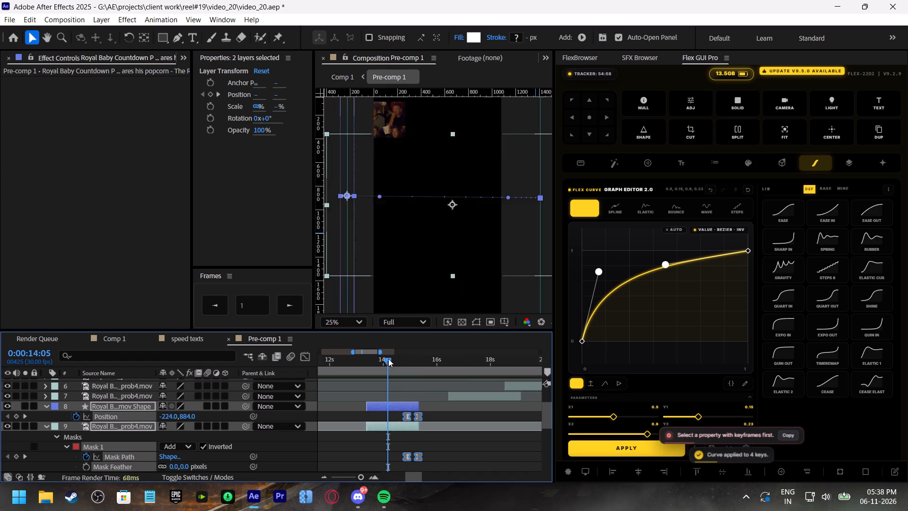
Soften the curve to 0.48, 0.16, 0.8, 0.4 and apply it to the selected Position and Mask Path keyframes.
left_click_drag(600, 271, 616, 286)
left_click(664, 267)
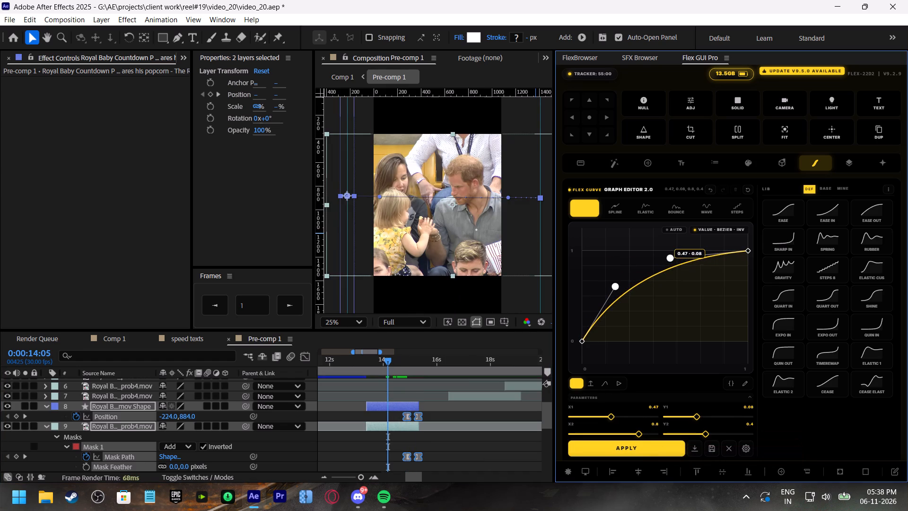
left_click(621, 446)
left_click(390, 366)
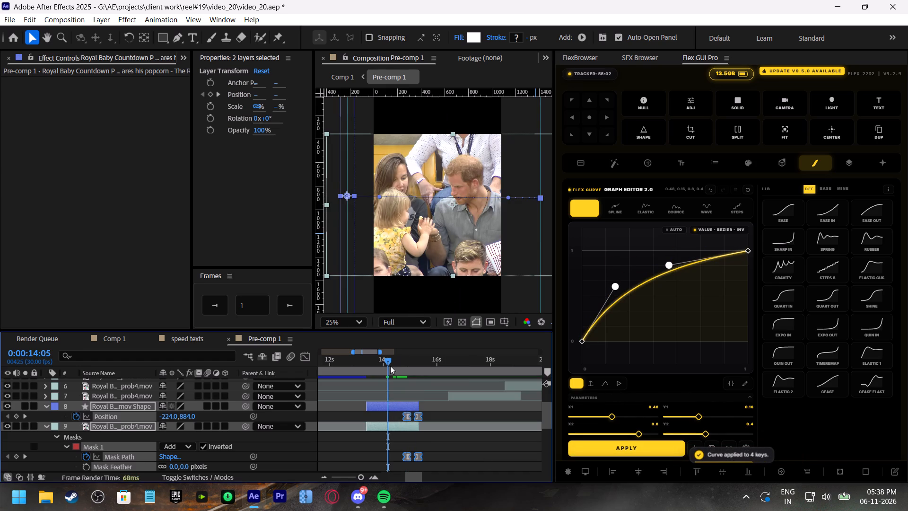
Align the edge of layer 9's Mask 1 with the white bar at 0:00:14:27.
key("space")
left_click_drag(397, 361, 398, 361)
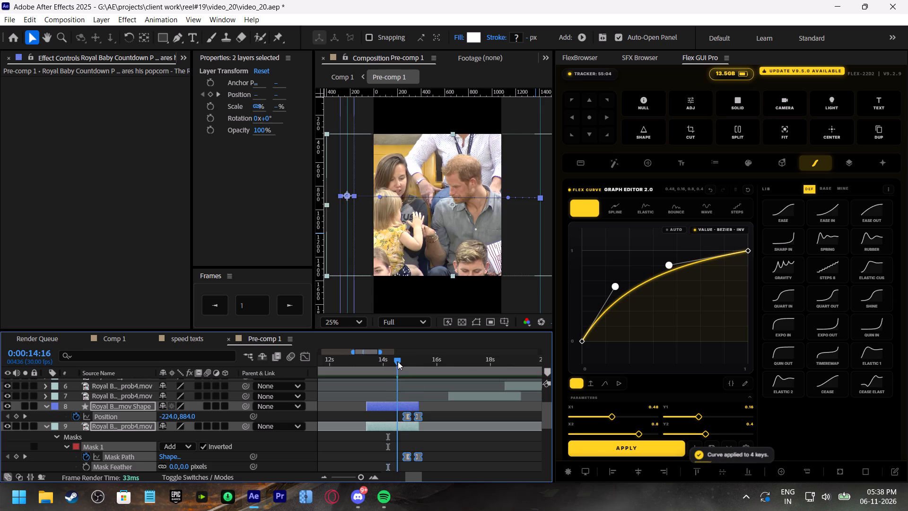
left_click_drag(398, 361, 406, 366)
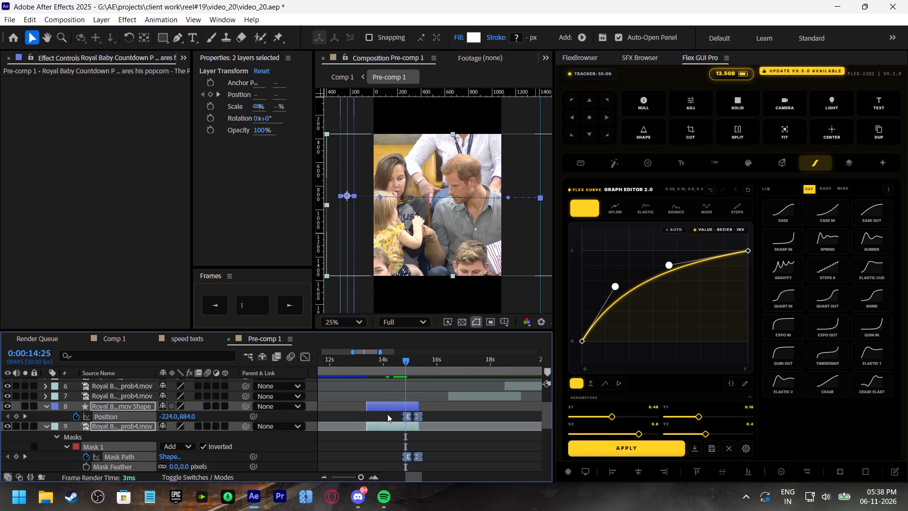
left_click(387, 414)
left_click(394, 405)
left_click(402, 425)
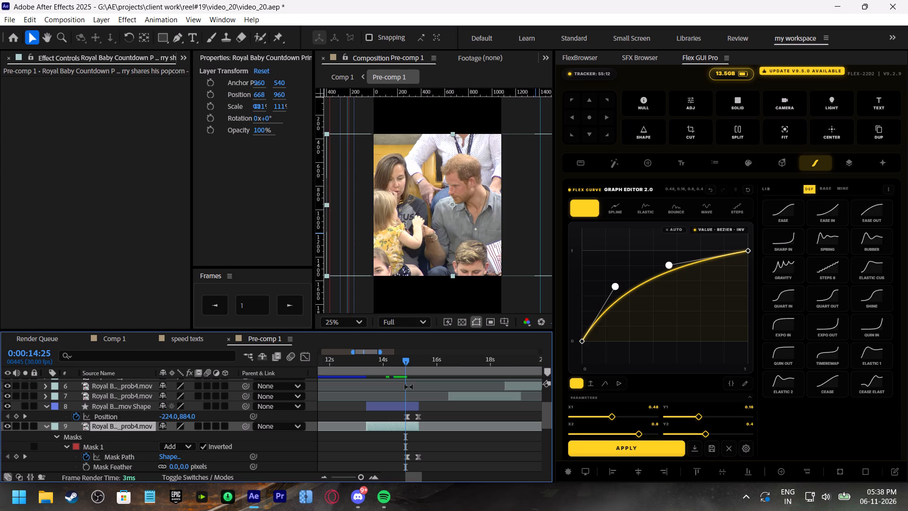
left_click(280, 310)
left_click(284, 308)
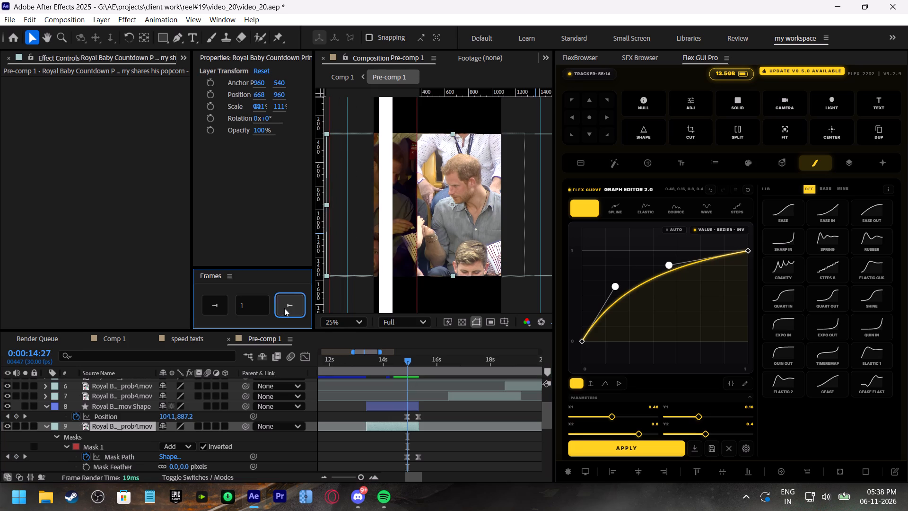
double_click(417, 249)
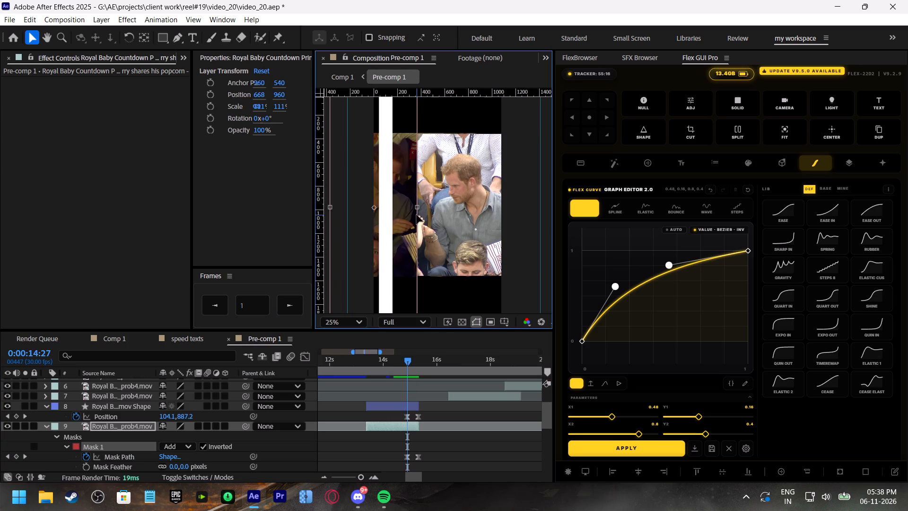
left_click_drag(417, 209, 390, 206)
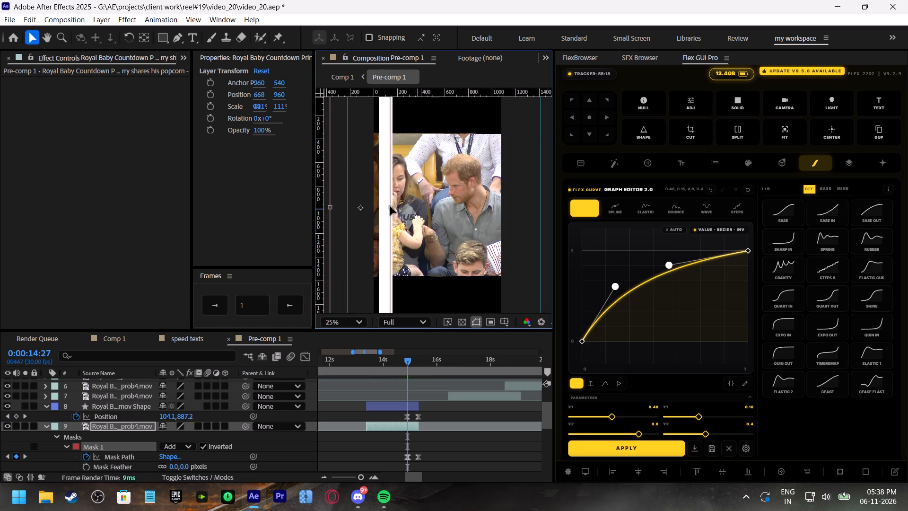
left_click_drag(390, 206, 384, 205)
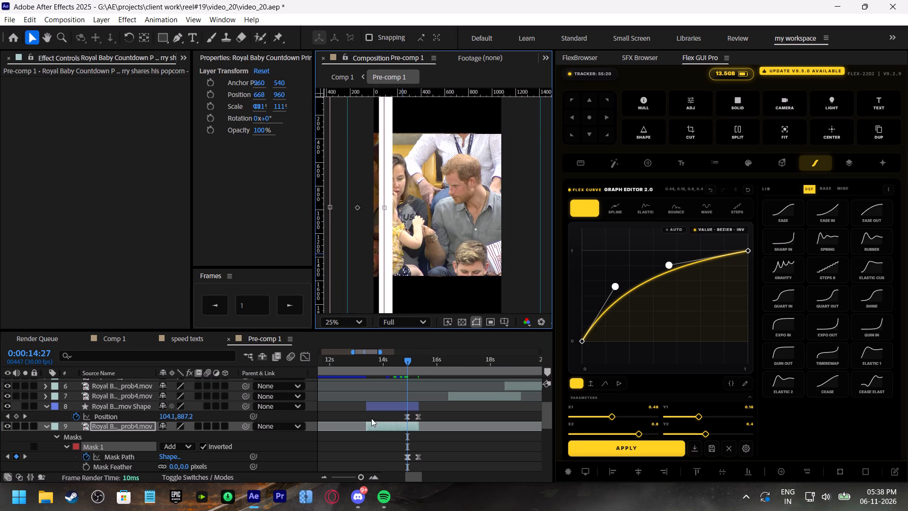
Realign layer 9's mask edge behind the white bar at 0:00:14:28, 0:00:14:29 and 0:00:15:01.
left_click(286, 306)
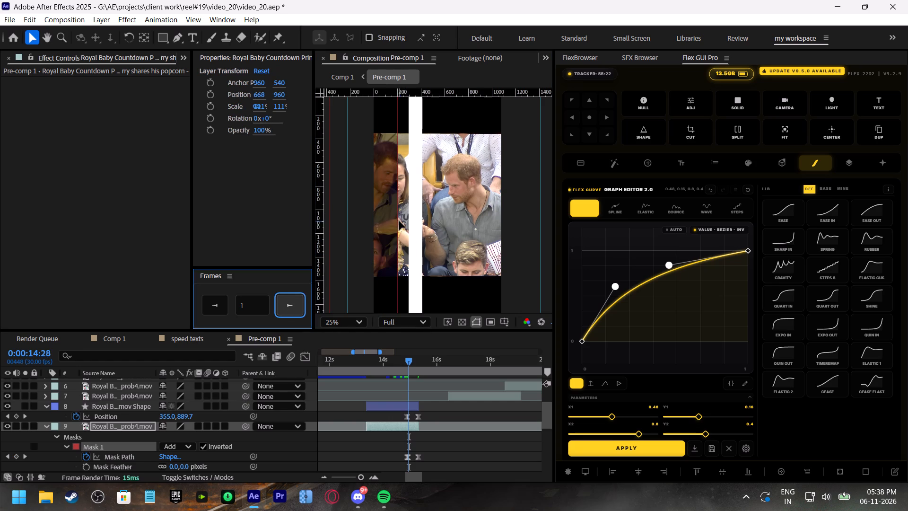
double_click(398, 220)
left_click_drag(398, 209, 415, 207)
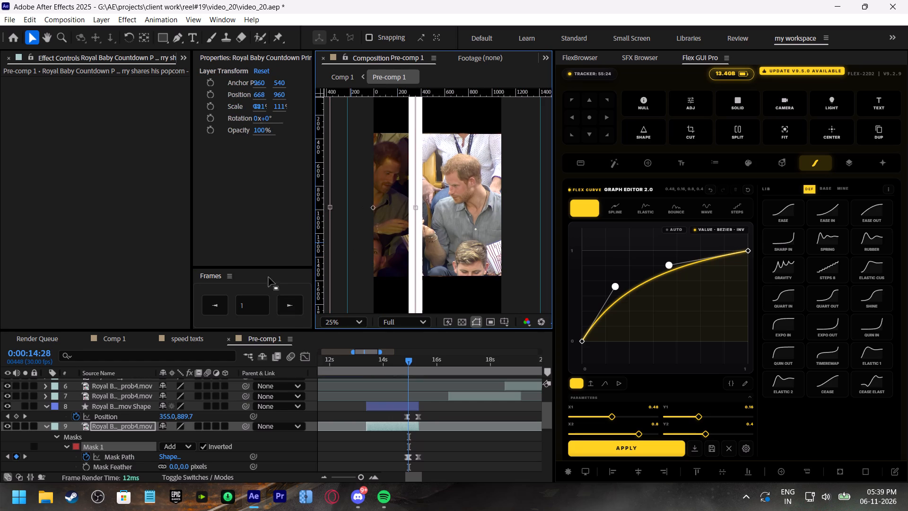
left_click(288, 303)
double_click(428, 218)
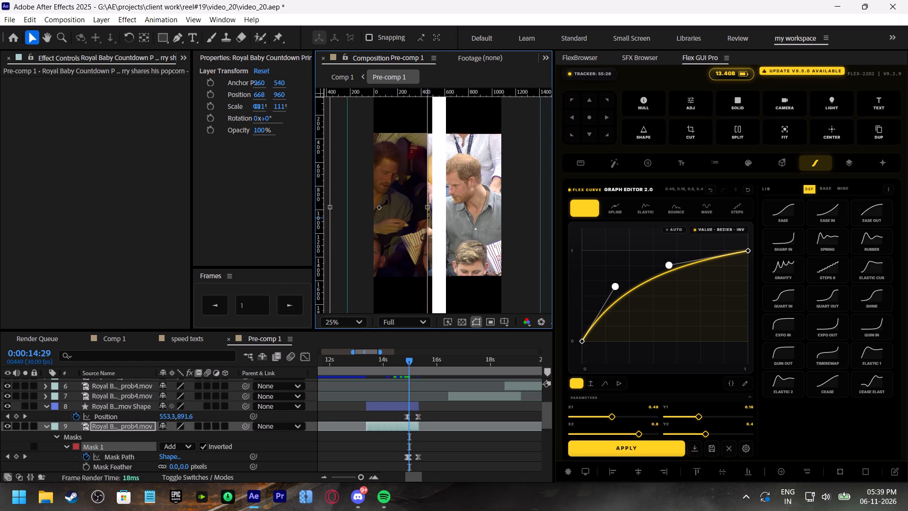
left_click_drag(428, 209, 438, 210)
left_click(298, 312)
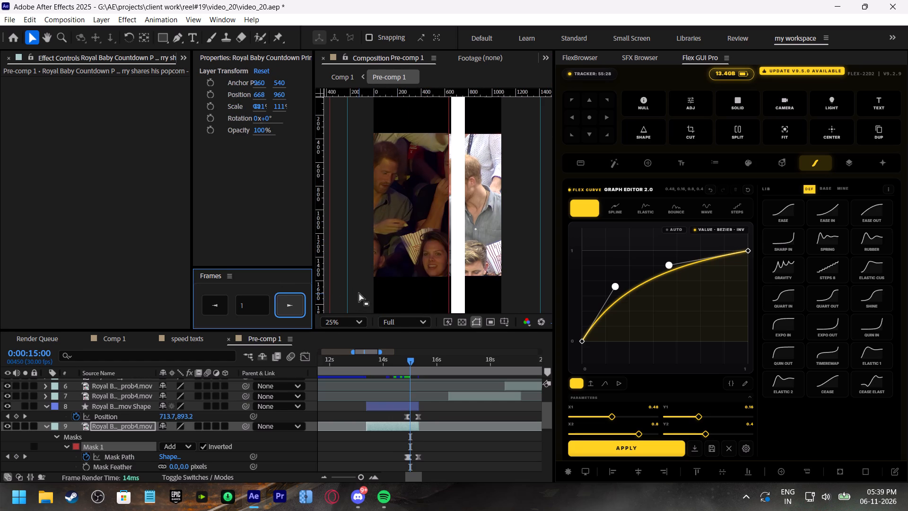
left_click(293, 303)
double_click(461, 223)
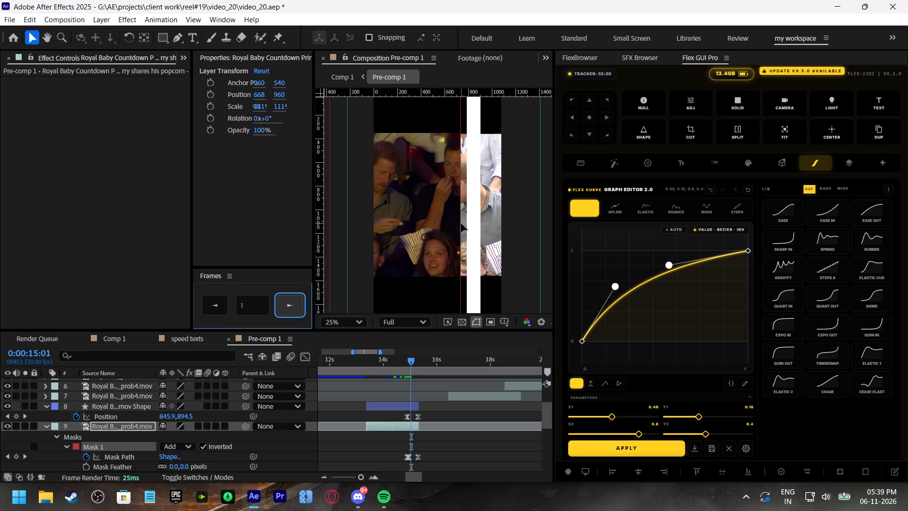
left_click_drag(461, 208, 475, 208)
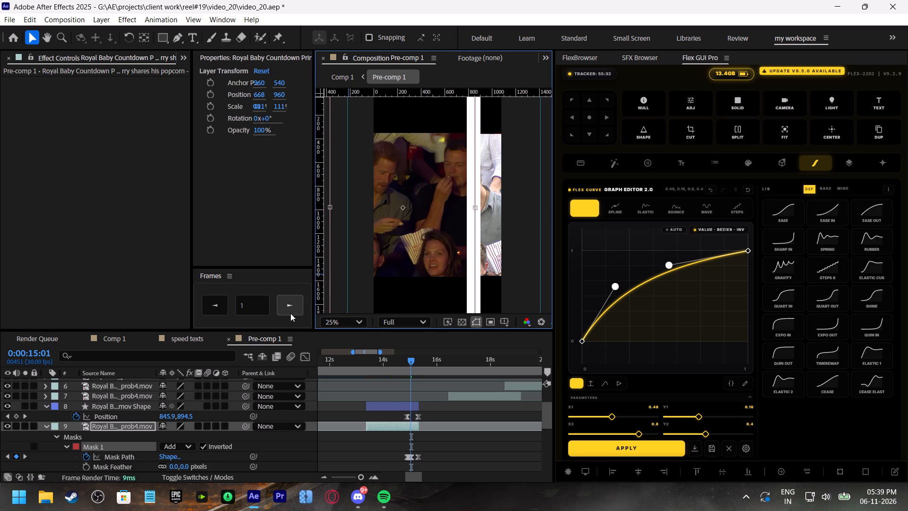
Check the remaining wipe frames through 0:00:15:05, preview the wipe, and save the project.
left_click(288, 313)
left_click(286, 304)
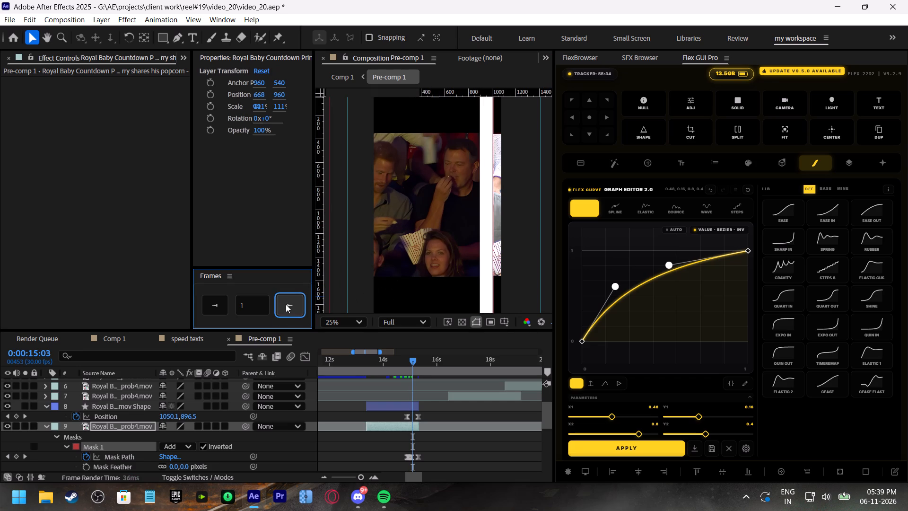
left_click(286, 304)
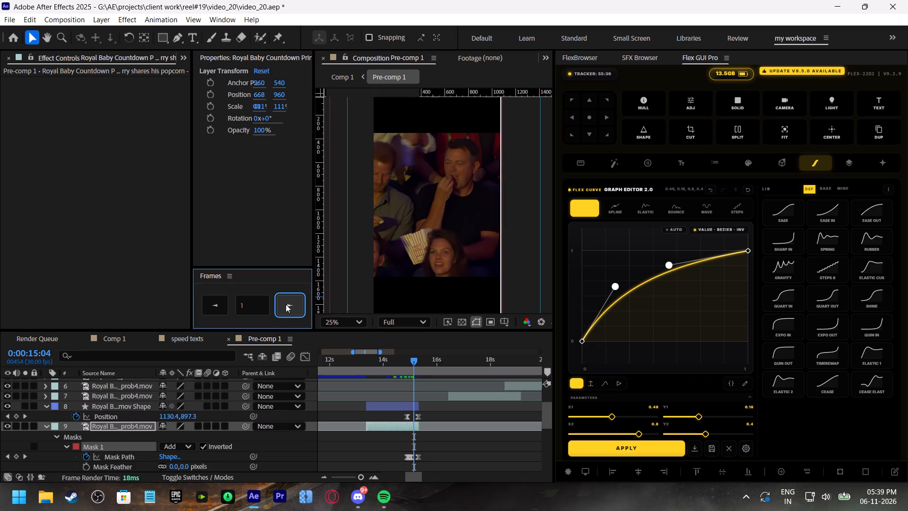
left_click(285, 305)
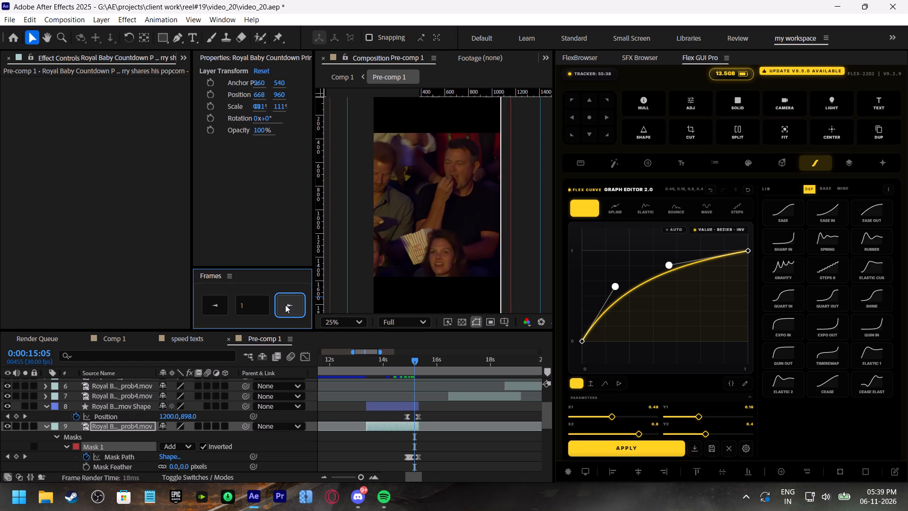
key("ctrl+s")
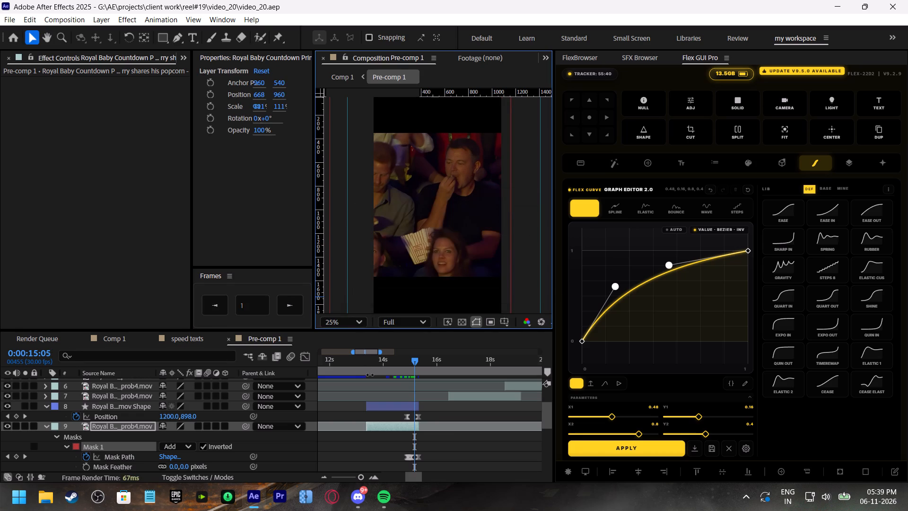
left_click(372, 363)
key("space")
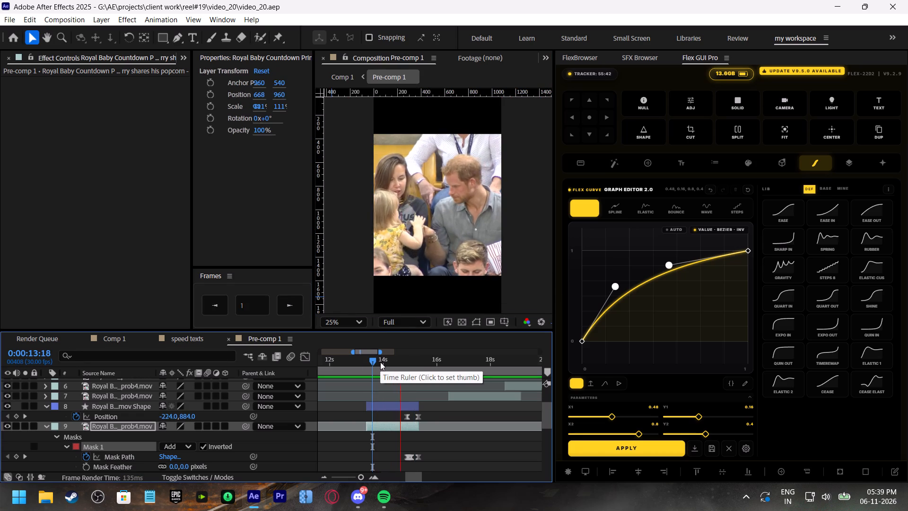
left_click(380, 362)
key("ctrl+s")
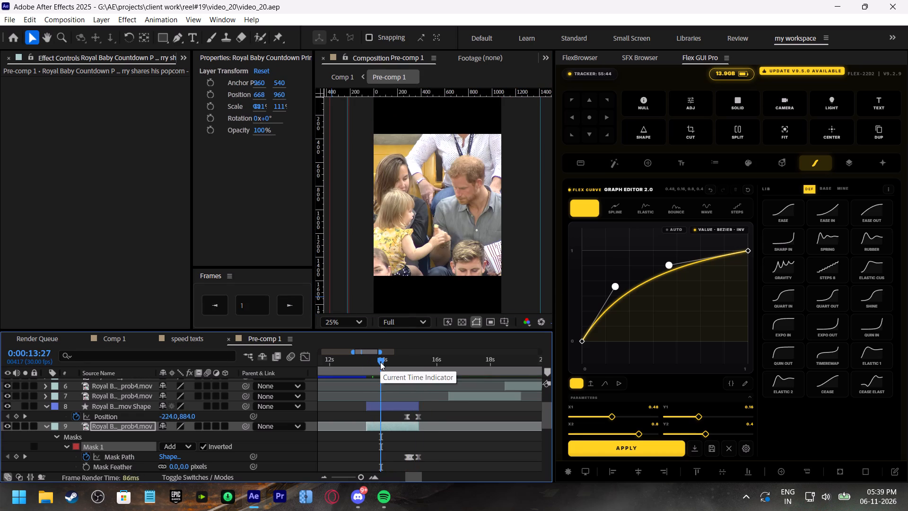
Apply the Deep Glow effect to the white bar shape layer with Exposure 0.34, and save the project.
left_click(386, 409)
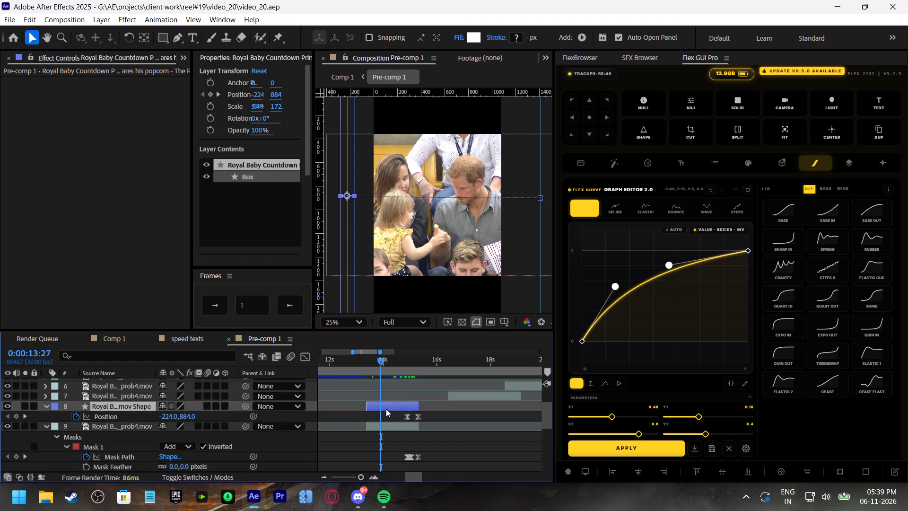
key("ctrl+space")
type("deep")
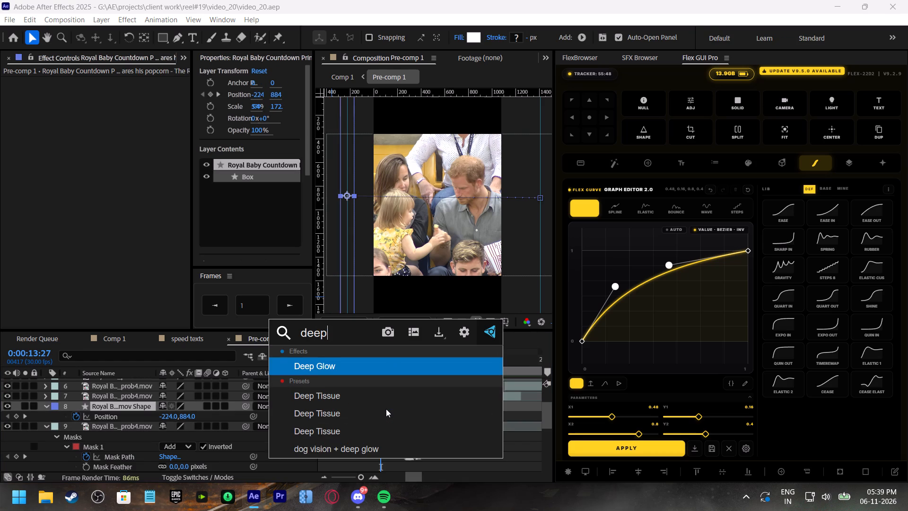
left_click(394, 368)
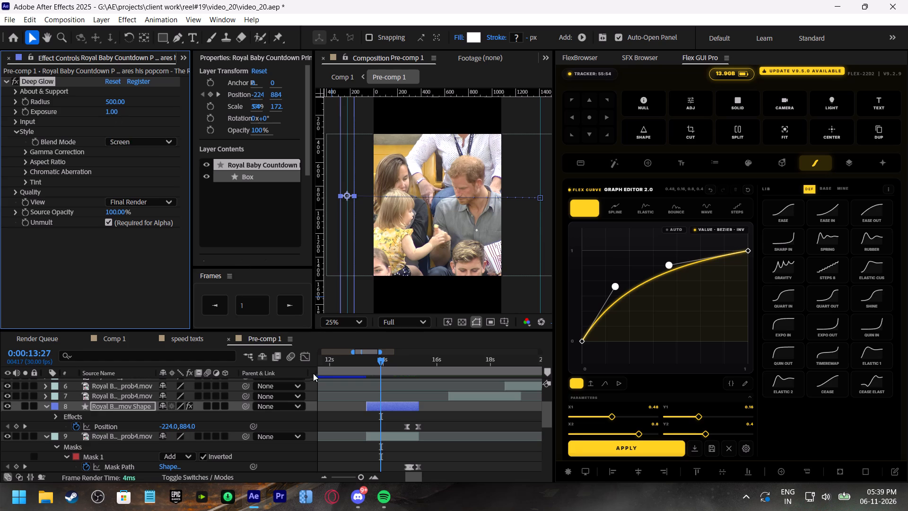
left_click_drag(403, 361, 411, 365)
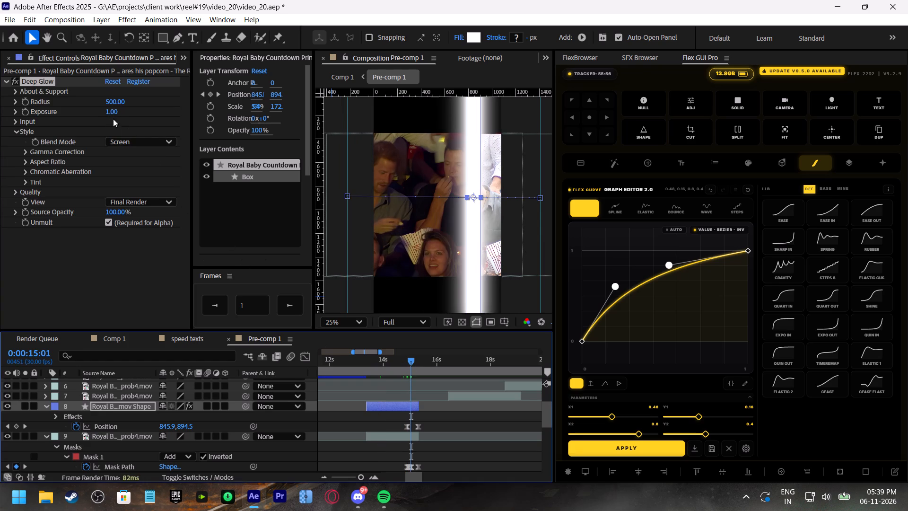
left_click_drag(110, 113, 72, 114)
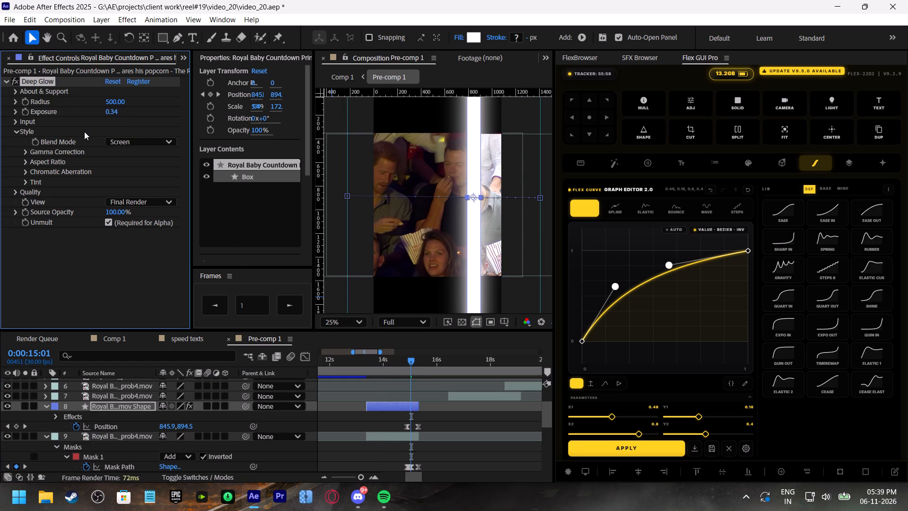
key("ctrl+s")
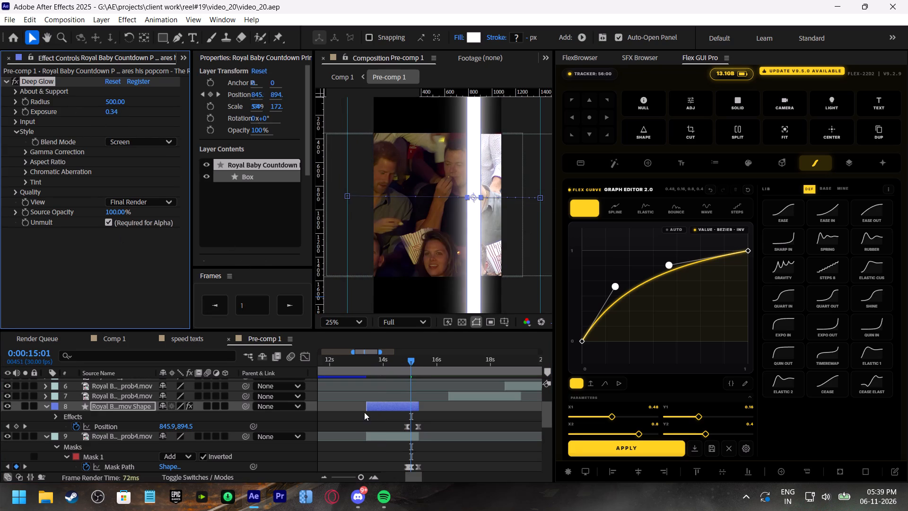
Trim the start of the bar shape layer to just before its first Position keyframe, preview, and save.
left_click_drag(365, 408, 398, 438)
left_click(398, 359)
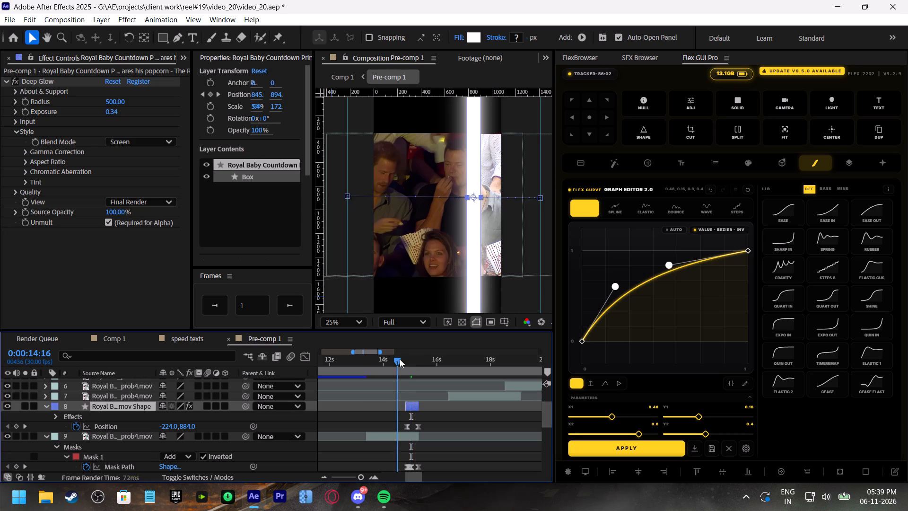
key("space")
left_click(386, 362)
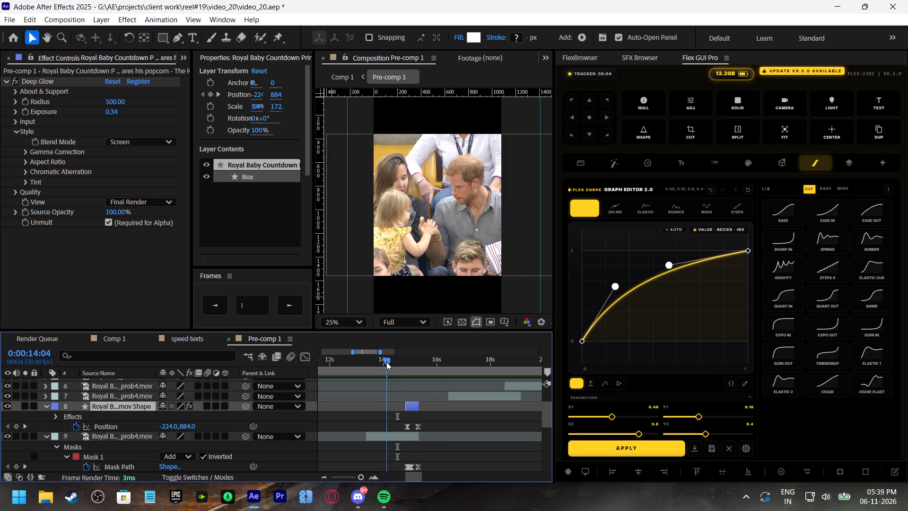
key("ctrl+s")
Collapse the expanded properties of layers 8 and 9 in Pre-comp 1.
left_click(44, 409)
left_click(46, 417)
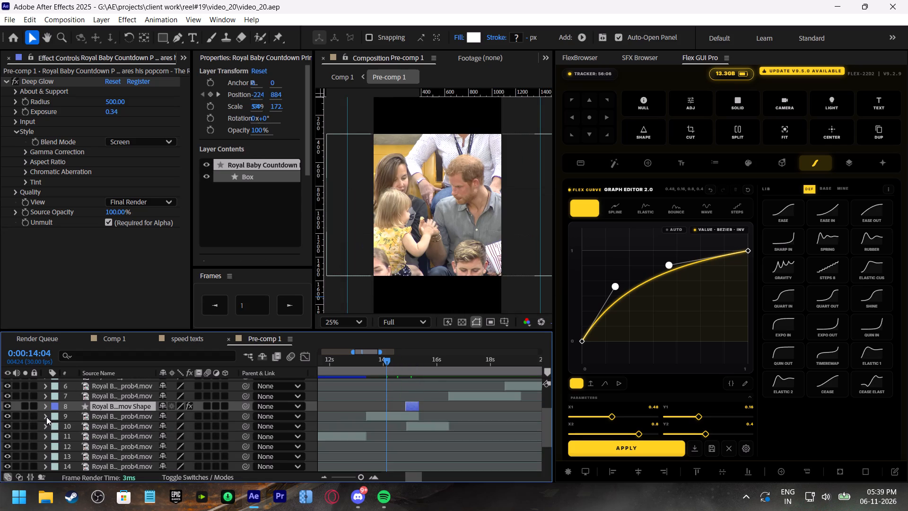
Switch to Comp 1, return the current time to 0:00:00:00, and save the project.
left_click(109, 339)
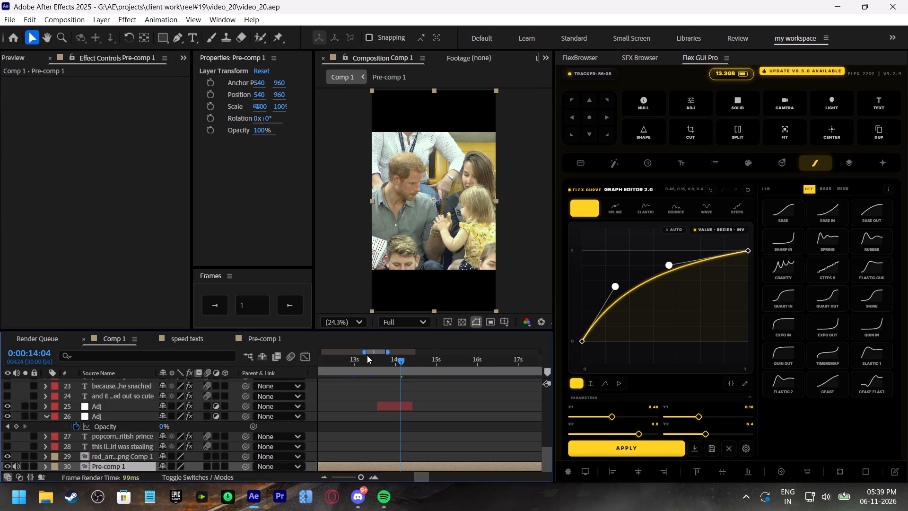
left_click_drag(364, 359, 86, 374)
key("ctrl+s")
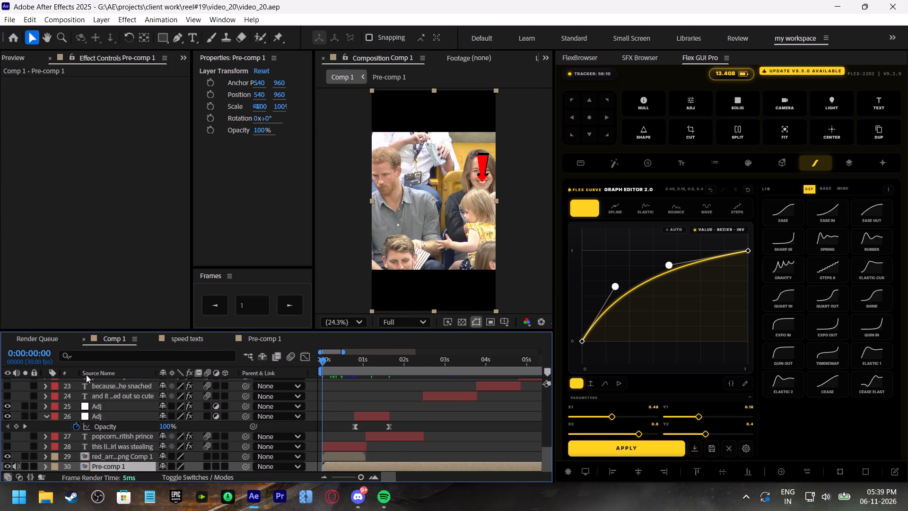
Preview Comp 1 from the beginning through the glowing bar wipe, collapsing layer 26's Opacity property during playback.
key("space")
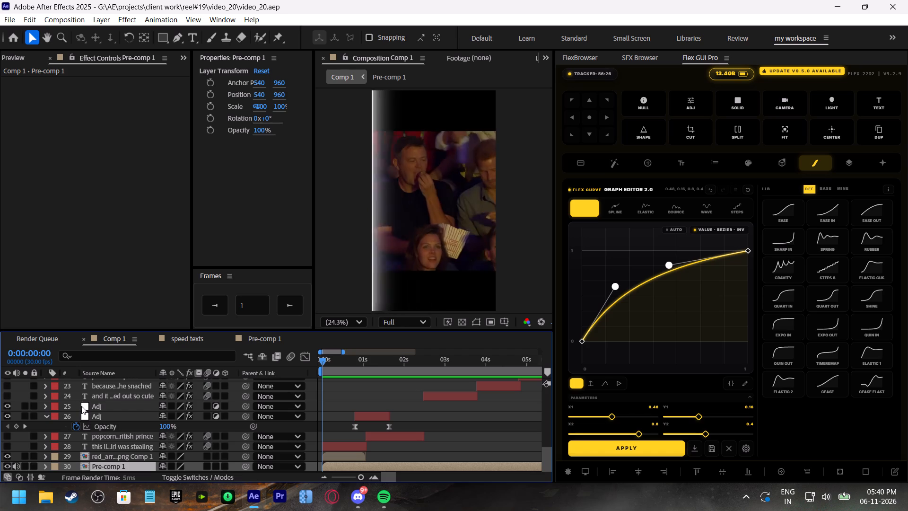
left_click_drag(333, 363, 309, 372)
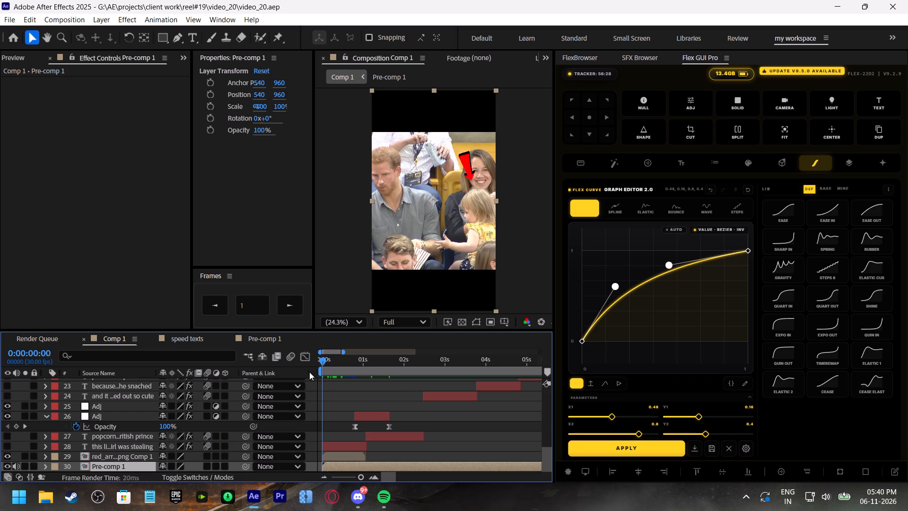
left_click_drag(309, 372, 308, 372)
key("space")
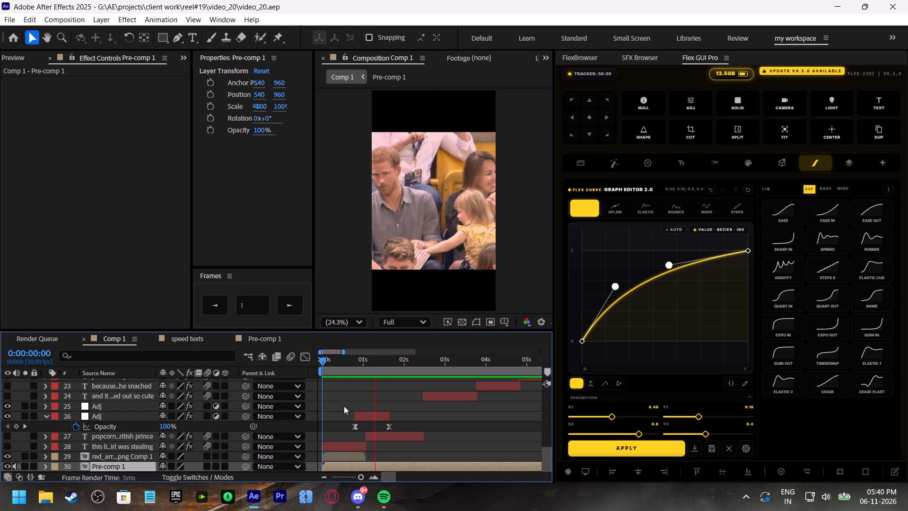
scroll(375, 430, "down", 2, "shift")
left_click(44, 415)
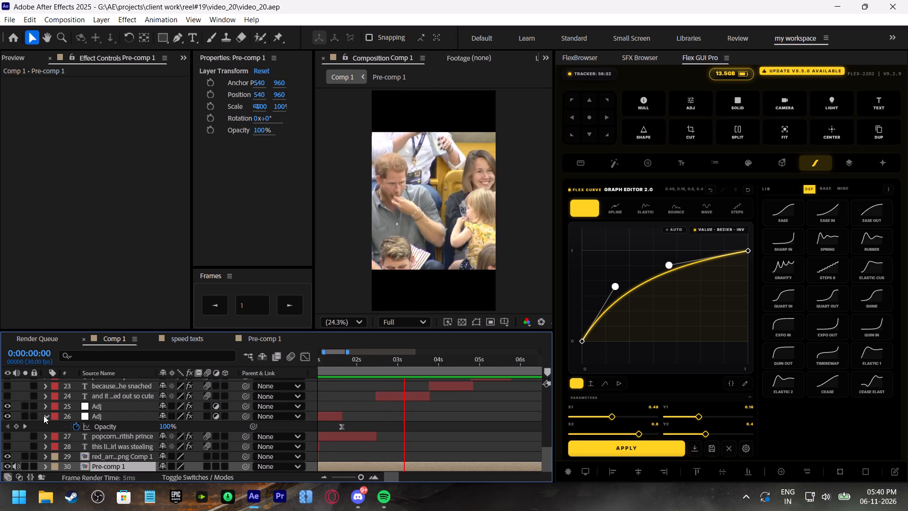
scroll(398, 435, "down", 1, "shift")
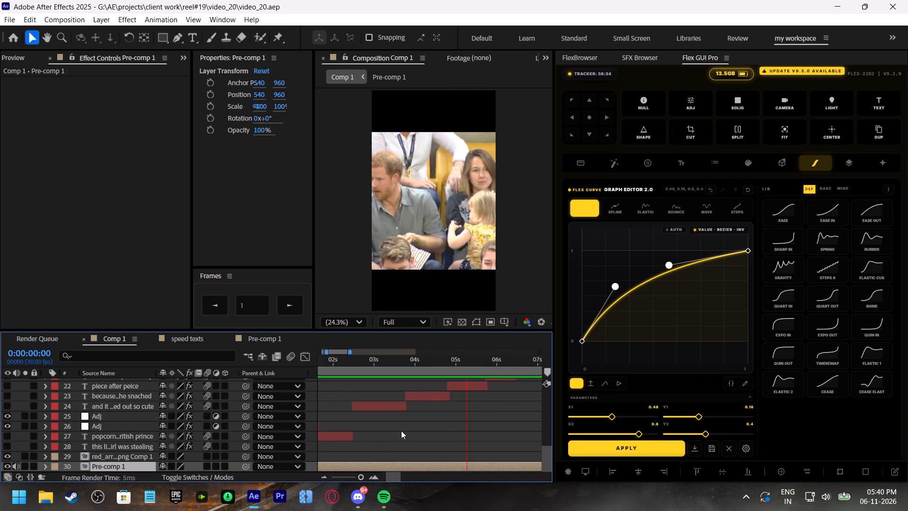
scroll(401, 430, "down", 2, "shift")
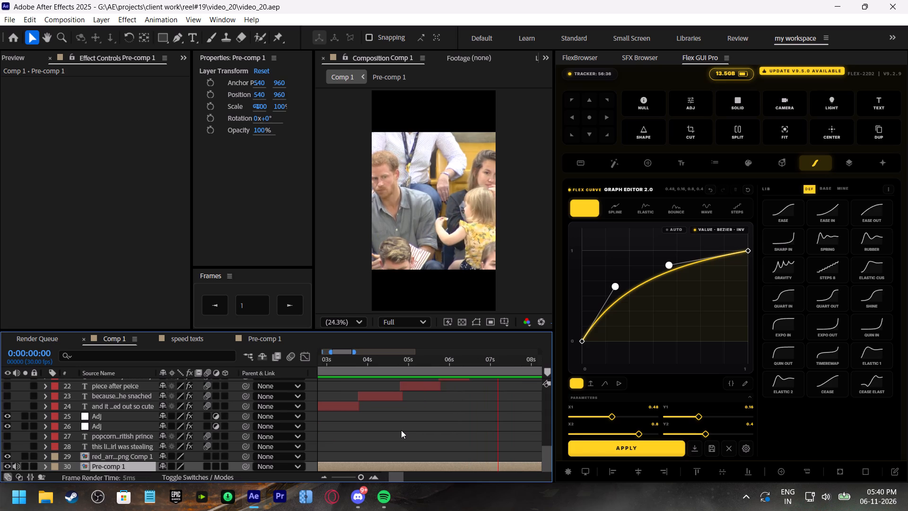
scroll(401, 430, "down", 4, "shift")
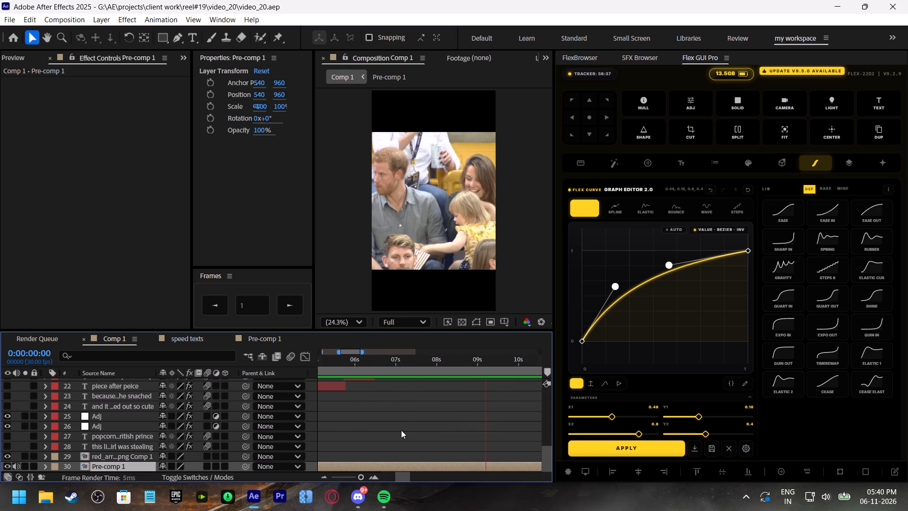
scroll(401, 430, "down", 4, "shift")
scroll(401, 431, "up", 1, "shift")
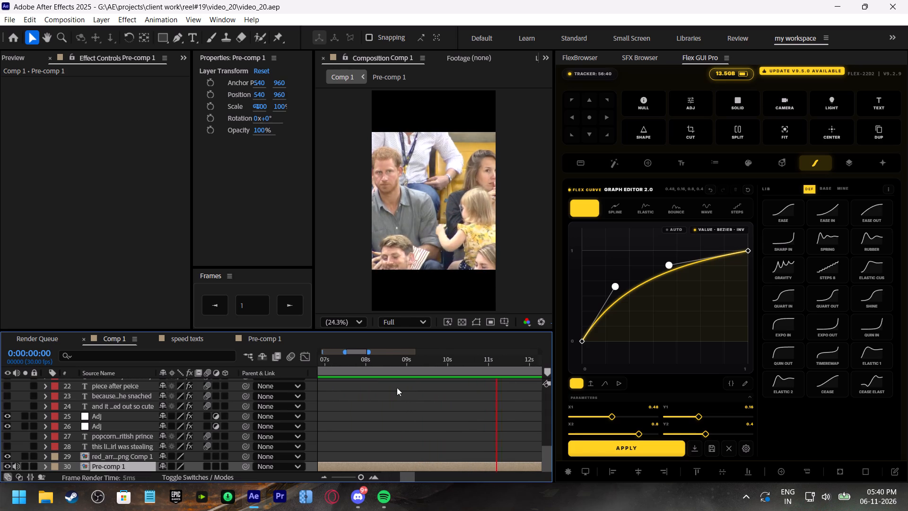
scroll(439, 401, "down", 2, "shift")
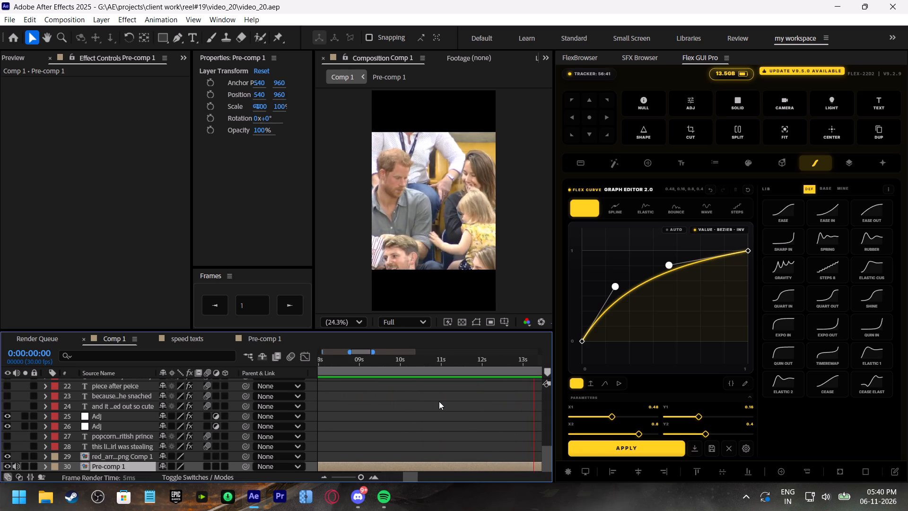
scroll(439, 401, "down", 5, "shift")
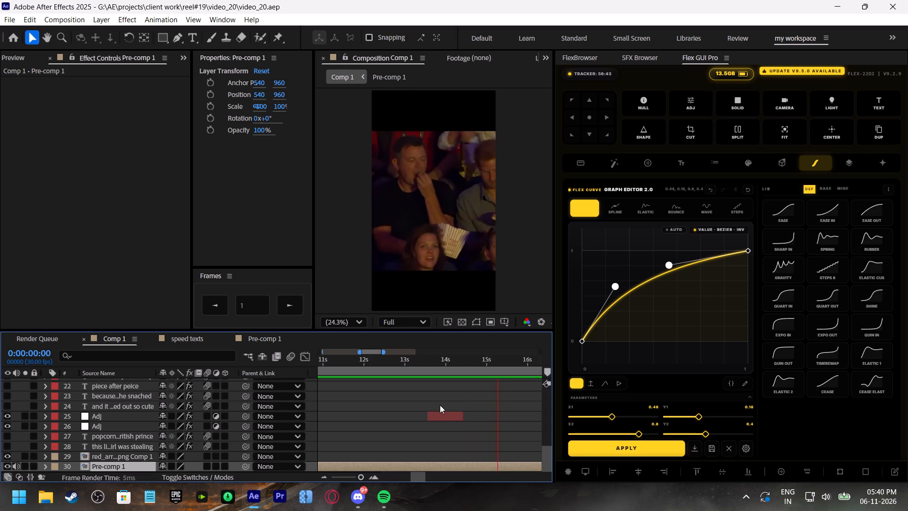
scroll(448, 400, "down", 2, "shift")
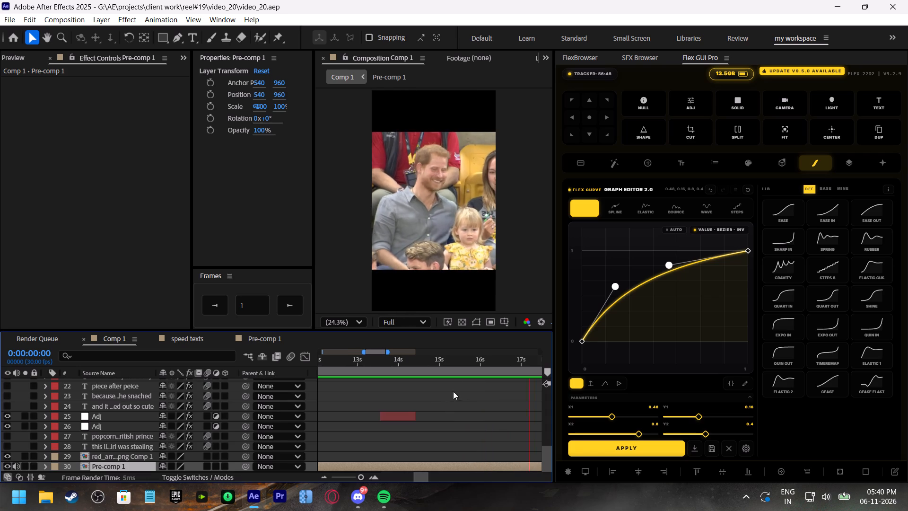
Scrub Comp 1 between 0:00:16:01 and 0:00:16:27 to examine the cut after the wipe.
left_click(481, 358)
scroll(483, 407, "down", 3, "shift")
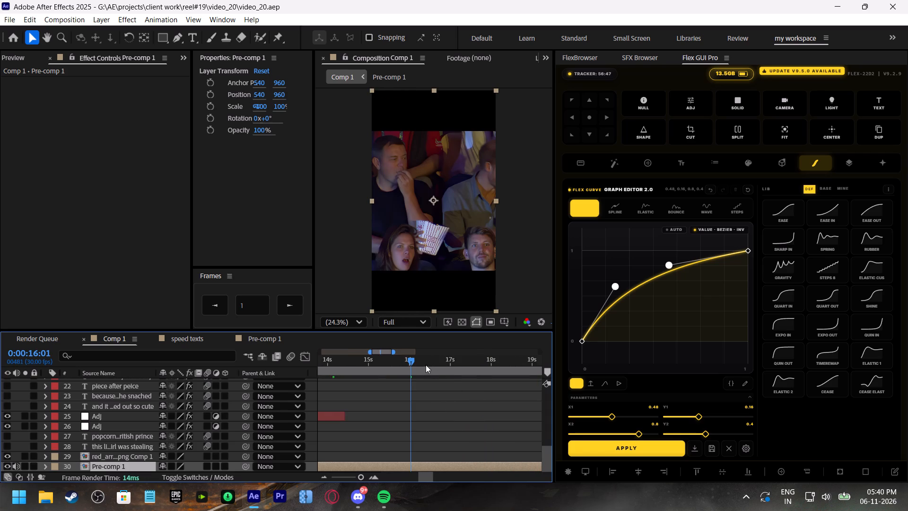
left_click_drag(414, 361, 450, 365)
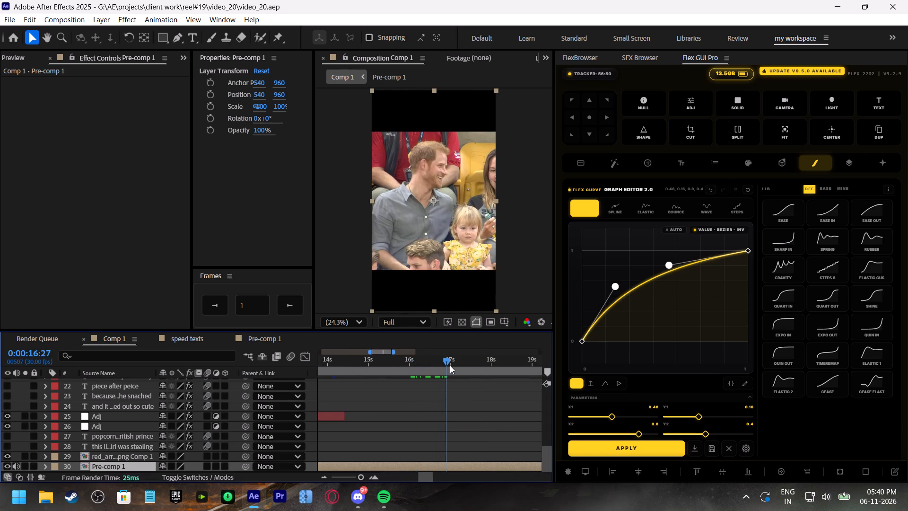
left_click_drag(450, 365, 430, 372)
In Pre-comp 1, pre-compose the white bar shape layer, moving all attributes into the new composition and matching its duration to the layer's time span.
double_click(400, 465)
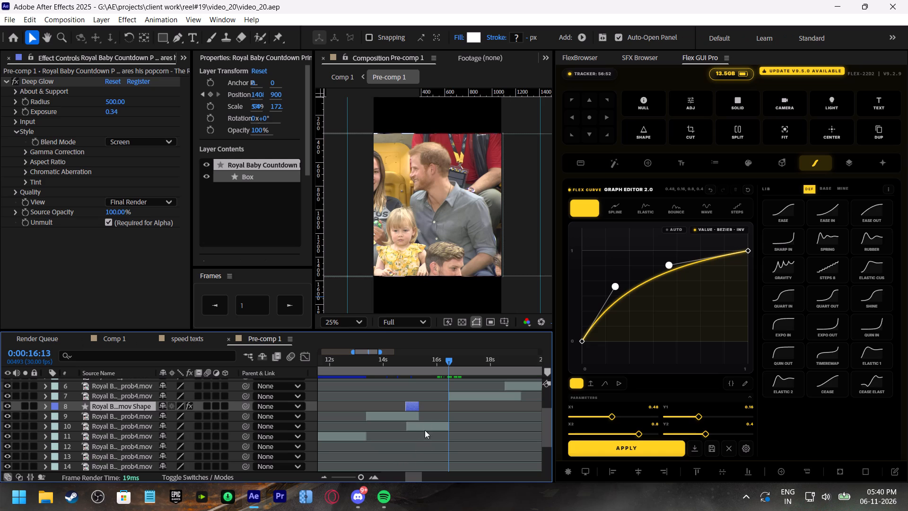
left_click(405, 361)
left_click(361, 476)
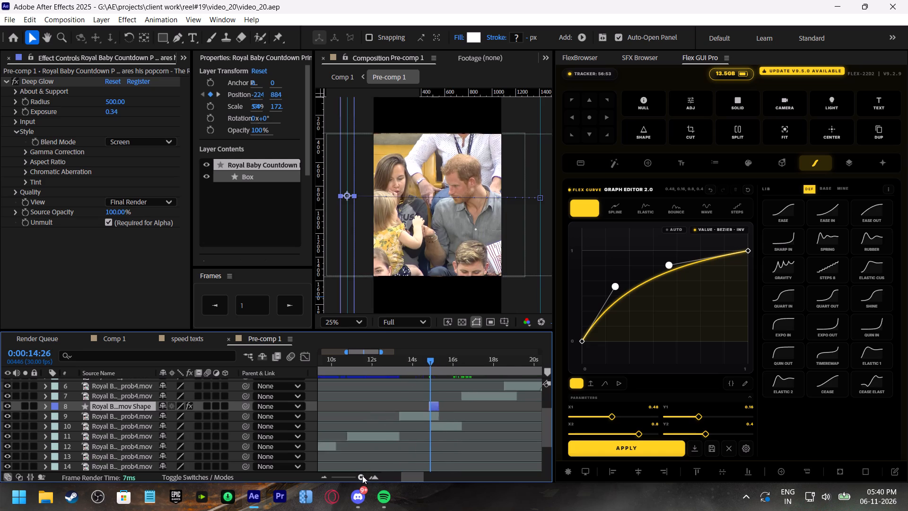
left_click(447, 414)
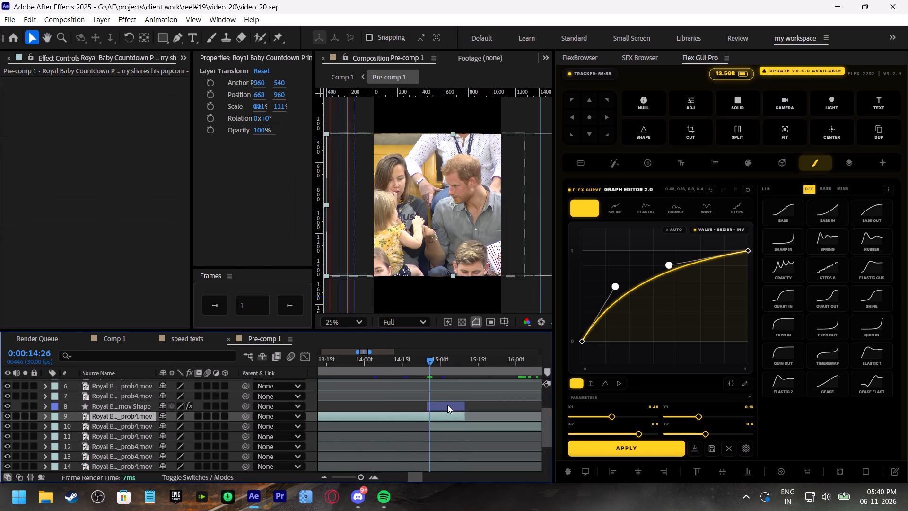
left_click(447, 405)
right_click(444, 405)
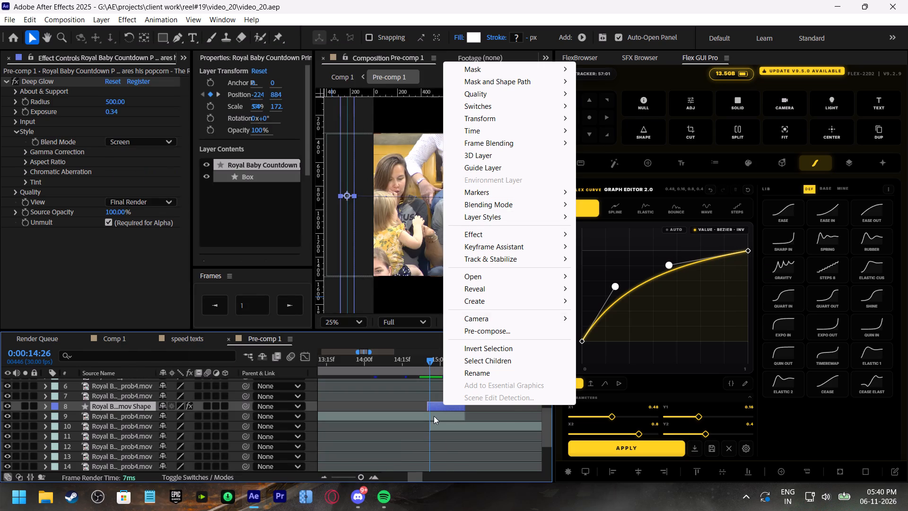
left_click(436, 416)
left_click(438, 406)
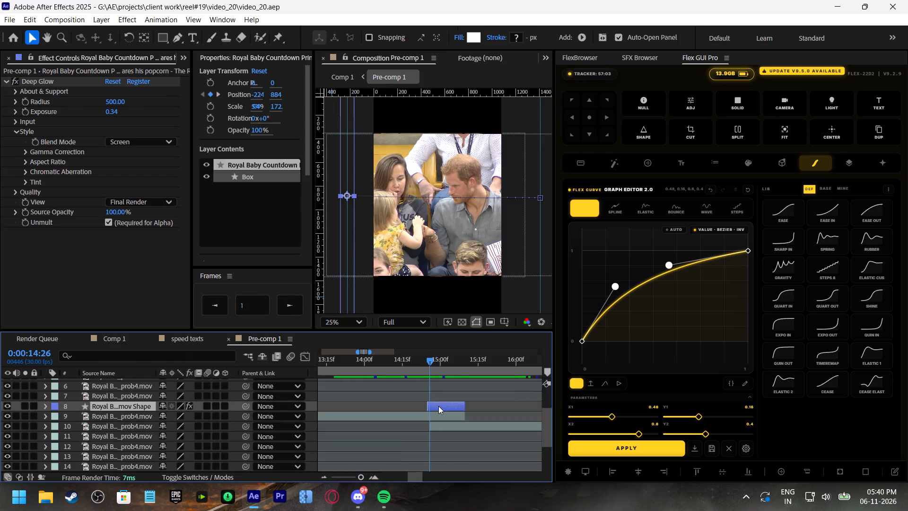
right_click(438, 406)
left_click(469, 328)
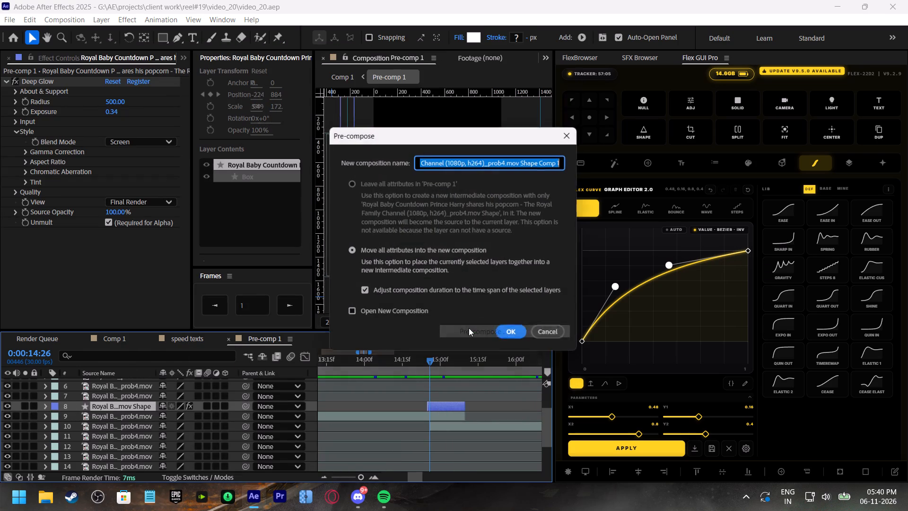
left_click(419, 252)
left_click(507, 332)
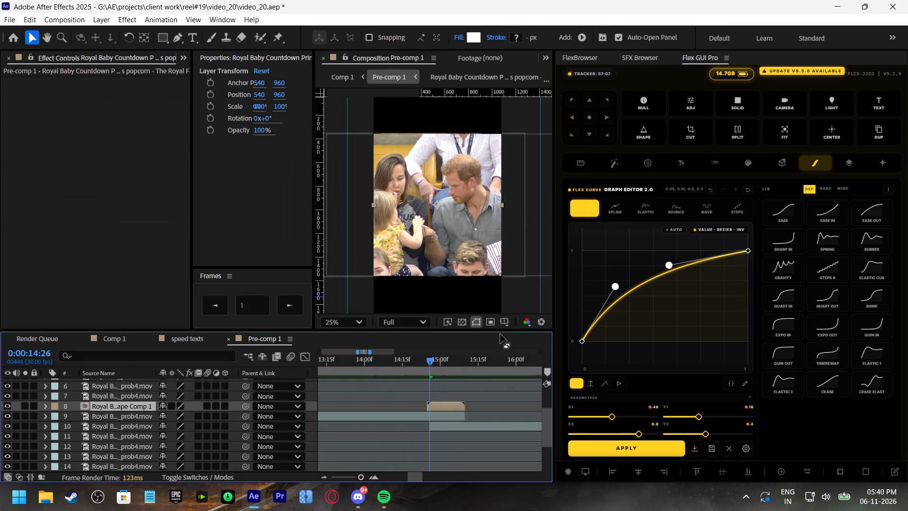
Flip the pre-composed white bar layer horizontally and check the reversed sweep around 0:00:14:27.
right_click(445, 409)
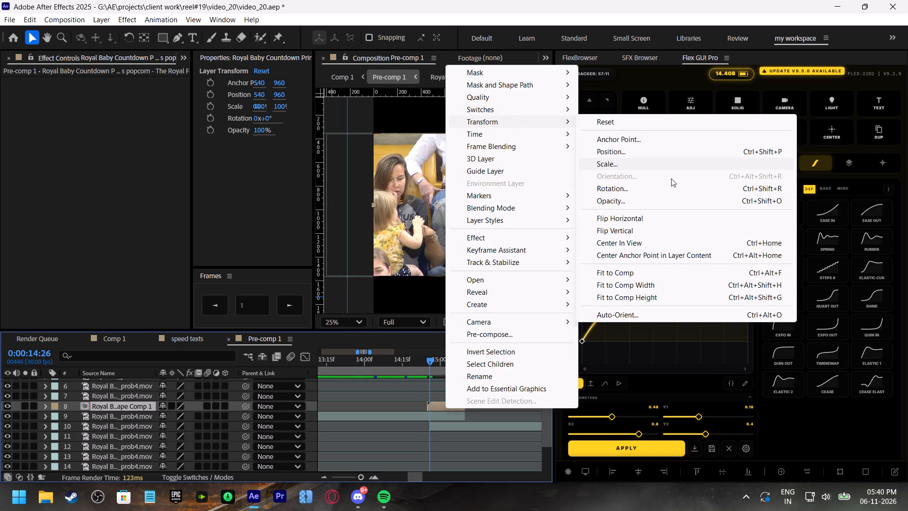
left_click(618, 217)
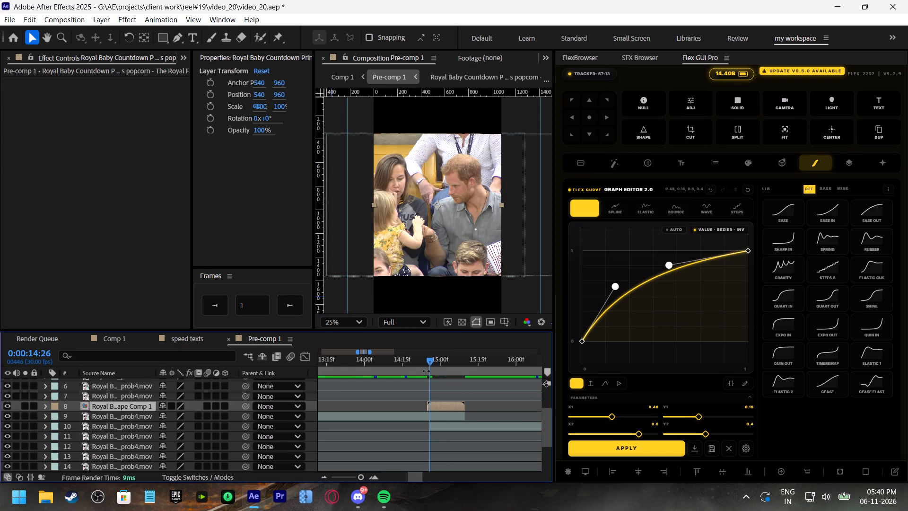
left_click(424, 361)
key("space")
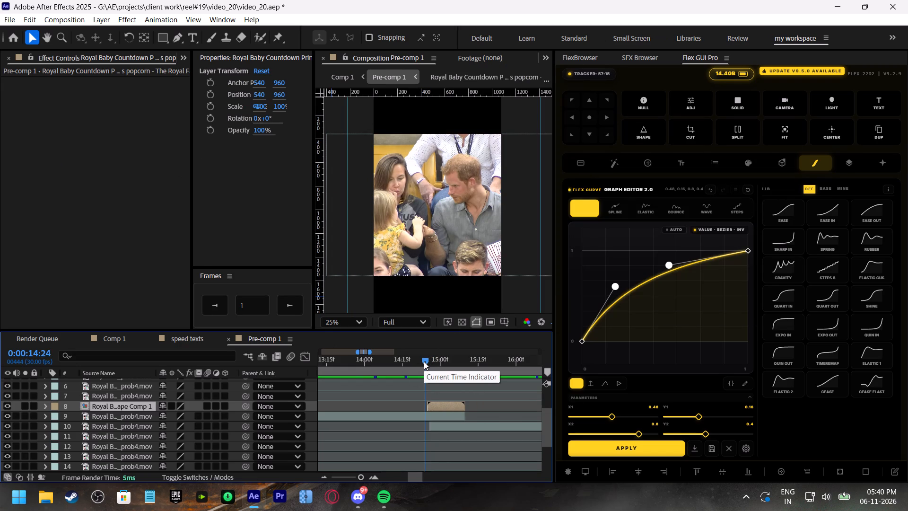
left_click_drag(424, 361, 431, 363)
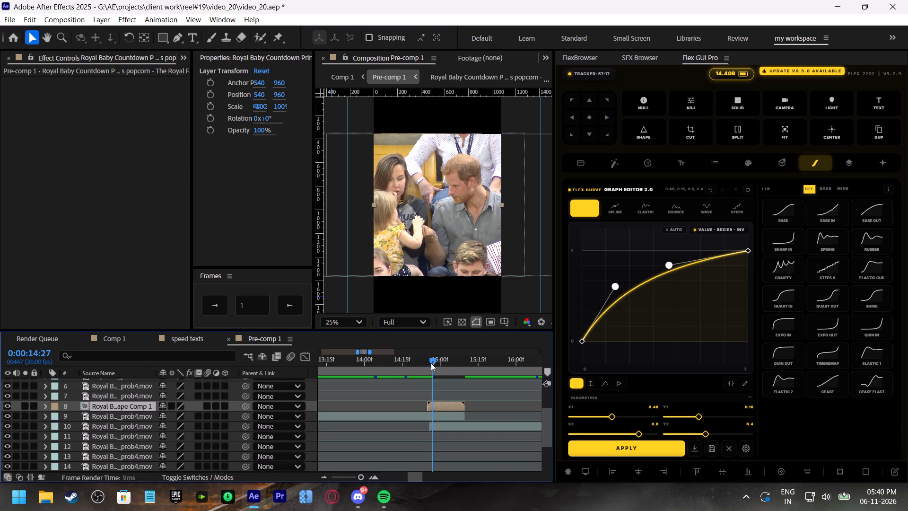
left_click_drag(431, 363, 430, 364)
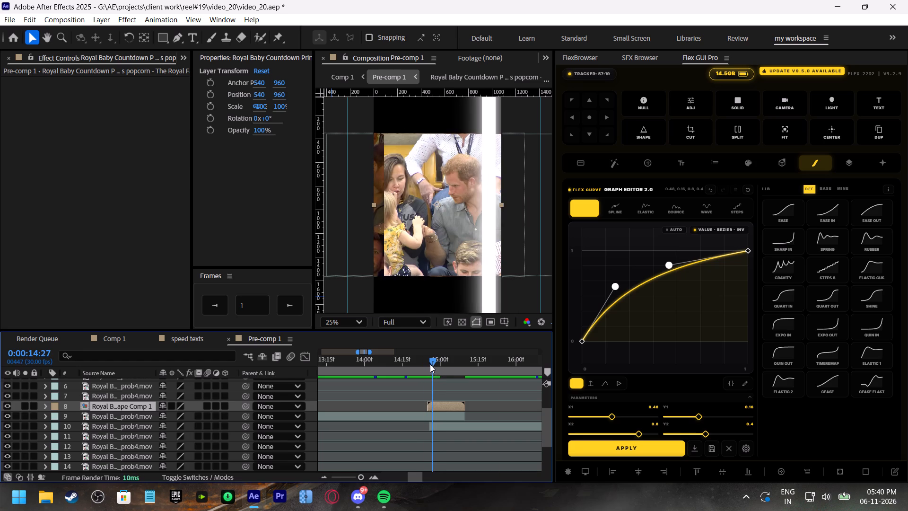
left_click_drag(430, 364, 431, 363)
left_click_drag(431, 363, 429, 363)
Delete all Mask Path keyframes from Mask 1 on layer 9.
left_click(449, 428)
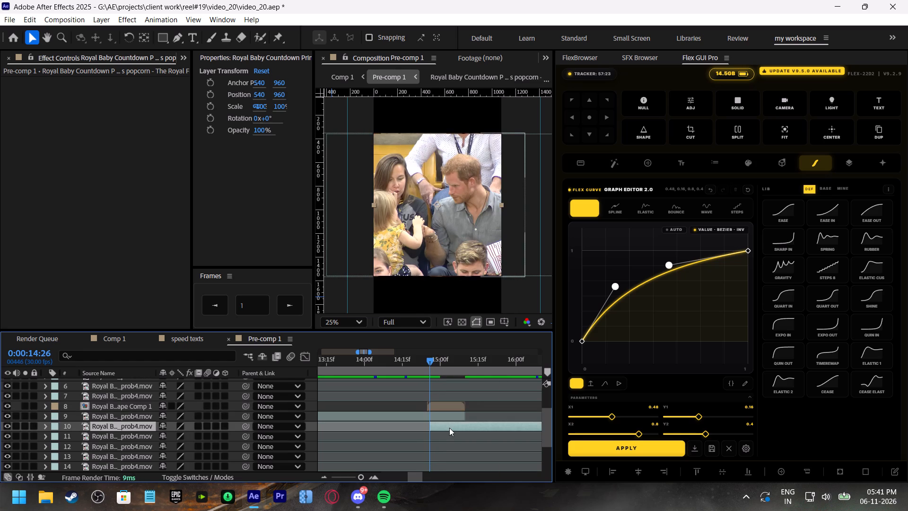
left_click(449, 417)
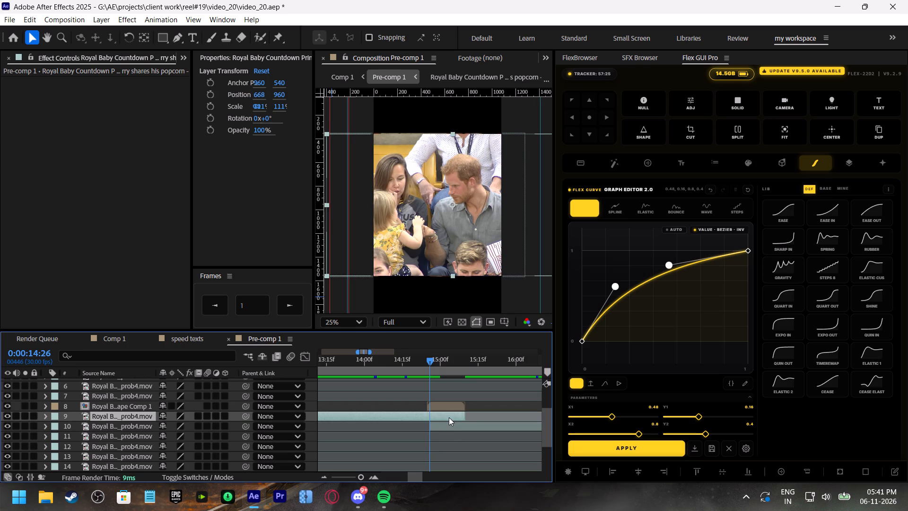
key("m")
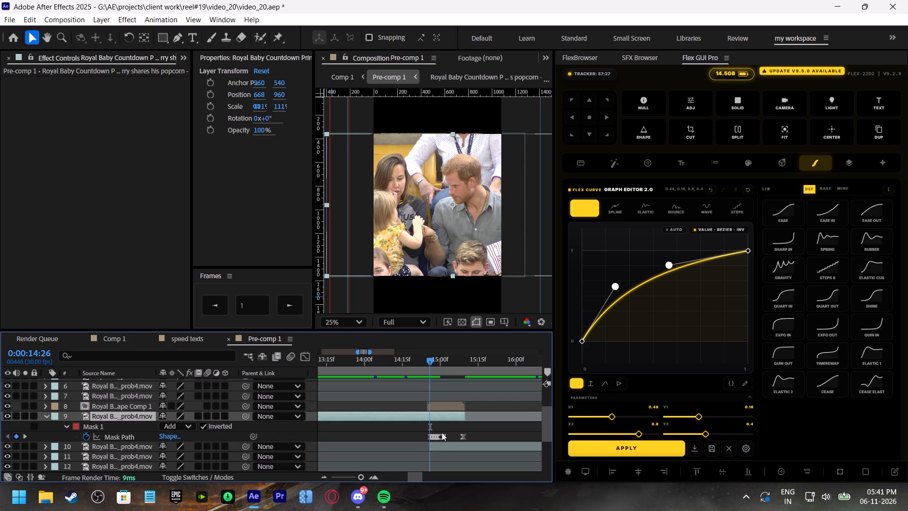
left_click_drag(477, 435, 419, 441)
key("BackSpace")
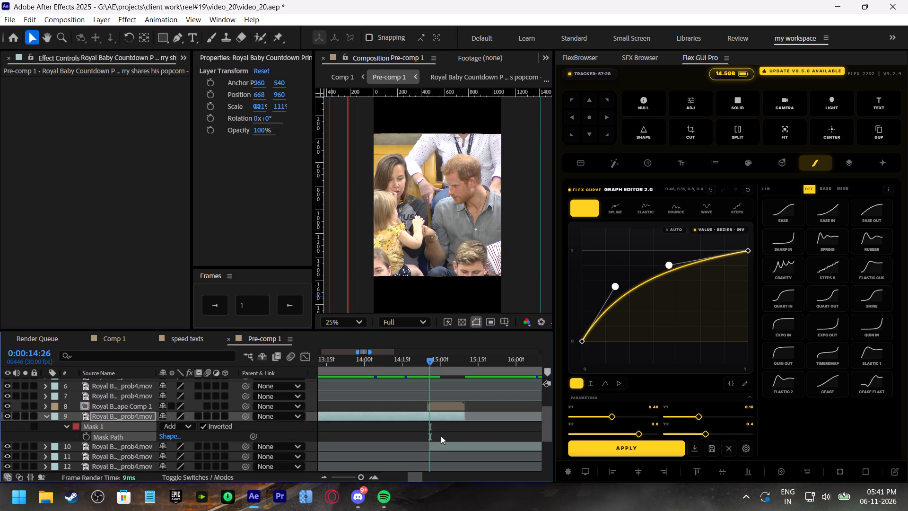
Set a Mask Path keyframe on layer 9 at 0:00:14:26 and move the whole mask across to just beyond the frame's right edge.
left_click(86, 436)
scroll(390, 226, "down", 1)
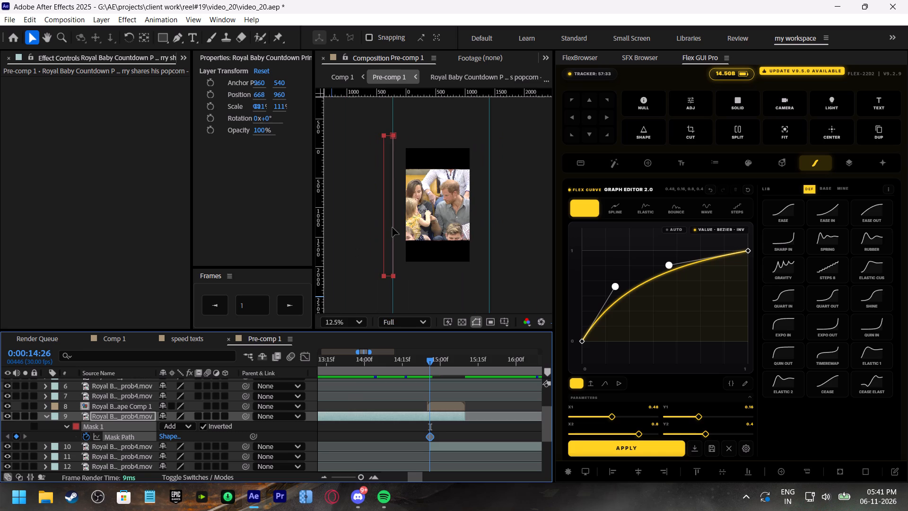
double_click(384, 278)
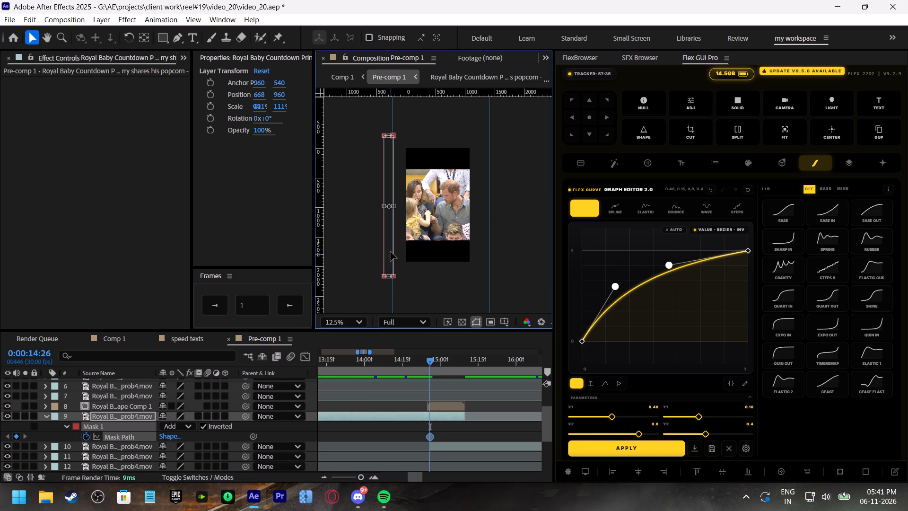
left_click_drag(389, 247, 487, 243)
scroll(491, 205, "up", 1)
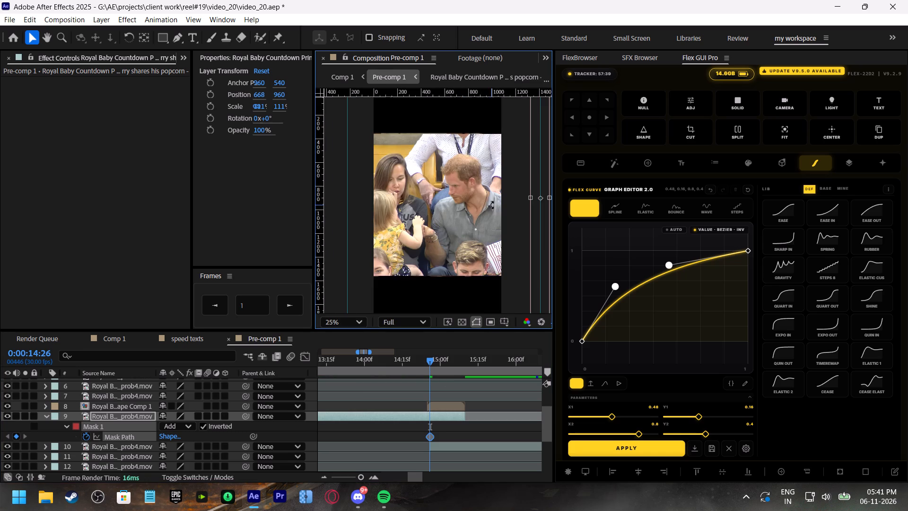
Keyframe Mask 1 on layer 9 at 0:00:14:27 and 0:00:14:29, stretching its left edge to meet the white bar each time.
left_click(299, 304)
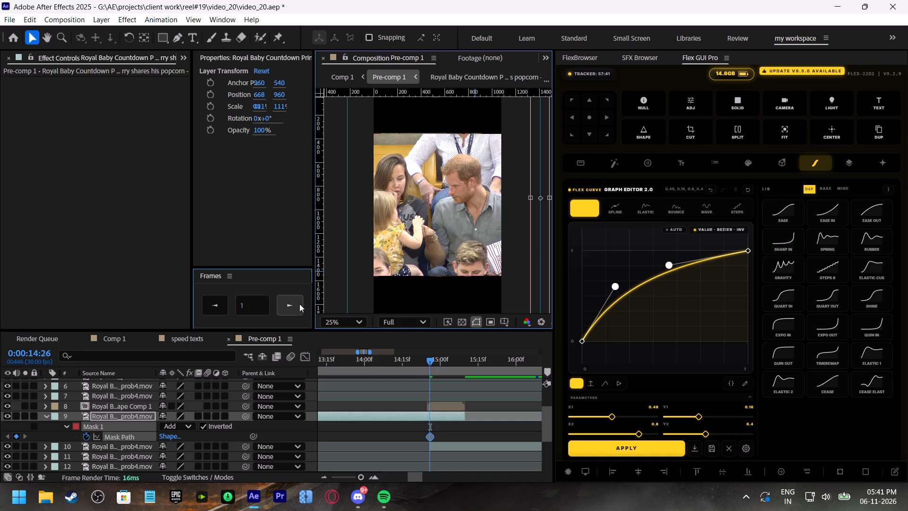
left_click(532, 259)
double_click(531, 259)
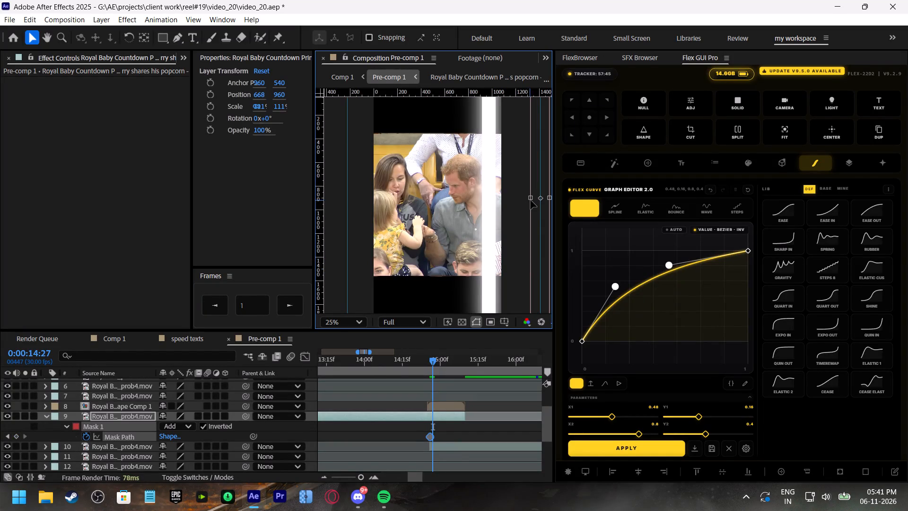
left_click_drag(531, 198, 490, 203)
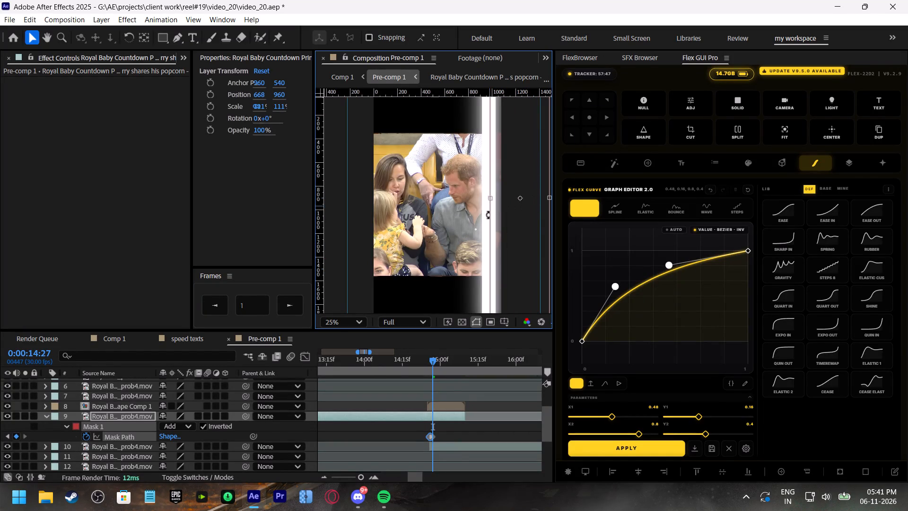
left_click(291, 308)
left_click(291, 308)
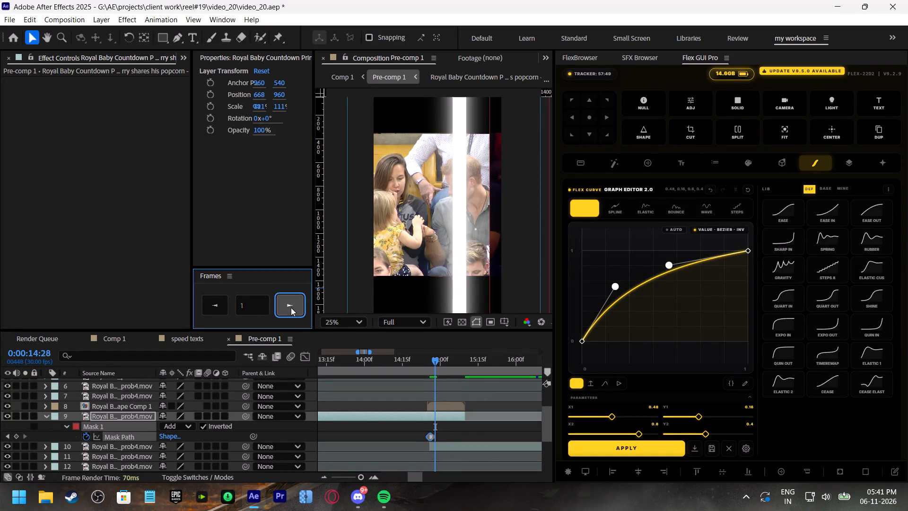
double_click(489, 215)
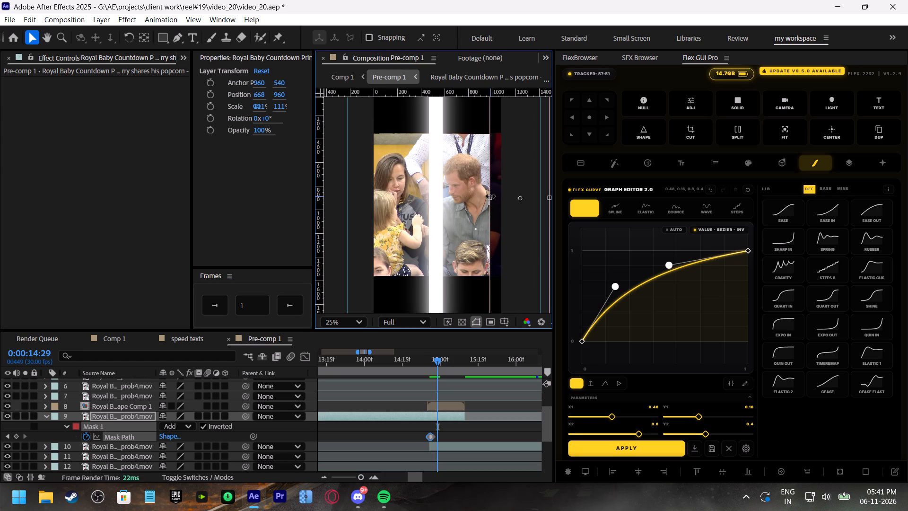
left_click_drag(490, 196, 434, 201)
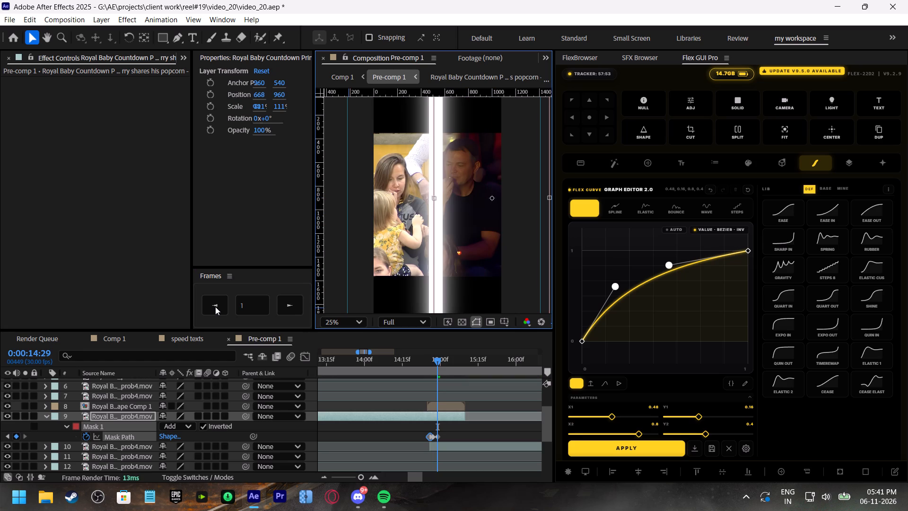
Continue keyframing Mask 1's left edge onto the white bar at 0:00:15:01 and 0:00:15:03.
left_click(216, 306)
left_click(216, 306)
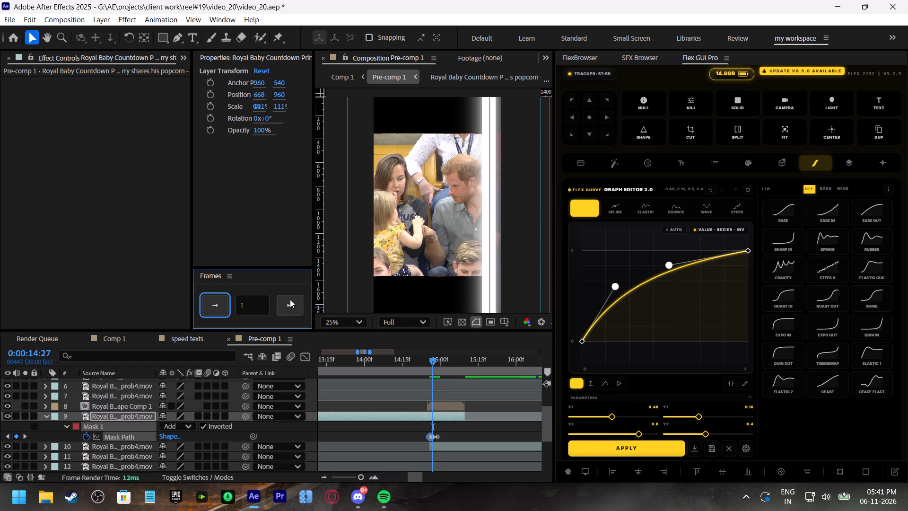
left_click(290, 300)
left_click(290, 300)
left_click(290, 300)
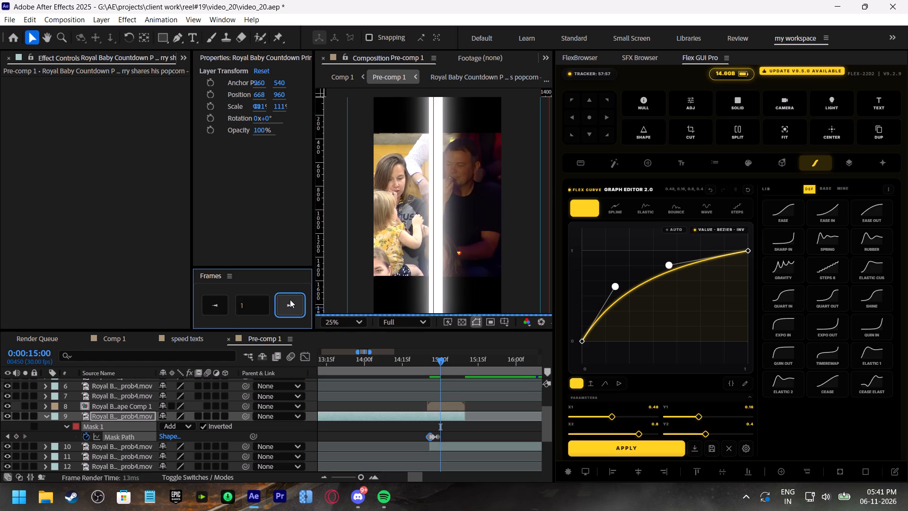
left_click(290, 300)
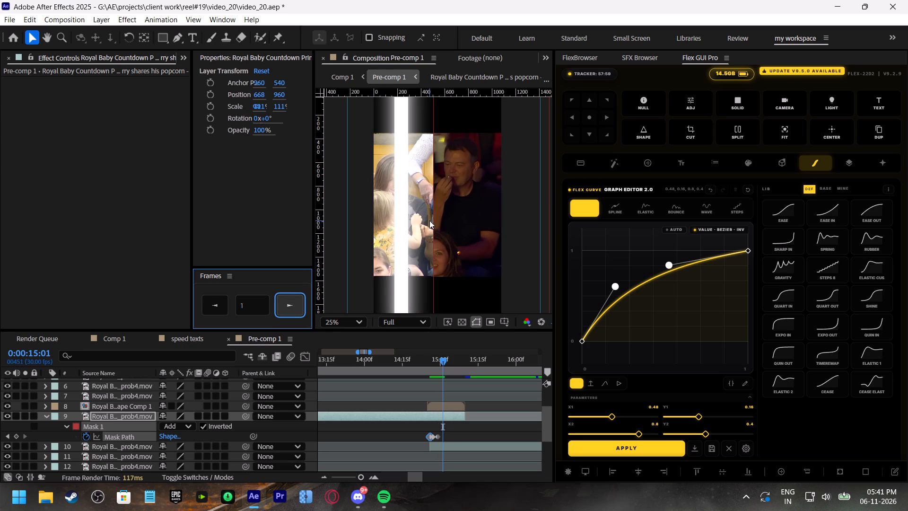
double_click(432, 220)
left_click_drag(435, 197, 399, 201)
left_click(296, 303)
left_click(296, 303)
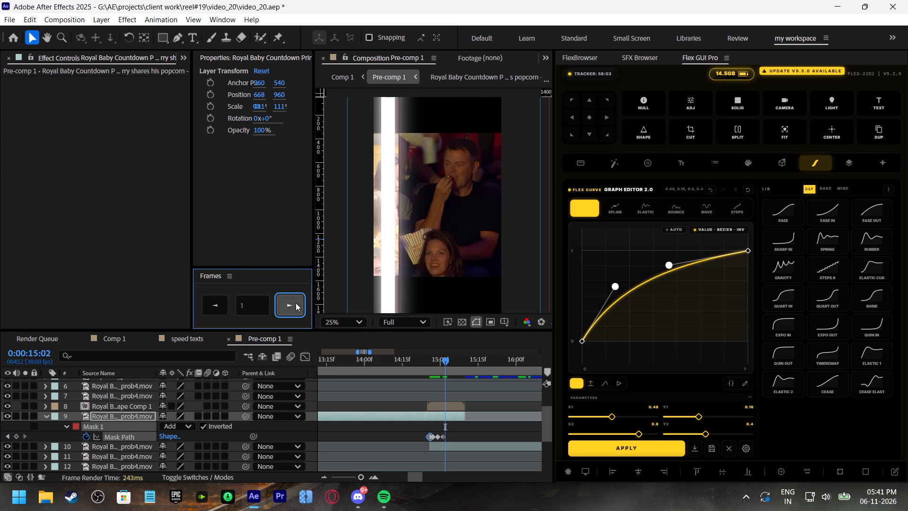
double_click(399, 213)
left_click_drag(398, 199, 374, 201)
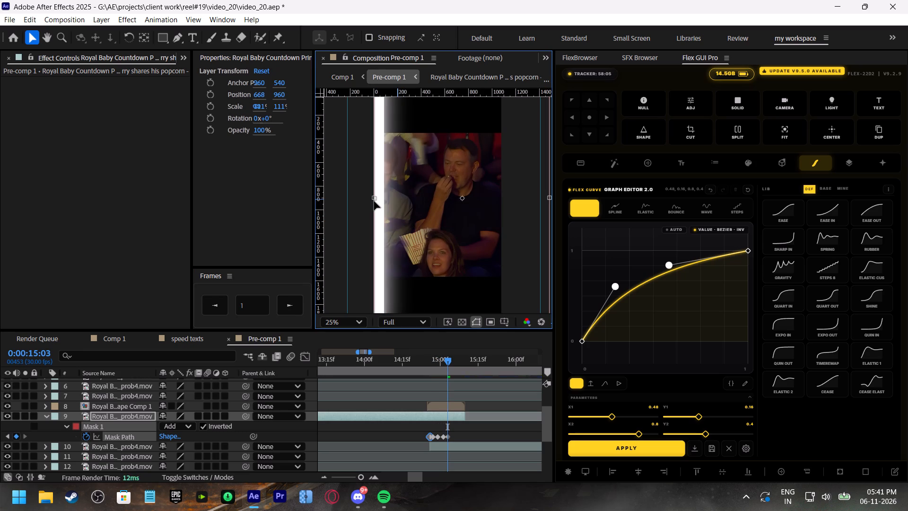
left_click_drag(374, 201, 377, 203)
At 0:00:15:04, stretch Mask 1's left edge just past the frame's left edge, undoing the excess outward moves.
left_click(287, 304)
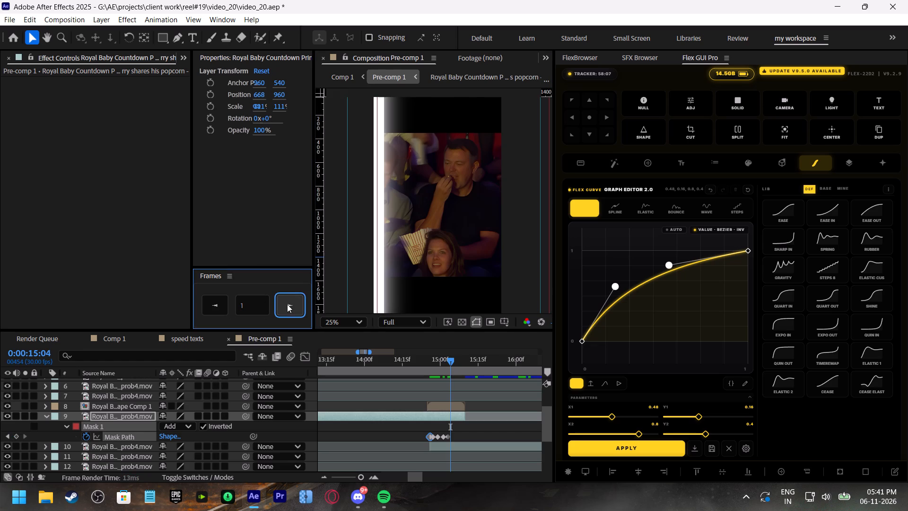
double_click(378, 227)
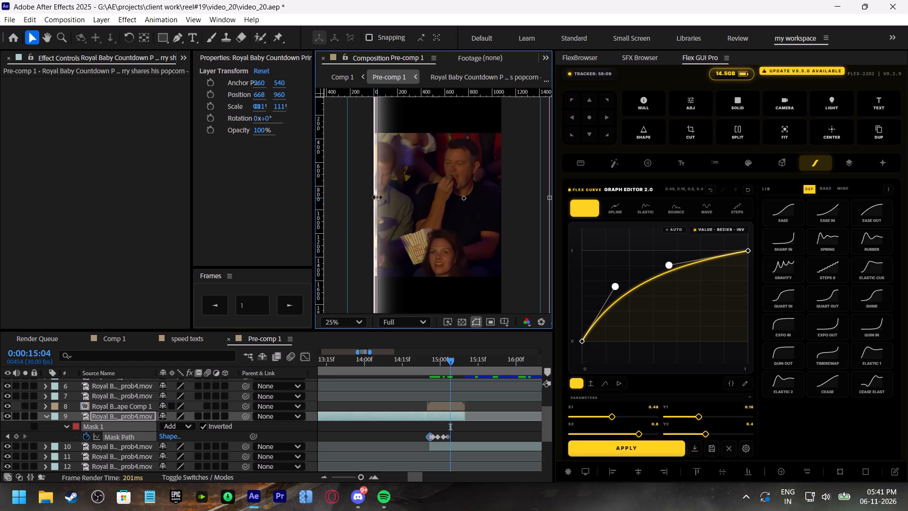
left_click_drag(377, 197, 365, 197)
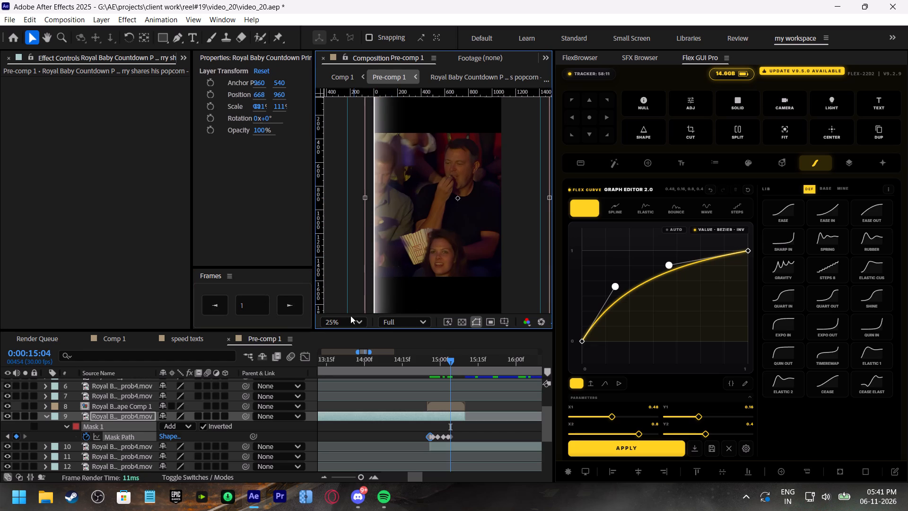
left_click_drag(366, 199, 353, 198)
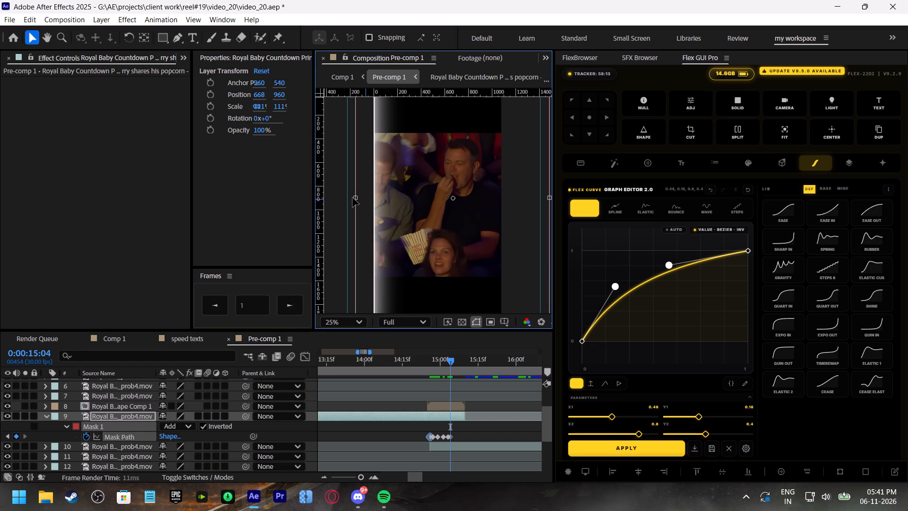
left_click_drag(353, 198, 342, 196)
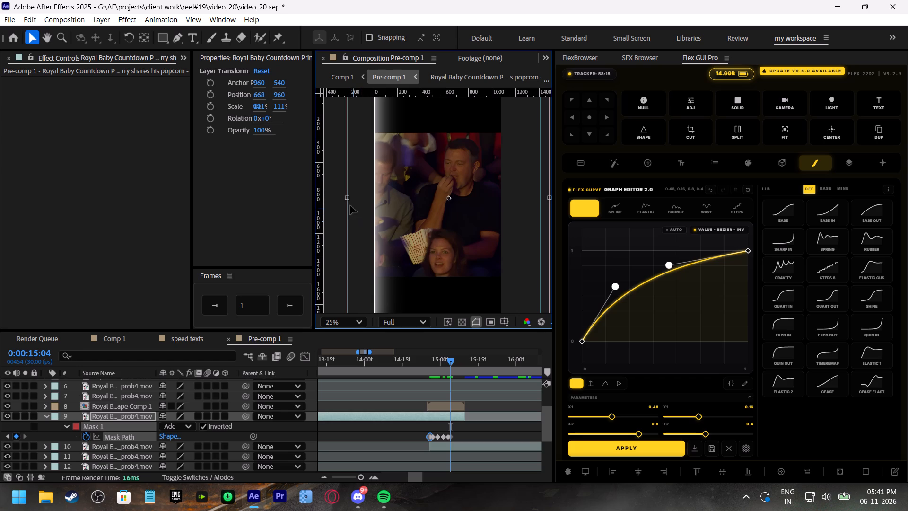
left_click(350, 198)
key("ctrl+z")
key("ctrl+z")
left_click(366, 198)
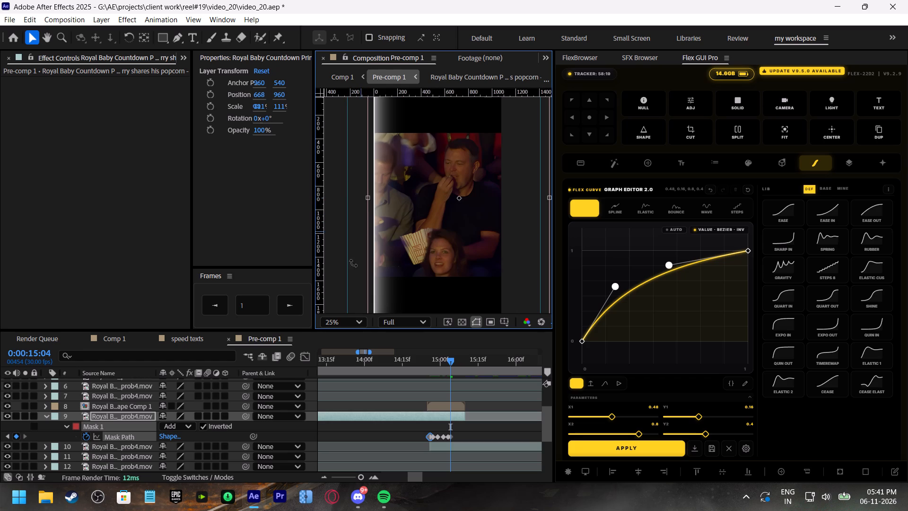
At 0:00:15:05, extend Mask 1's left edge out to the layer's own left edge and save the project.
left_click(296, 304)
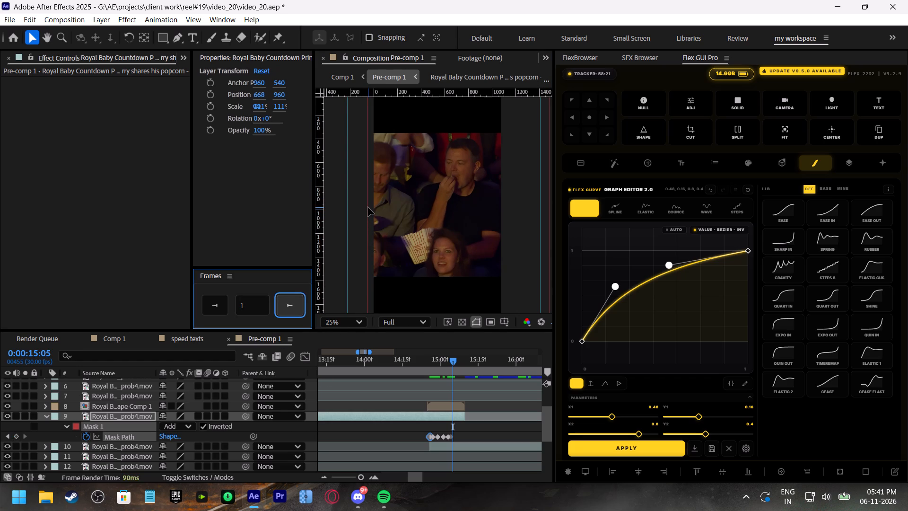
double_click(368, 207)
left_click_drag(367, 196, 352, 196)
key("ctrl+s")
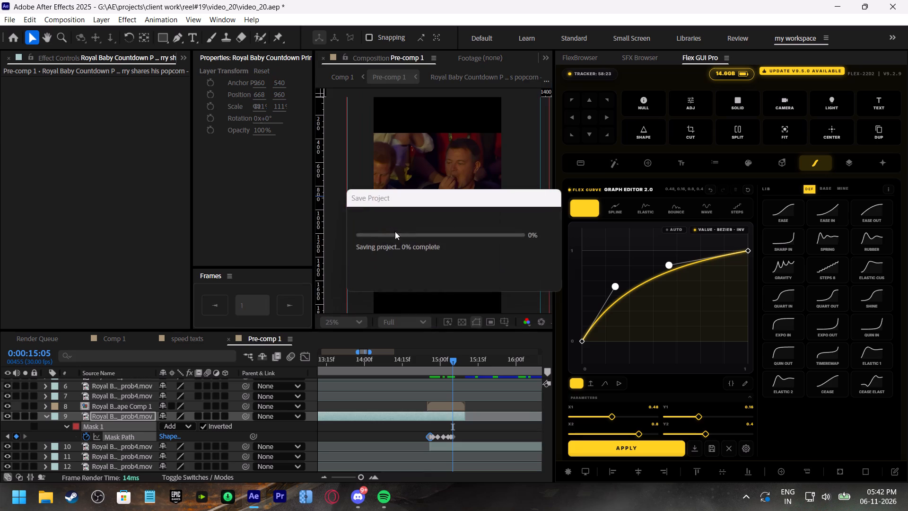
Preview the reversed wipe from 0:00:14:24 in Pre-comp 1, examine how the mask edge follows the white bar, and save the project.
scroll(454, 250, "down", 1)
left_click(425, 361)
key("space")
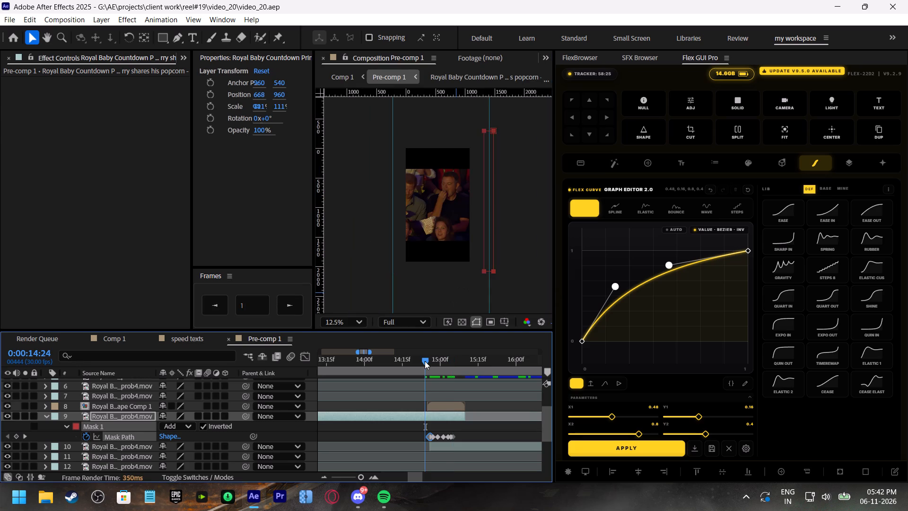
left_click(425, 361)
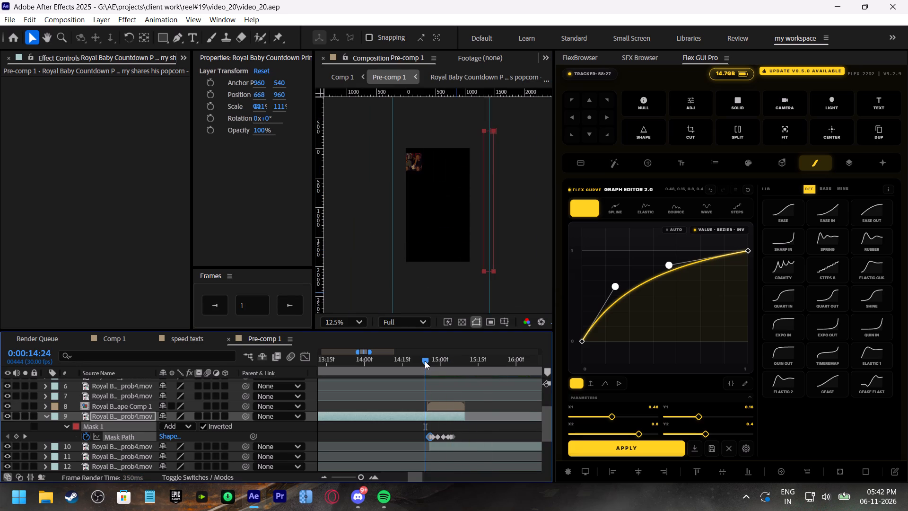
key("space")
left_click_drag(425, 361, 430, 363)
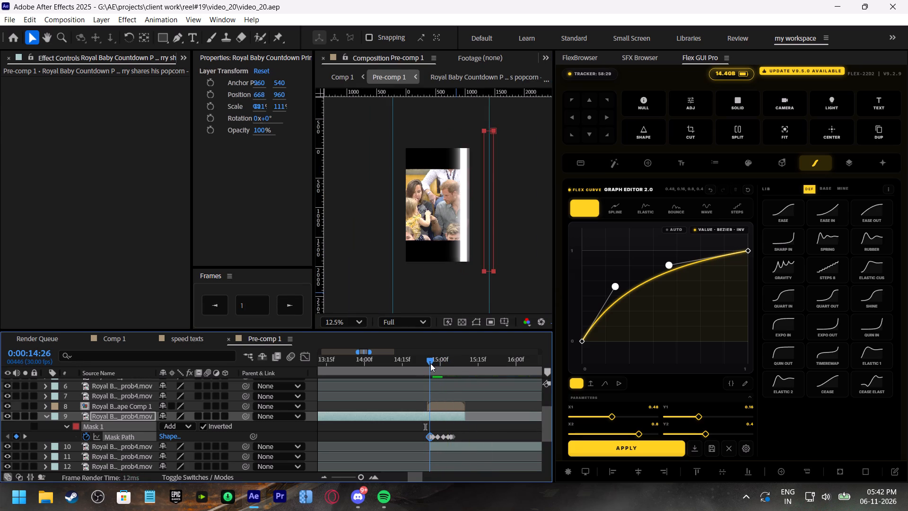
left_click_drag(430, 363, 431, 363)
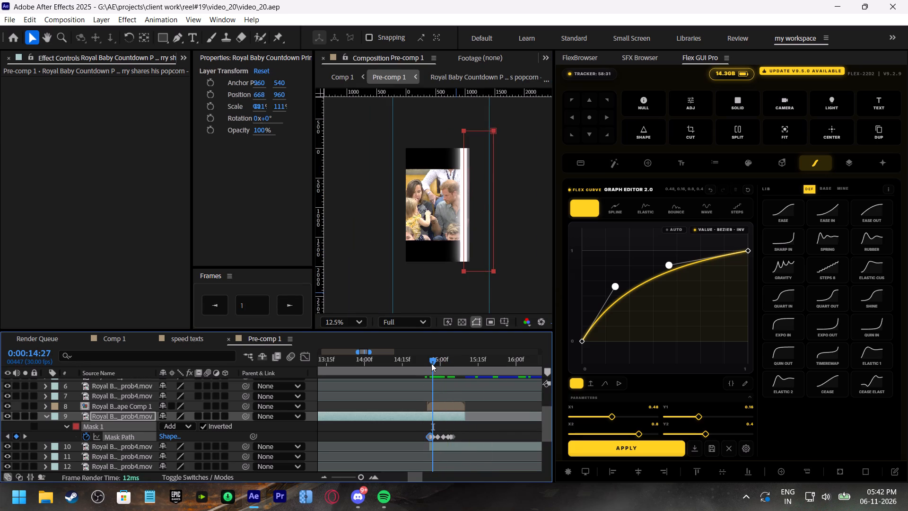
scroll(474, 203, "up", 1)
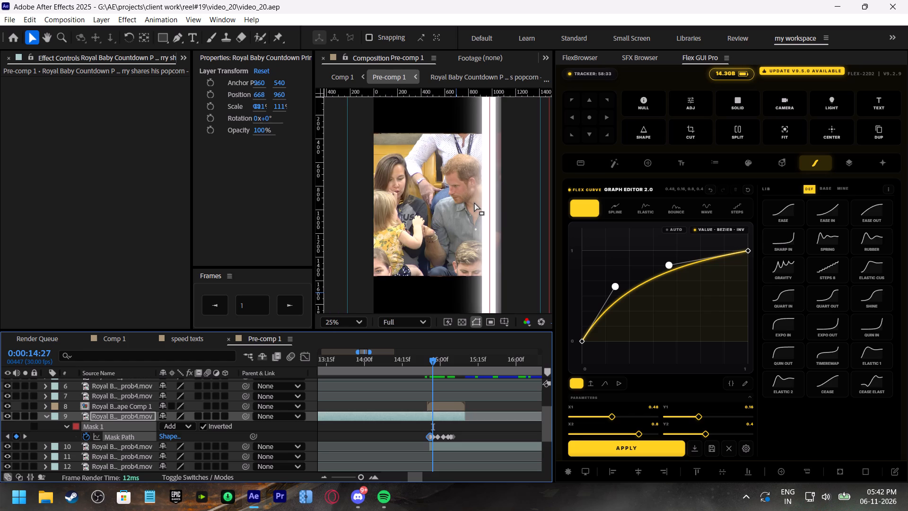
scroll(474, 203, "down", 1)
scroll(474, 203, "up", 1)
left_click(433, 360)
scroll(507, 260, "up", 1)
scroll(507, 262, "down", 2)
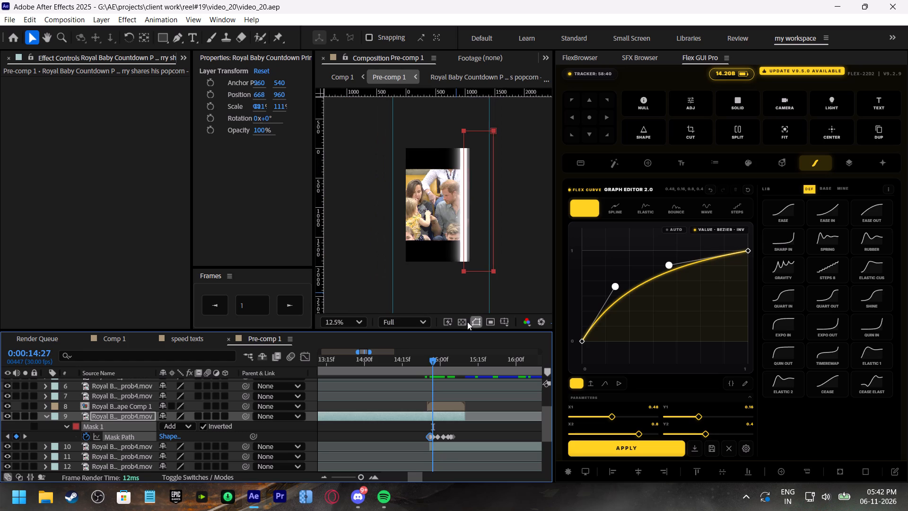
left_click_drag(433, 361, 425, 361)
key("space")
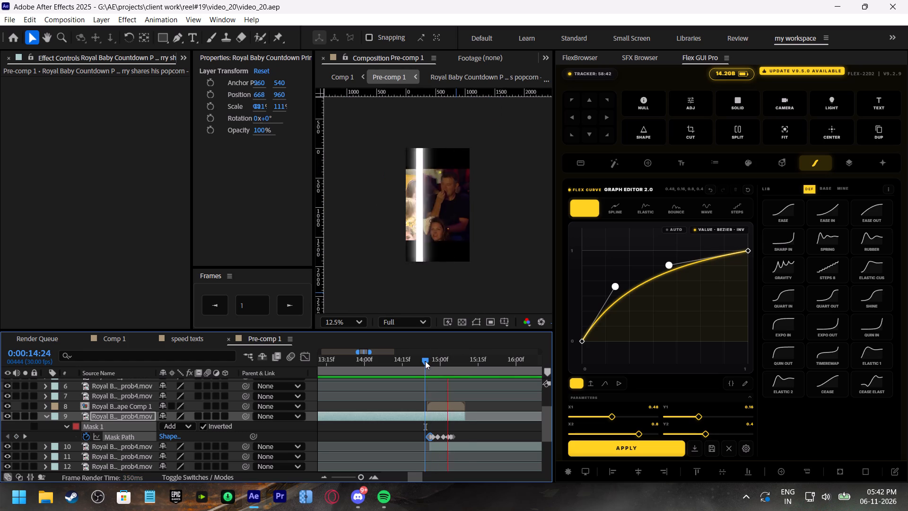
left_click_drag(425, 361, 434, 364)
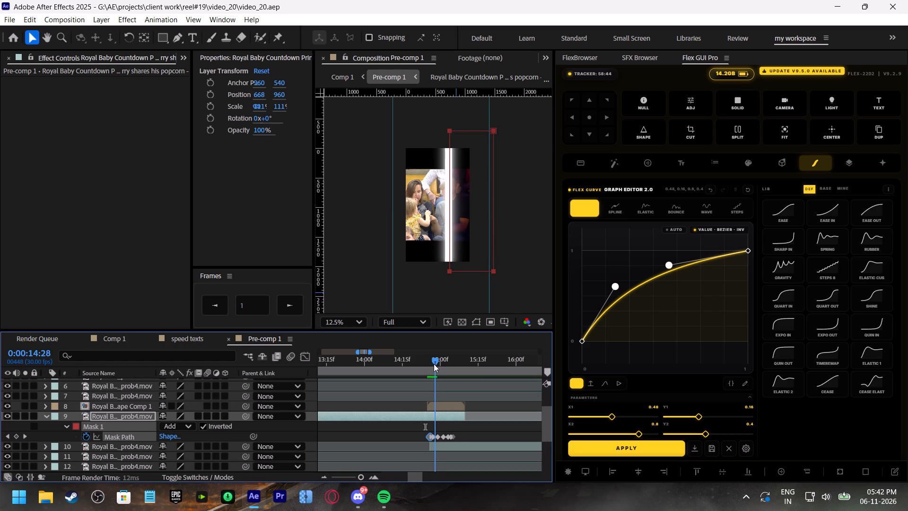
left_click_drag(434, 364, 454, 369)
key("ctrl+s")
Play back Comp 1 from 0:00:08:09 and again from 0:00:14:26 to examine the transitions between clips.
left_click(118, 338)
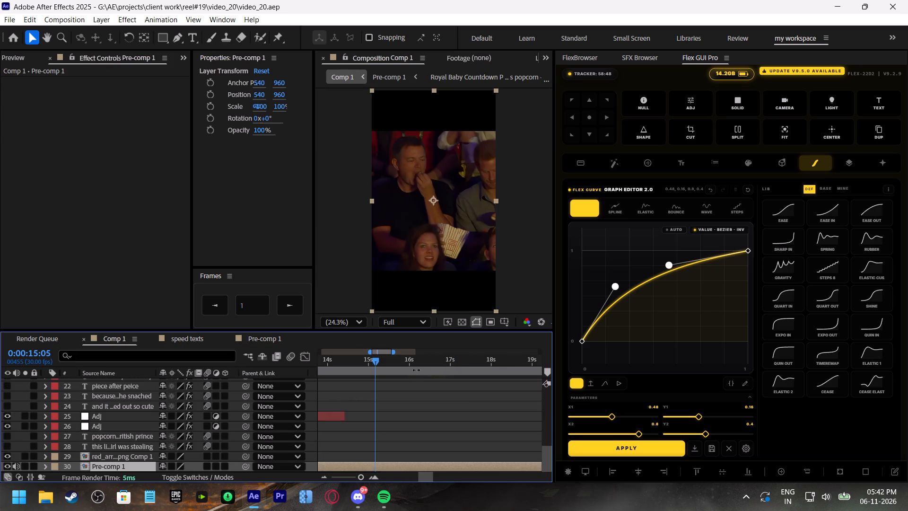
left_click(369, 358)
key("space")
left_click_drag(369, 358, 283, 361)
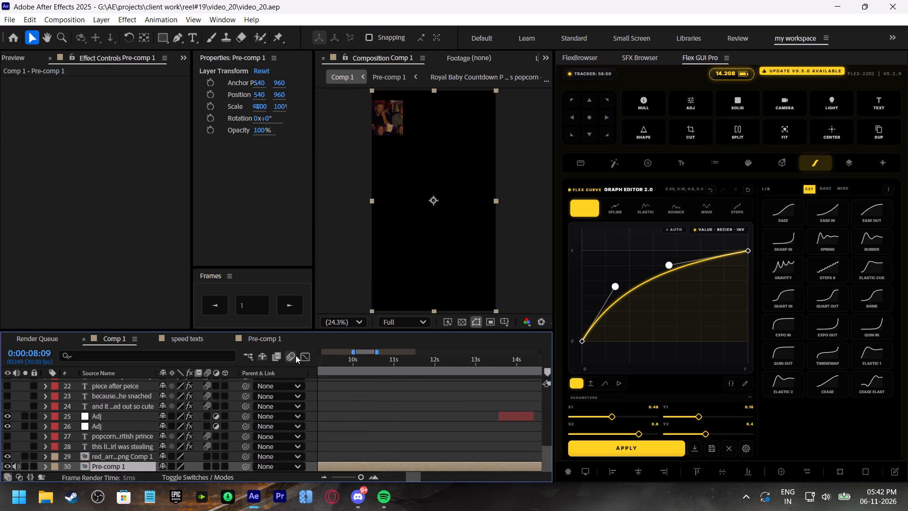
key("space")
left_click(360, 476)
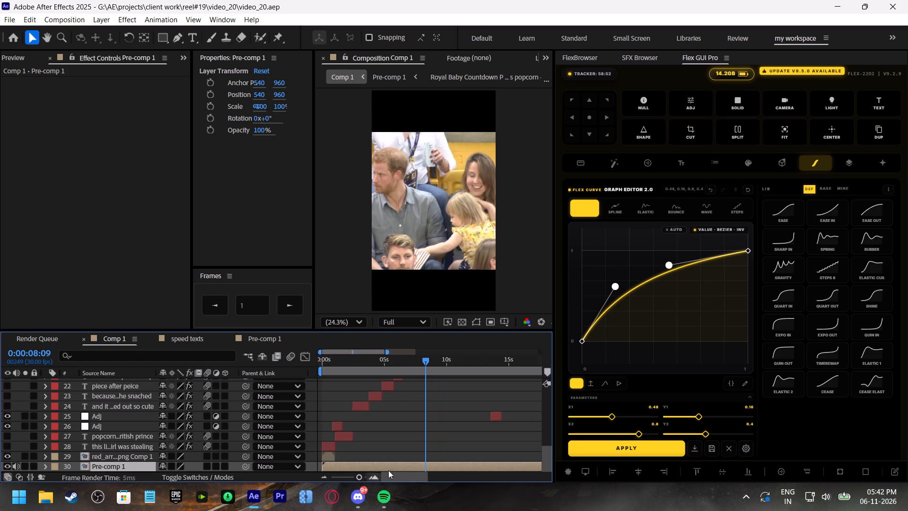
scroll(453, 427, "up", 3)
scroll(451, 427, "down", 3, "shift")
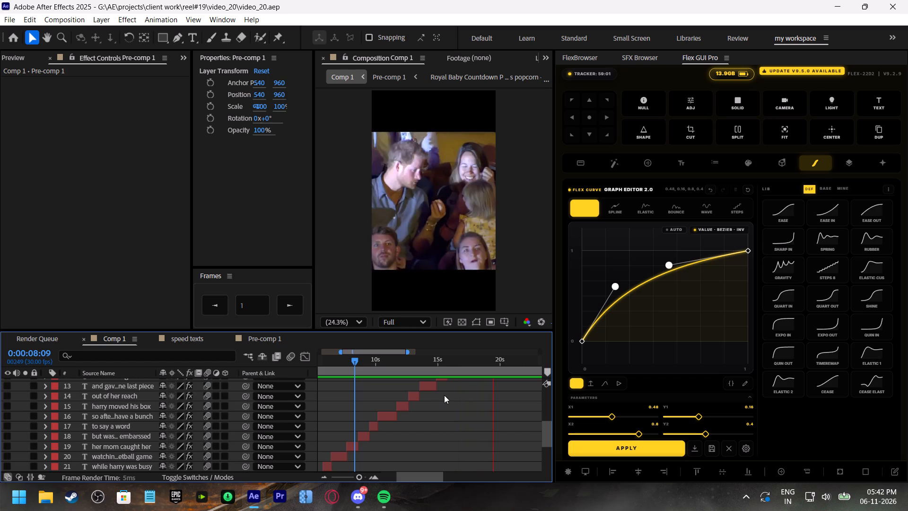
scroll(444, 395, "down", 3, "shift")
scroll(442, 394, "up", 2)
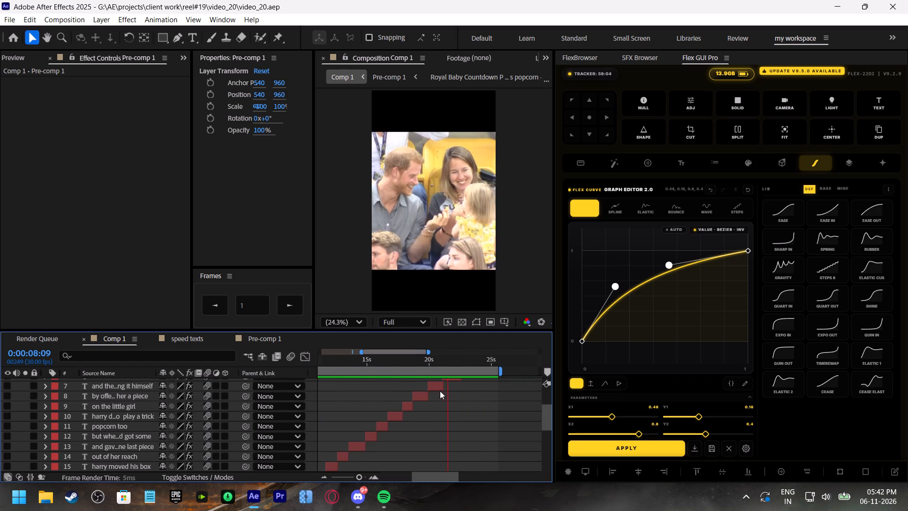
left_click(389, 356)
key("space")
left_click(365, 360)
key("space")
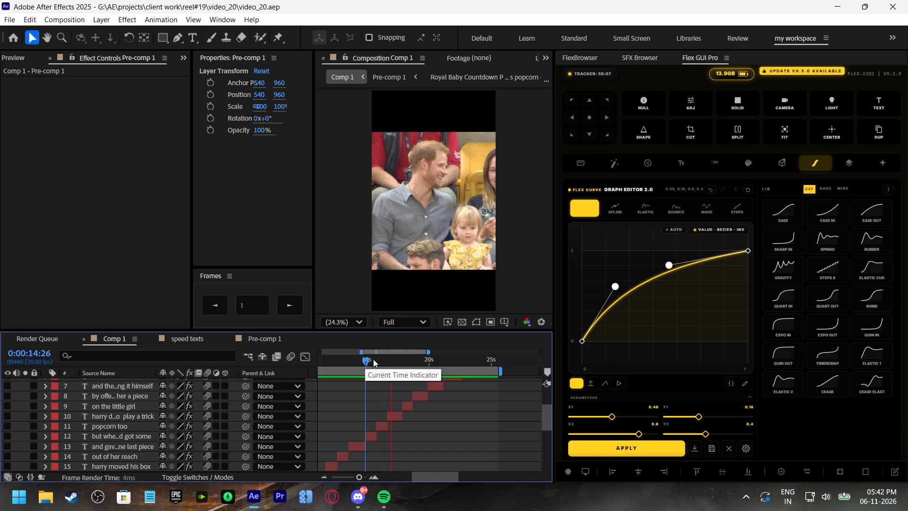
Duplicate the Brightness & Contrast flash adjustment layer, align the copy with the cut at about 0:00:18:16, and preview it from 0:00:18:04.
left_click_drag(415, 359, 411, 358)
scroll(417, 422, "down", 4)
scroll(409, 423, "up", 3)
scroll(409, 423, "down", 5)
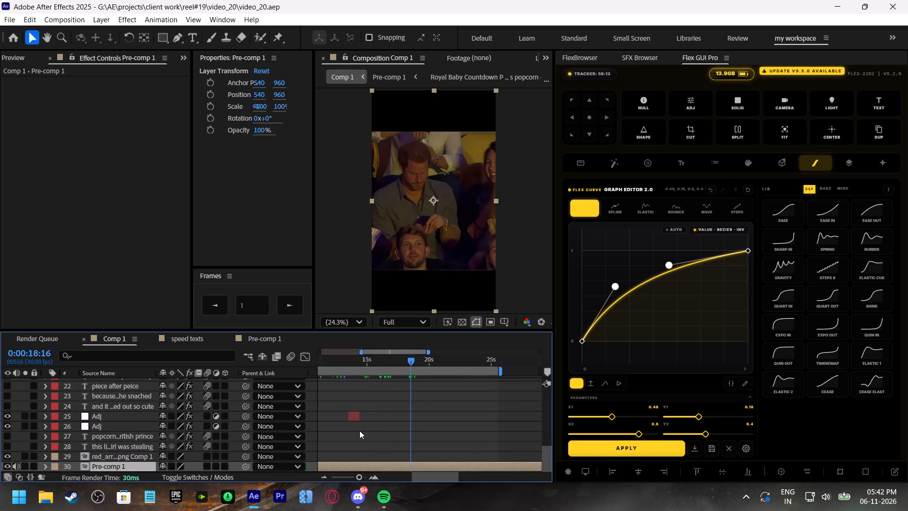
scroll(359, 431, "up", 12)
left_click(147, 384)
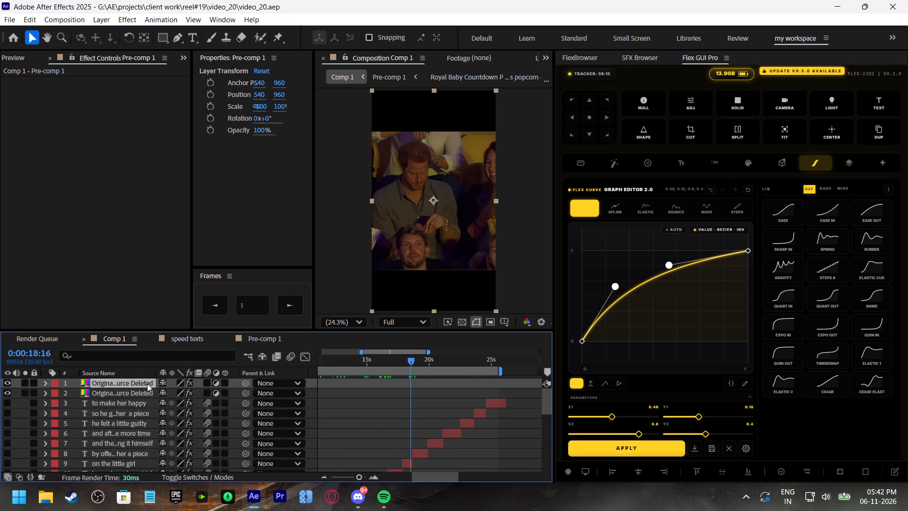
key("ctrl+d")
key("bracketleft")
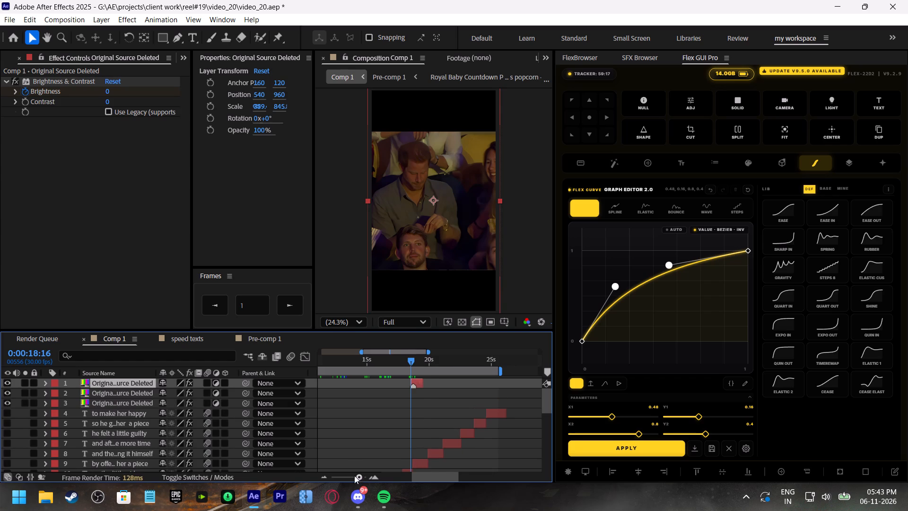
left_click_drag(354, 476, 365, 478)
left_click(429, 362)
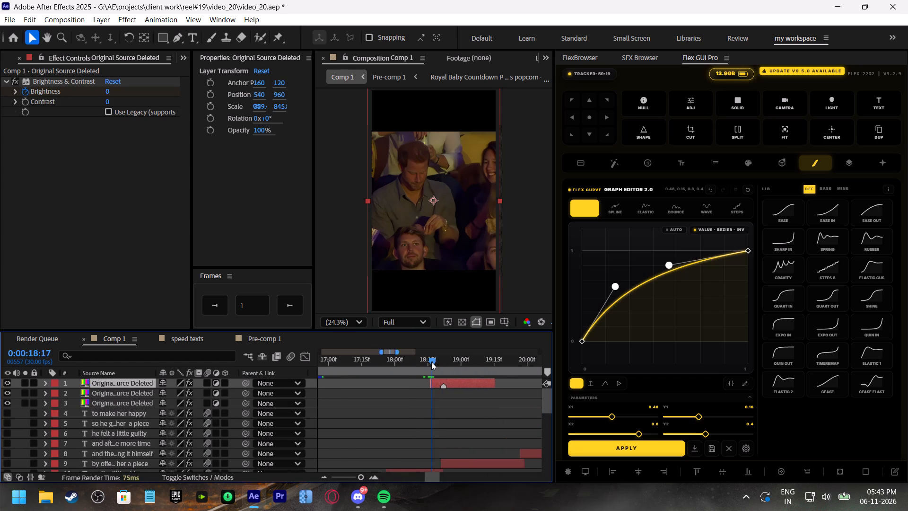
left_click_drag(469, 382, 448, 382)
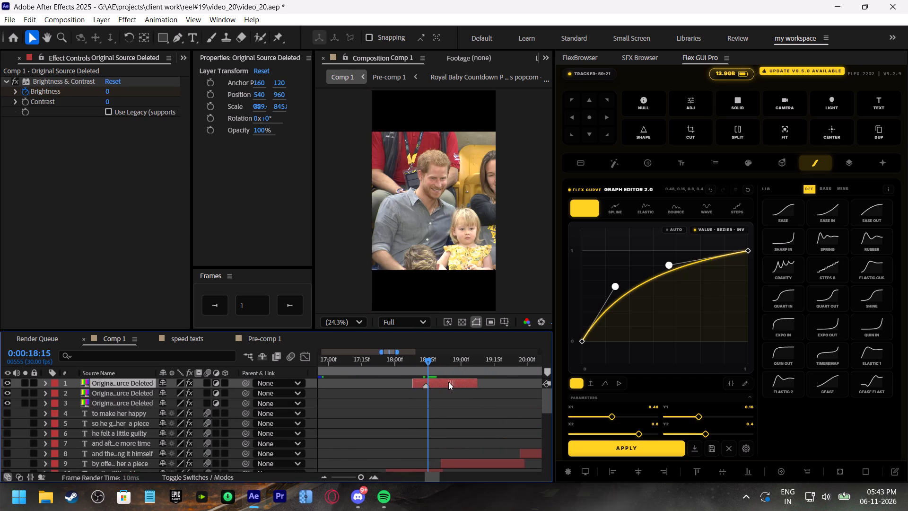
left_click_drag(448, 382, 454, 383)
left_click(403, 362)
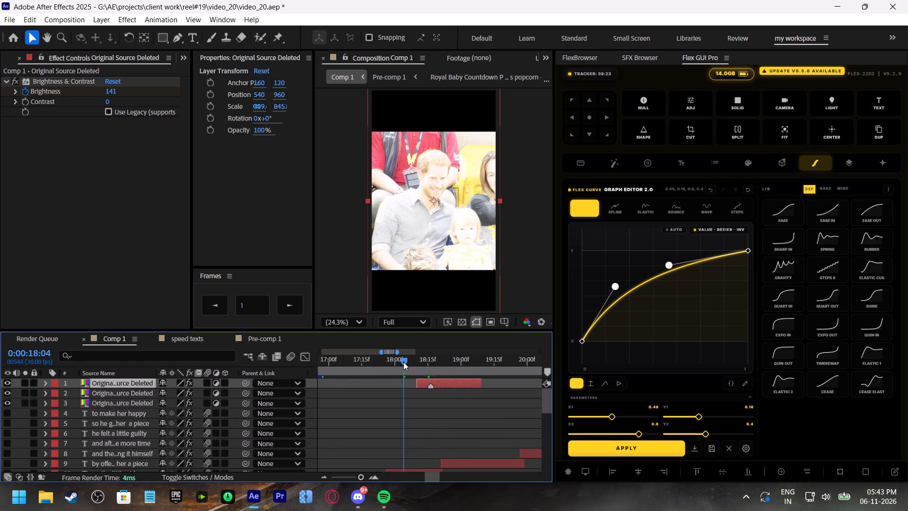
key("space")
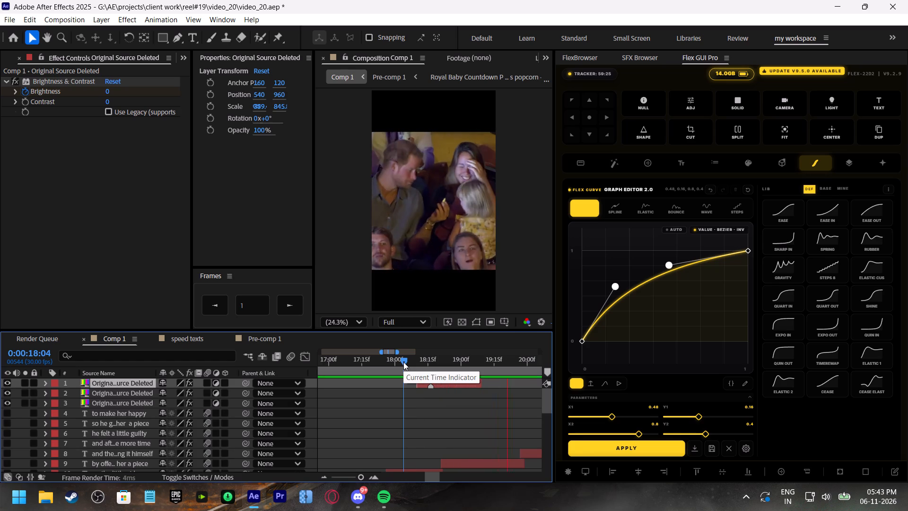
Duplicate the flash adjustment layer again, align the new copy with the cut at 0:00:23:19, and preview it from 0:00:23:07.
scroll(459, 410, "down", 6, "shift")
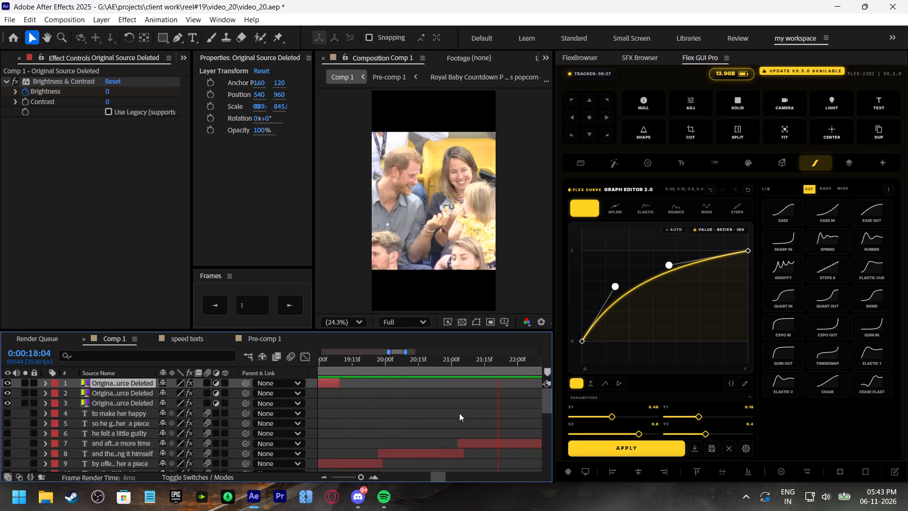
scroll(459, 413, "down", 9, "shift")
scroll(460, 415, "up", 1, "shift")
scroll(460, 415, "down", 2, "shift")
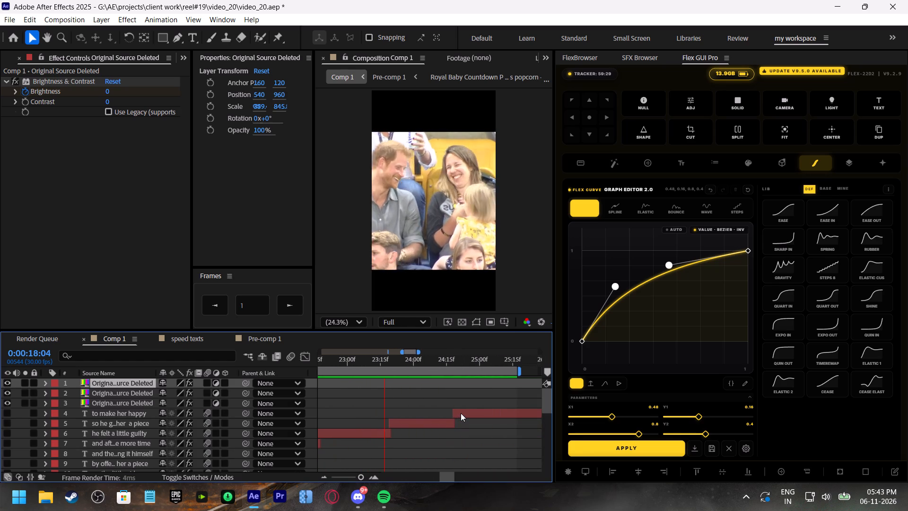
left_click(385, 362)
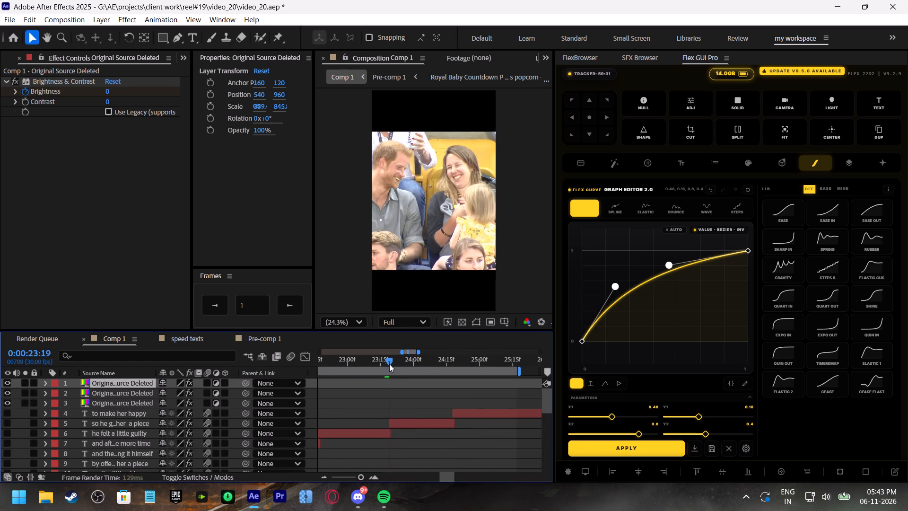
key("ctrl+d")
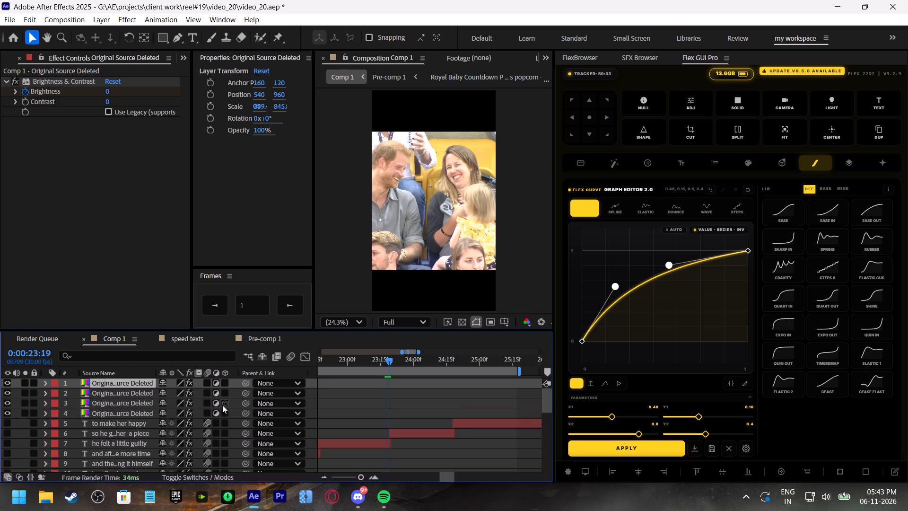
key("bracketleft")
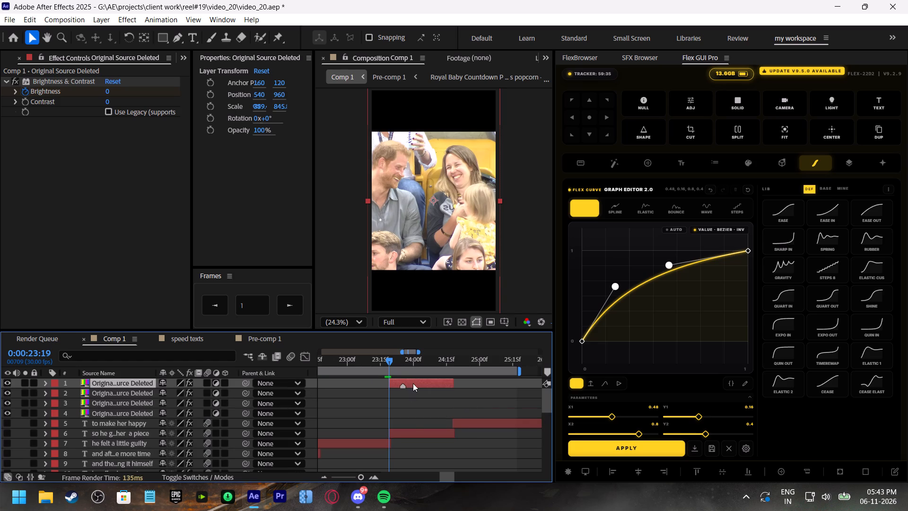
left_click_drag(413, 379, 400, 378)
left_click(363, 358)
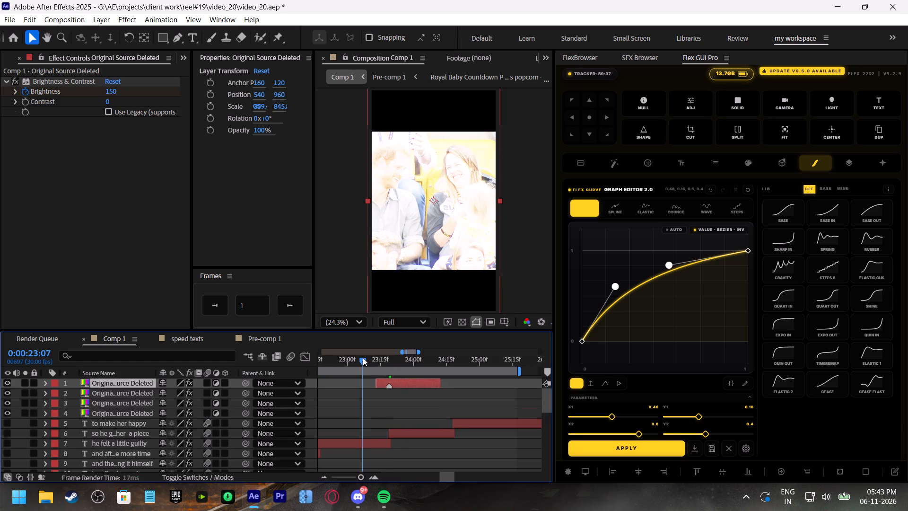
key("space")
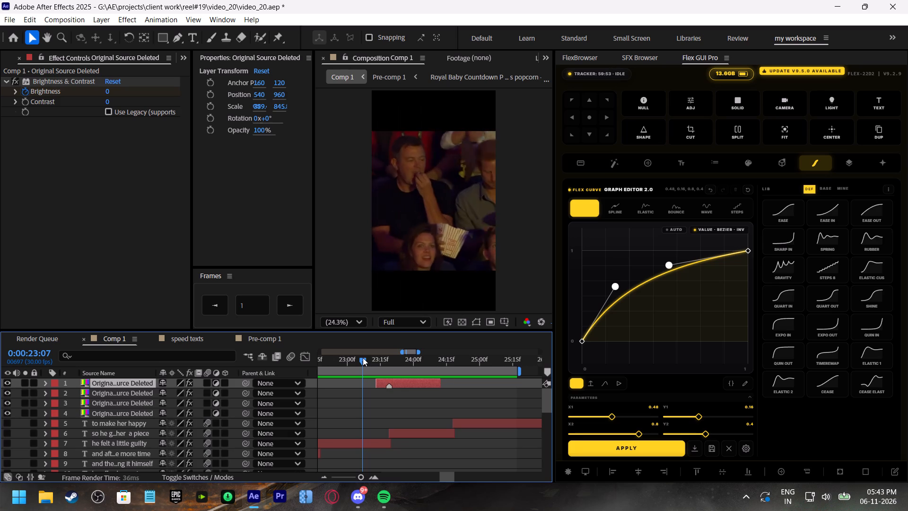
Preview the white-bar wipe in Comp 1, stepping from 0:00:14:25 to 0:00:15:02 to examine the bar and mask, and replay from 0:00:14:26.
key("space")
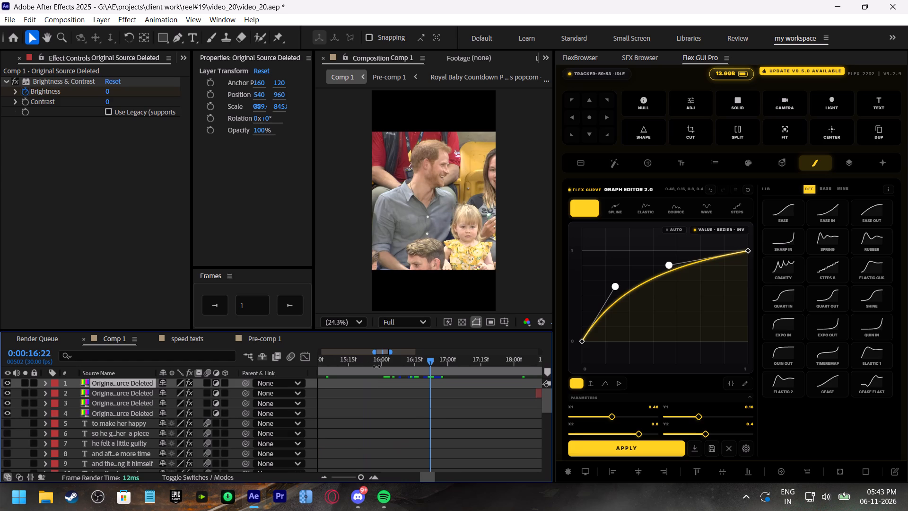
left_click(358, 363)
key("space")
left_click(358, 362)
scroll(384, 417, "up", 2)
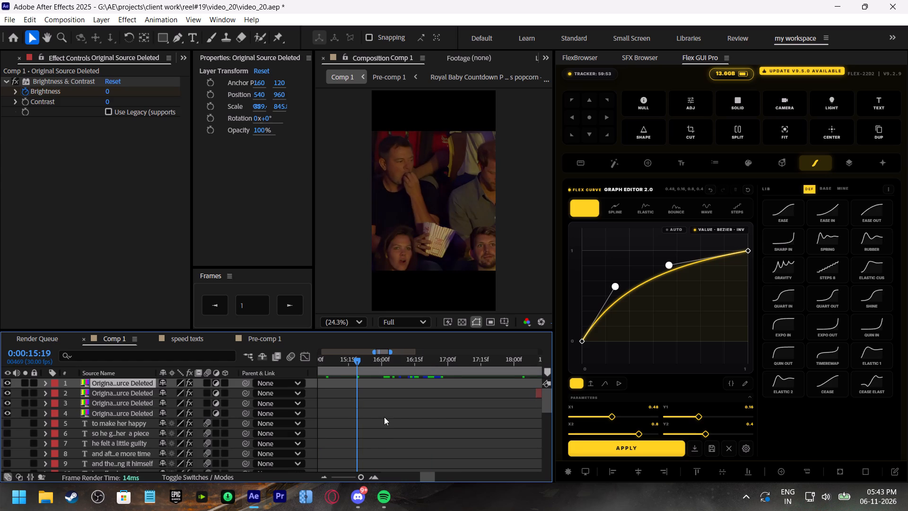
scroll(384, 417, "up", 2)
scroll(405, 414, "up", 4, "shift")
left_click(347, 355)
key("space")
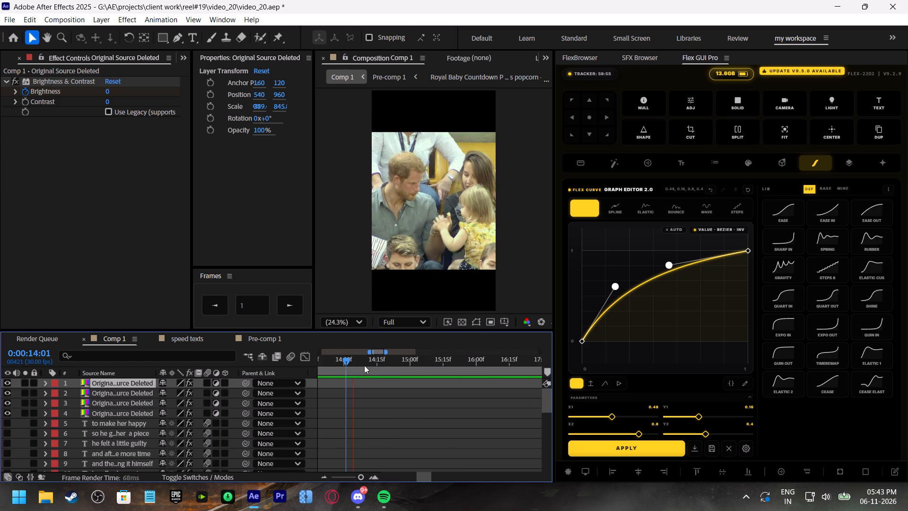
left_click_drag(372, 361, 400, 370)
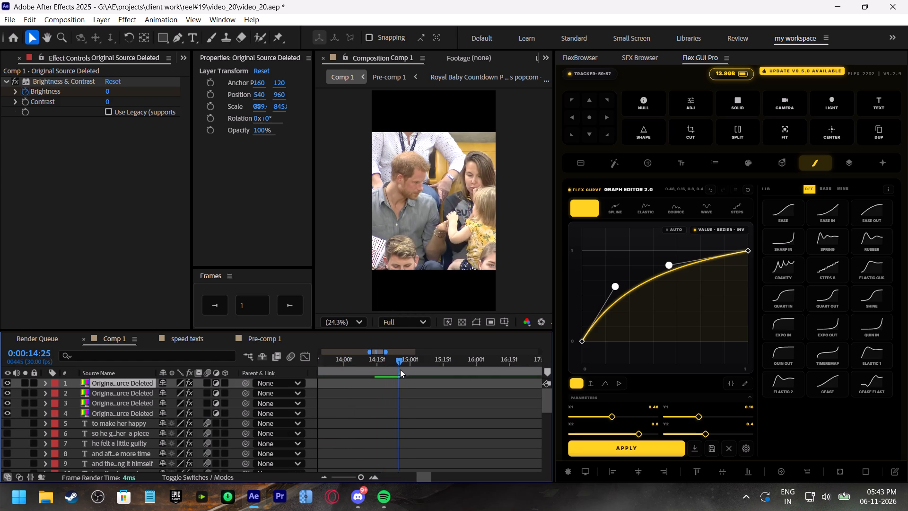
left_click_drag(400, 370, 404, 372)
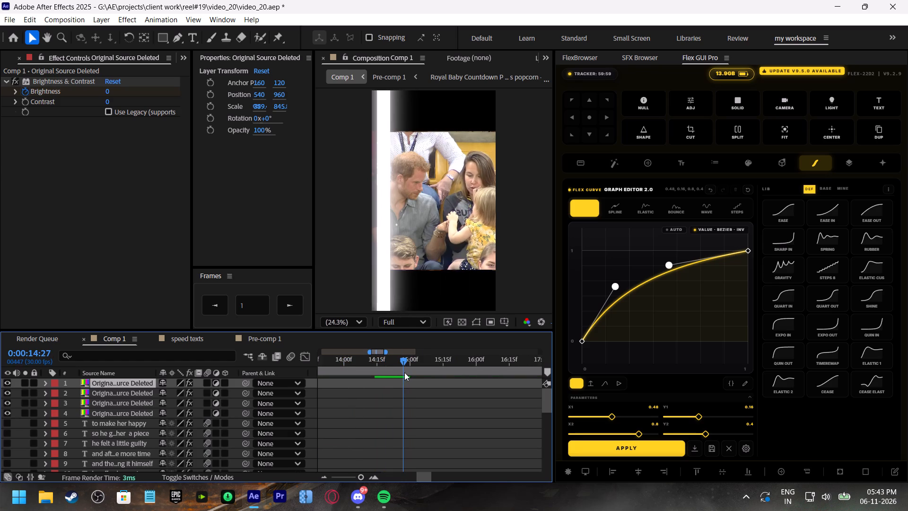
left_click_drag(404, 372, 404, 371)
left_click_drag(404, 371, 408, 372)
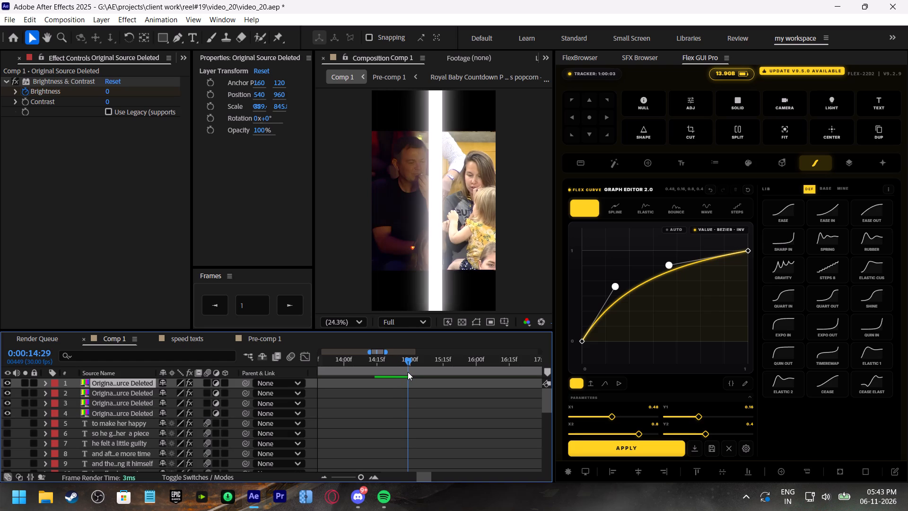
left_click_drag(408, 372, 415, 373)
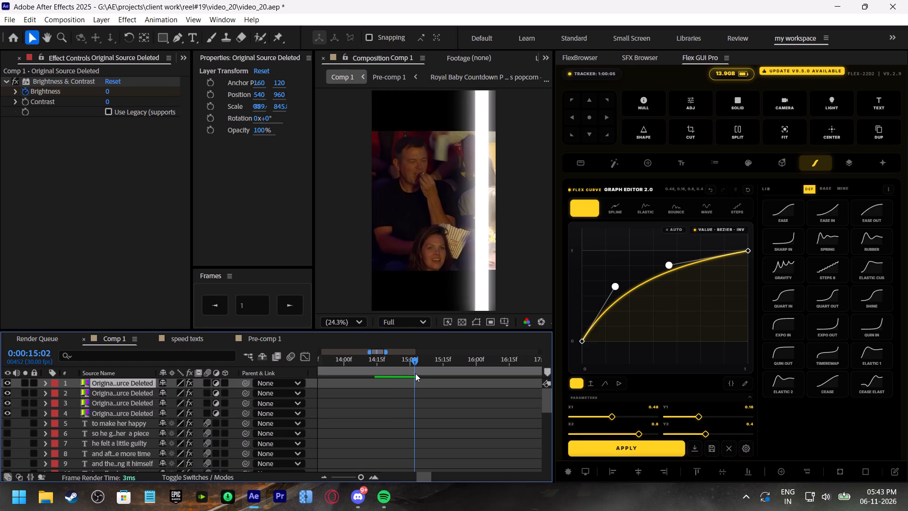
left_click_drag(415, 373, 401, 375)
key("space")
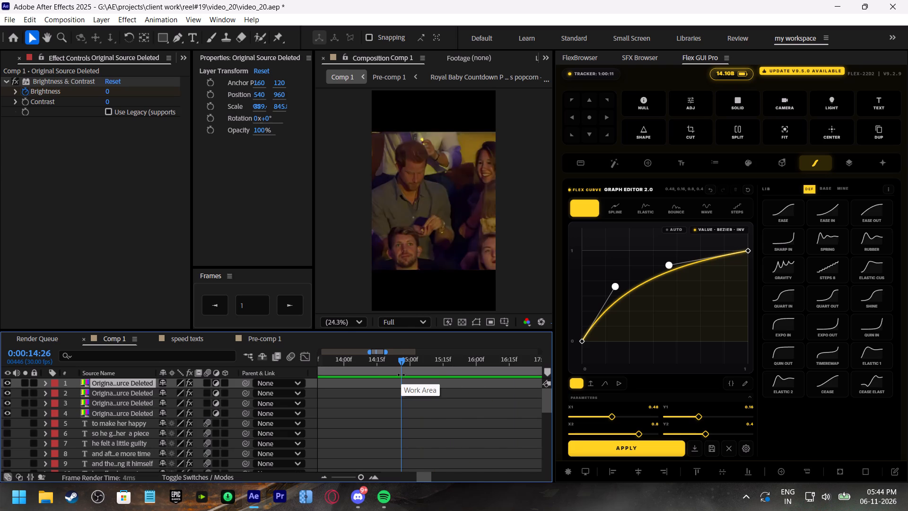
Move the flash adjustment layer near 0:00:18:15 earlier to the clip cut at about 0:00:16:14 and preview it from 0:00:16:01.
left_click_drag(355, 478, 345, 478)
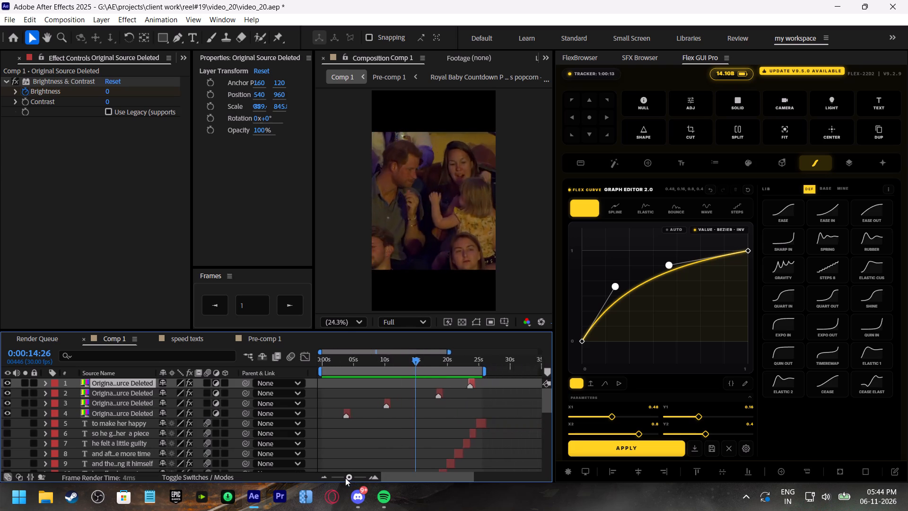
left_click_drag(345, 478, 360, 480)
left_click(418, 362)
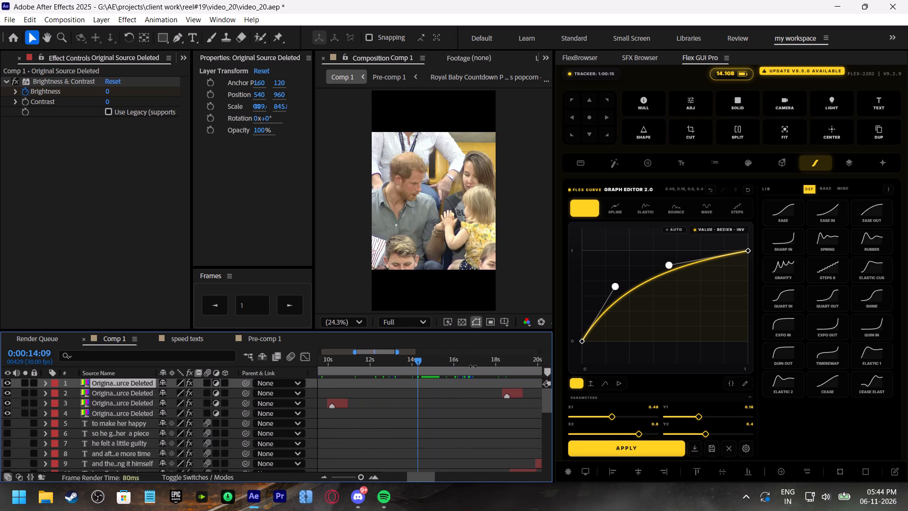
left_click(457, 360)
scroll(457, 410, "down", 2, "shift")
key("space")
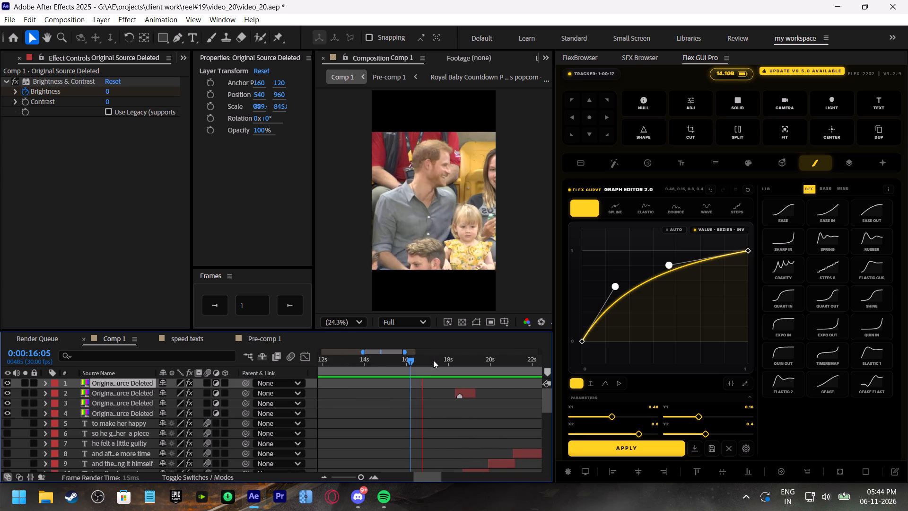
left_click_drag(419, 360, 418, 388)
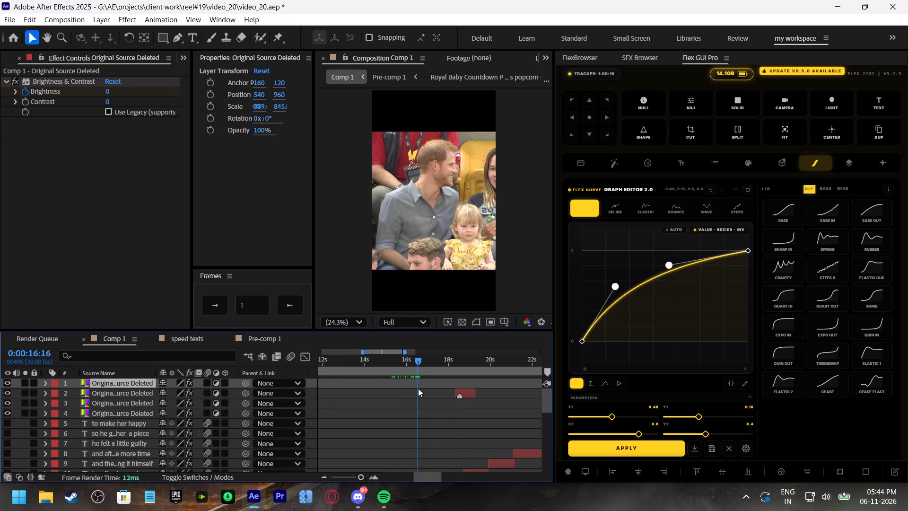
left_click_drag(418, 388, 416, 388)
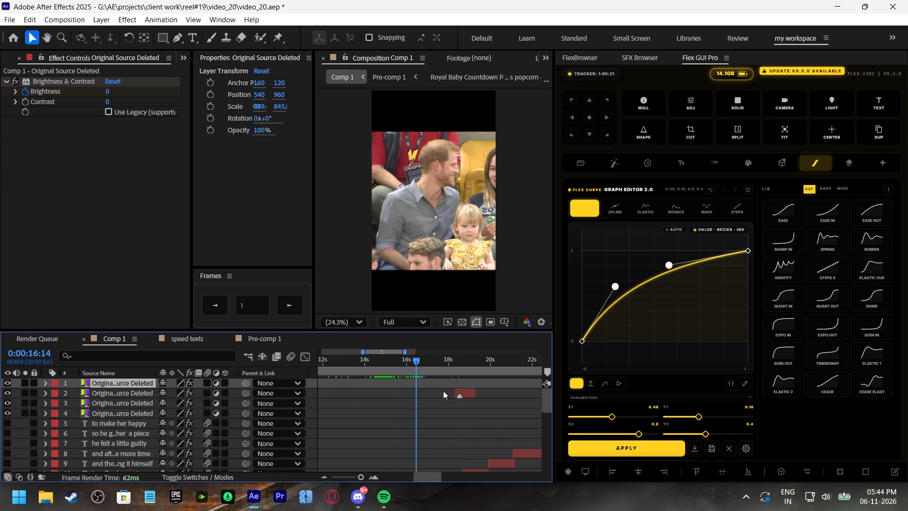
left_click_drag(471, 391, 426, 391)
left_click(407, 358)
key("space")
left_click(407, 358)
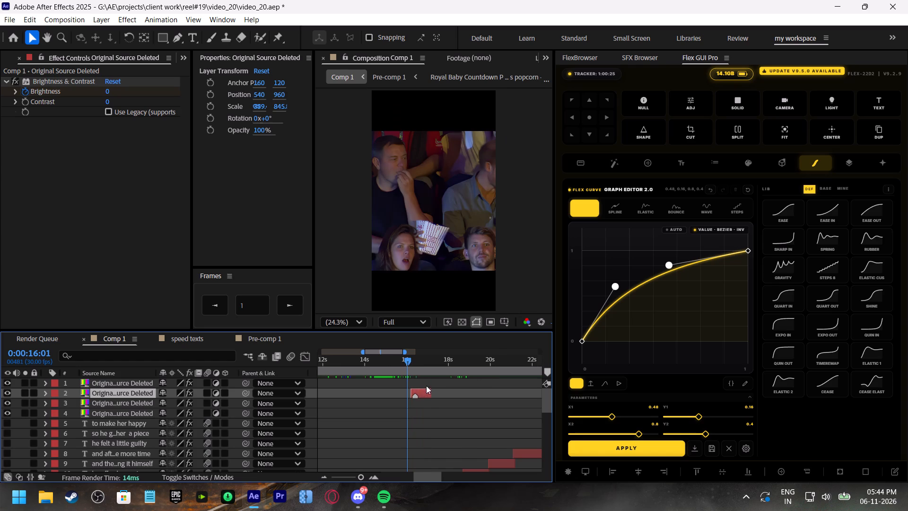
Play Comp 1 from 0:00:16:01 and follow the timeline to review the flashes on the remaining clip cuts.
left_click(426, 394)
key("space")
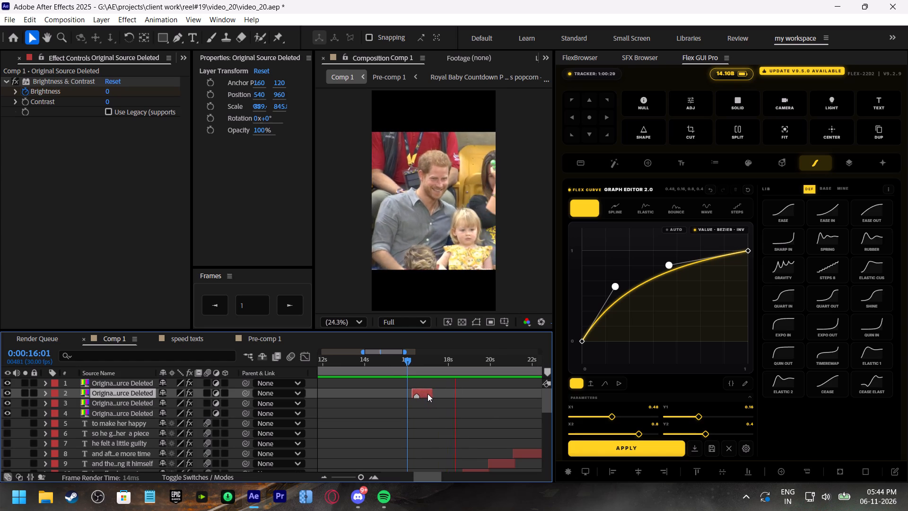
scroll(488, 417, "down", 1)
scroll(454, 425, "down", 2, "shift")
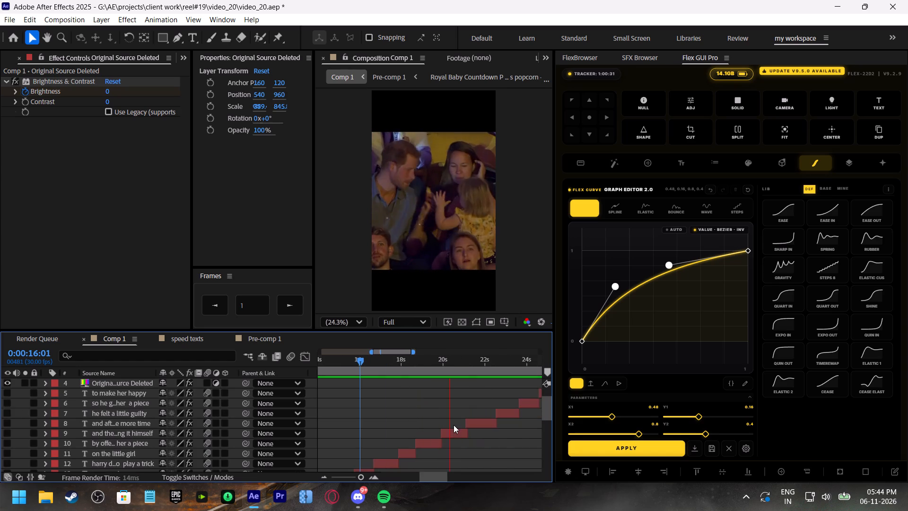
scroll(481, 424, "down", 4, "shift")
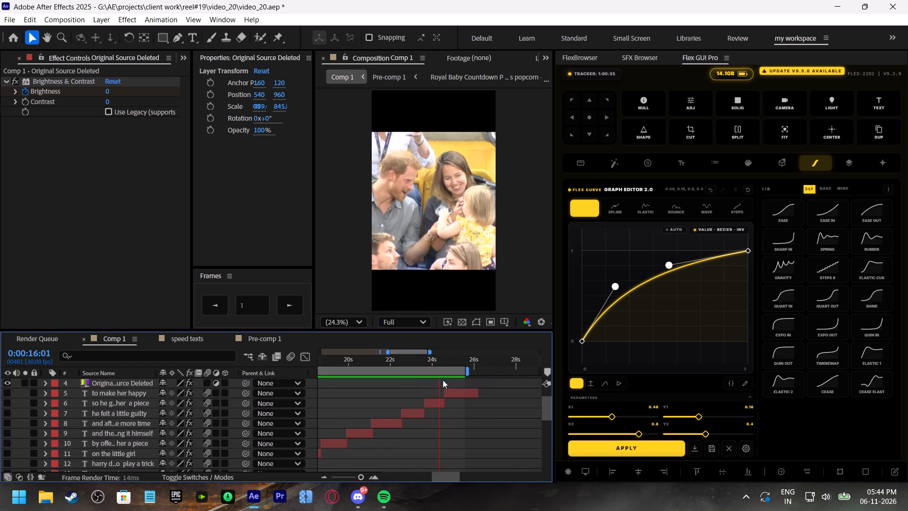
Return the playhead to the start of Comp 1 and save the project.
left_click_drag(437, 361, 159, 405)
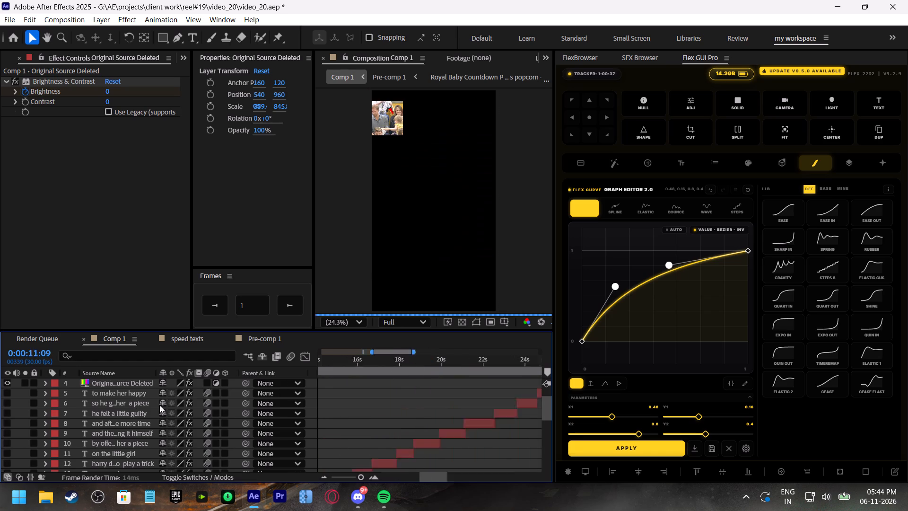
left_click_drag(159, 405, 67, 414)
key("ctrl+s")
Move the "this little girl was stealing" and "popcorns from a british prince" caption layers above the two Adj layers.
scroll(360, 427, "down", 9)
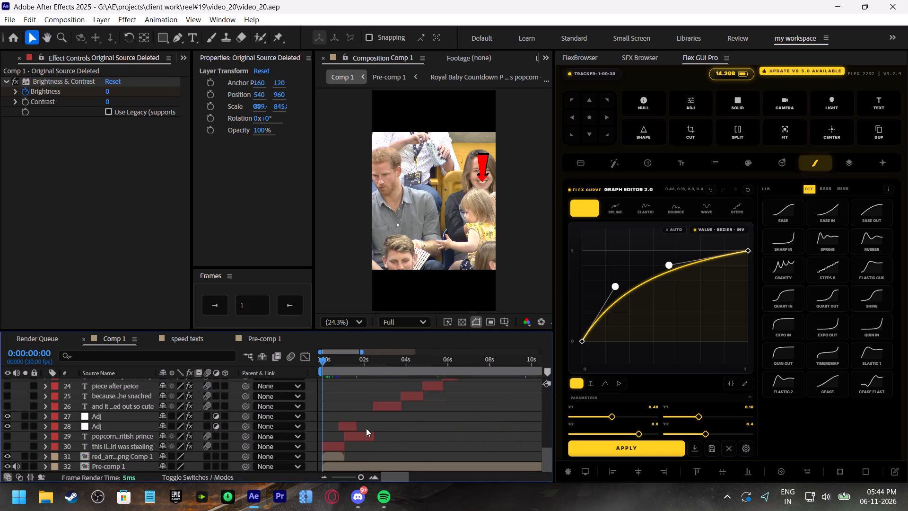
left_click(331, 444)
left_click(99, 434, "ctrl")
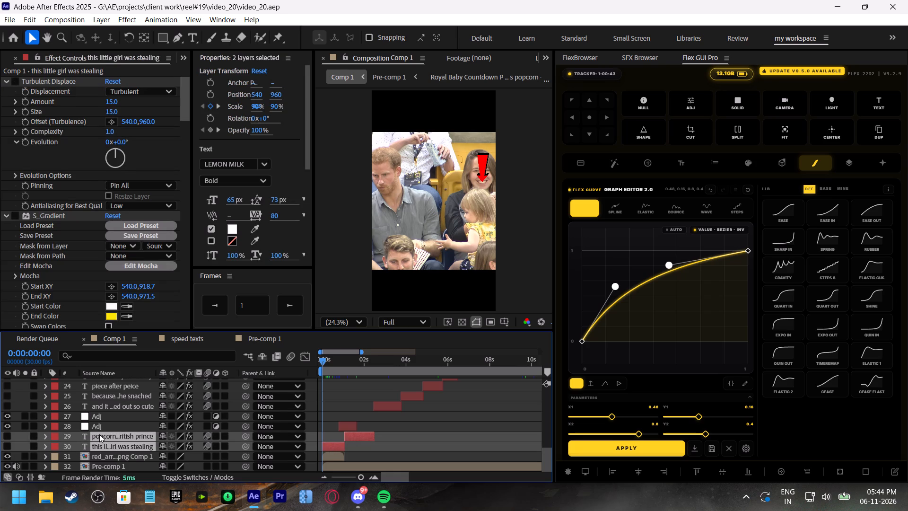
left_click_drag(101, 433, 103, 414)
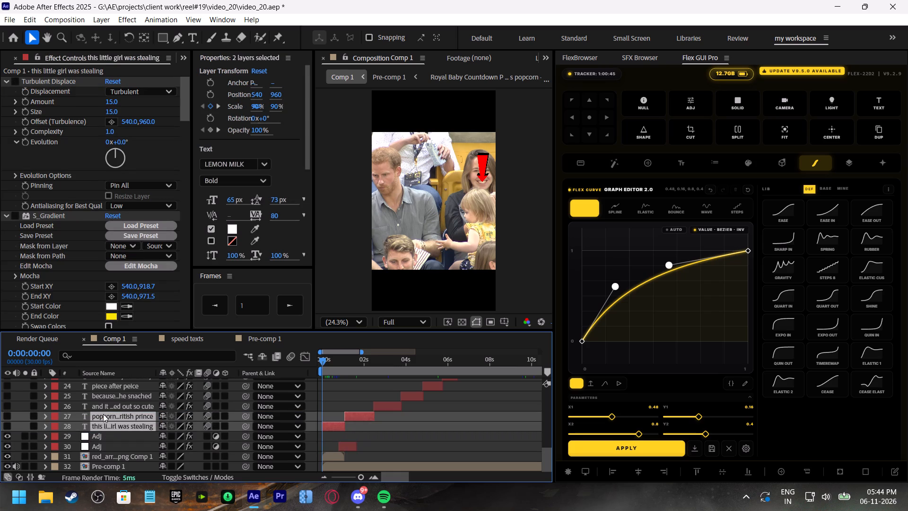
Move the four Brightness & Contrast flash layers below all the caption layers, directly above the two Adj layers.
scroll(338, 437, "up", 3)
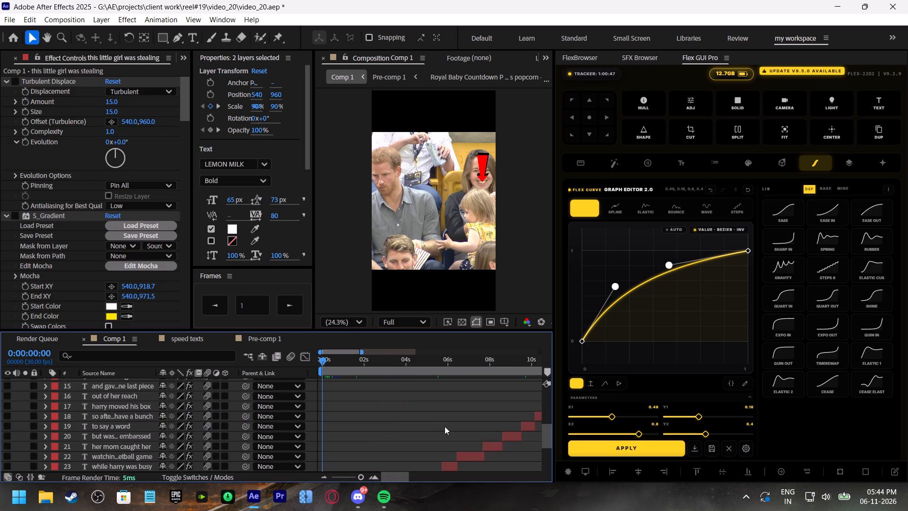
scroll(445, 426, "up", 2)
scroll(445, 426, "down", 8, "shift")
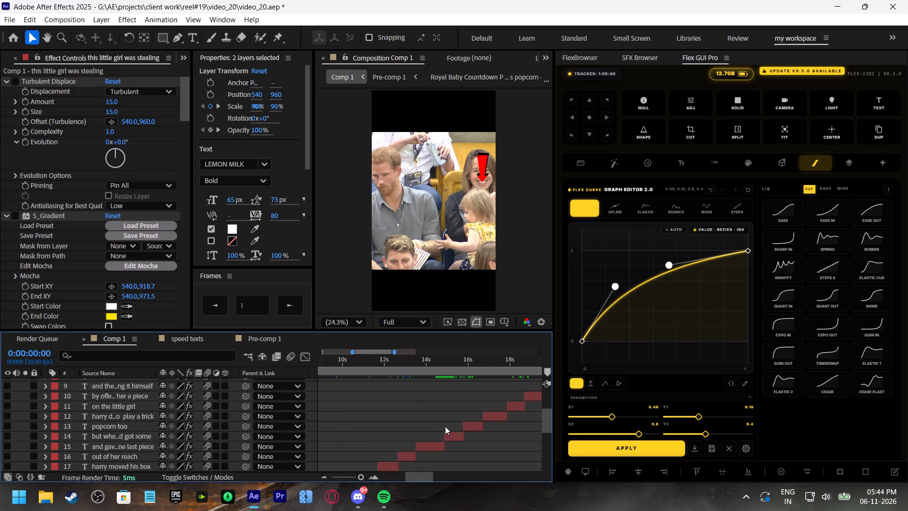
scroll(445, 426, "up", 2)
scroll(445, 426, "down", 5)
scroll(445, 426, "up", 7)
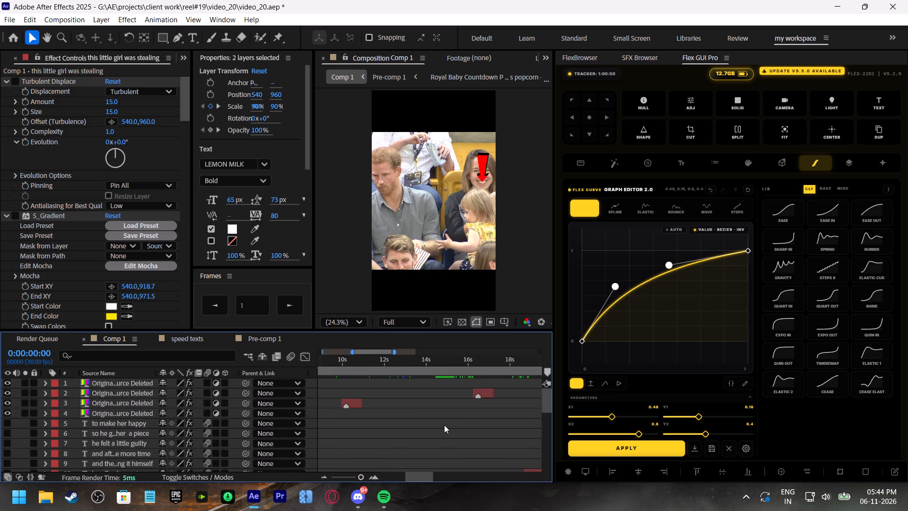
left_click(354, 404, "ctrl")
left_click(489, 391, "ctrl")
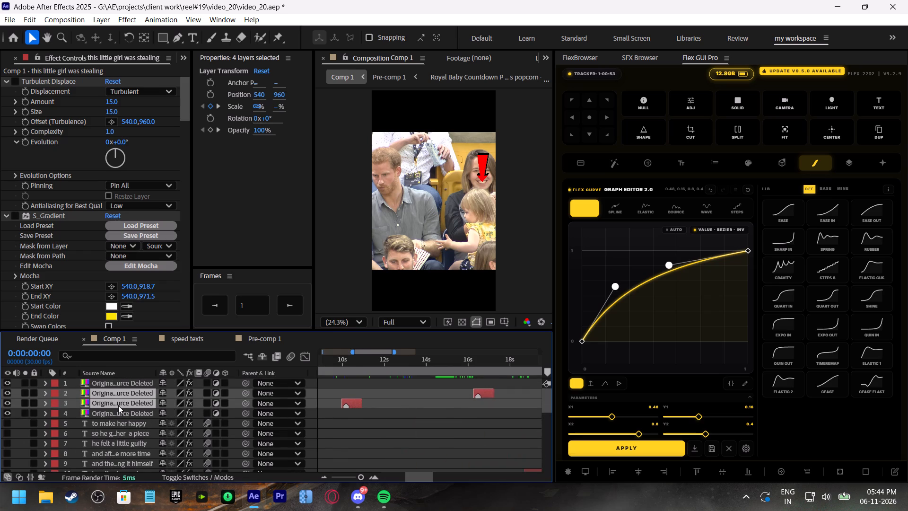
left_click_drag(118, 405, 123, 405)
left_click(122, 413)
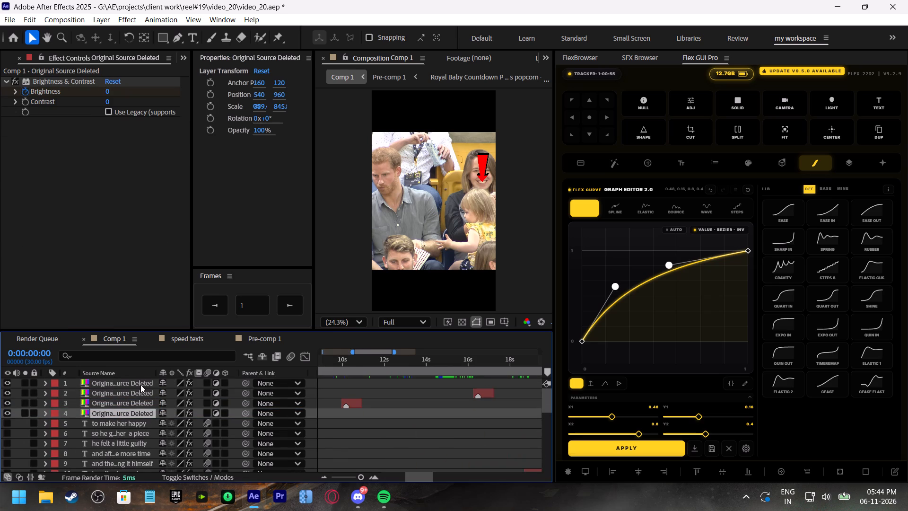
left_click(140, 385, "ctrl")
left_click(138, 396, "shift")
left_click(151, 383, "shift")
left_click_drag(132, 410, 131, 414)
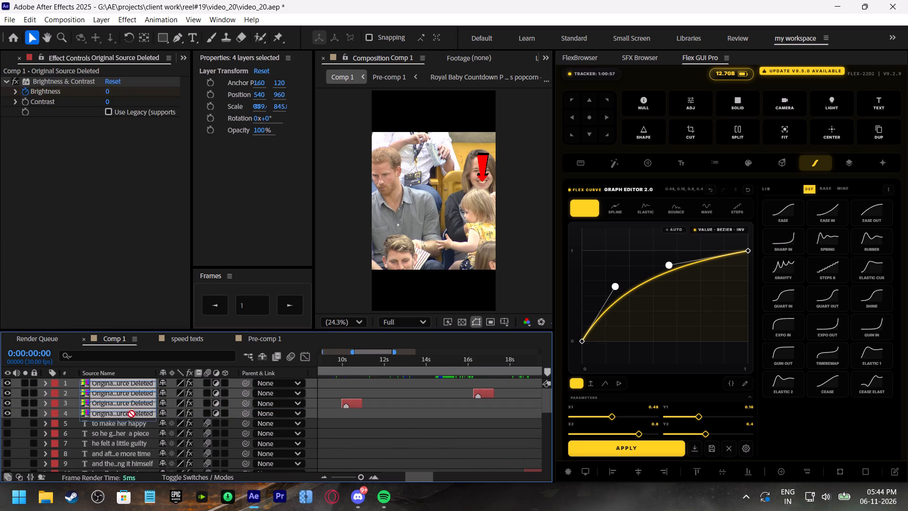
left_click_drag(131, 414, 130, 463)
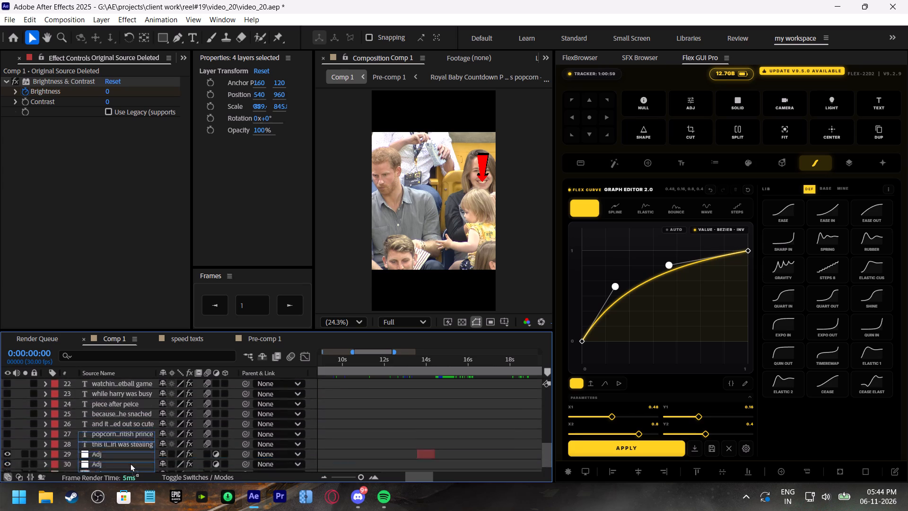
left_click_drag(130, 463, 135, 433)
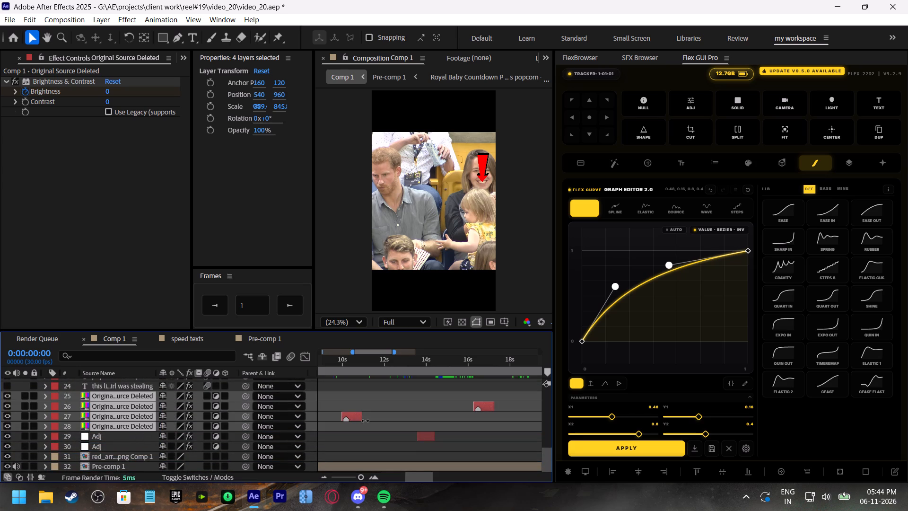
Bring the timeline back to the start of Comp 1, deselect the flash layers and save the project.
scroll(366, 421, "up", 13, "shift")
left_click_drag(342, 363, 296, 374)
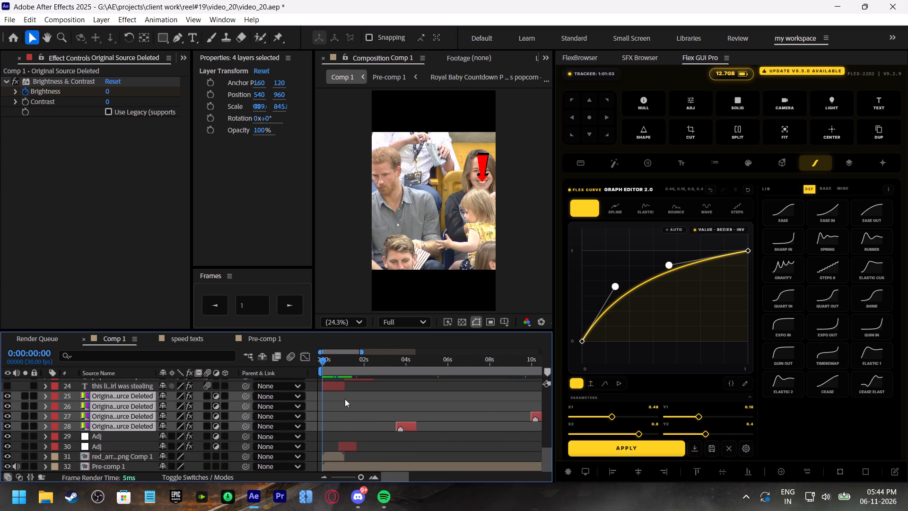
left_click(345, 399)
key("ctrl+s")
Turn on visibility for all the caption text layers, from "this little girl was stealing" up through the stack.
left_click_drag(330, 360, 334, 361)
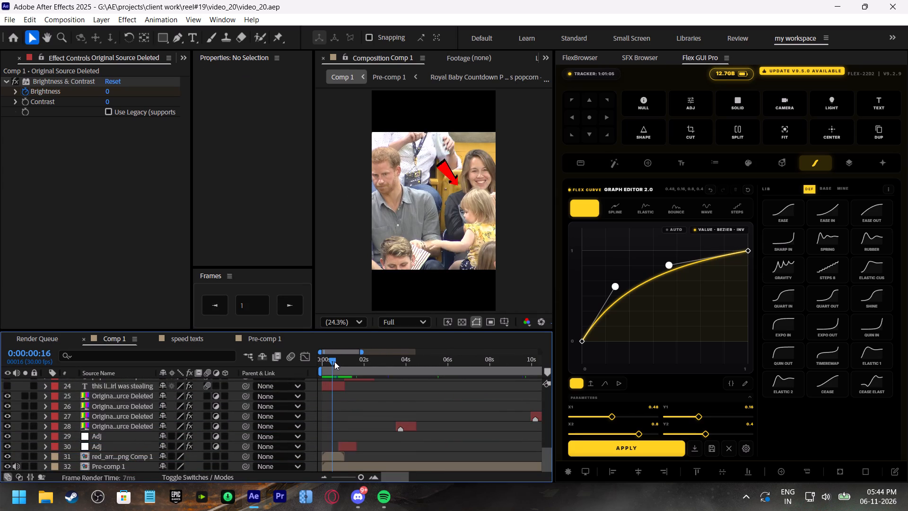
left_click_drag(334, 361, 335, 362)
scroll(302, 407, "up", 2)
left_click(334, 447)
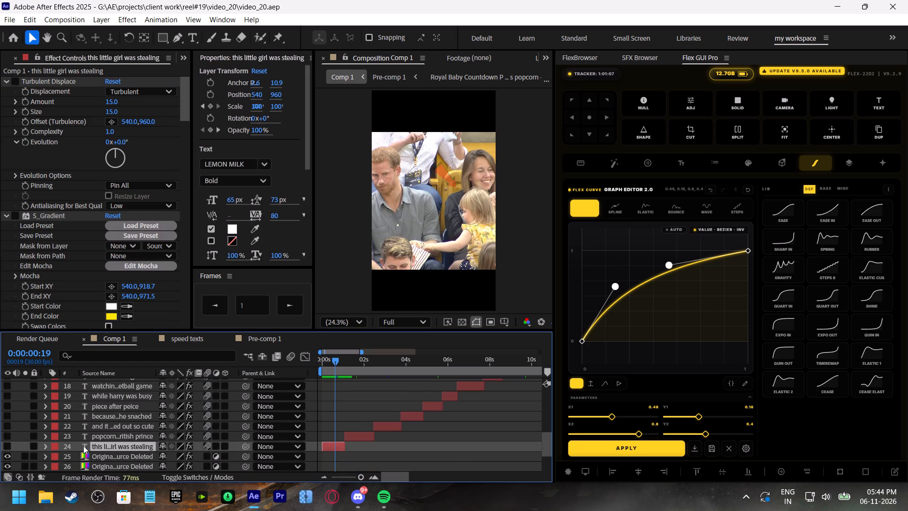
left_click_drag(9, 445, 11, 381)
Enlarge the timeline scale slightly and preview the opening caption from 0:00:00:00.
scroll(372, 413, "down", 5)
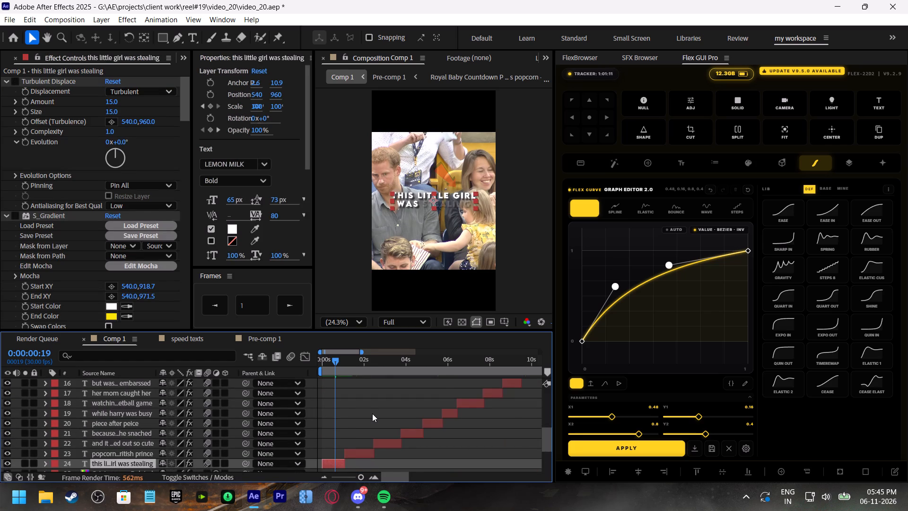
scroll(372, 414, "down", 2, "shift")
scroll(372, 414, "up", 3, "shift")
left_click_drag(357, 476, 362, 478)
scroll(416, 432, "down", 2, "shift")
scroll(416, 432, "up", 2, "shift")
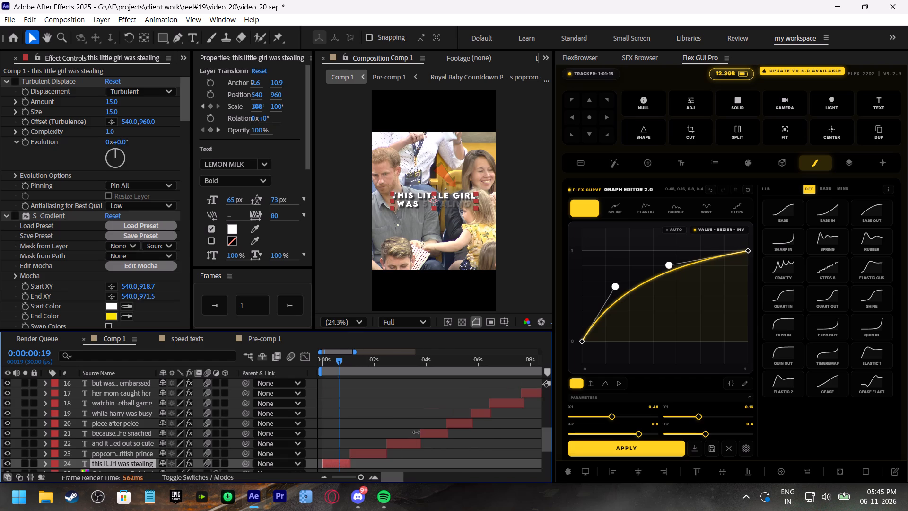
scroll(416, 432, "up", 3, "shift")
left_click_drag(339, 361, 312, 367)
key("space")
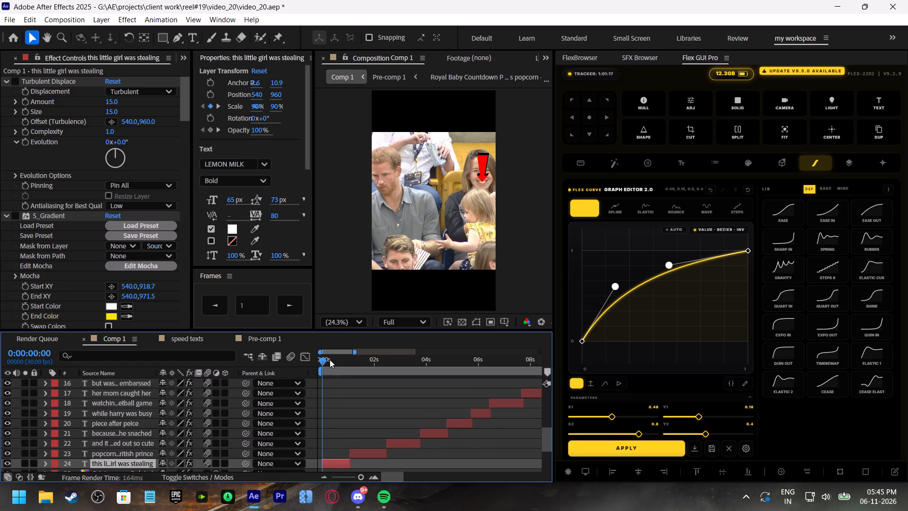
At 0:00:00:24, give the word GIRL in the "this little girl was stealing" caption a bright magenta fill.
left_click_drag(333, 359, 346, 366)
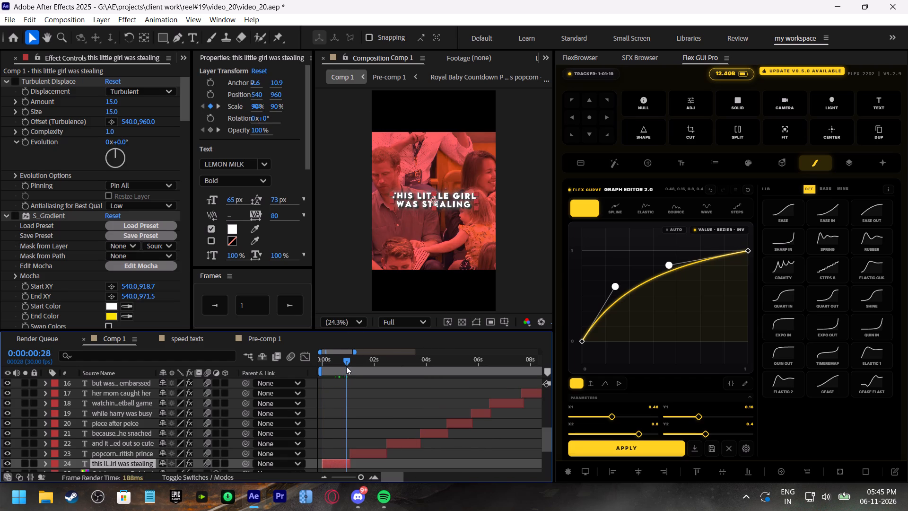
left_click_drag(346, 366, 343, 366)
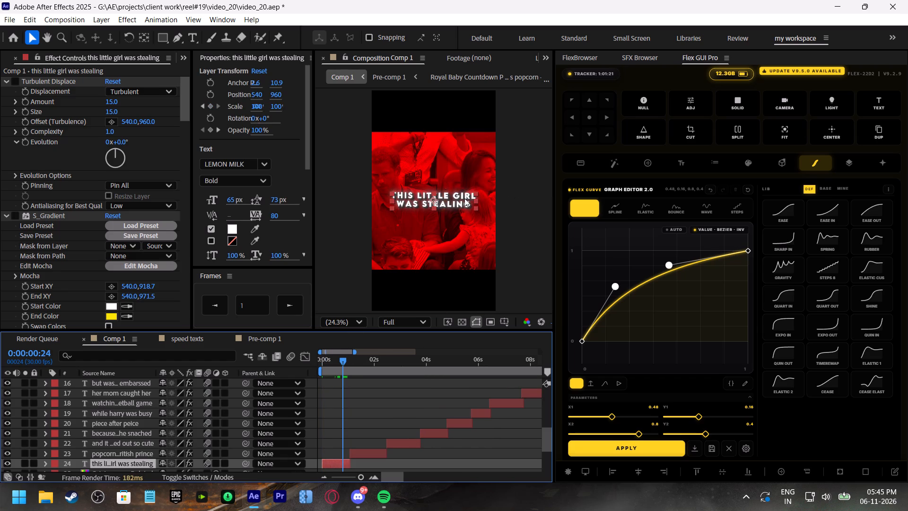
double_click(464, 198)
left_click(462, 196)
left_click(456, 194)
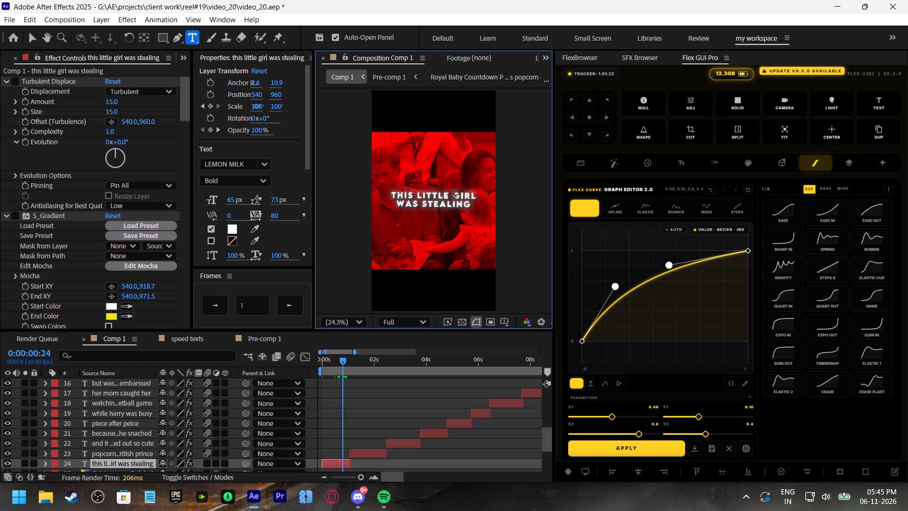
left_click_drag(454, 194, 479, 195)
left_click(232, 228)
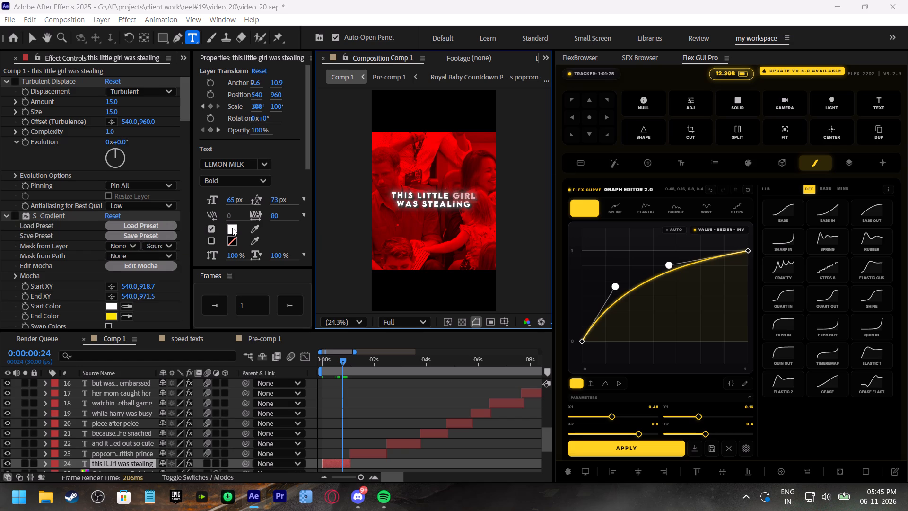
left_click_drag(331, 203, 535, 132)
left_click_drag(504, 150, 714, 158)
left_click_drag(695, 202, 698, 206)
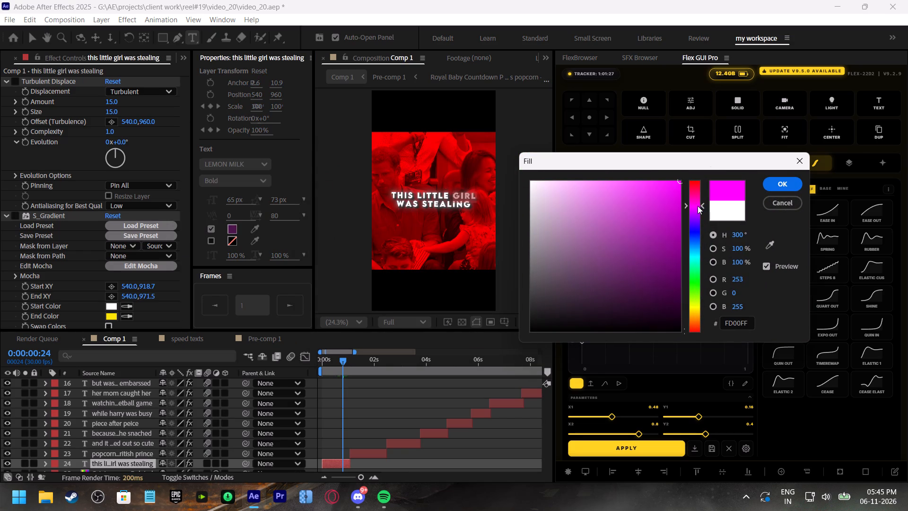
left_click_drag(698, 206, 699, 207)
left_click(794, 186)
Set the fill of the word STEALING in the same caption to red FF0000.
triple_click(431, 205)
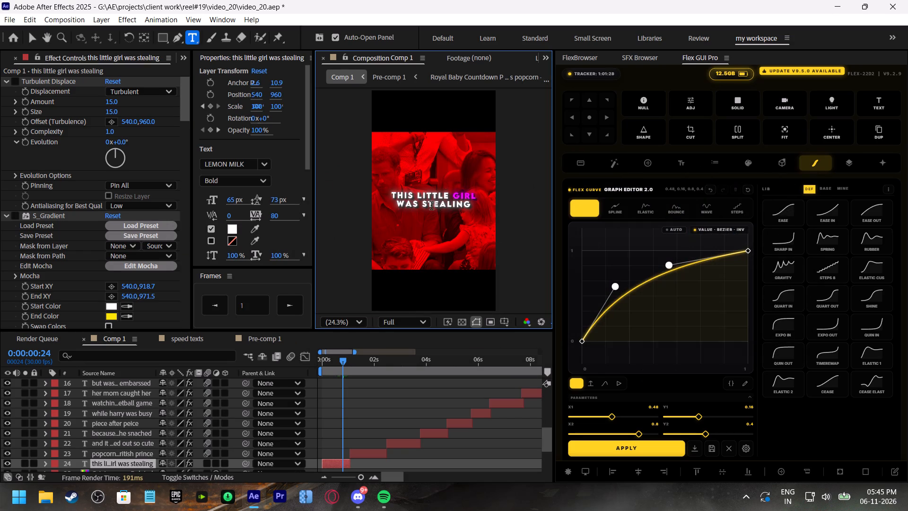
left_click(448, 198)
double_click(443, 203)
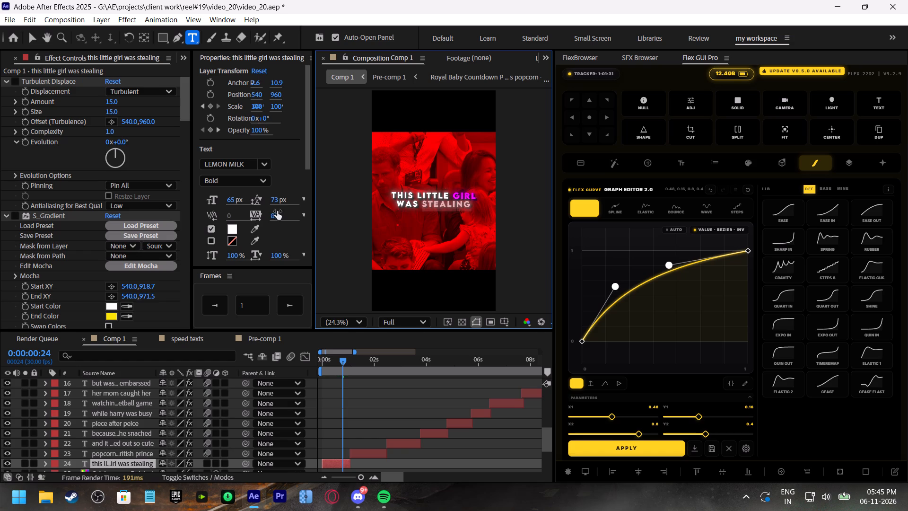
left_click(233, 228)
left_click_drag(411, 213, 539, 144)
left_click(566, 176)
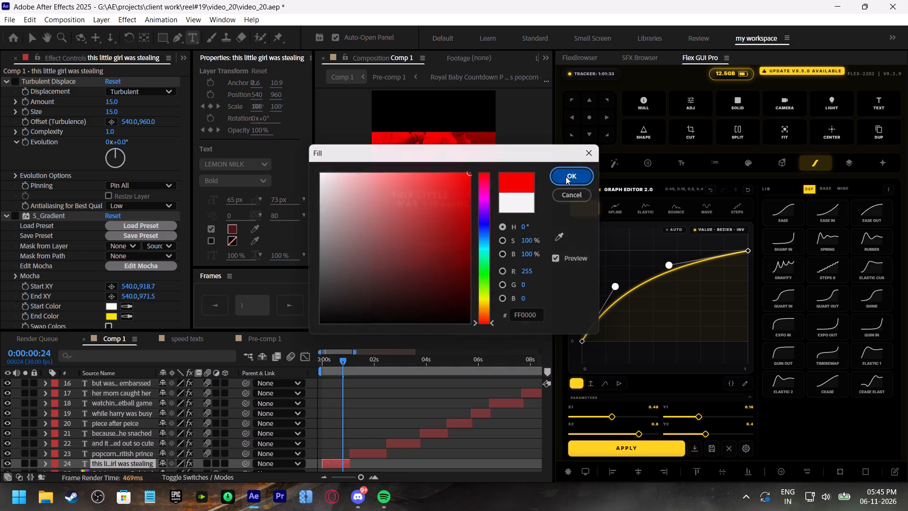
Preview the recoloured opening caption from 0:00:00:00.
left_click_drag(333, 362, 306, 371)
key("space")
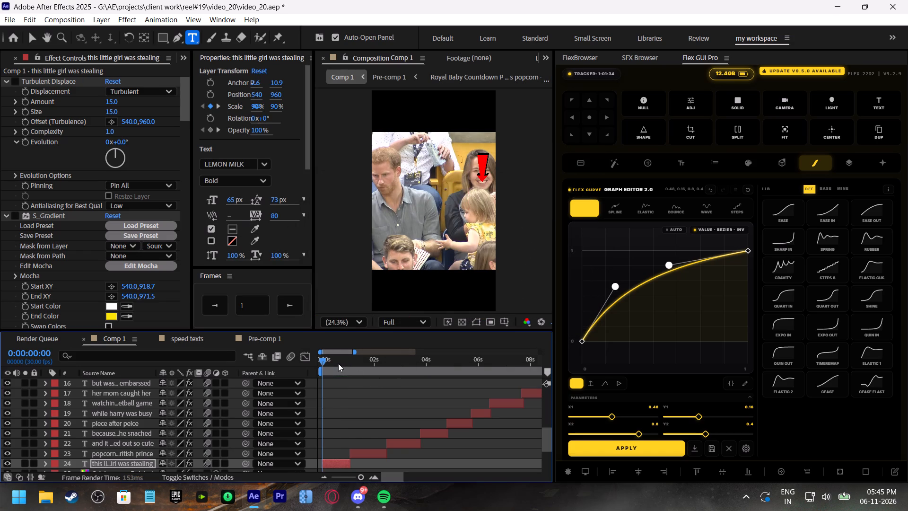
At 0:00:02:04, set the fill of the word POPCORNS in the "popcorns from a british prince" caption to yellow FFF100.
left_click_drag(348, 361, 356, 364)
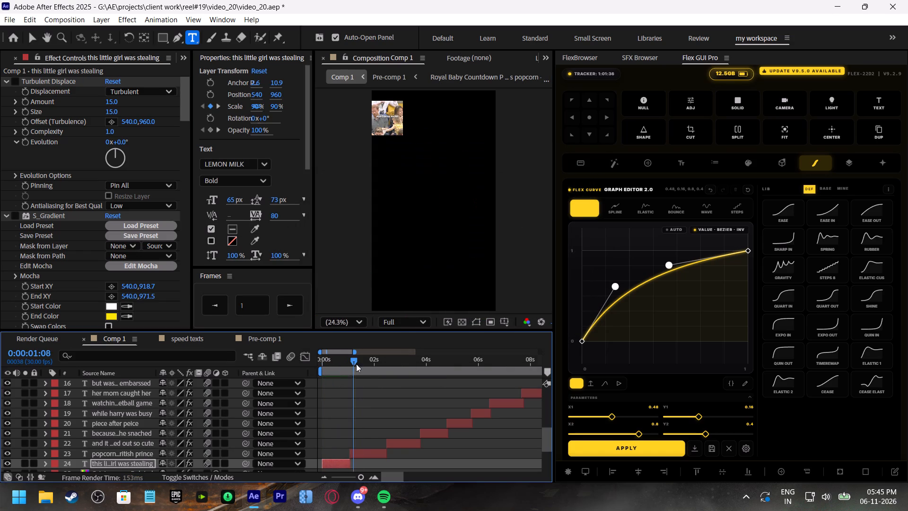
left_click_drag(356, 364, 378, 381)
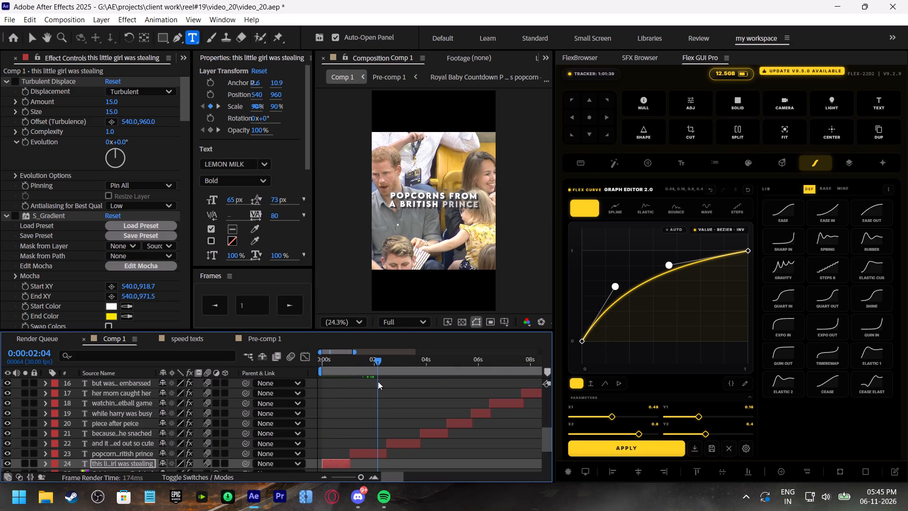
triple_click(424, 194)
left_click(425, 194)
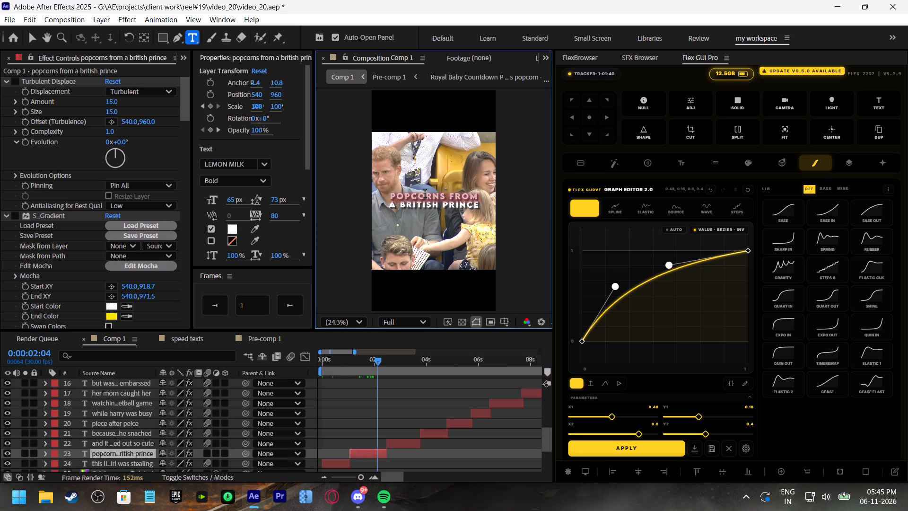
left_click(425, 194)
left_click(425, 194)
left_click(420, 194)
double_click(416, 195)
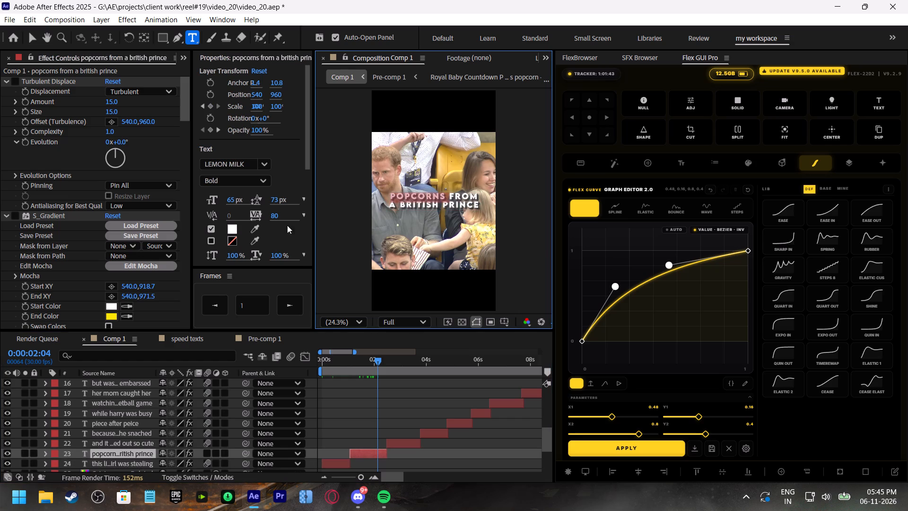
left_click(237, 229)
left_click_drag(450, 207, 567, 130)
left_click_drag(494, 150, 758, 157)
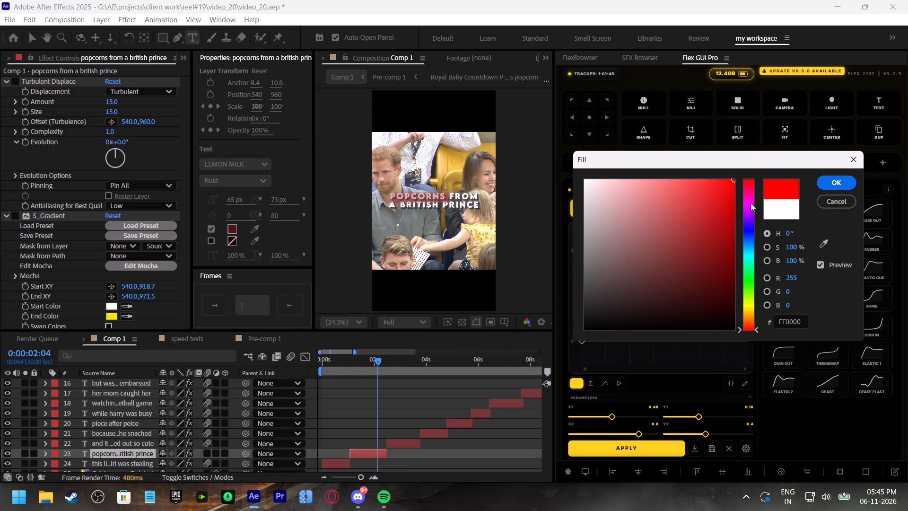
left_click_drag(752, 245, 752, 306)
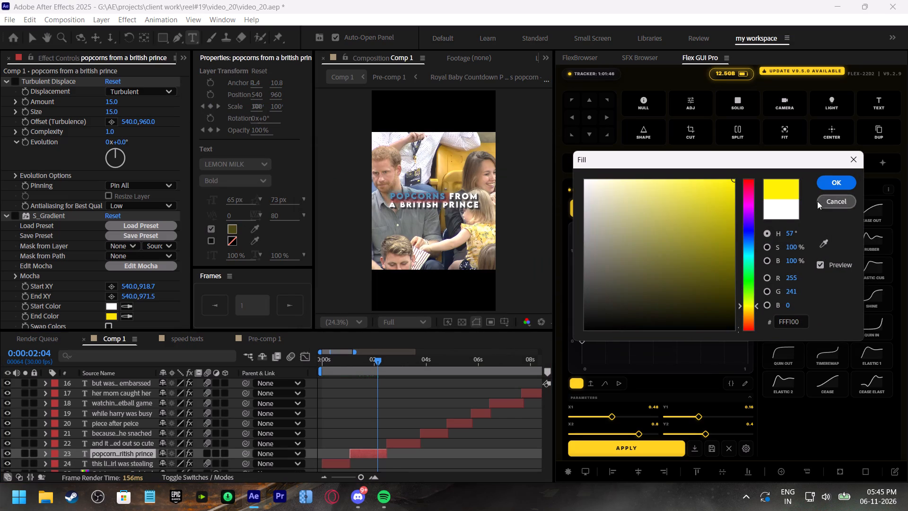
left_click(831, 181)
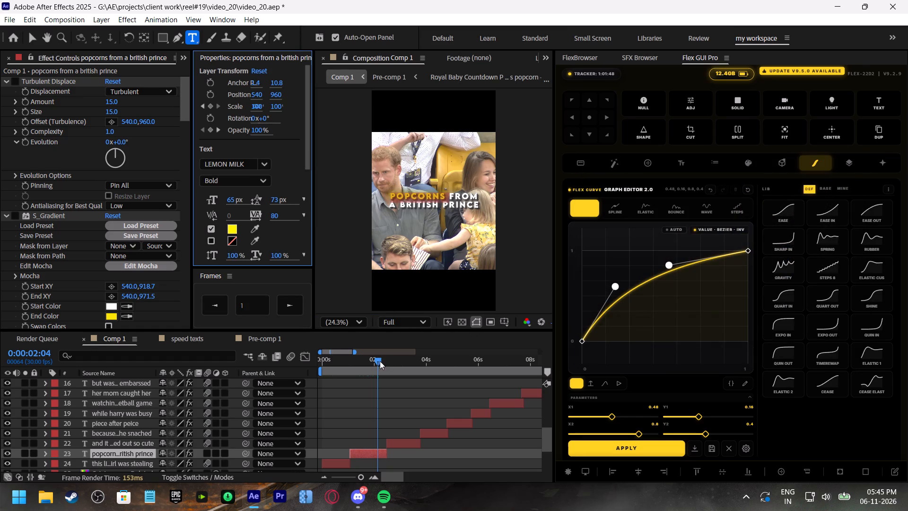
At 0:00:03:16, give the line OUT SO CUTE in the "and it turned out so cute" caption a bright magenta fill.
left_click_drag(380, 361, 412, 372)
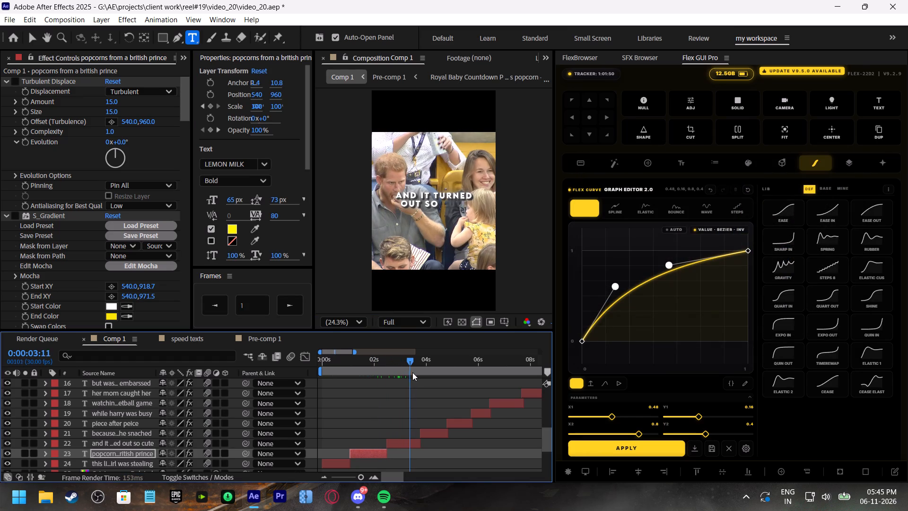
left_click_drag(412, 372, 416, 374)
triple_click(450, 206)
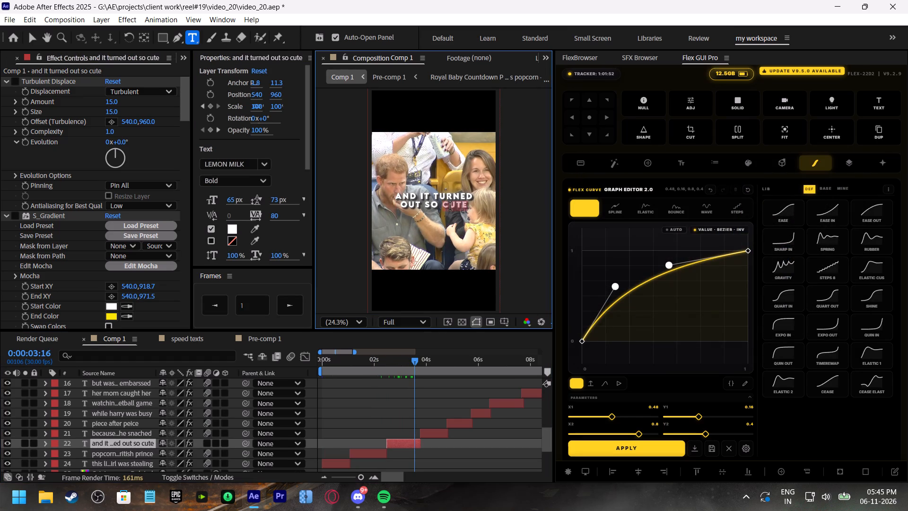
left_click(229, 228)
left_click_drag(426, 199, 569, 121)
left_click(488, 197)
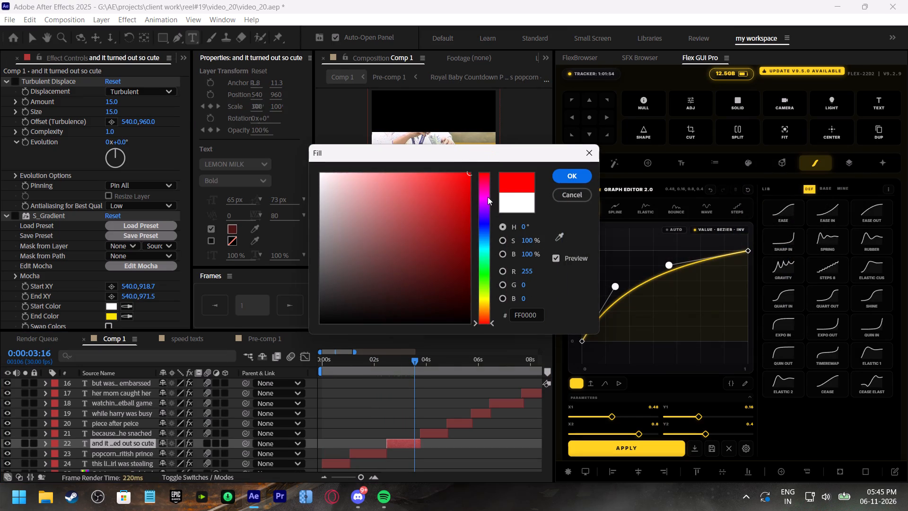
left_click(573, 175)
At 0:00:04:23, give the word SNACHED in the "because after she snached" caption a red fill.
scroll(421, 403, "down", 2, "shift")
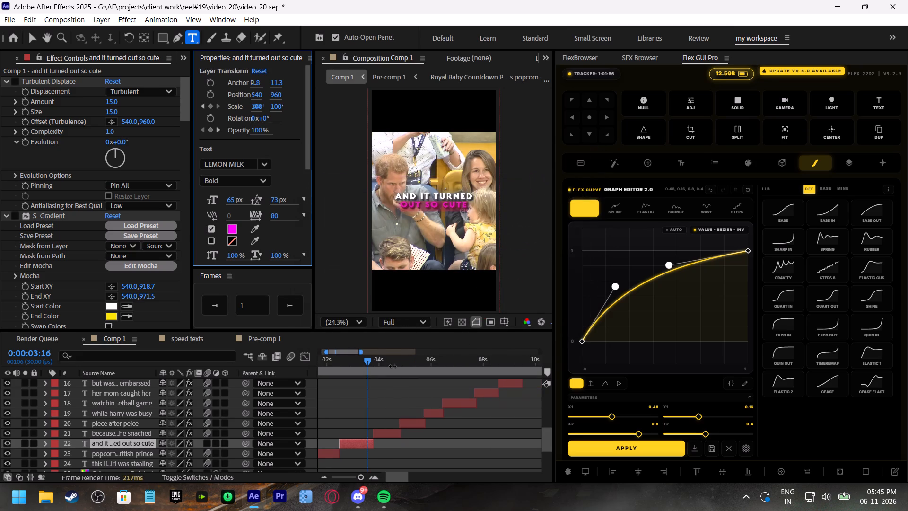
left_click_drag(391, 360, 399, 366)
double_click(437, 204)
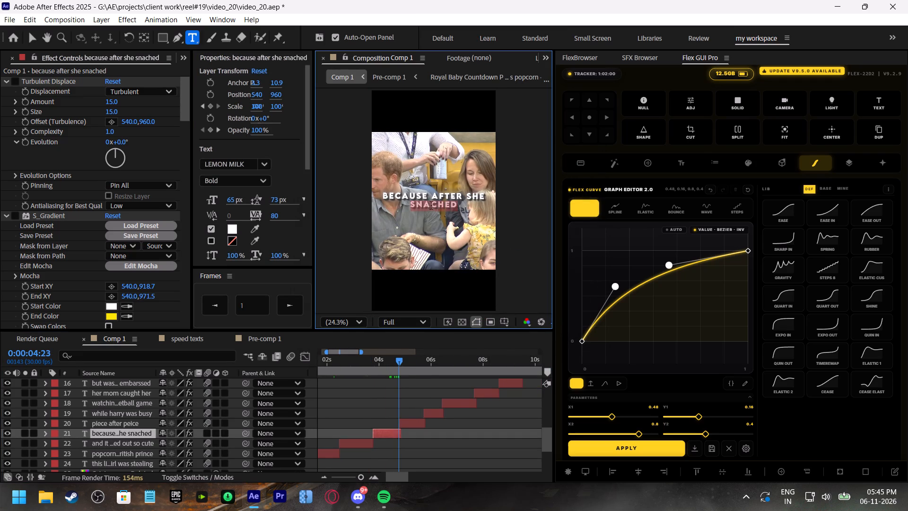
left_click(229, 226)
left_click_drag(421, 203, 524, 143)
left_click(576, 176)
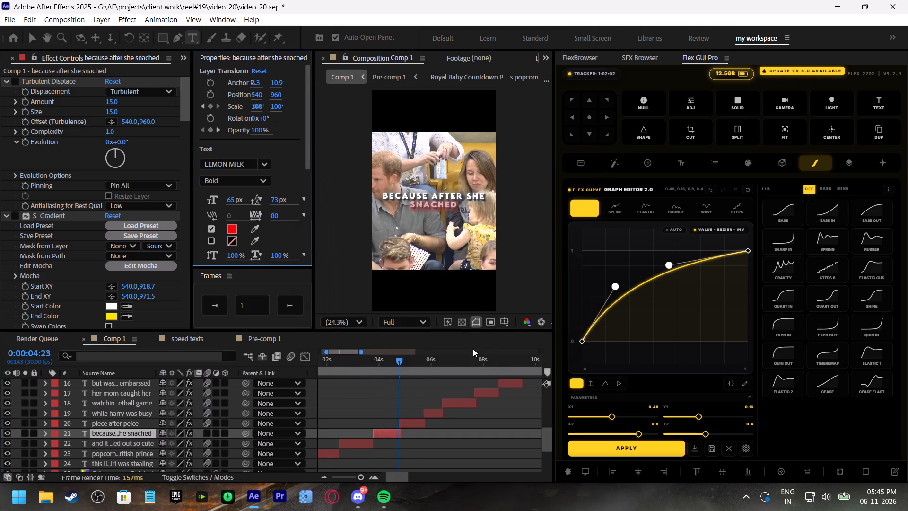
At 0:00:06:04, give the line WHILE HARRY WAS in the "while harry was busy" caption a light cyan-blue fill.
left_click_drag(411, 361, 418, 362)
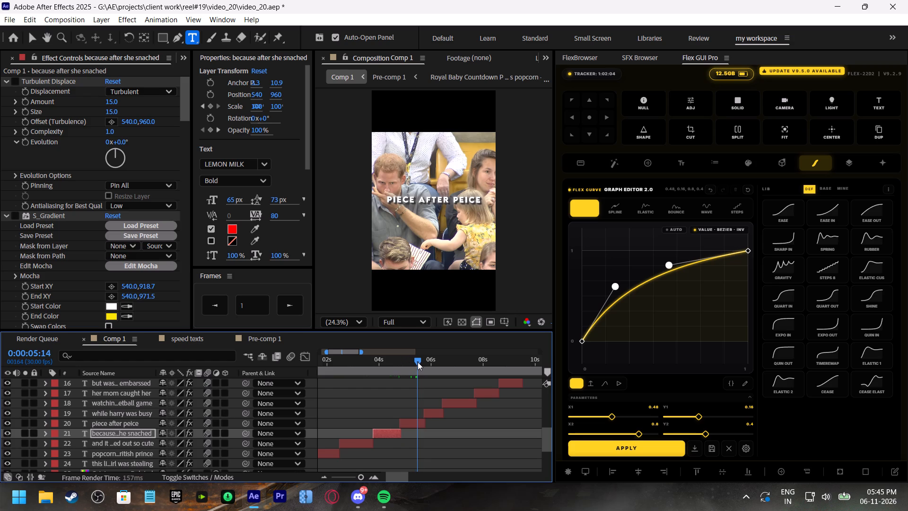
left_click_drag(418, 362, 419, 362)
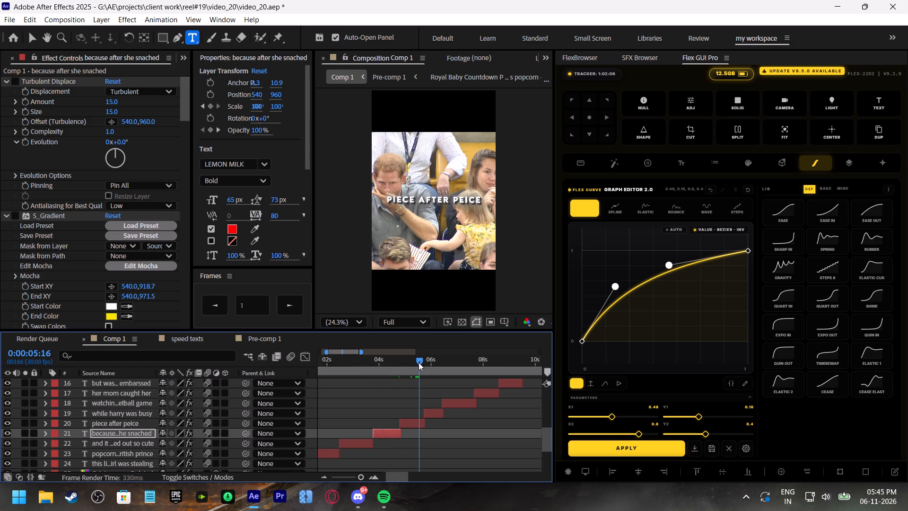
left_click_drag(419, 362, 443, 373)
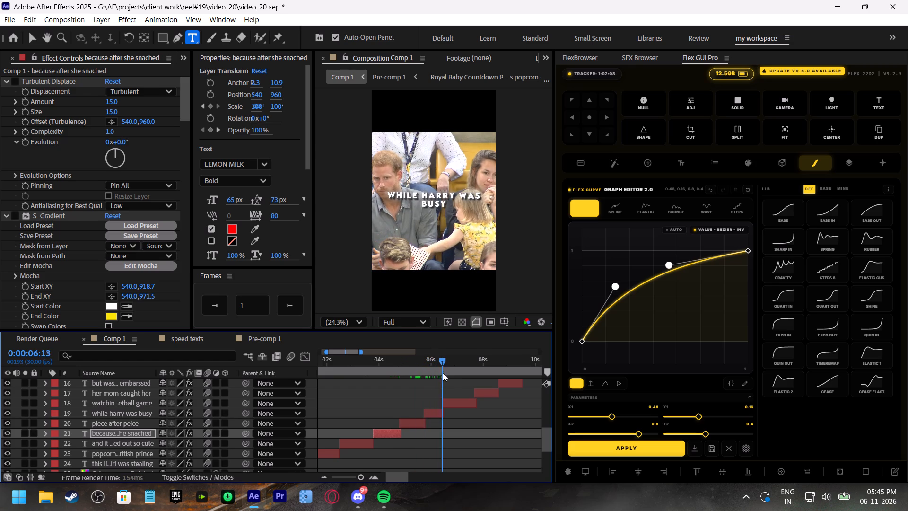
left_click_drag(443, 373, 422, 362)
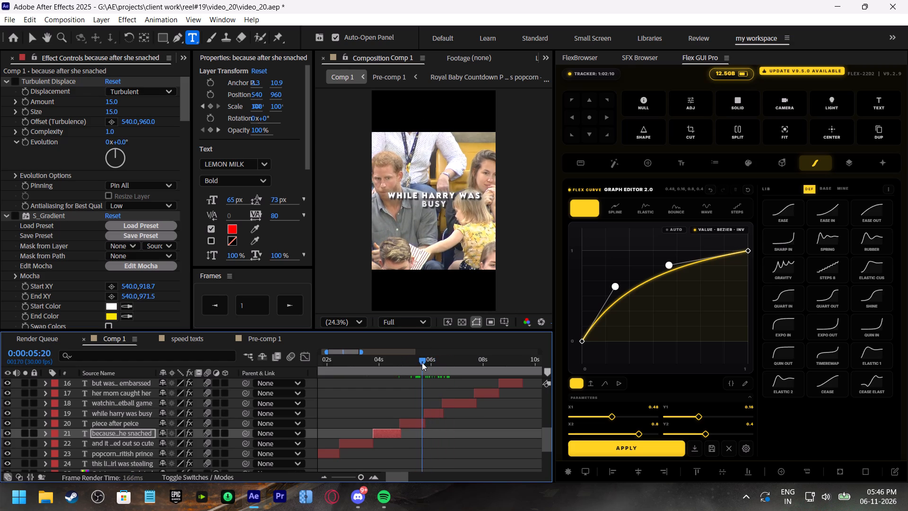
left_click_drag(422, 362, 419, 361)
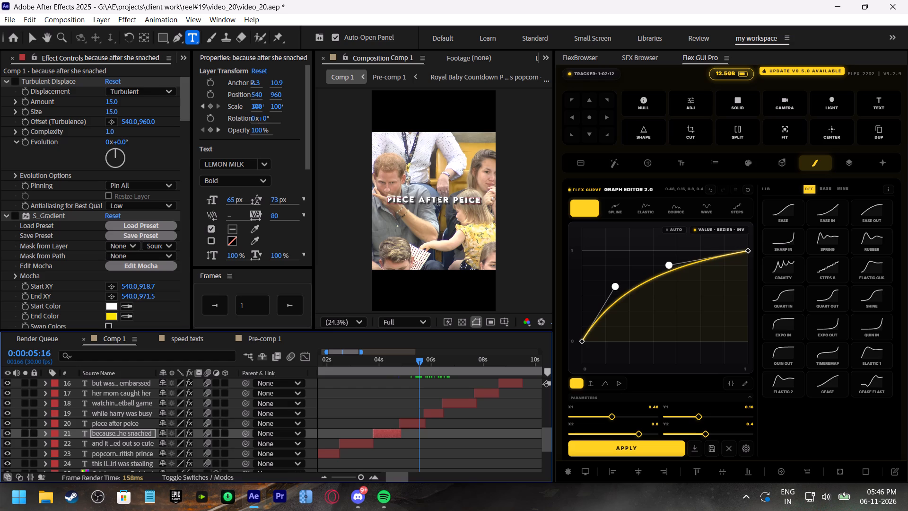
left_click_drag(430, 363, 435, 364)
triple_click(446, 197)
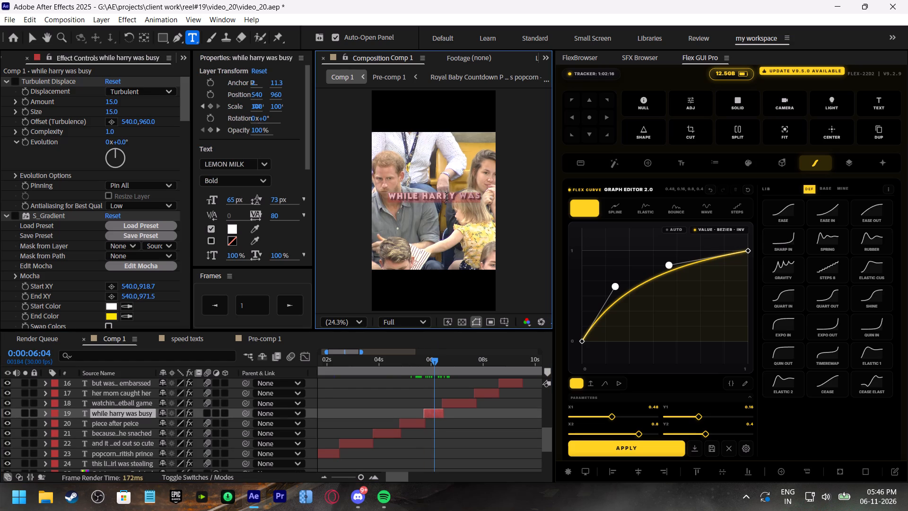
left_click(228, 228)
left_click_drag(404, 206, 475, 132)
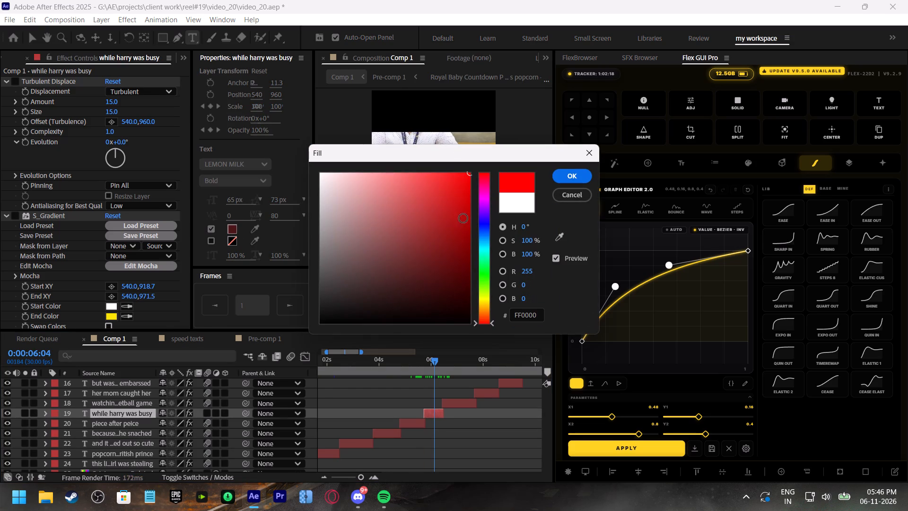
left_click_drag(479, 239, 483, 243)
left_click(585, 182)
At 0:00:07:03, set the fill of the word BASKETBALL in the "watching the basketball game" caption to orange FFA900.
scroll(460, 426, "down", 2, "shift")
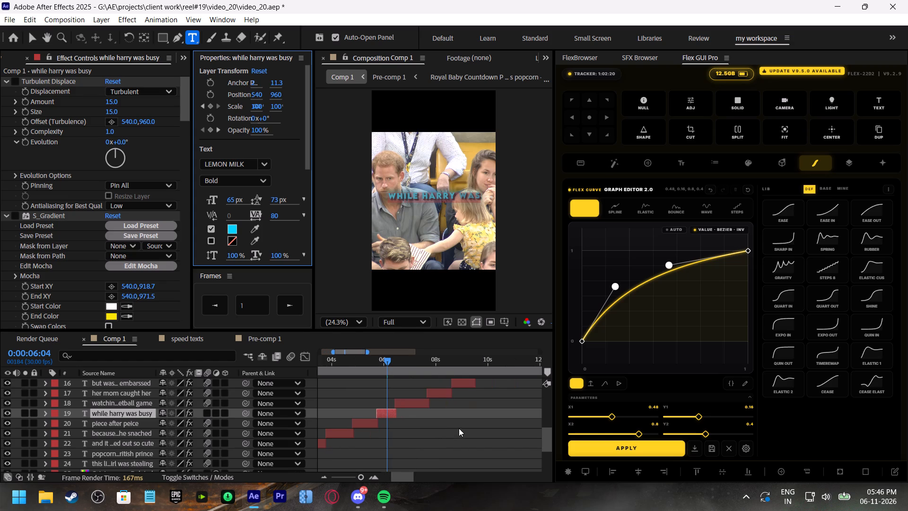
left_click(410, 359)
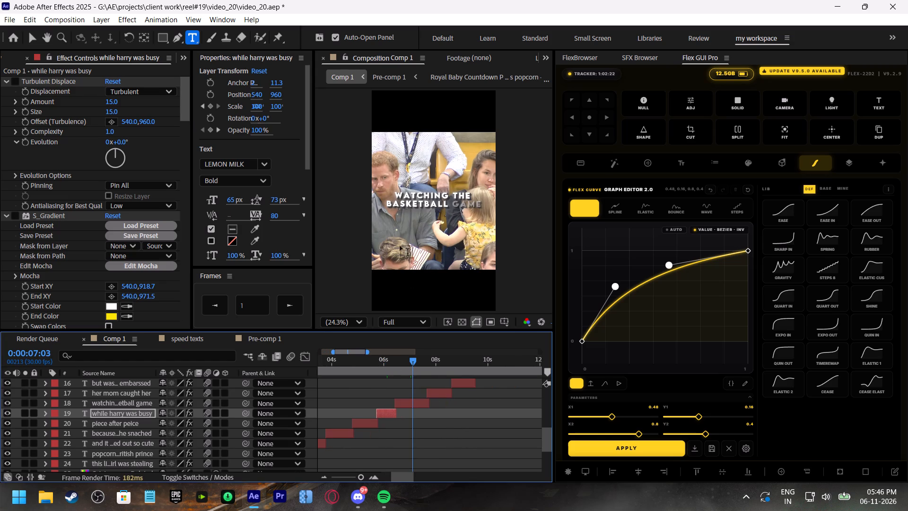
double_click(404, 206)
left_click(235, 229)
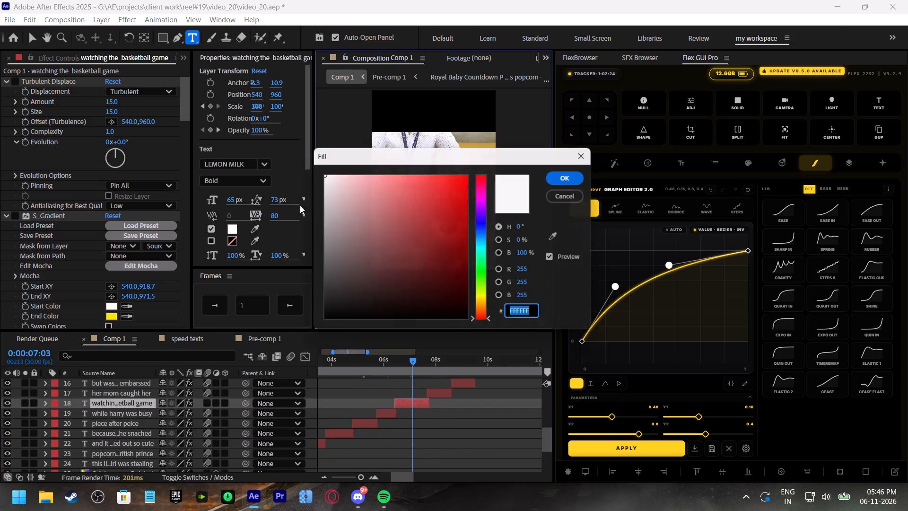
left_click_drag(424, 148, 760, 129)
left_click_drag(751, 176, 840, 116)
left_click_drag(820, 221, 822, 284)
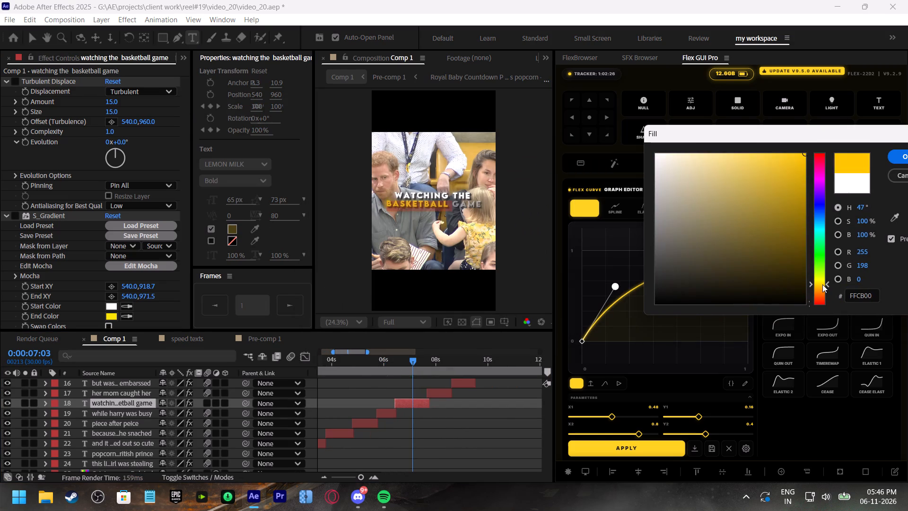
left_click_drag(822, 284, 828, 287)
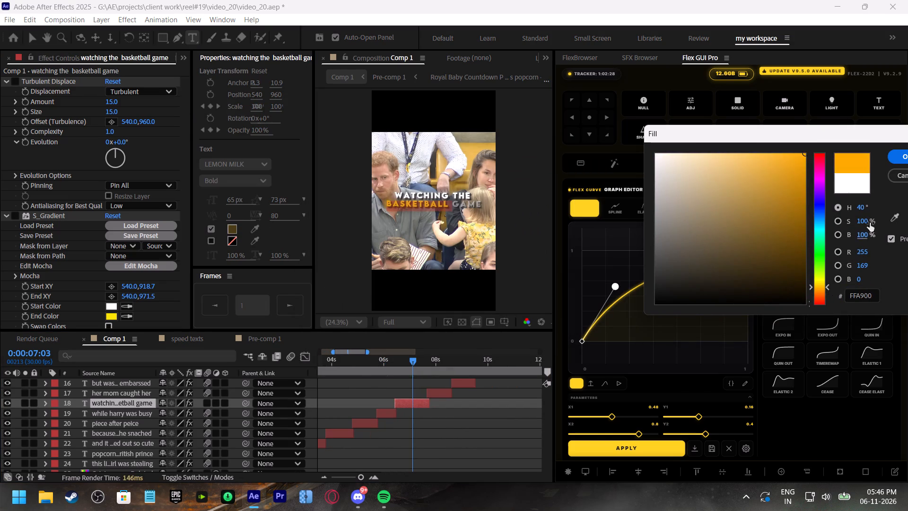
left_click(904, 153)
Deselect the caption and preview the recoloured basketball caption from 0:00:06:12.
left_click(393, 362)
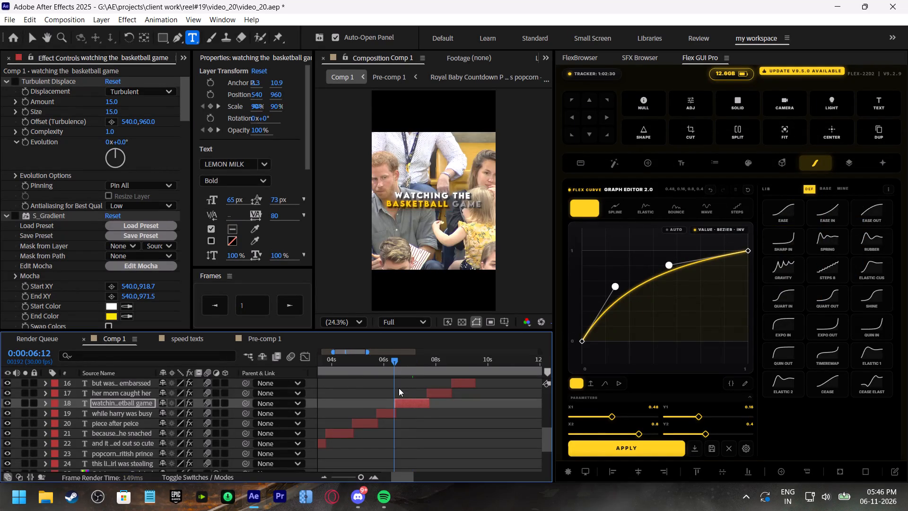
left_click(399, 388)
key("space")
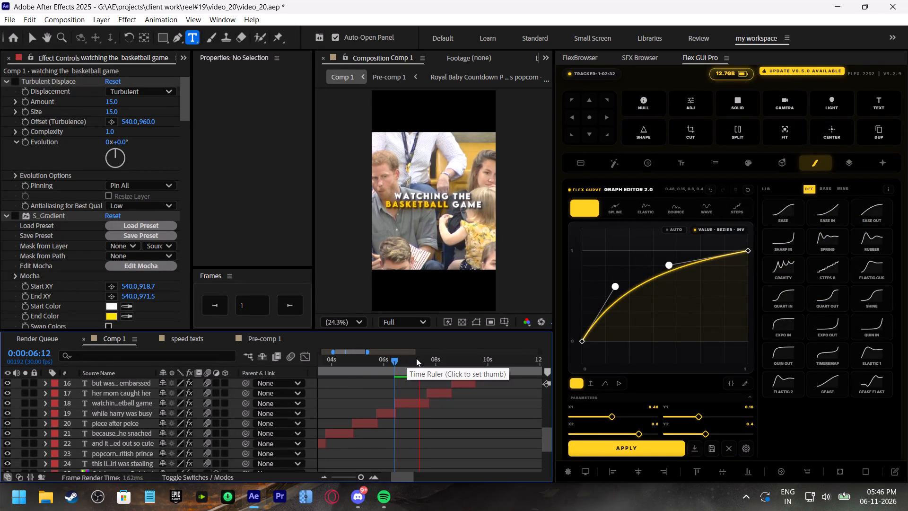
At 0:00:08:09, set the fill of the word MOM in the "her mom caught her" caption to magenta F400FF.
scroll(442, 380, "down", 2, "shift")
left_click_drag(388, 363, 396, 368)
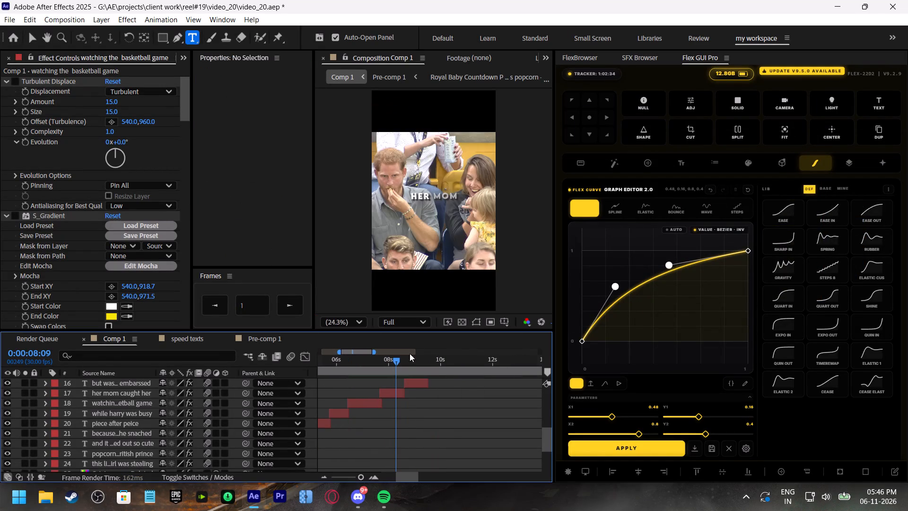
double_click(443, 193)
left_click(229, 230)
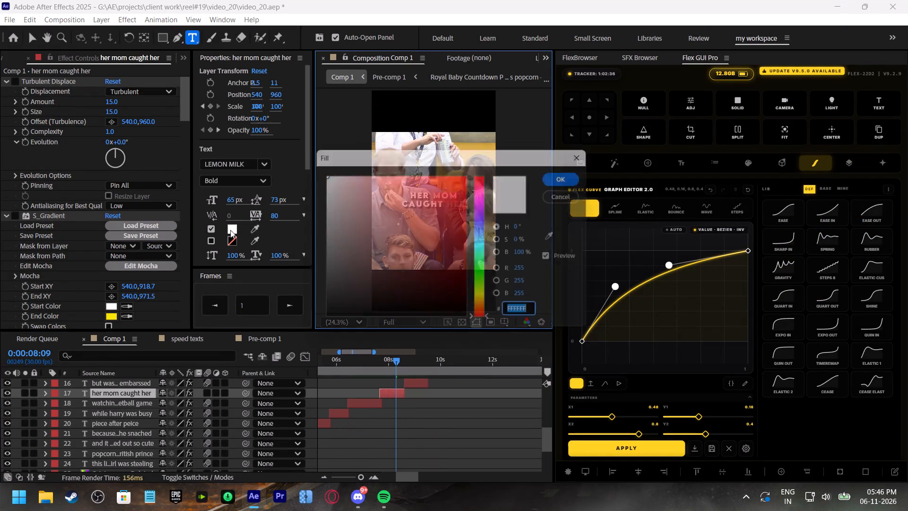
left_click_drag(405, 207, 545, 124)
left_click(480, 196)
left_click(561, 177)
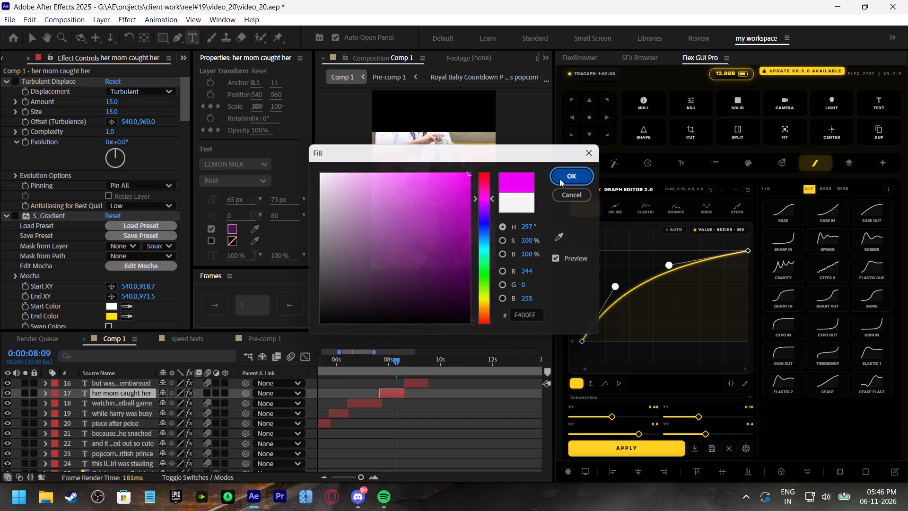
Preview the recoloured "her mom caught her" caption from 0:00:07:12.
left_click(373, 357)
key("space")
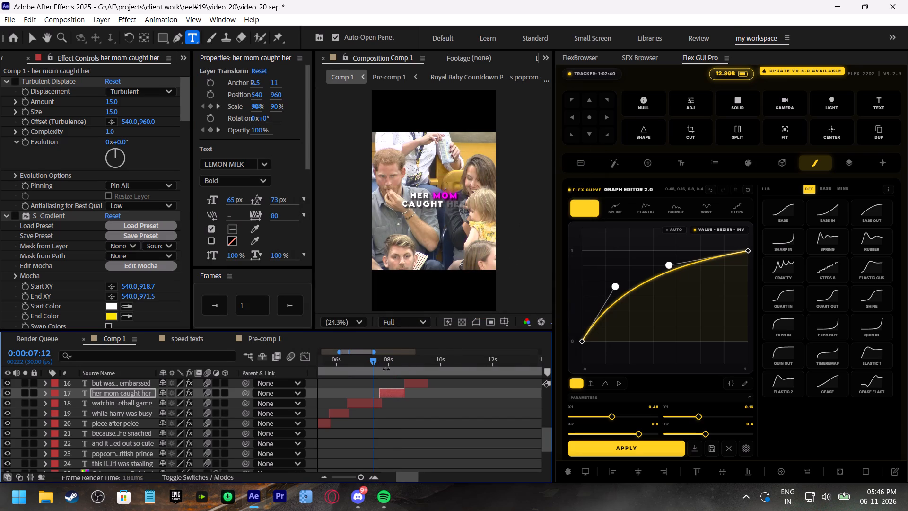
At 0:00:09:11, set the fill of the word EMBARSSED in the "but was too embarssed" caption to magenta FF00FC.
scroll(401, 393, "down", 2, "shift")
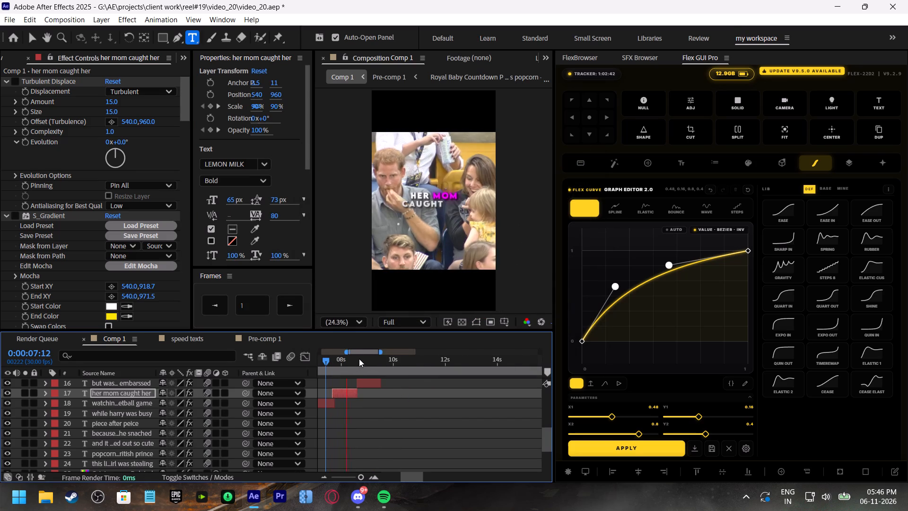
left_click_drag(368, 359, 376, 362)
double_click(445, 203)
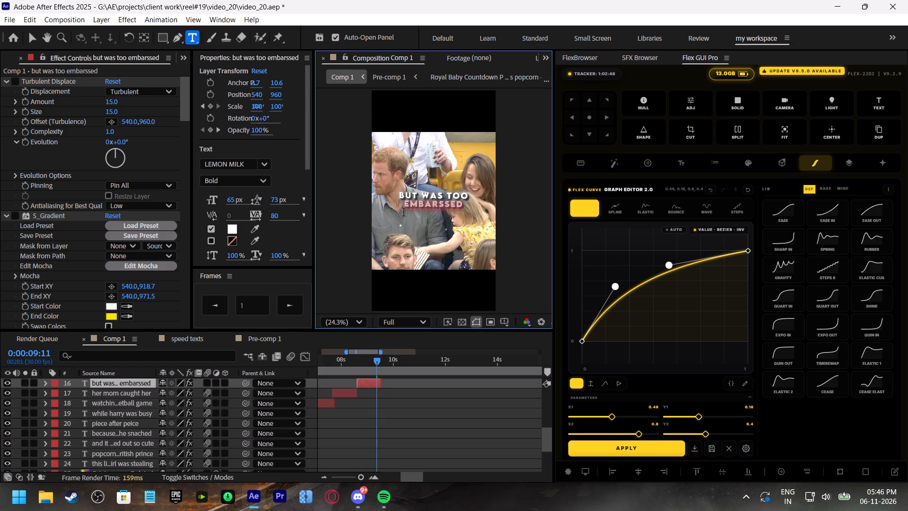
left_click(228, 229)
left_click_drag(441, 229, 552, 141)
left_click(488, 195)
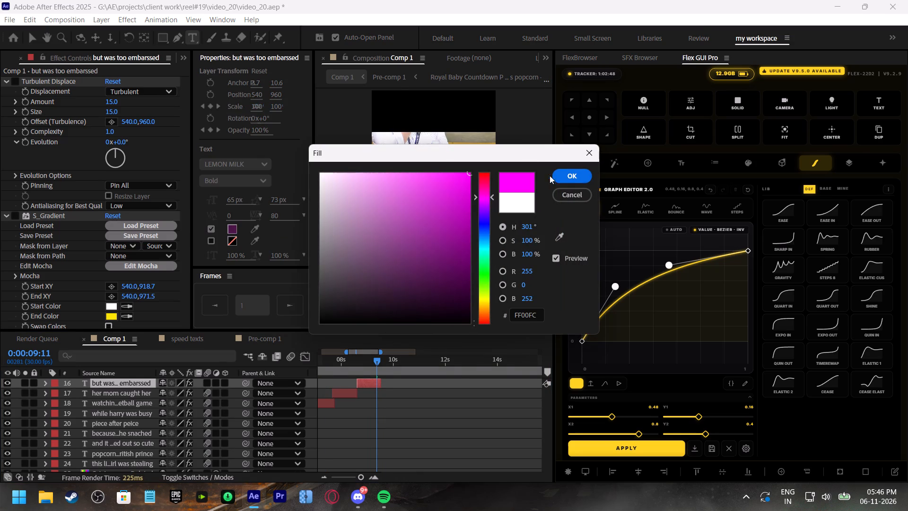
left_click(553, 175)
Preview the recoloured "but was too embarssed" caption from 0:00:08:07.
left_click(348, 359)
key("space")
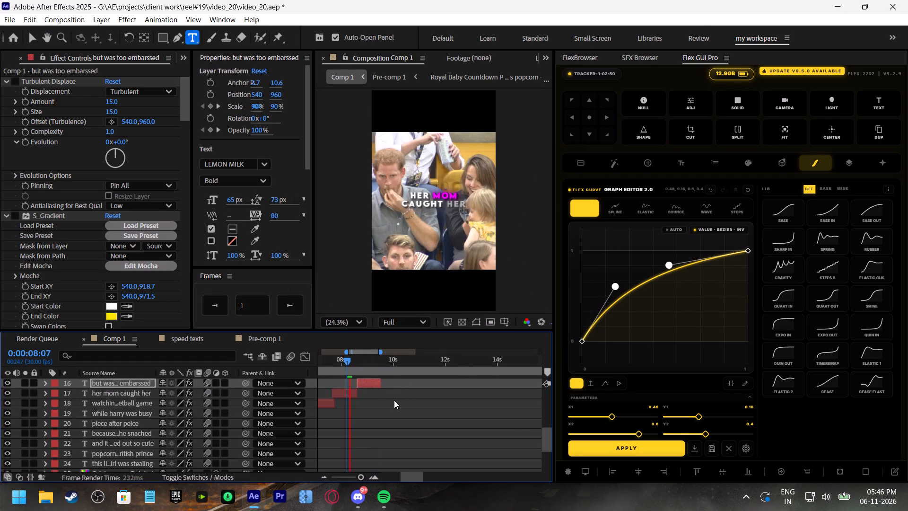
At 0:00:11:06, set the fill of the line SO AFTER LETTING HER in the "so after letting her have a bunch" caption to bright green.
scroll(409, 396, "up", 2)
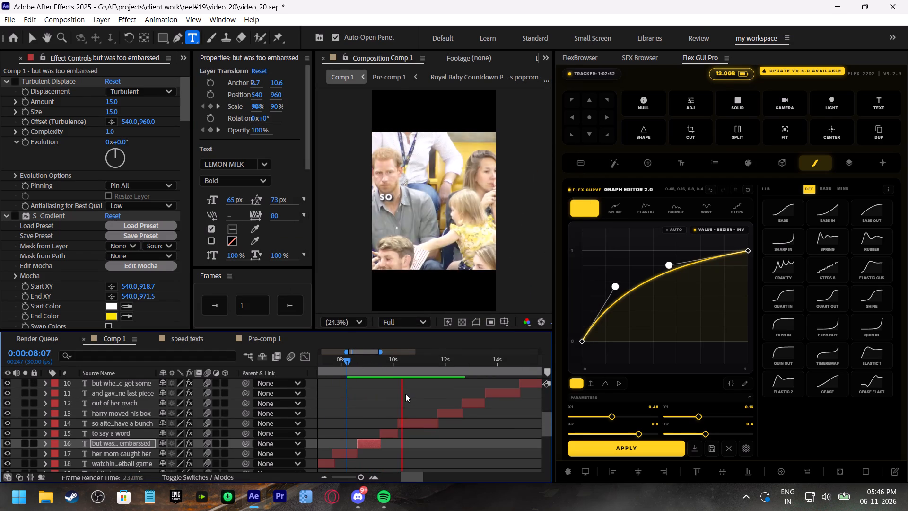
left_click(425, 361)
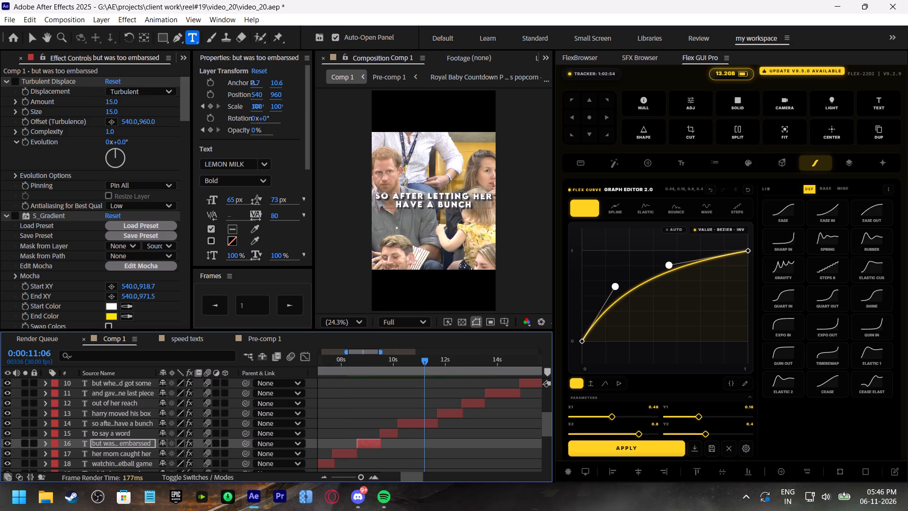
triple_click(461, 196)
left_click(233, 234)
left_click_drag(365, 213, 546, 141)
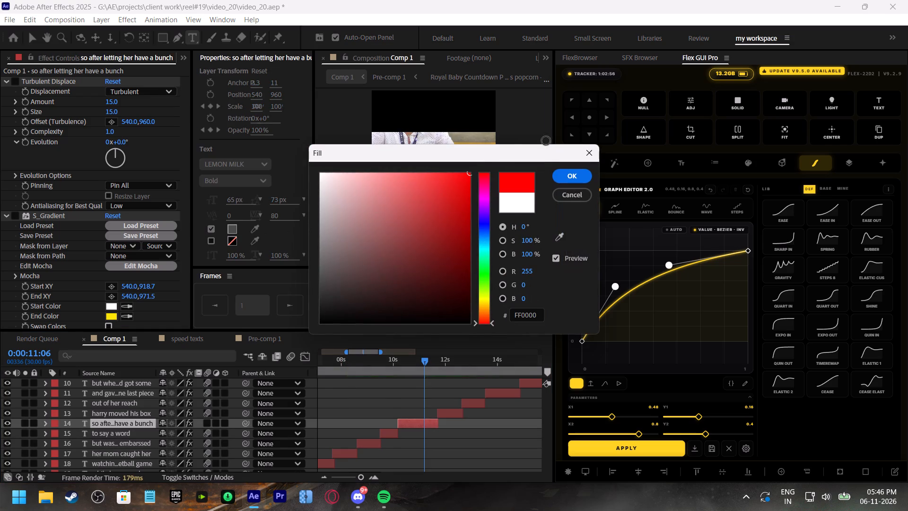
left_click_drag(546, 141, 547, 141)
left_click(484, 273)
left_click(570, 170)
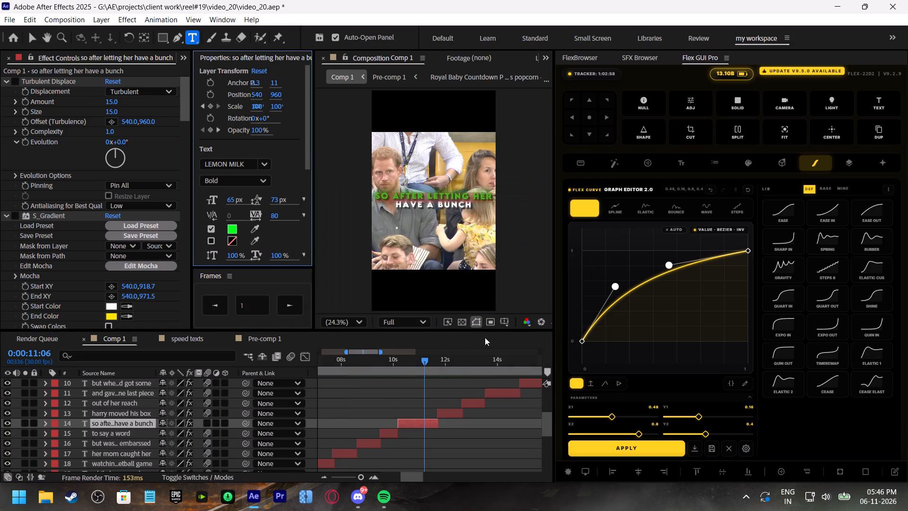
At 0:00:12:12, set the fill of the word MOVED in the "harry moved his box" caption to red.
scroll(457, 383, "down", 1, "shift")
left_click_drag(424, 360, 432, 363)
double_click(446, 195)
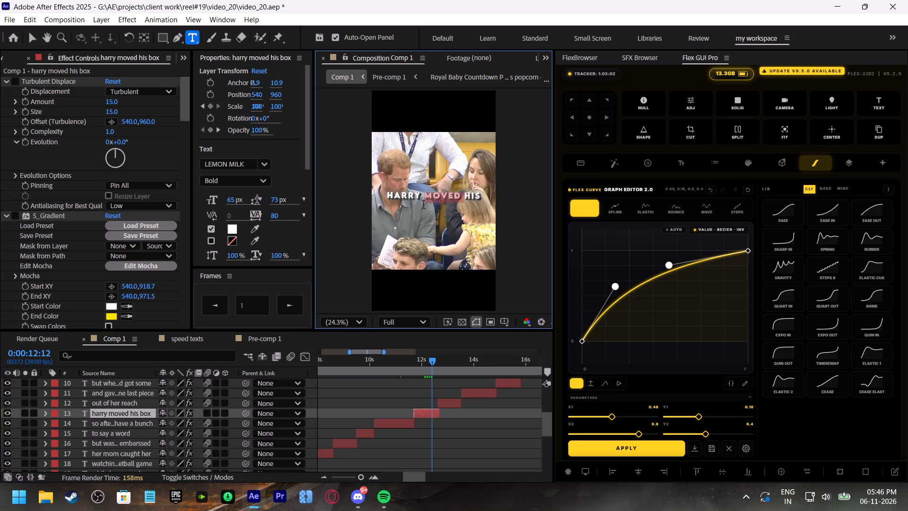
left_click(230, 232)
left_click_drag(384, 216, 550, 136)
left_click(578, 174)
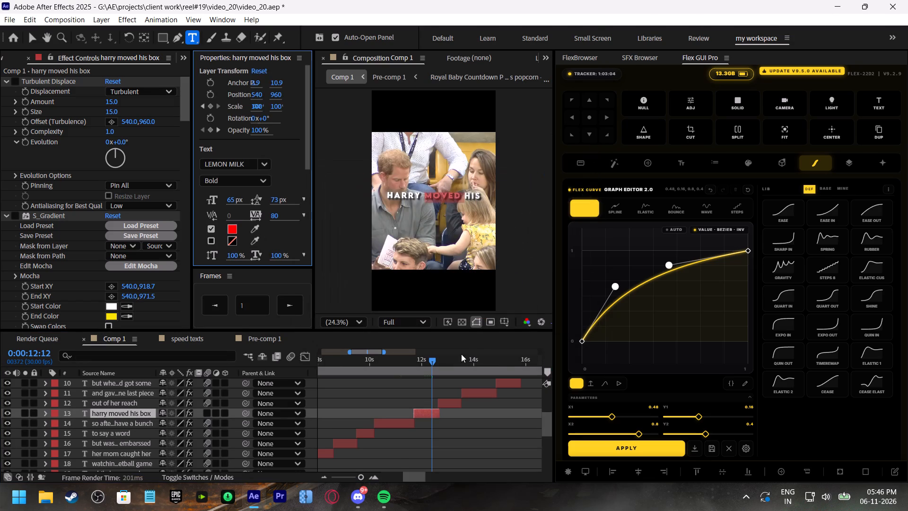
Preview the captions from 0:00:12:26, through "out of her reach".
left_click(444, 359)
key("space")
scroll(459, 401, "down", 1, "shift")
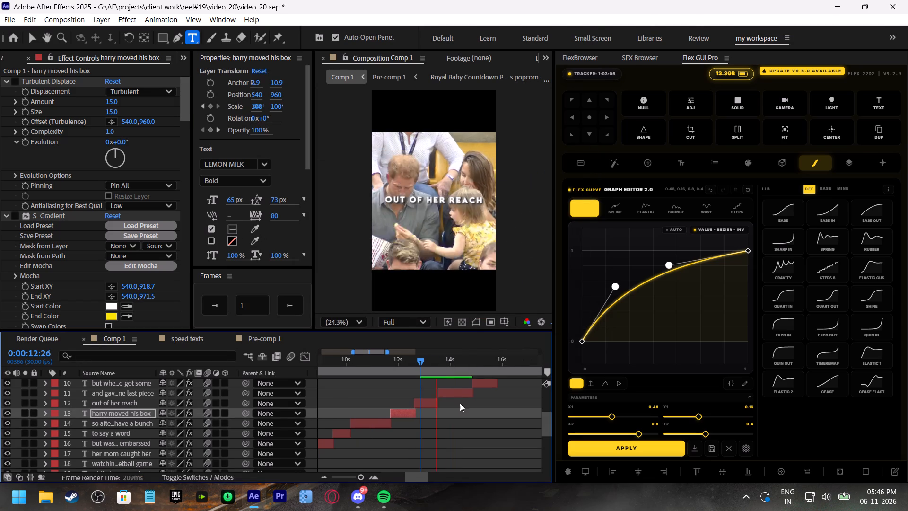
At 0:00:14:15, set the fill of the line LAST PIECE in the "and gave her one last piece" caption to green.
left_click_drag(451, 360, 463, 366)
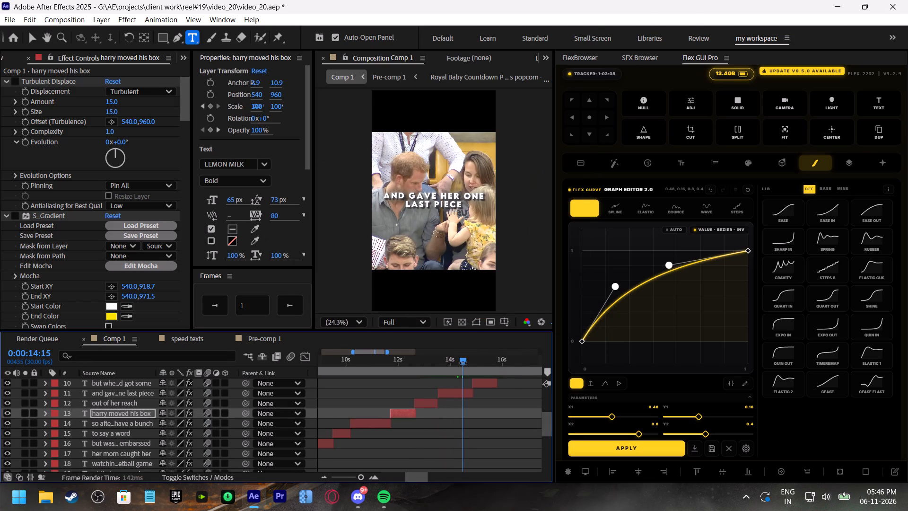
double_click(442, 205)
left_click(442, 205)
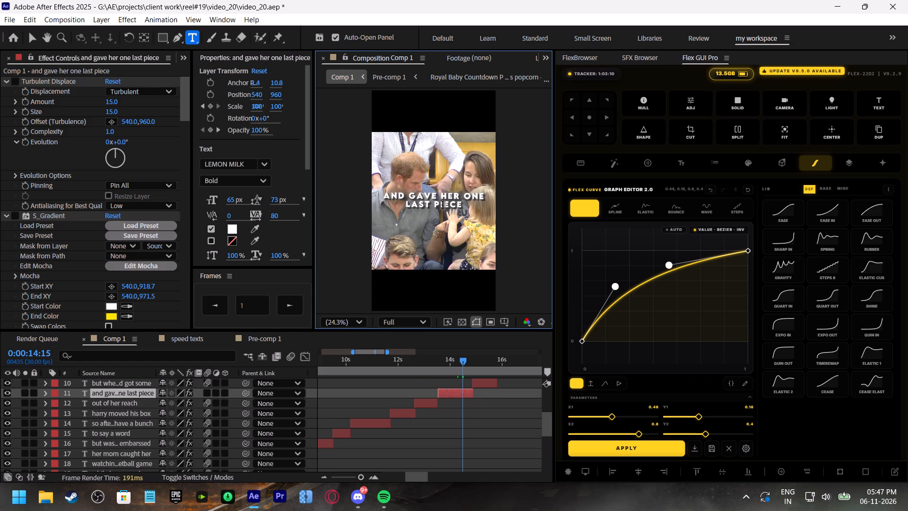
double_click(442, 205)
left_click(227, 230)
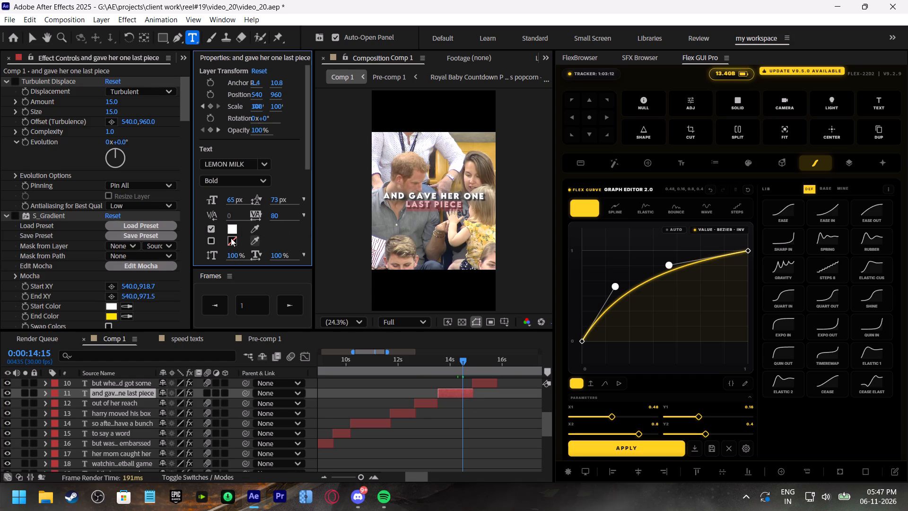
left_click(233, 228)
left_click_drag(439, 203, 602, 138)
left_click(489, 270)
left_click(578, 170)
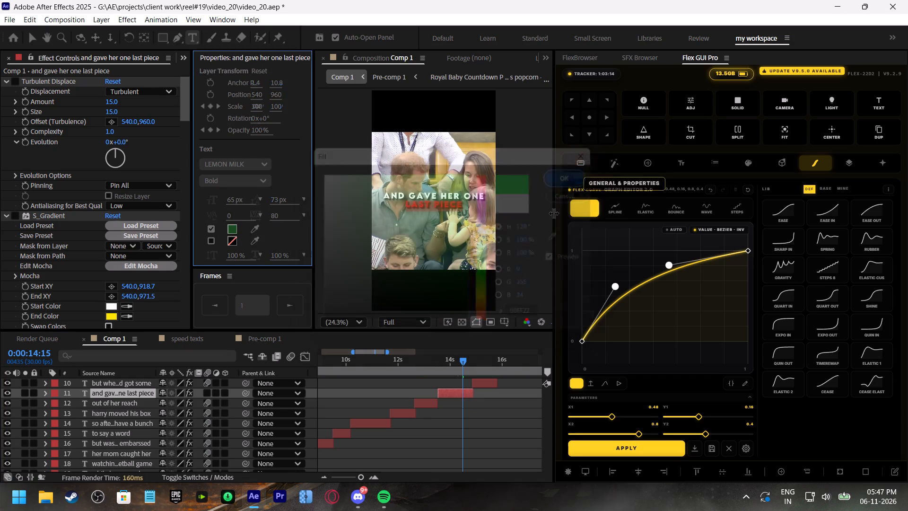
Preview the recoloured "and gave her one last piece" caption from 0:00:13:09.
left_click(432, 359)
key("space")
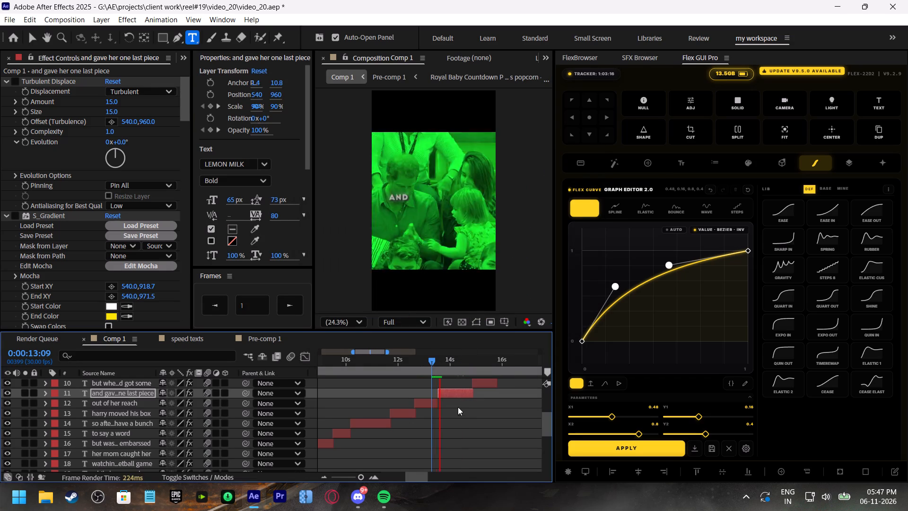
scroll(459, 410, "down", 3, "shift")
scroll(450, 394, "up", 1)
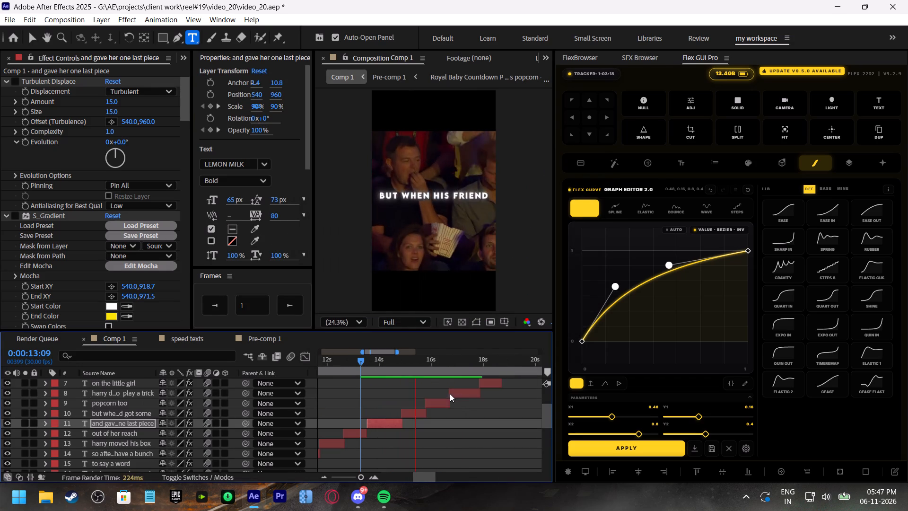
At 0:00:15:20, set the fill of the line BUT WHEN HIS FRIEND in the "but when his friend got some" caption to cyan.
left_click_drag(418, 359, 417, 372)
left_click_drag(418, 362, 420, 362)
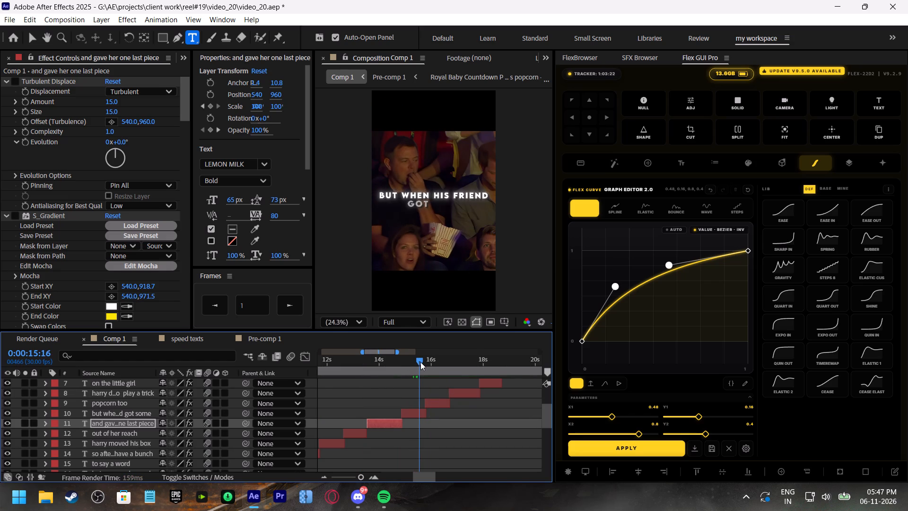
left_click_drag(420, 362, 423, 365)
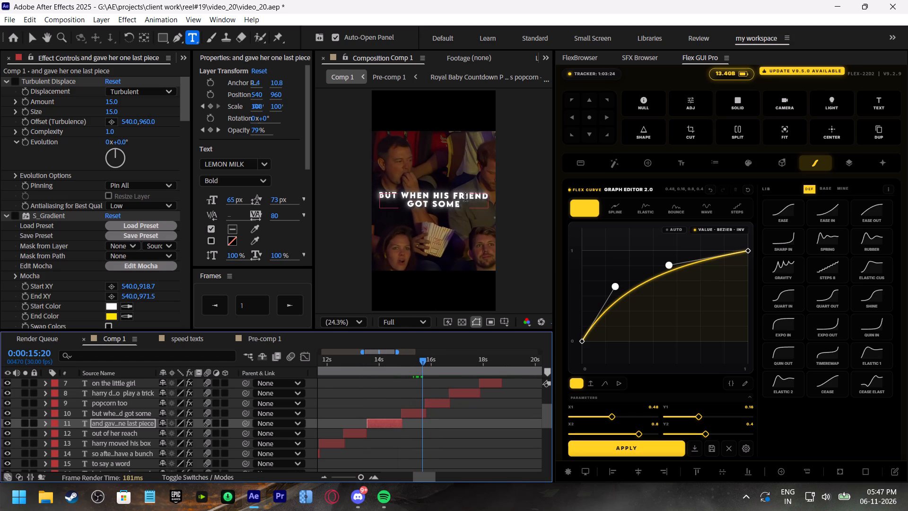
triple_click(465, 197)
left_click(234, 226)
left_click_drag(385, 233, 515, 136)
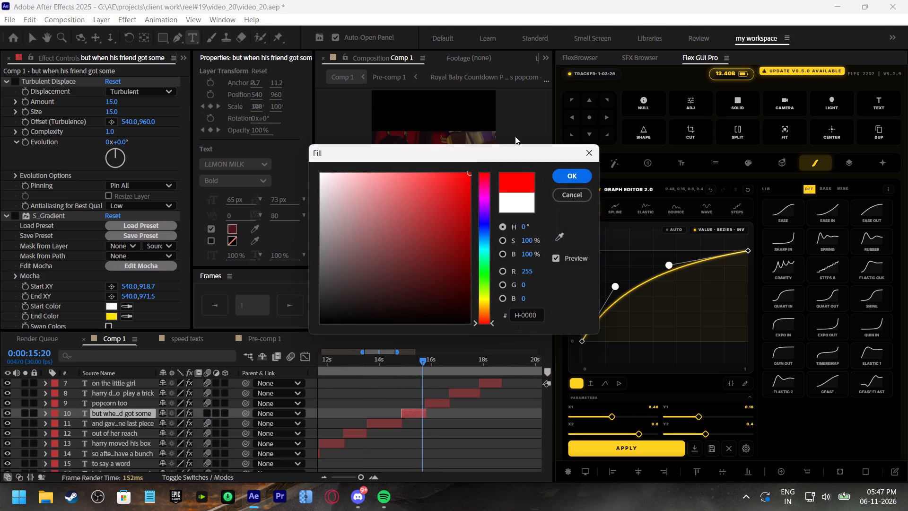
left_click_drag(515, 136, 515, 136)
left_click_drag(484, 223, 485, 246)
left_click(579, 173)
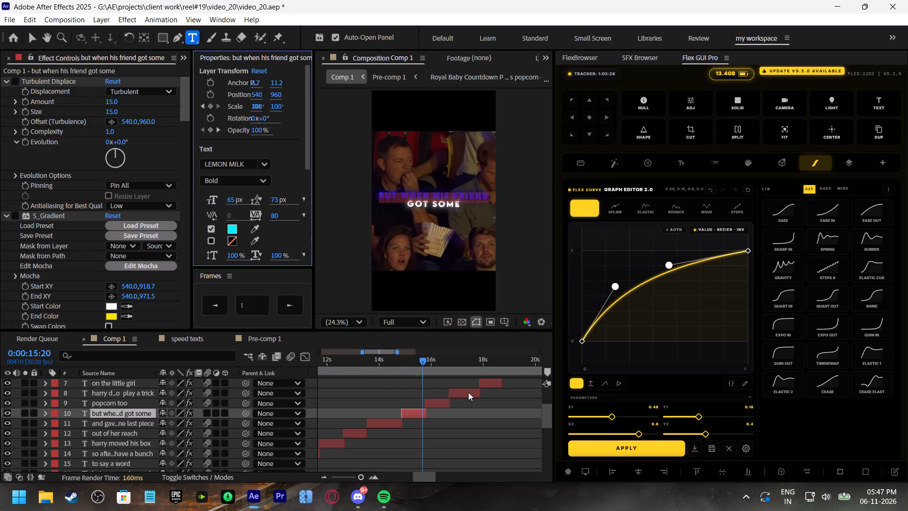
At 0:00:16:10, set the fill of the word POPCORN in the "popcorn too" caption to yellow.
scroll(467, 393, "down", 1, "shift")
left_click(414, 360)
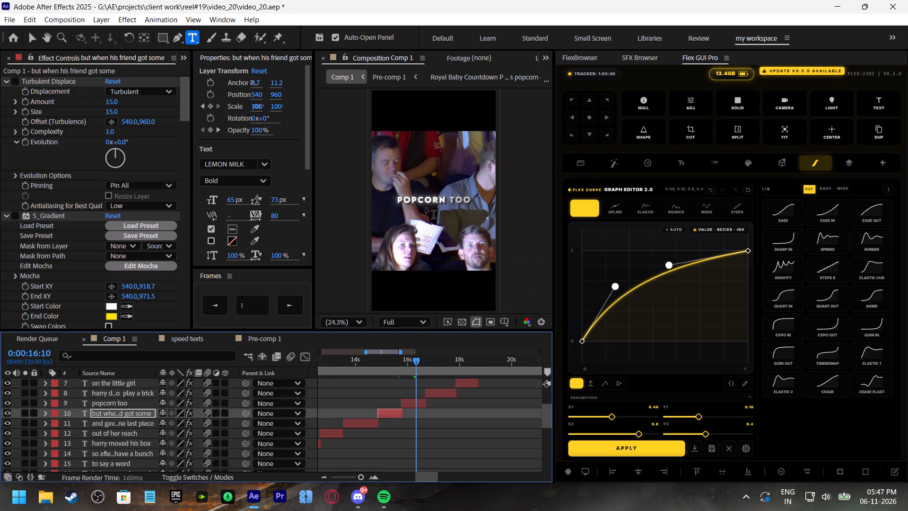
double_click(429, 200)
left_click(232, 229)
left_click_drag(444, 213, 542, 153)
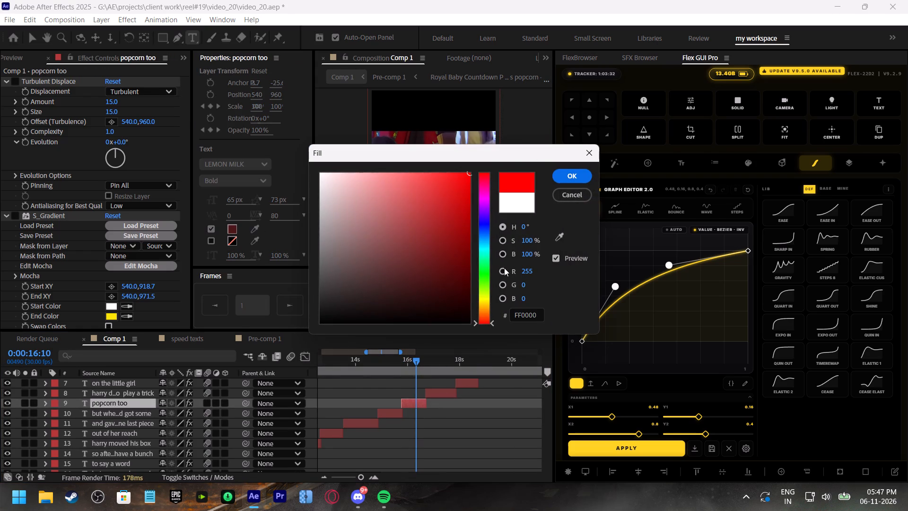
left_click_drag(475, 300, 486, 295)
left_click(564, 179)
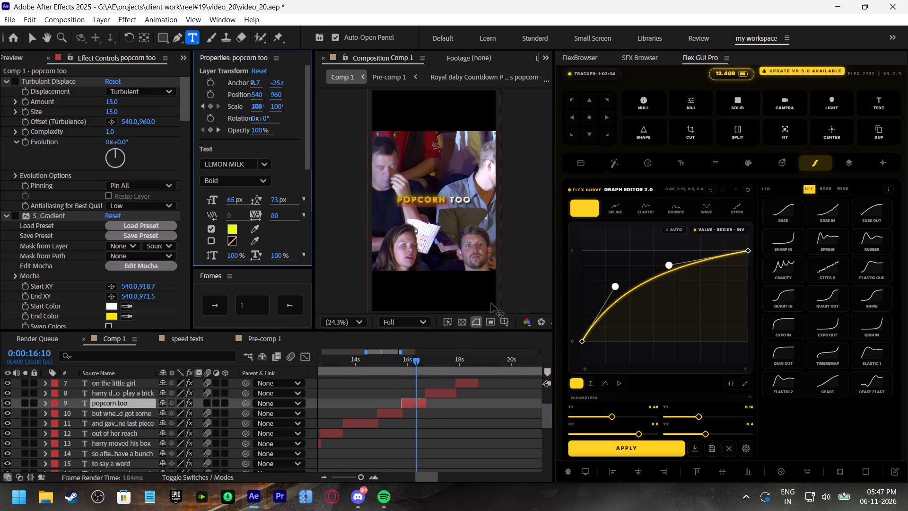
At 0:00:17:11, set the fill of the line HARRY DECIDDED TO in the "harry decidded to play a trick" caption to bright green.
left_click(441, 365)
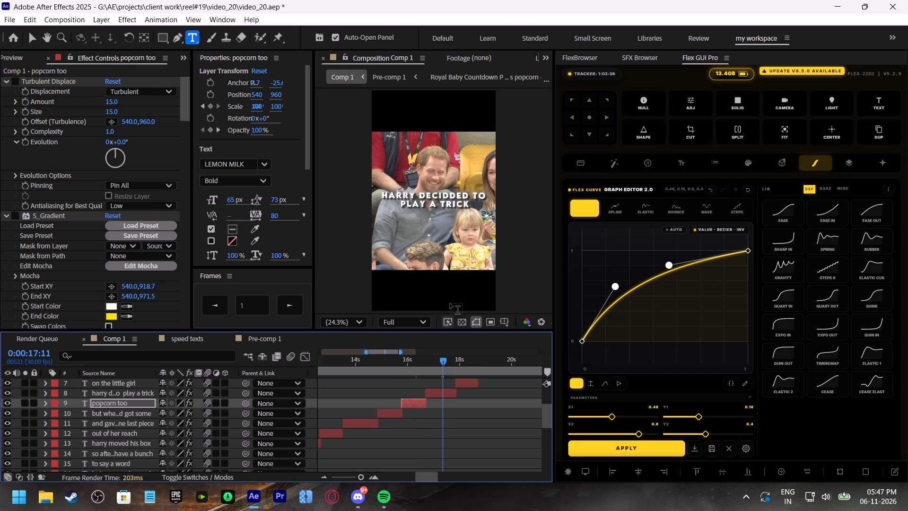
triple_click(459, 197)
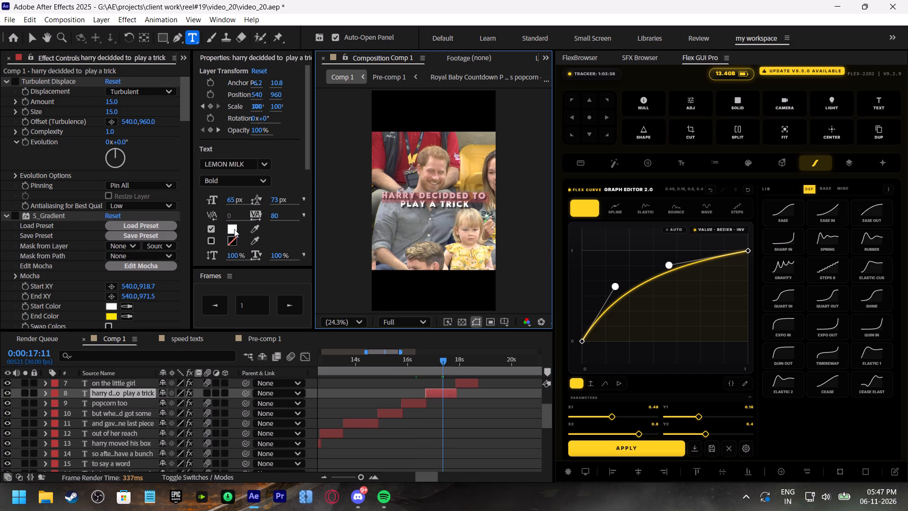
left_click(234, 229)
left_click_drag(420, 194, 575, 128)
left_click_drag(487, 264, 486, 271)
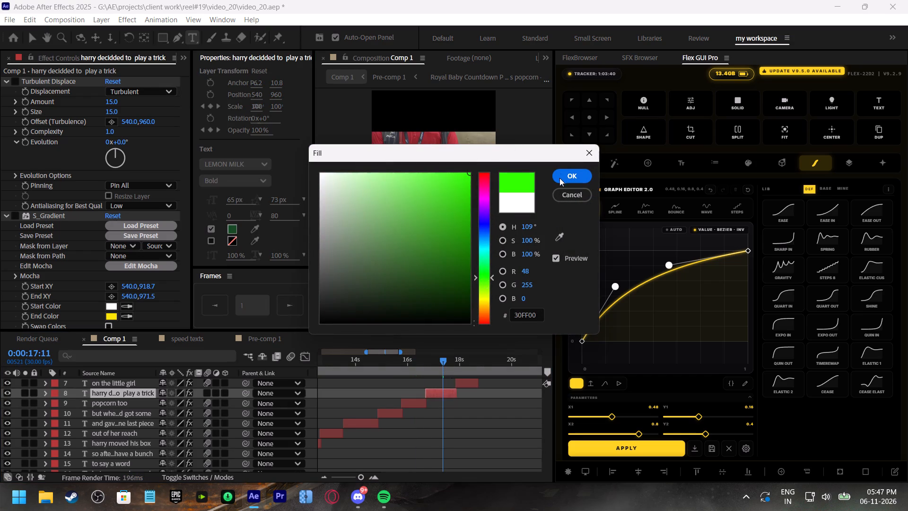
left_click(561, 173)
left_click(580, 174)
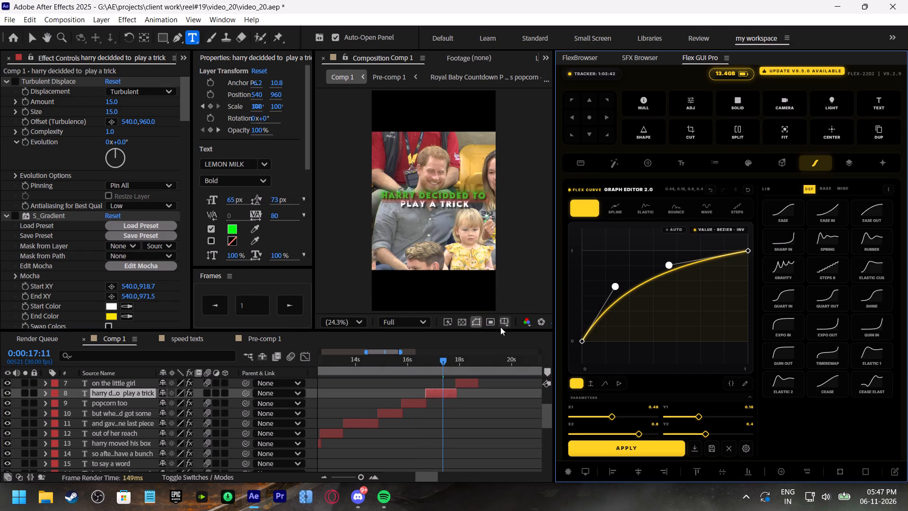
At 0:00:18:15, set the fill of the words LITTLE GIRL in the "on the little girl" caption to magenta.
left_click_drag(456, 363, 469, 370)
scroll(490, 405, "up", 2)
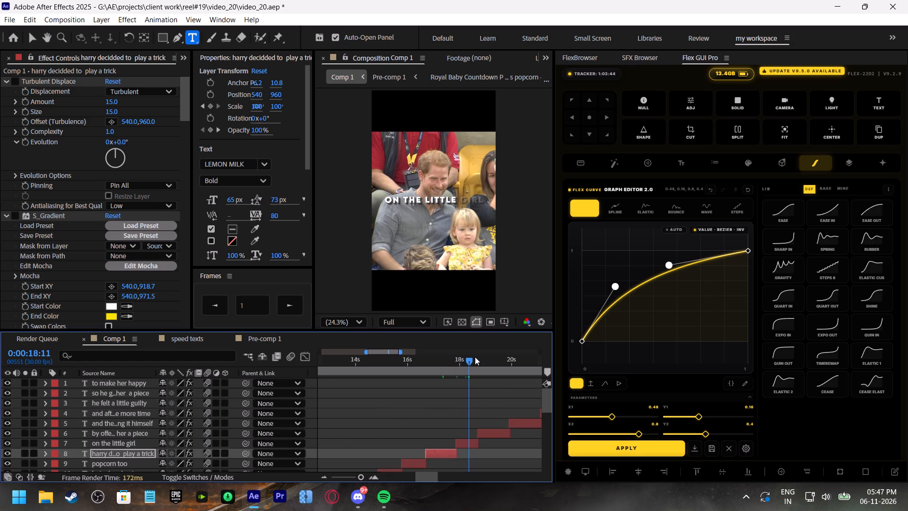
left_click_drag(471, 363, 474, 371)
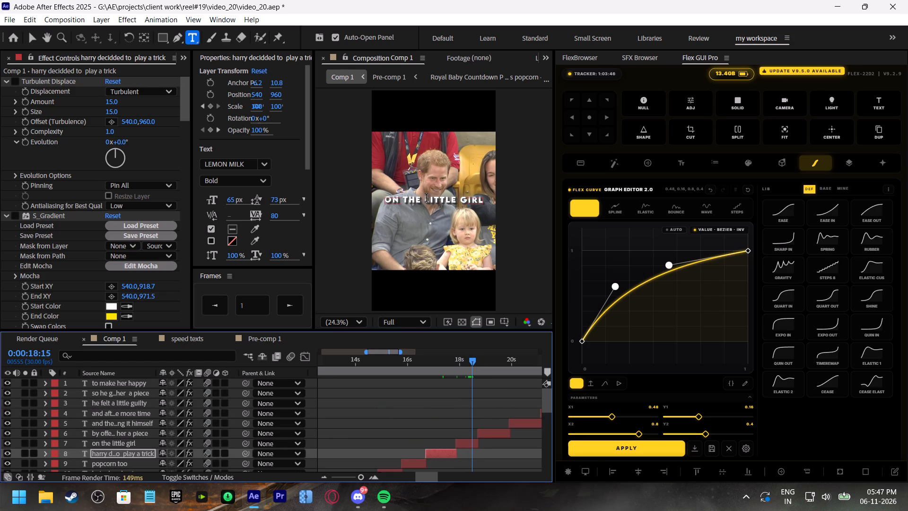
left_click_drag(426, 198, 486, 199)
left_click(233, 231)
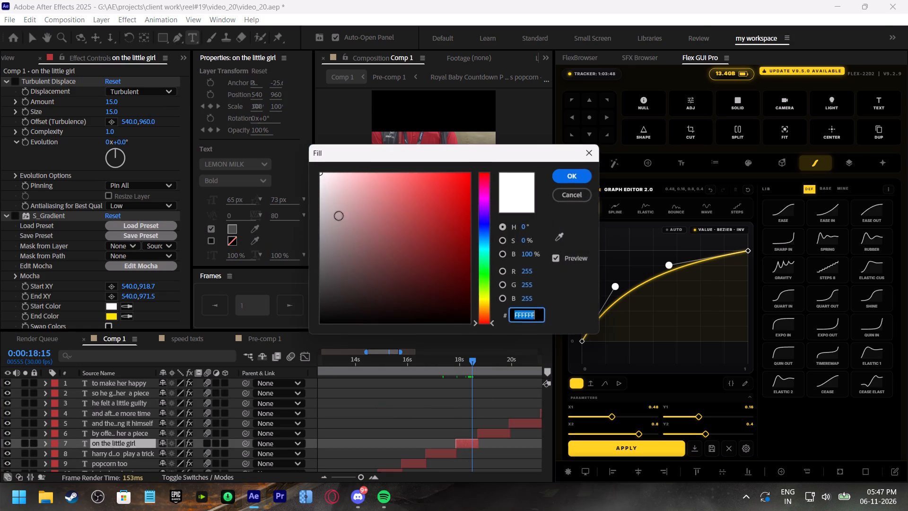
left_click_drag(373, 211, 534, 153)
left_click(486, 200)
left_click(560, 177)
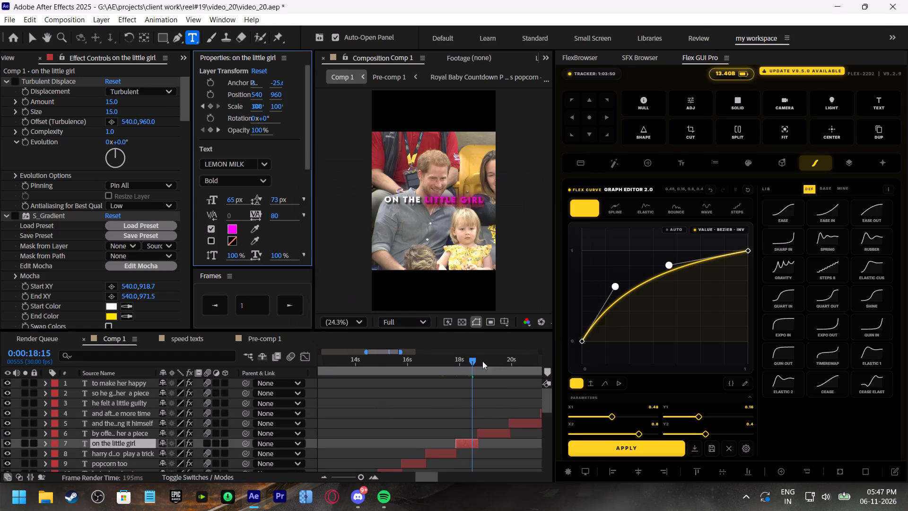
At 0:00:19:17, set the fill of the word OFFERING in the "by offering her a piece" caption to yellow.
scroll(474, 409, "down", 3, "shift")
left_click(431, 362)
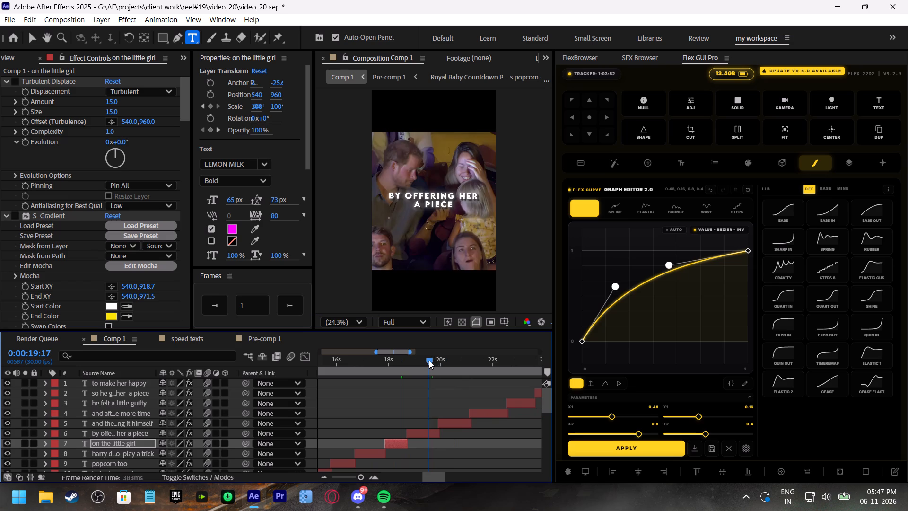
double_click(431, 194)
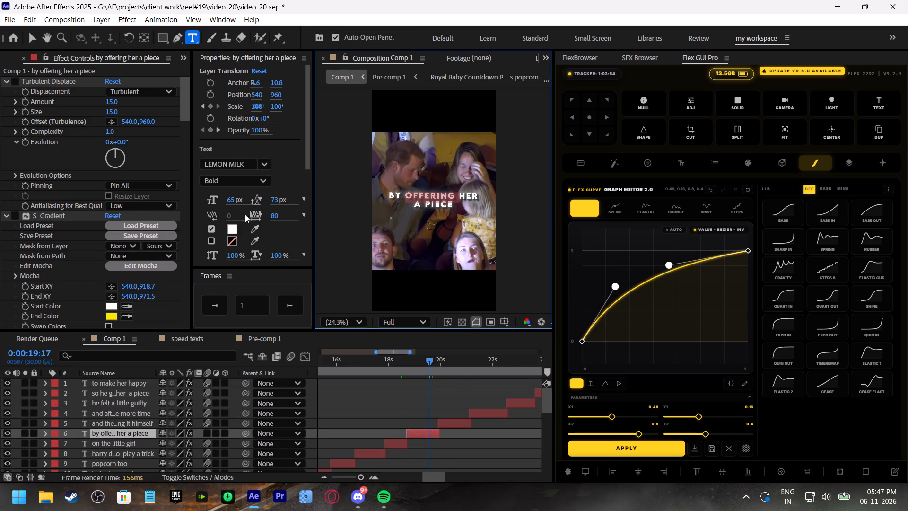
left_click(232, 226)
left_click_drag(383, 212, 509, 163)
left_click_drag(489, 158, 698, 196)
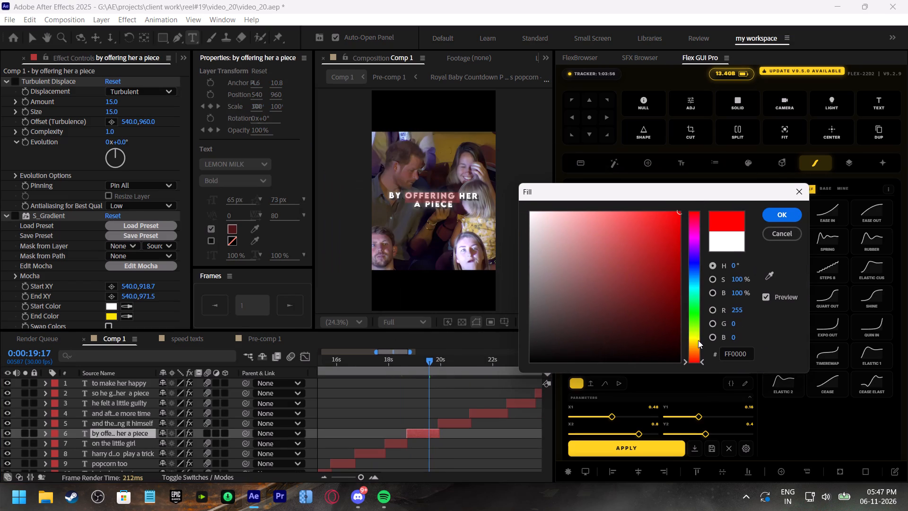
left_click(693, 335)
left_click(784, 215)
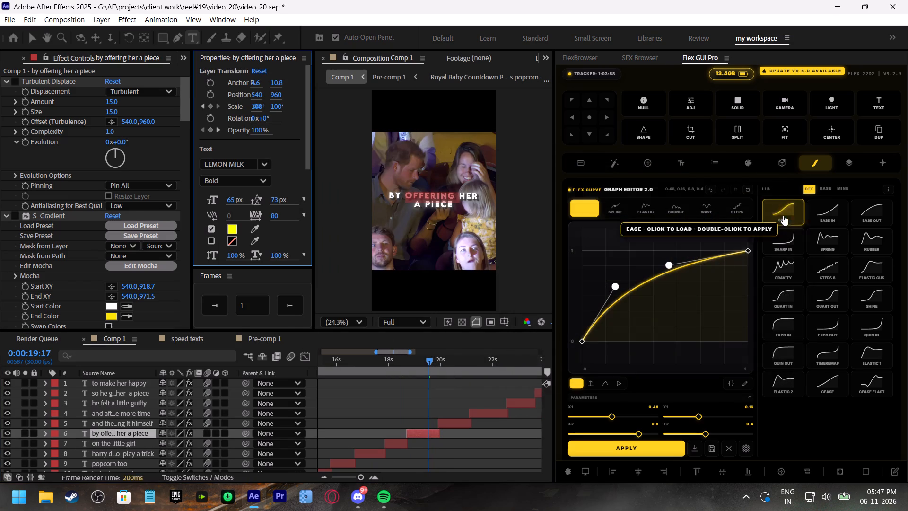
At 0:00:20:19, set the fill of EATING IT HIMSELF in the "and then eating it himself" caption to red and preview the caption.
left_click(457, 360)
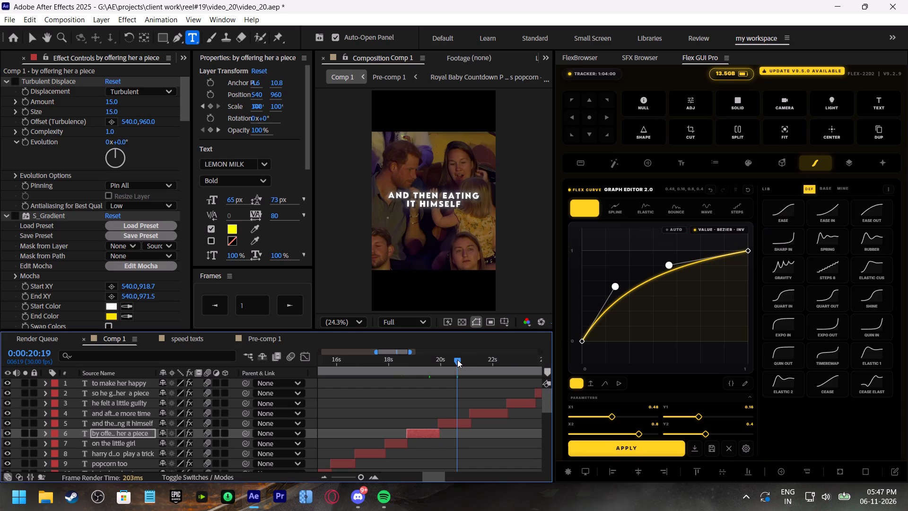
double_click(432, 208)
left_click(430, 207)
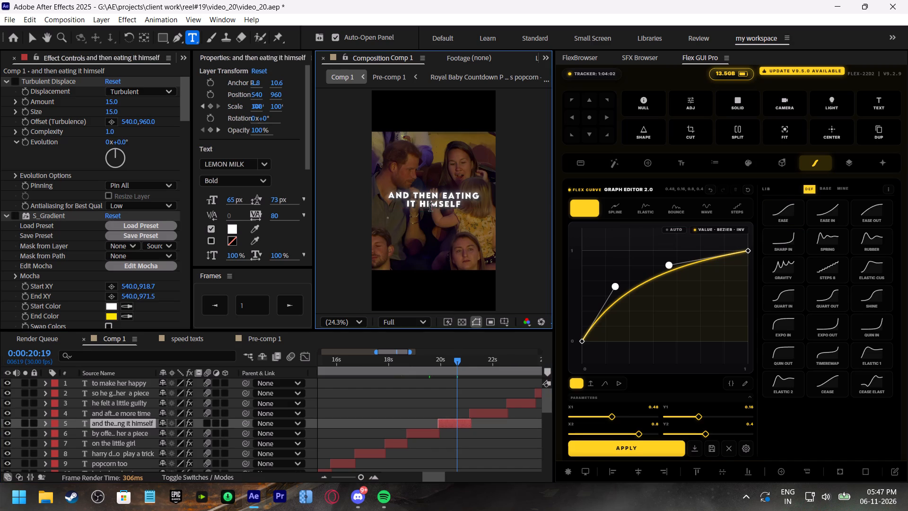
double_click(430, 207)
left_click(442, 193)
left_click_drag(443, 194, 455, 201)
left_click_drag(455, 201, 460, 205)
left_click(238, 228)
left_click(235, 229)
left_click_drag(409, 227, 509, 162)
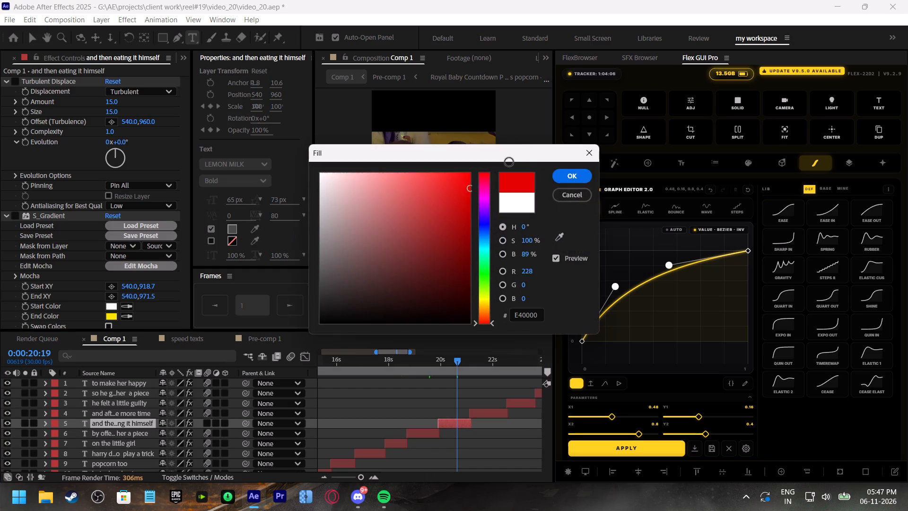
left_click_drag(509, 162, 526, 150)
left_click(559, 181)
scroll(455, 412, "down", 2, "shift")
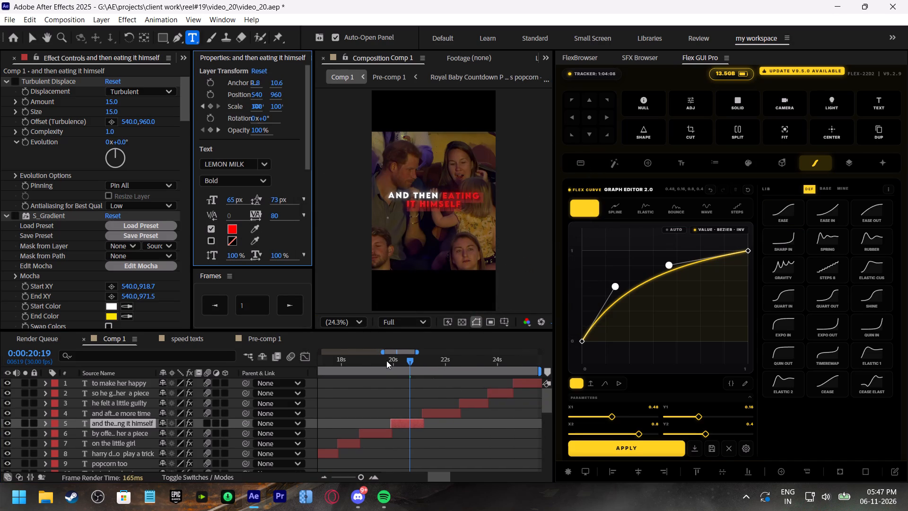
left_click(386, 361)
key("space")
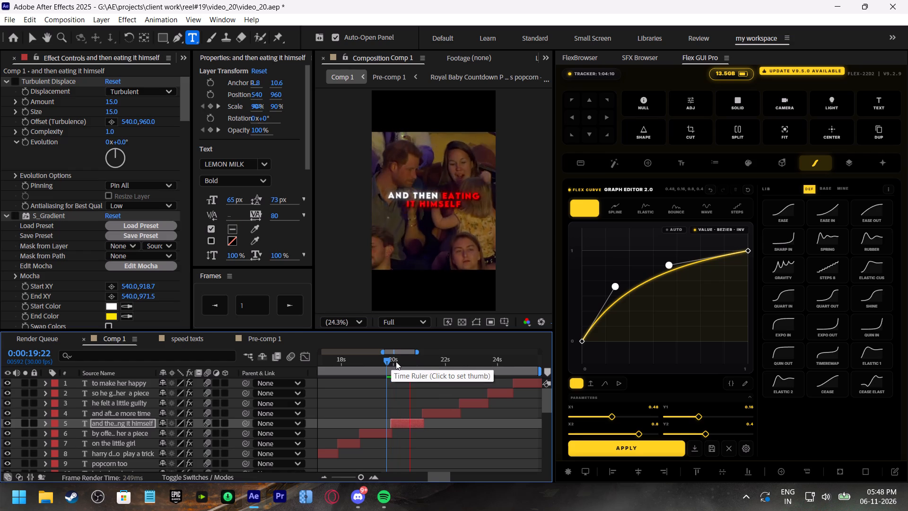
At 0:00:22:01, set the fill of the second line, ONE MORE TIME, in the "and after dong it one more time" caption to cyan.
left_click_drag(424, 364, 438, 388)
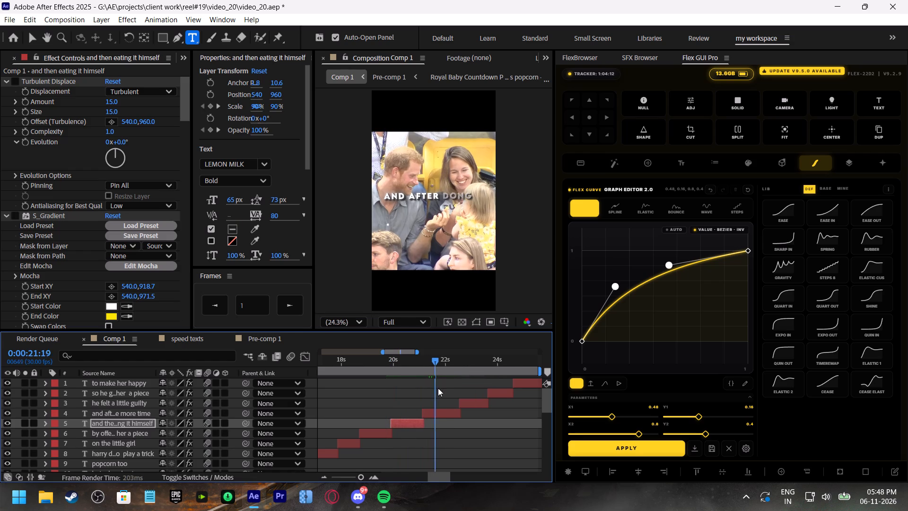
left_click_drag(438, 388, 446, 402)
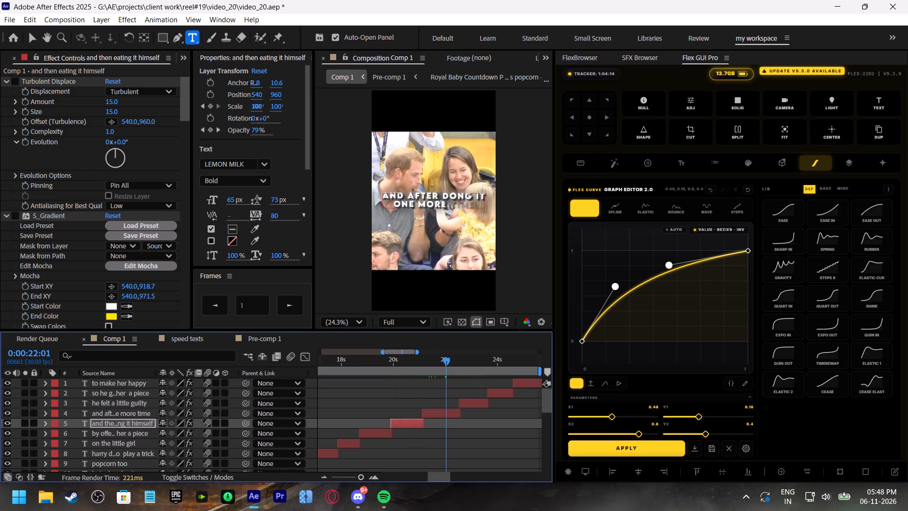
triple_click(445, 205)
left_click(232, 229)
left_click_drag(402, 217, 528, 152)
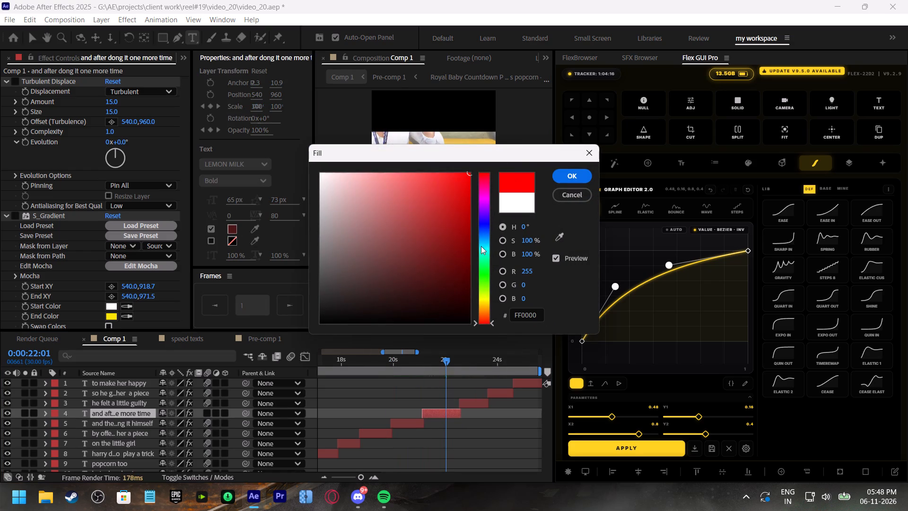
left_click_drag(480, 250, 486, 246)
left_click(563, 183)
At 0:00:23:15, set the fill of the word GUILTY in the "he felt a little guilty" caption to yellow.
scroll(437, 404, "down", 3, "shift")
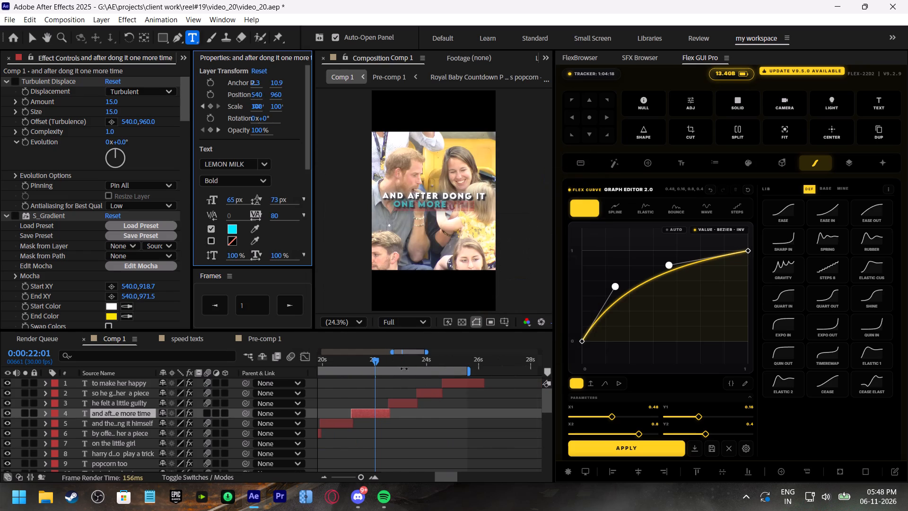
left_click_drag(392, 359, 413, 372)
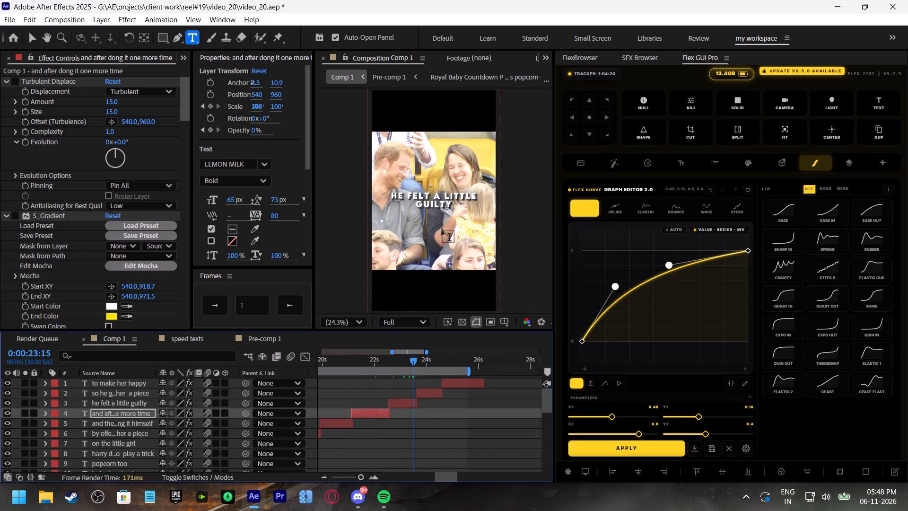
double_click(428, 204)
left_click(231, 231)
left_click_drag(470, 149, 655, 153)
left_click(666, 300)
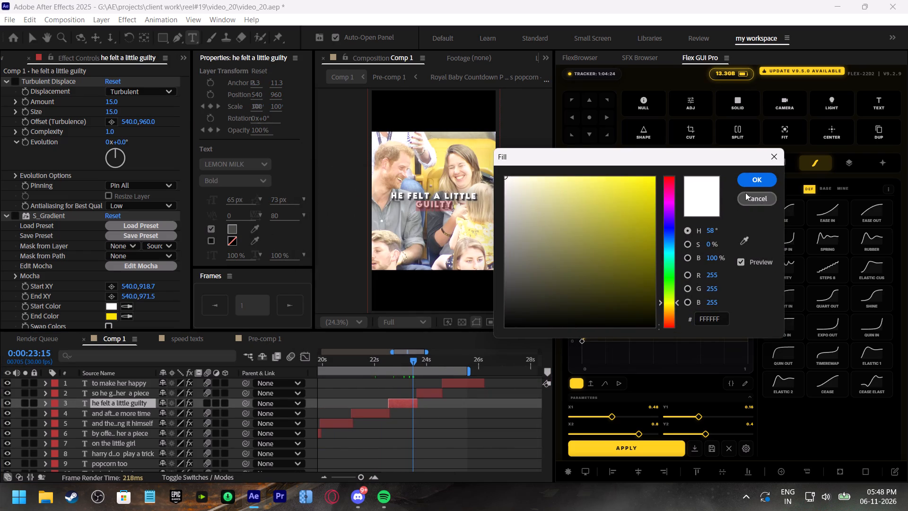
left_click(752, 184)
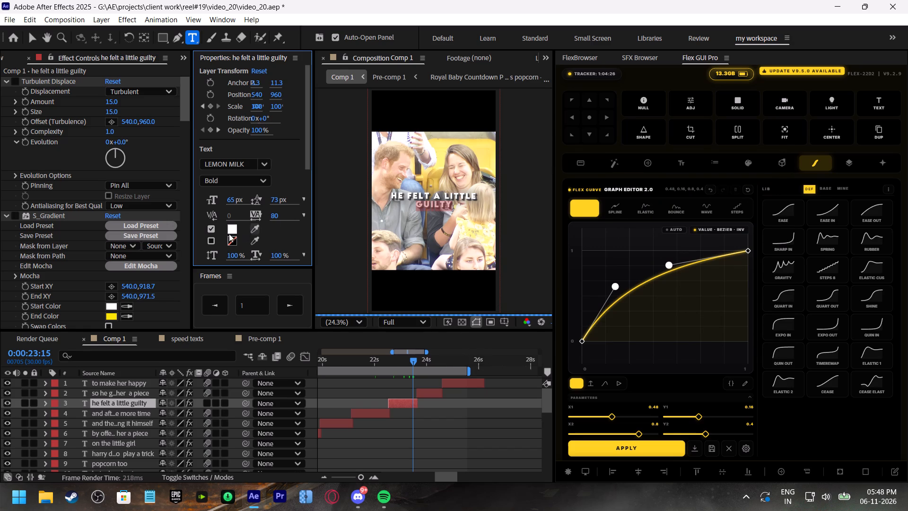
left_click(229, 234)
left_click_drag(386, 211, 588, 124)
left_click(485, 300)
left_click(580, 176)
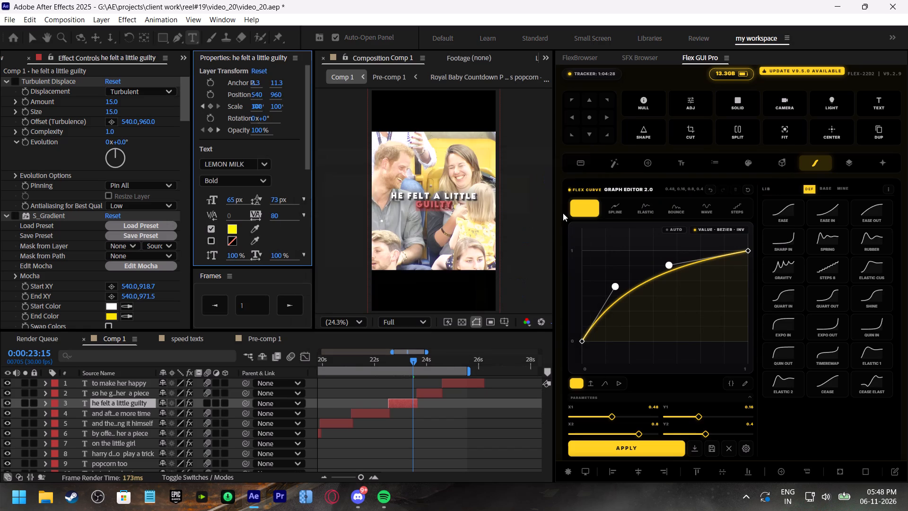
At 0:00:24:06, set the fill of the line SO HE GAVE HER in the "so he gave her a piece" caption to bright green.
scroll(457, 387, "down", 1, "shift")
left_click(408, 360)
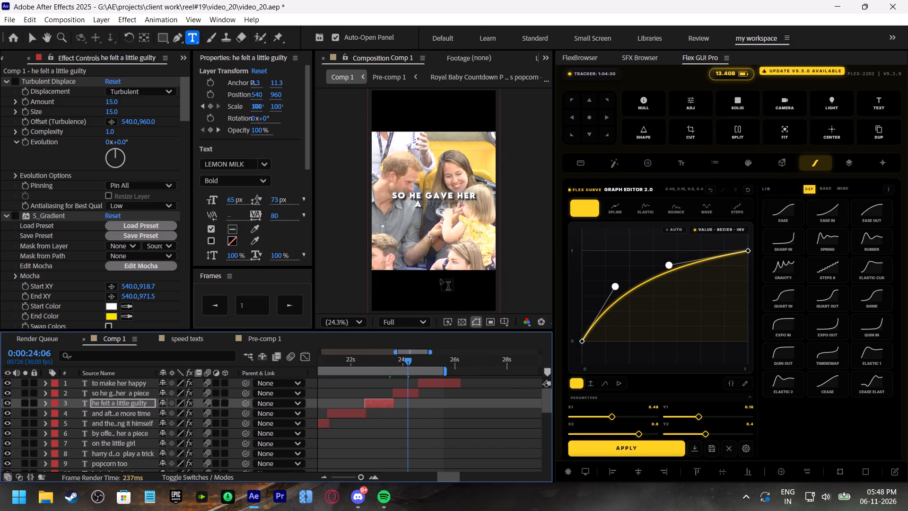
triple_click(450, 196)
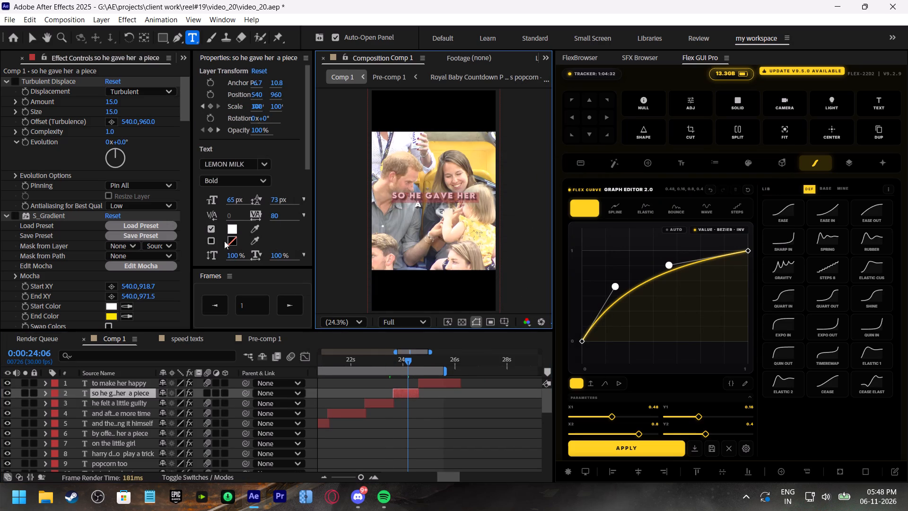
left_click(237, 228)
left_click_drag(419, 218, 550, 139)
left_click(481, 273)
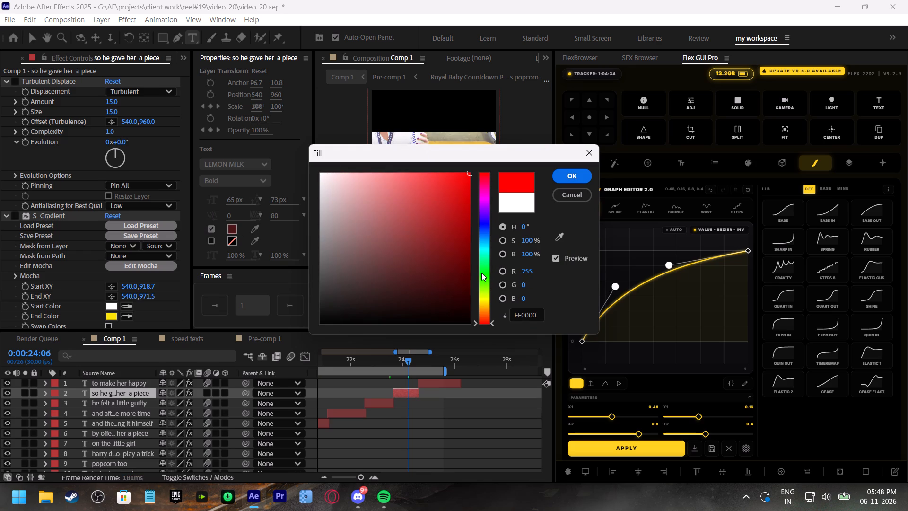
left_click(569, 178)
At 0:00:25:13, set the fill of the whole "to make her happy" caption to magenta and preview it from 0:00:24:13.
left_click(430, 357)
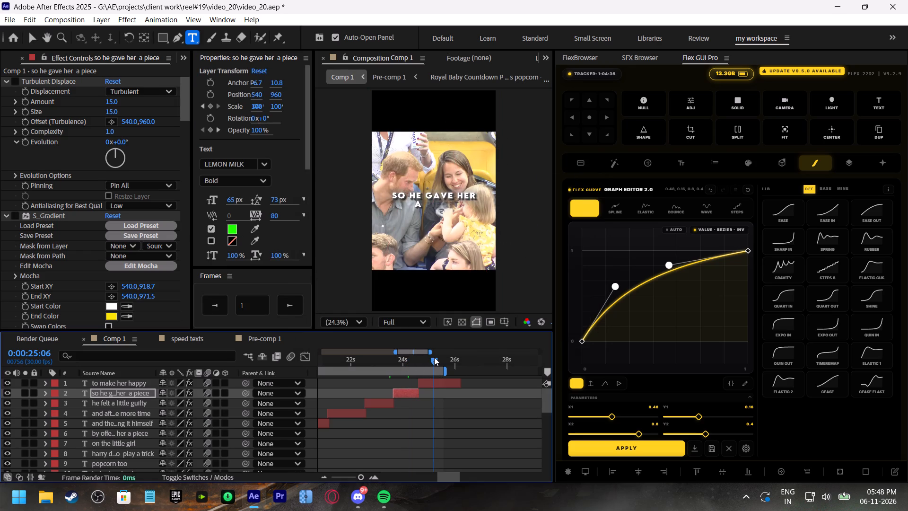
left_click_drag(402, 359, 440, 375)
left_click(437, 386)
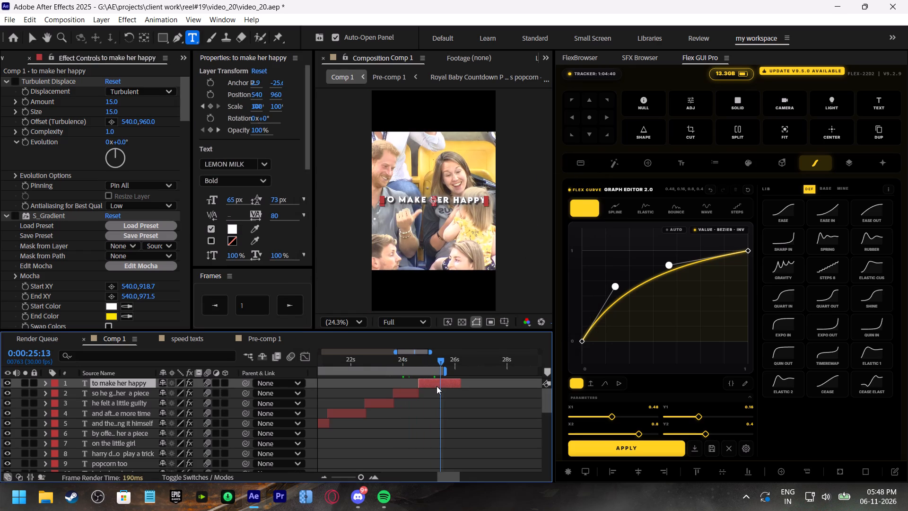
triple_click(419, 200)
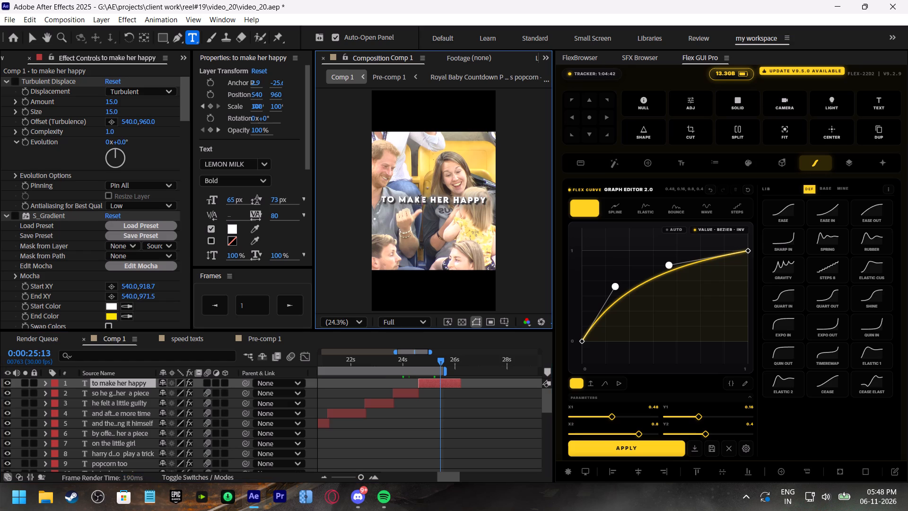
left_click(233, 227)
left_click_drag(335, 213, 515, 127)
left_click_drag(483, 193, 488, 199)
left_click(567, 175)
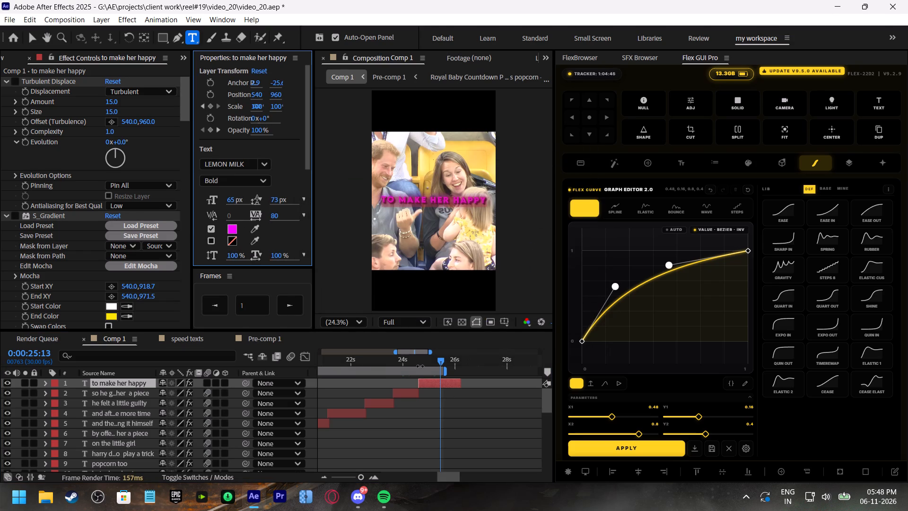
left_click(414, 355)
left_click(412, 405)
key("space")
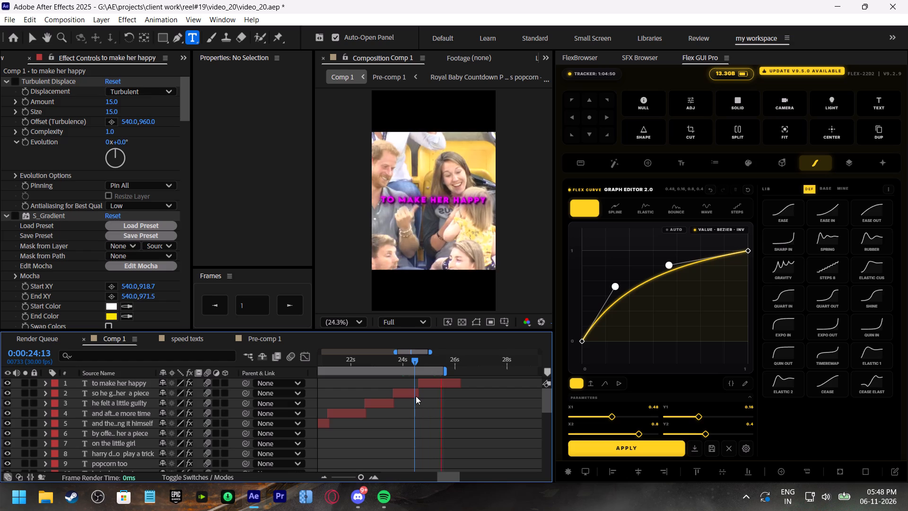
Return the playhead to 0:00:00:00 and save the project.
left_click_drag(408, 362, 193, 405)
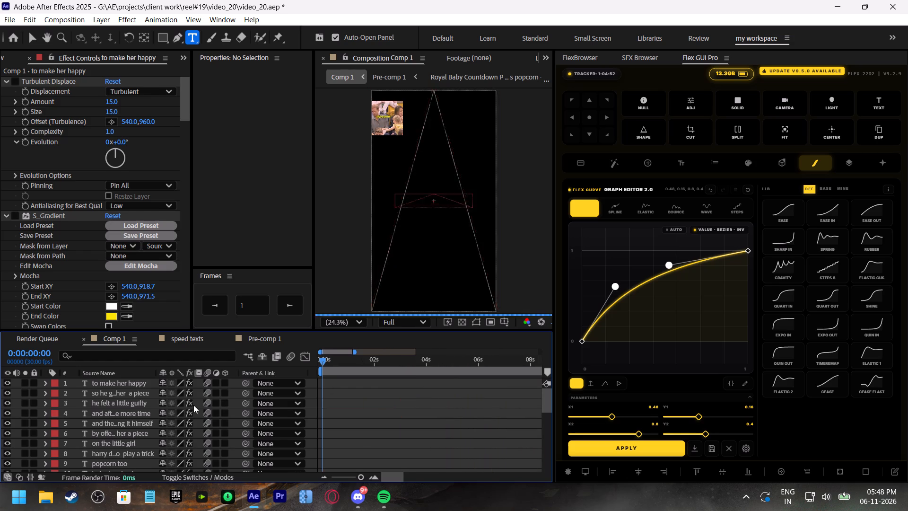
left_click_drag(193, 405, 166, 404)
key("ctrl+s")
Review the opening captions up to 0:00:02:02 and search the web for "popcorns" to check its spelling.
scroll(351, 392, "down", 10)
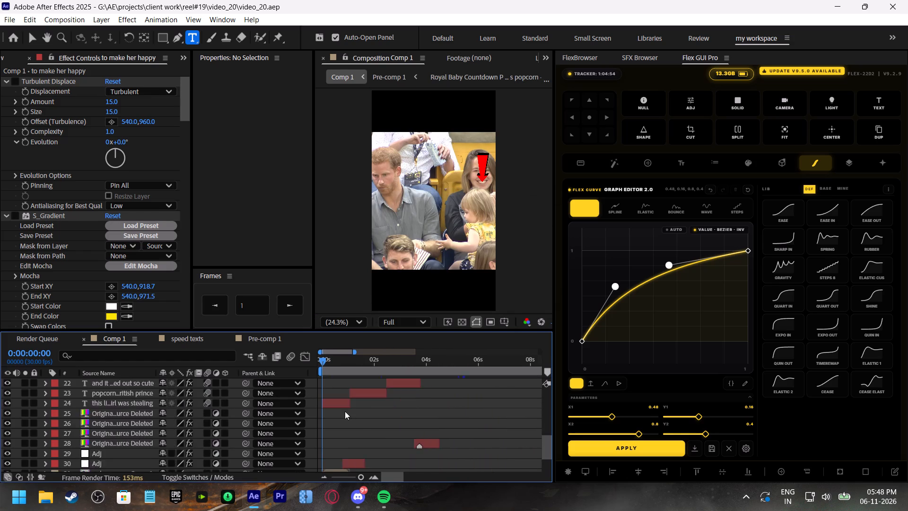
scroll(341, 407, "up", 2)
left_click_drag(330, 363, 340, 370)
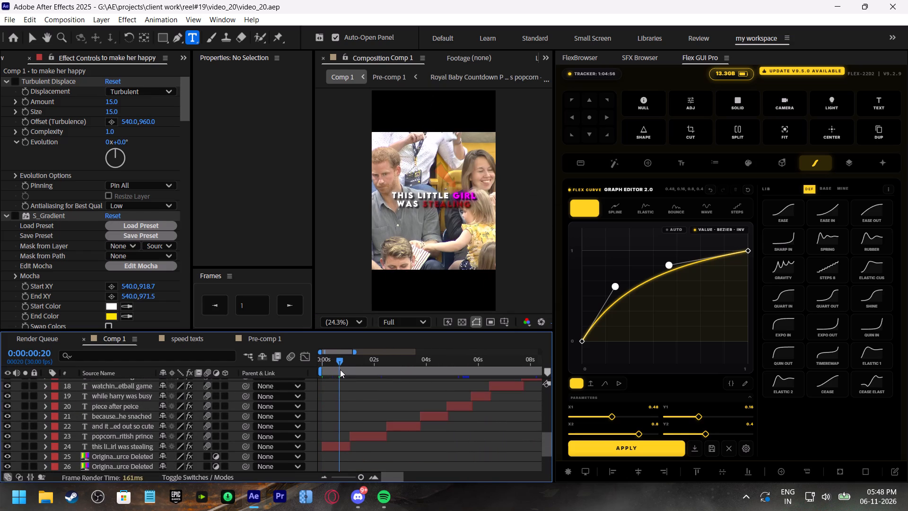
left_click_drag(340, 370, 343, 372)
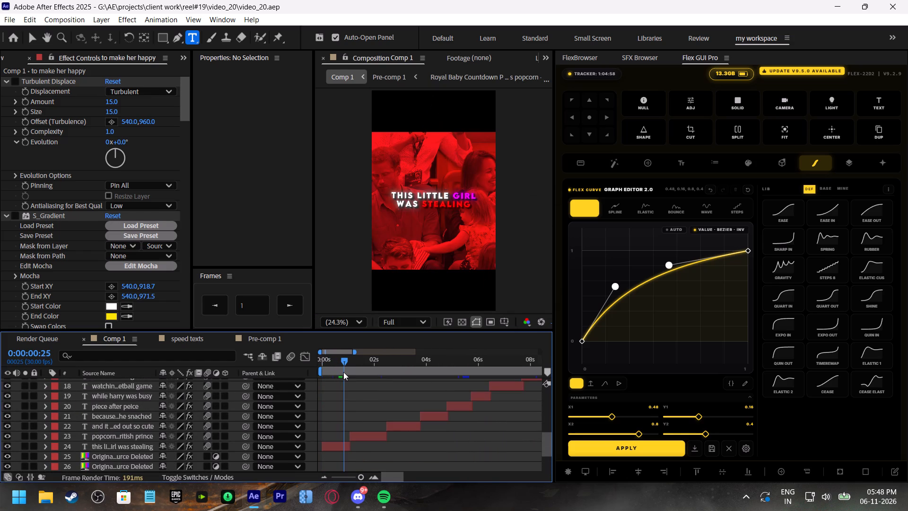
left_click_drag(343, 372, 376, 402)
left_click(587, 58)
left_click(645, 88)
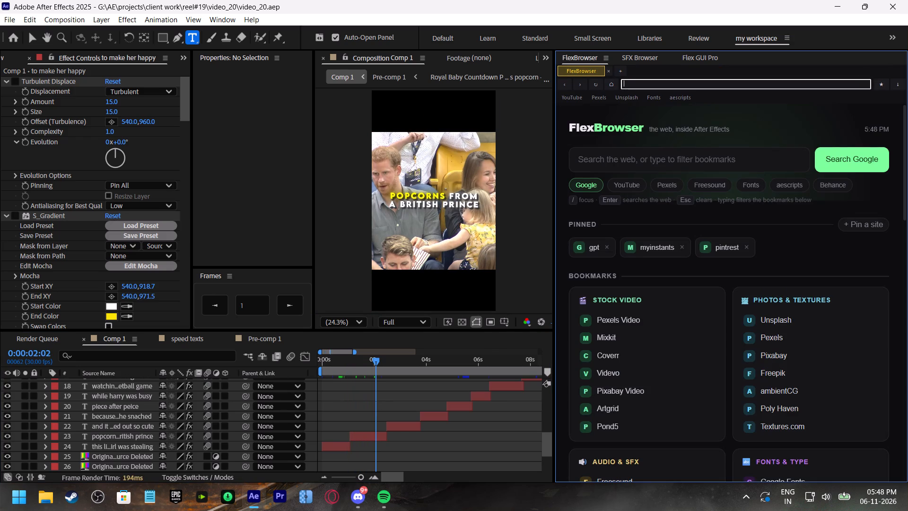
type("popcorns")
key("Return")
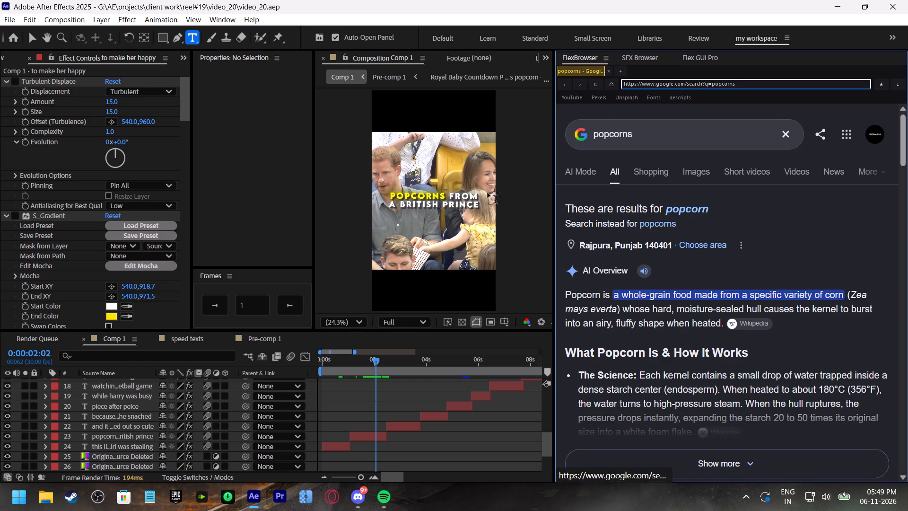
Change the word POPCORNS to POPCORN in the "popcorns from a british prince" caption.
left_click(445, 194)
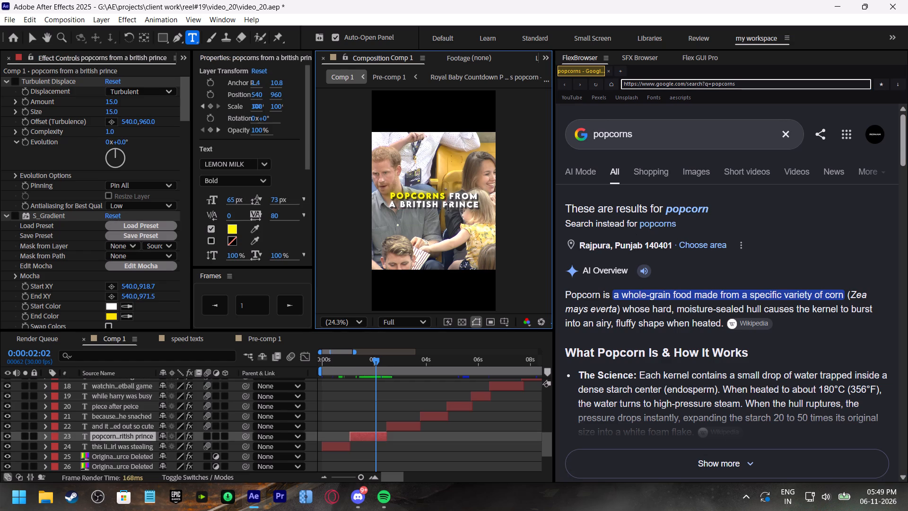
key("BackSpace")
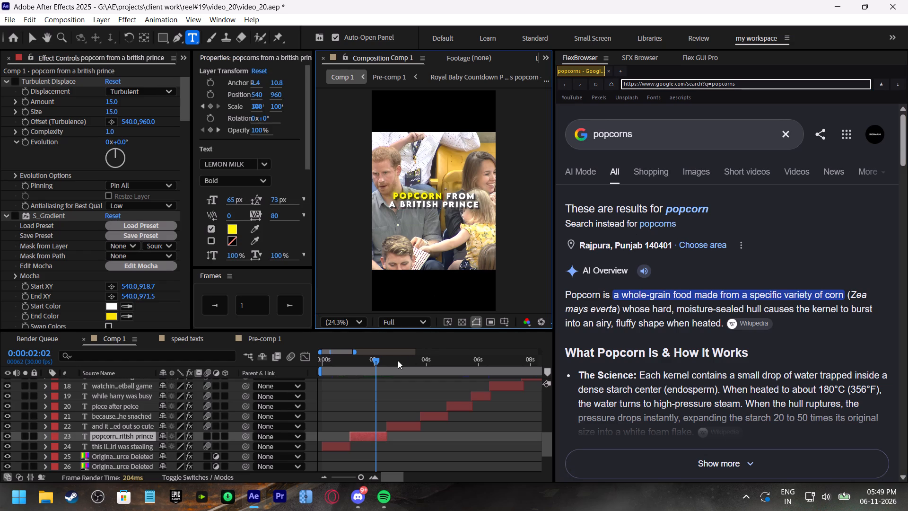
Search the web for "british" and for "prince" to check the spelling of the caption's remaining words.
double_click(618, 130)
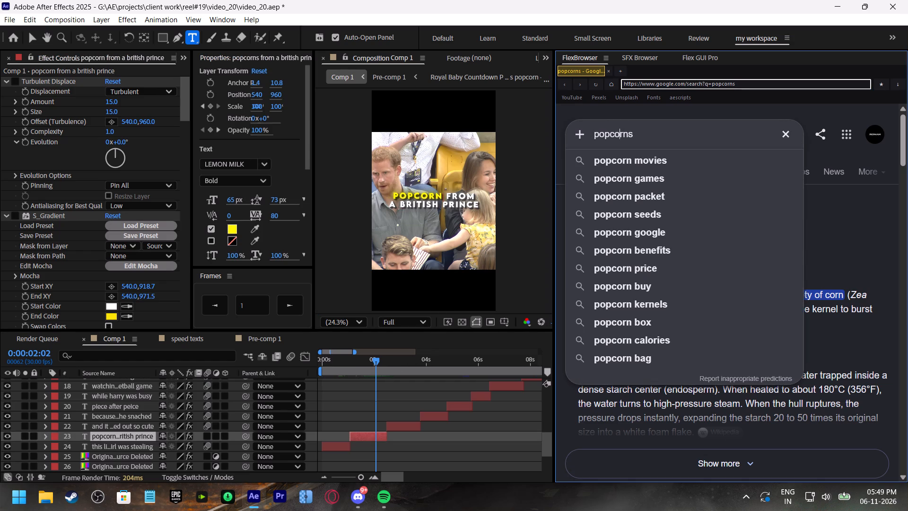
double_click(618, 130)
type("british")
key("Return")
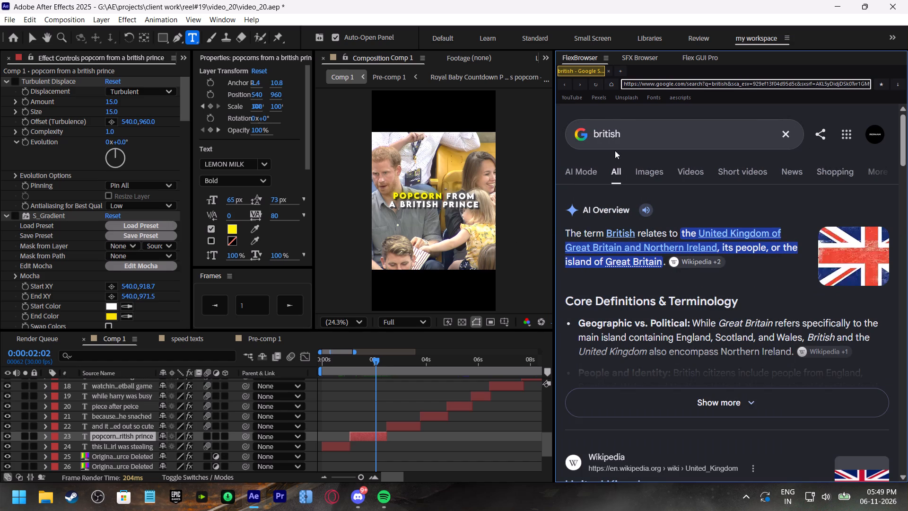
double_click(617, 135)
type("prince")
key("Return")
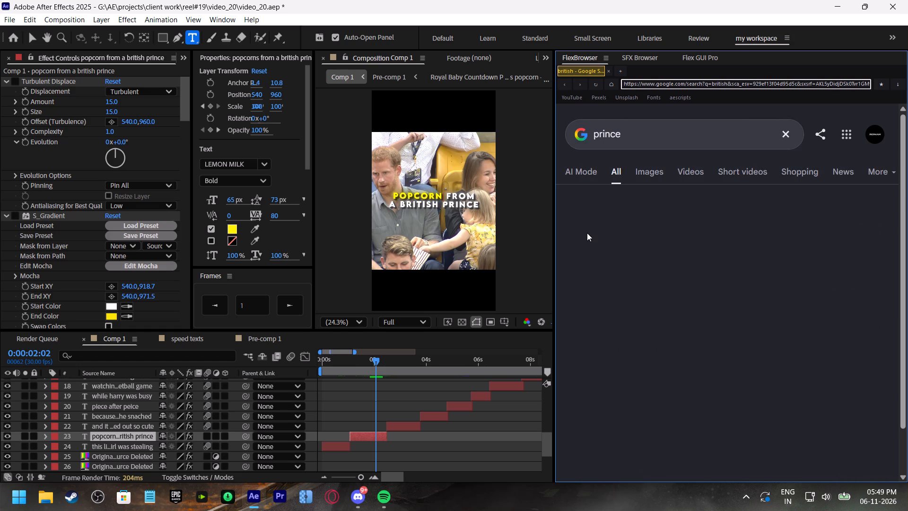
Review the captions up to 0:00:04:20 and search the web for "shatched" to check the spelling of SNACHED.
left_click(396, 361)
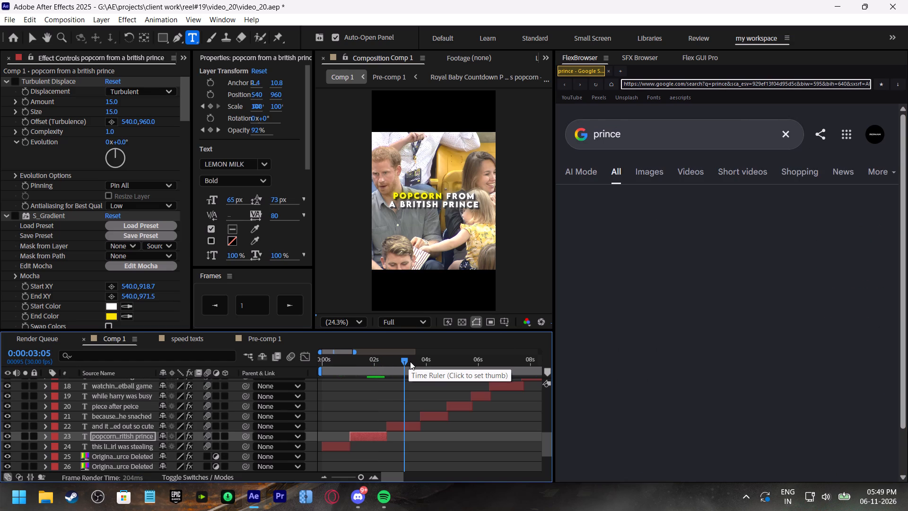
left_click(410, 361)
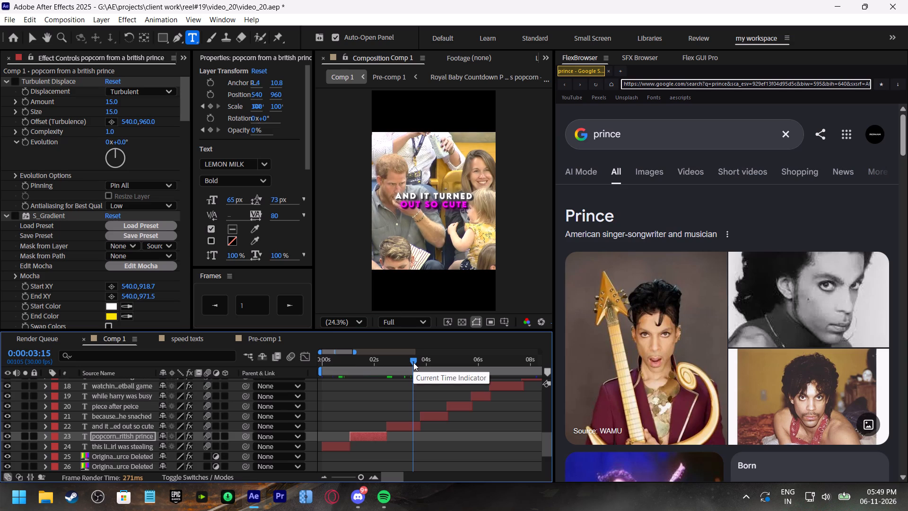
left_click(440, 361)
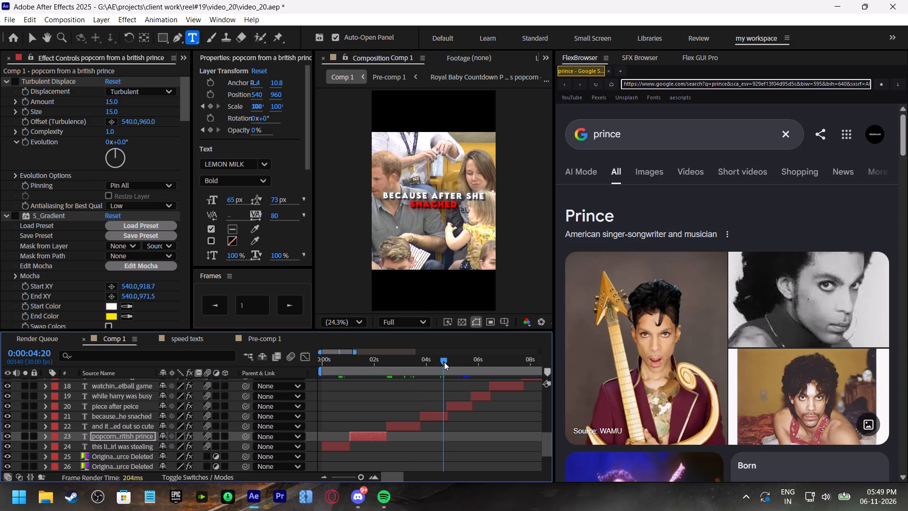
double_click(614, 134)
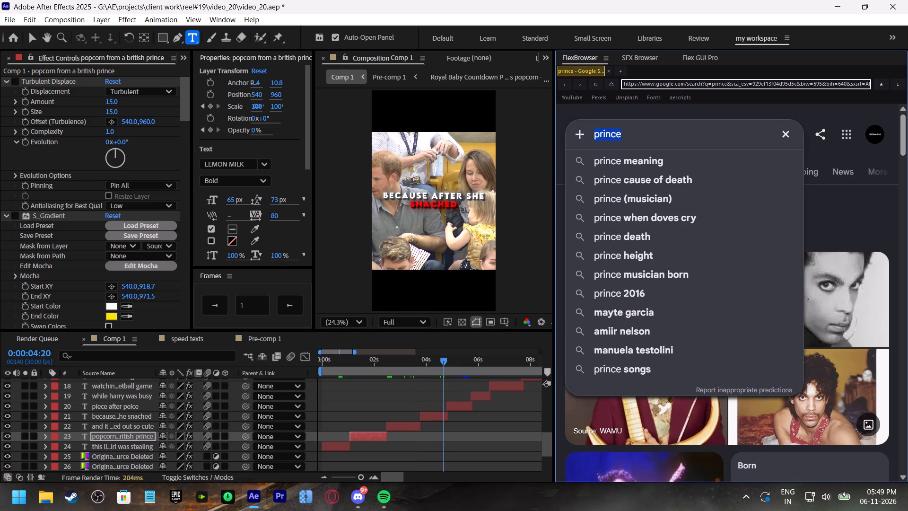
type("sha")
type("tched")
key("Return")
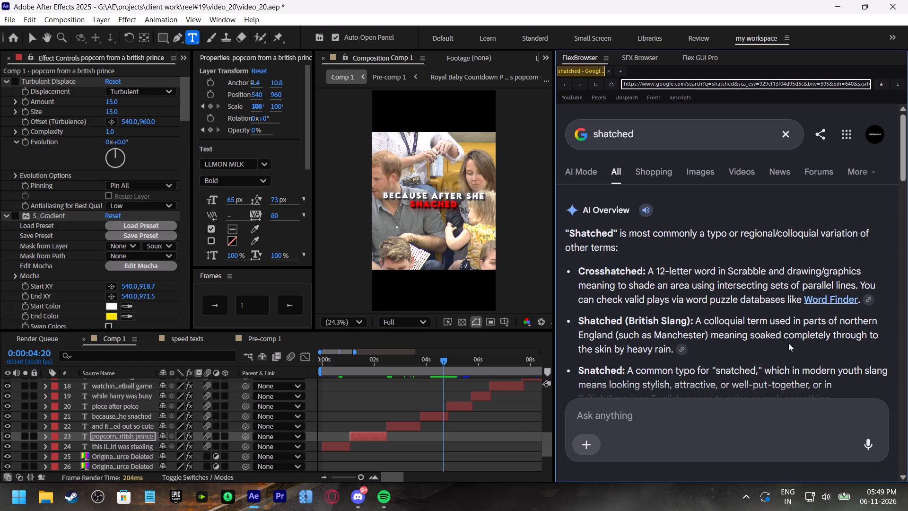
Examine the overview and web results for "shatched" to find the correct spelling of the caption word.
scroll(812, 343, "down", 3)
scroll(811, 344, "up", 1)
scroll(810, 341, "down", 1)
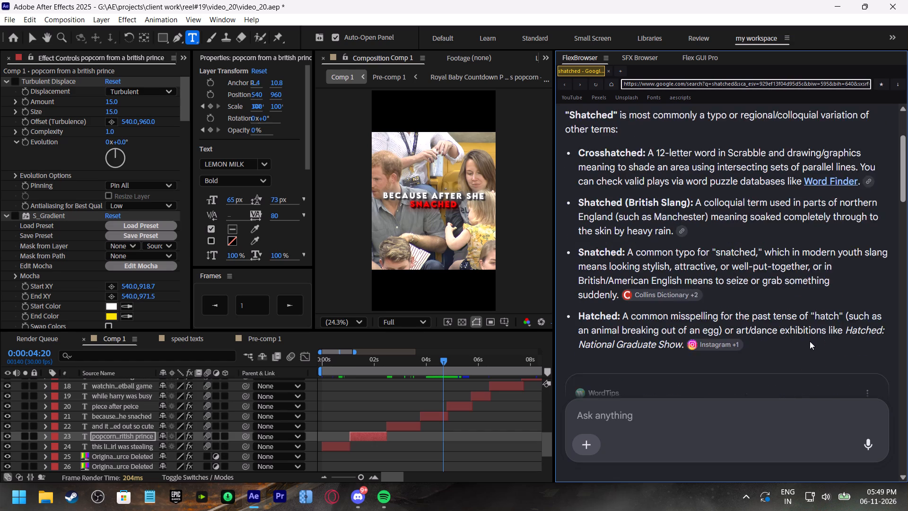
scroll(810, 340, "down", 6)
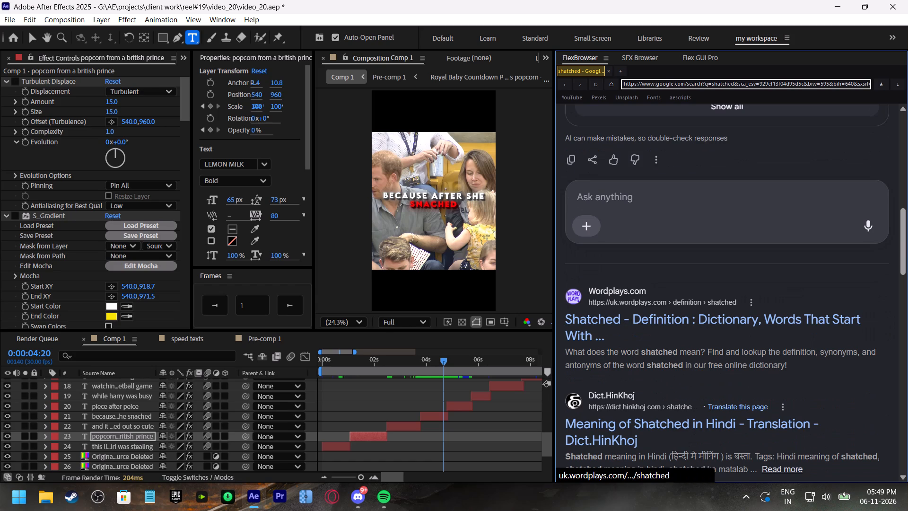
scroll(749, 366, "down", 2)
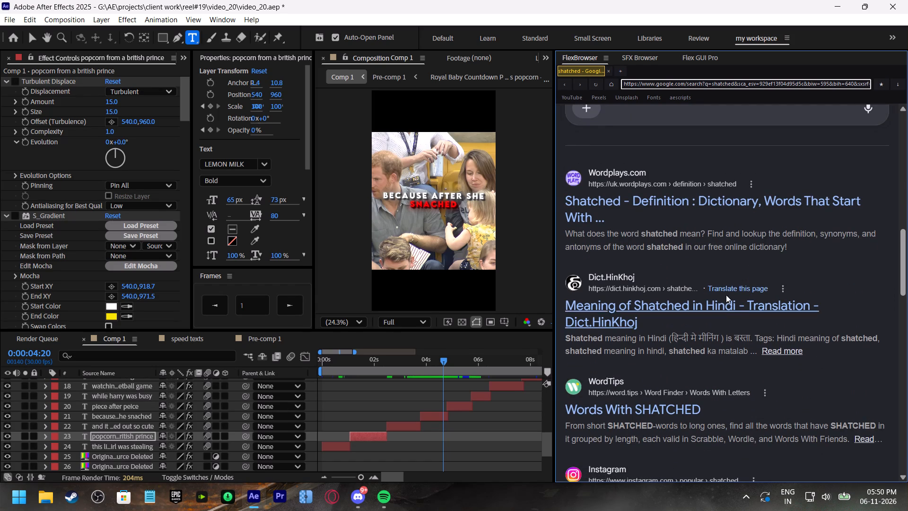
scroll(729, 282, "up", 11)
scroll(653, 143, "up", 7)
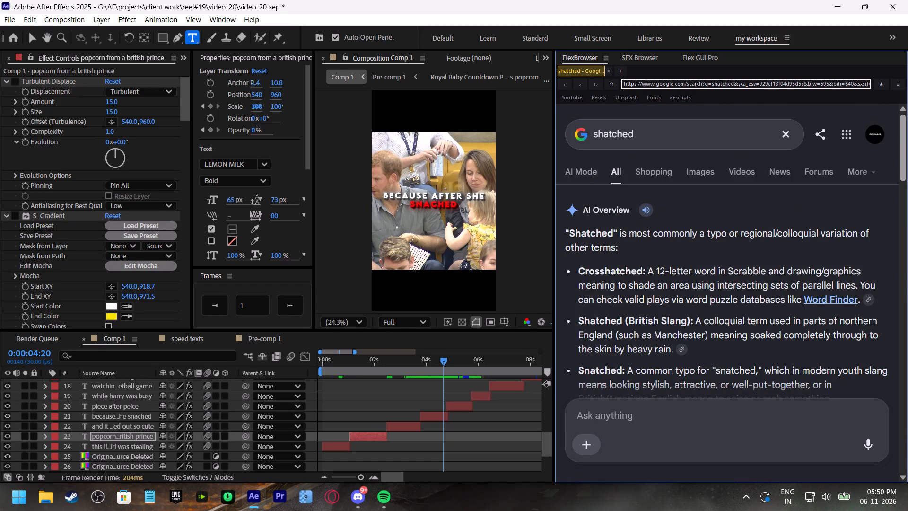
Search the web for "shached" and "shanched", and open the results for the suggested spelling "snatched".
left_click_drag(648, 133, 581, 131)
type("shached")
key("Return")
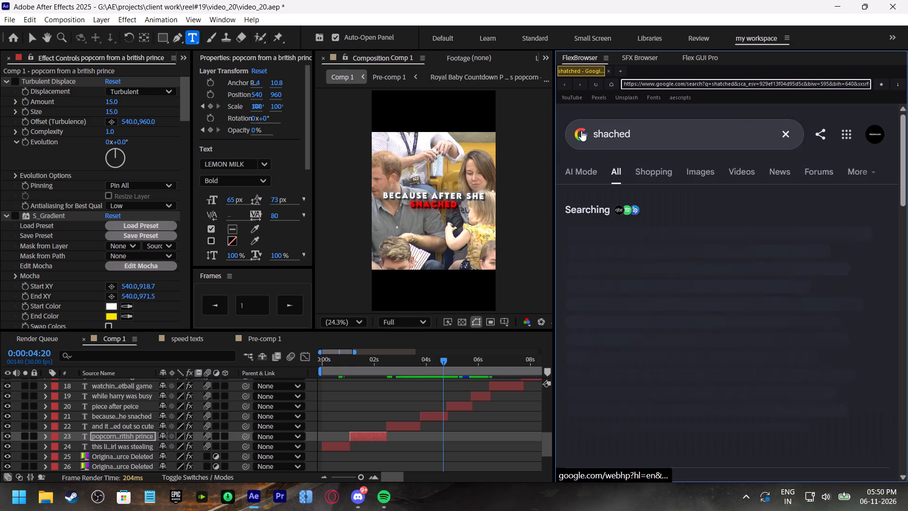
double_click(619, 134)
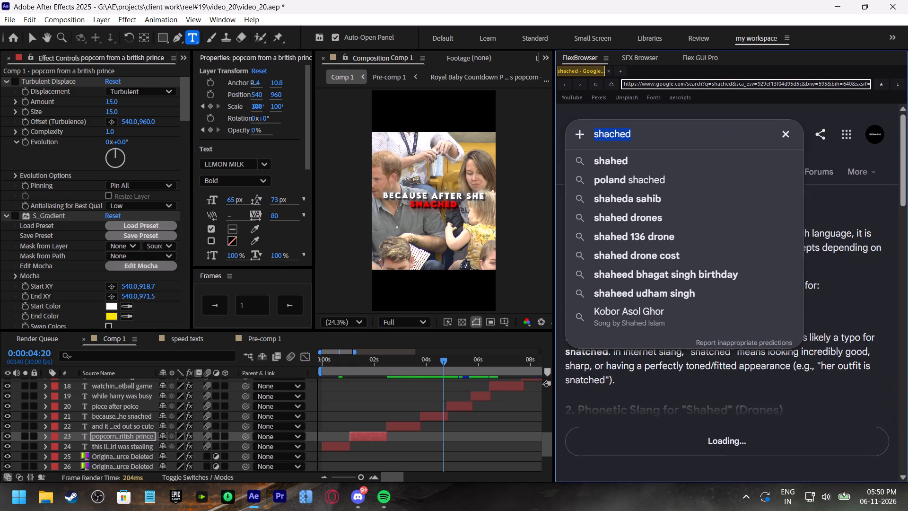
type("shanched")
key("Return")
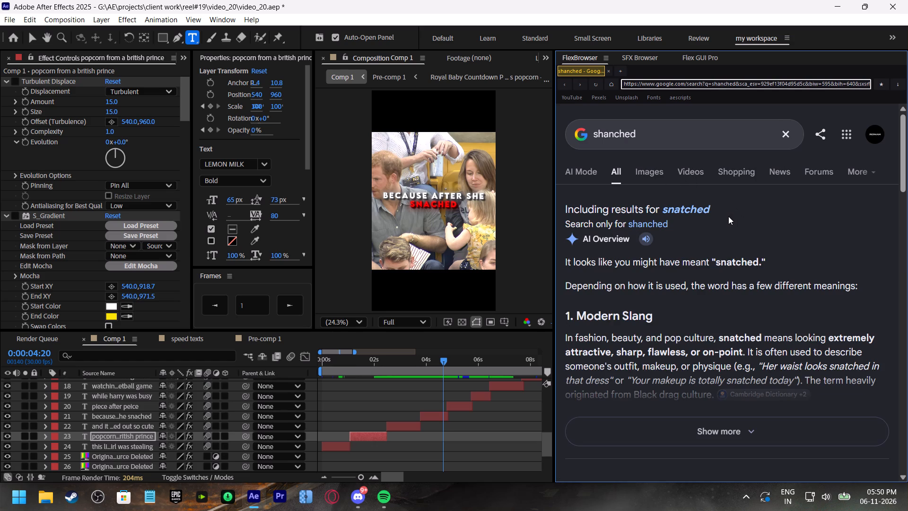
left_click(696, 210)
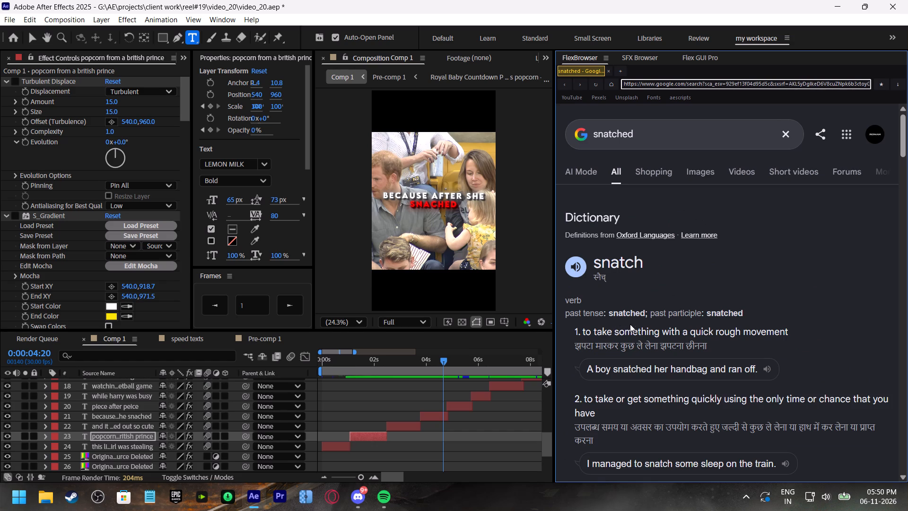
Correct SNACHED to SNATCHED in the "because after she" caption.
left_click(432, 208)
key("t")
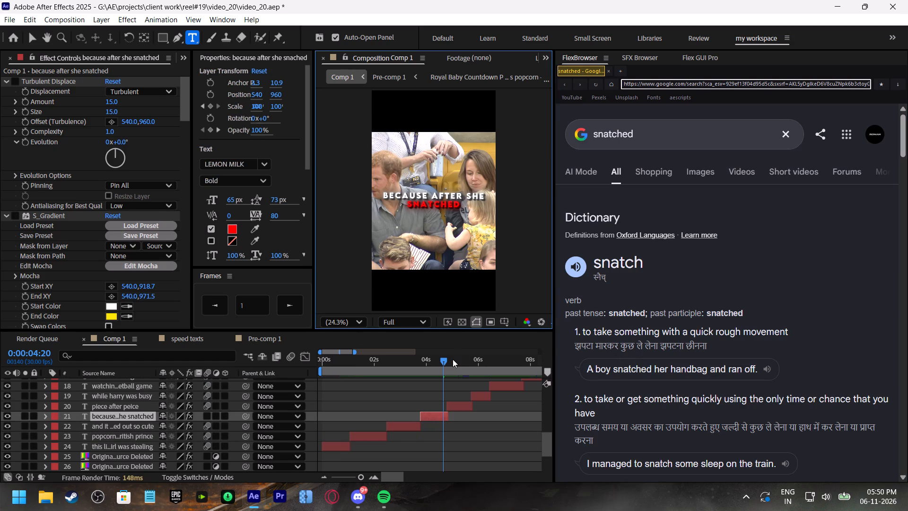
Review the captions up to 0:00:07:07 and search the web for "basketball" to check its spelling.
left_click_drag(451, 359, 464, 362)
left_click_drag(479, 360, 485, 360)
scroll(490, 396, "down", 2, "shift")
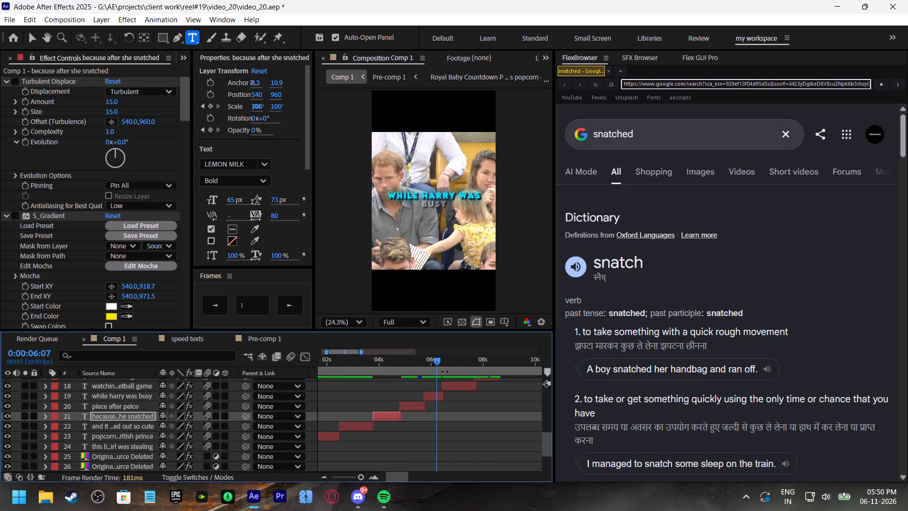
left_click_drag(437, 359, 463, 368)
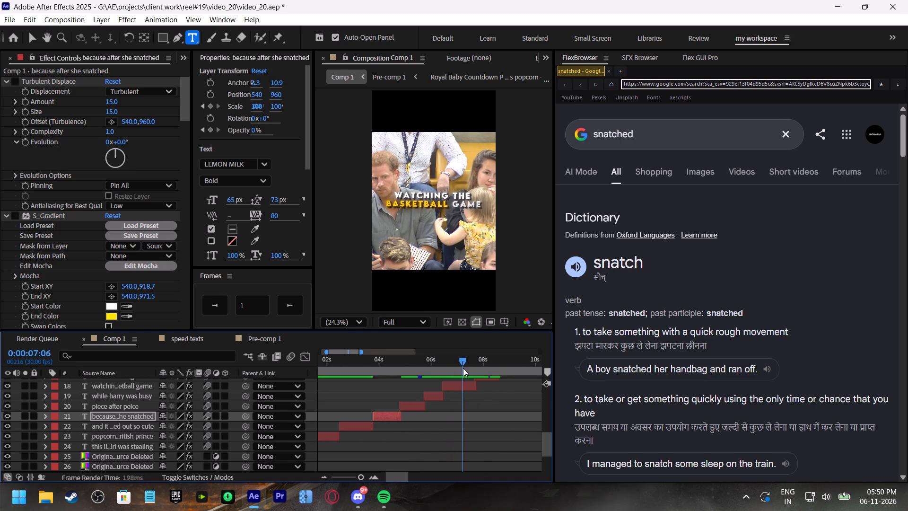
left_click_drag(463, 368, 463, 368)
scroll(470, 403, "down", 2, "shift")
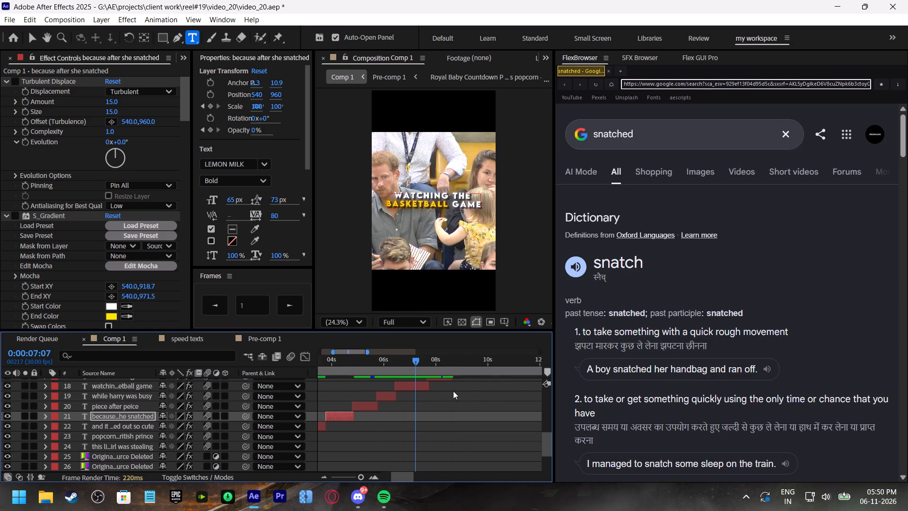
double_click(603, 131)
type("basketv")
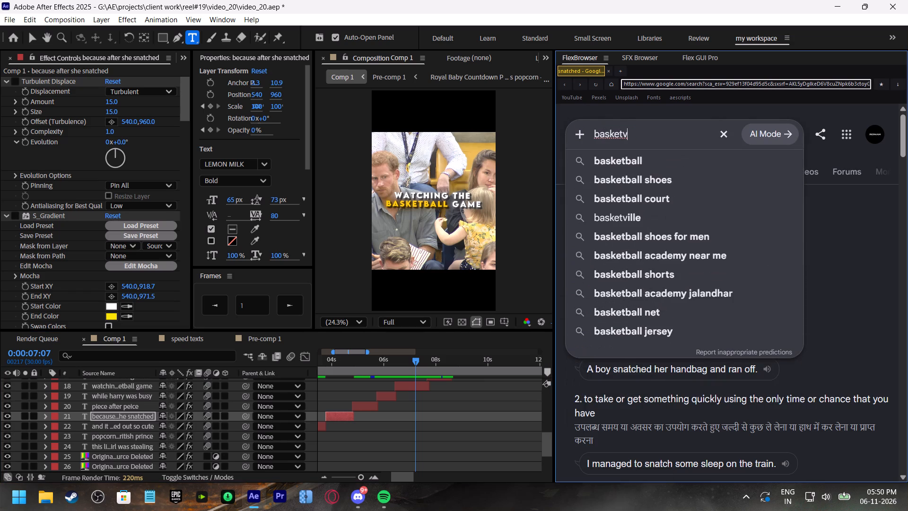
key("BackSpace")
type("ball")
key("Return")
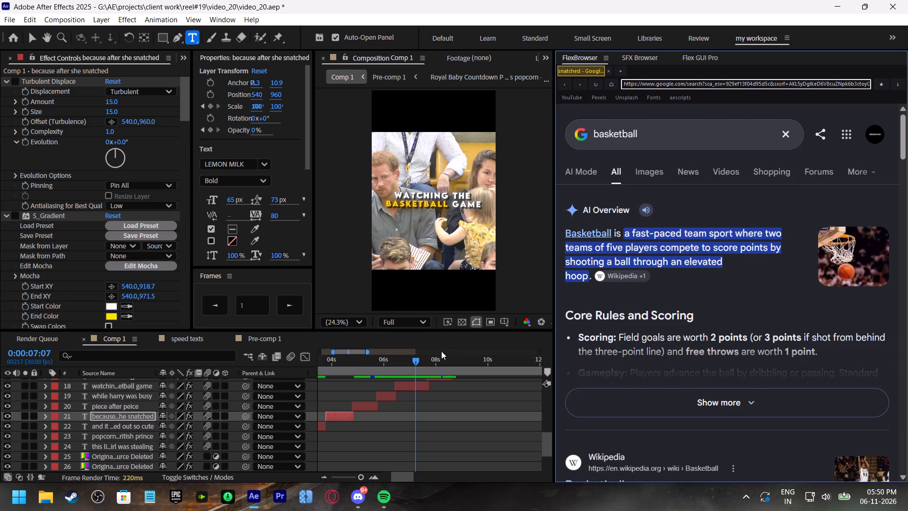
Review the following captions, stop at 0:00:09:05, and look up "embarrassed" on the web to check the spelling of EMBARSSED.
left_click_drag(433, 359, 440, 361)
scroll(484, 395, "up", 1)
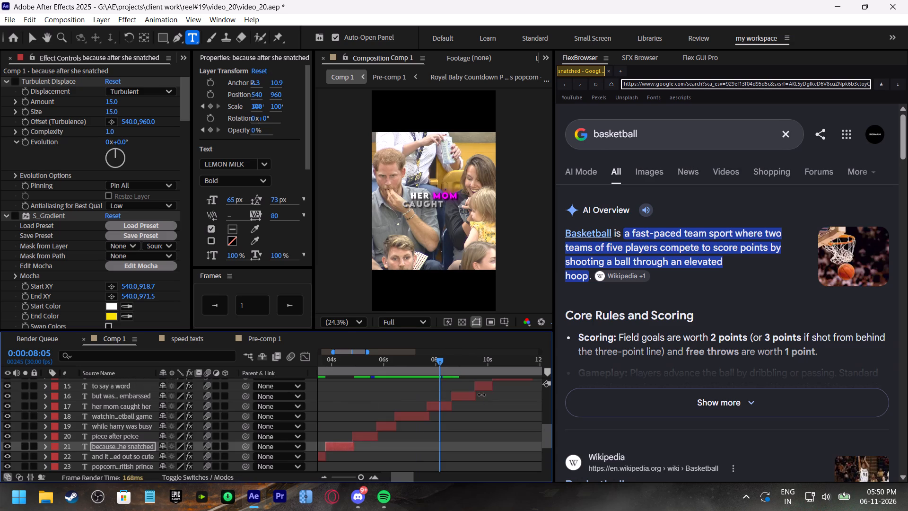
left_click_drag(466, 359, 476, 361)
scroll(506, 412, "down", 2, "shift")
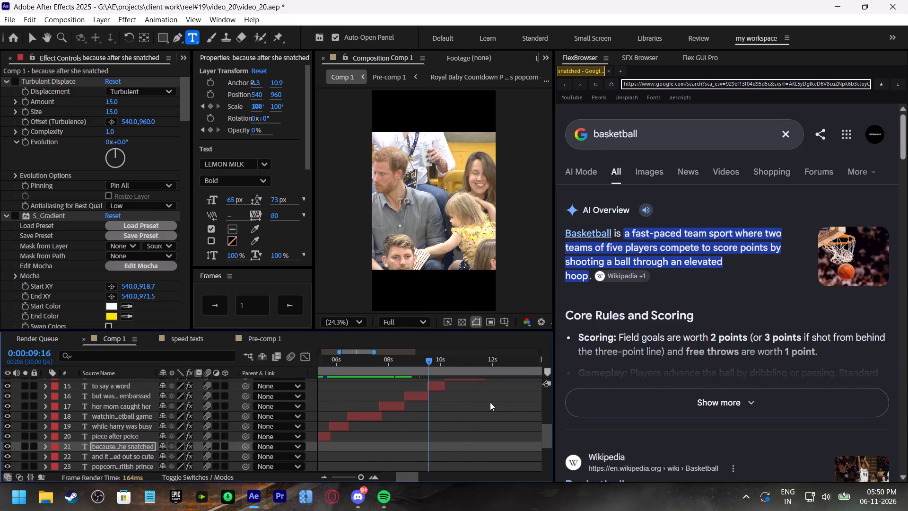
scroll(481, 398, "up", 1, "shift")
left_click(443, 363)
double_click(629, 134)
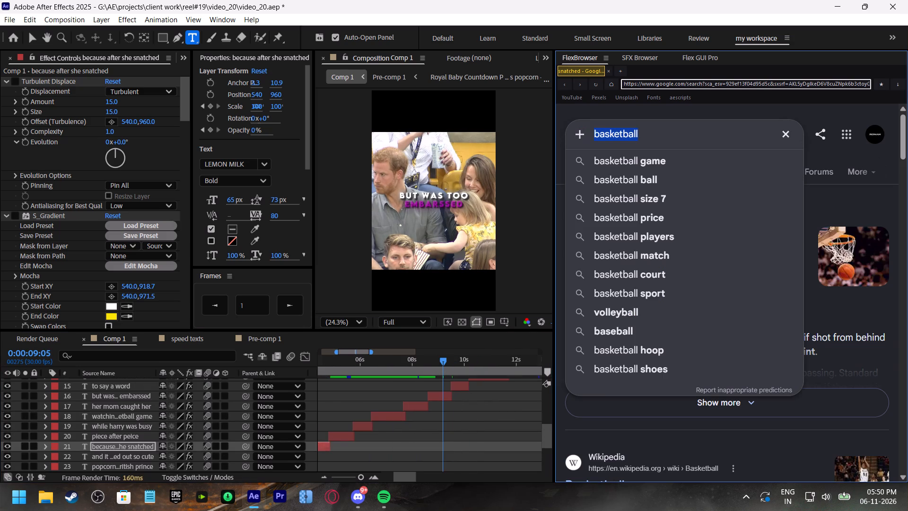
type("emba")
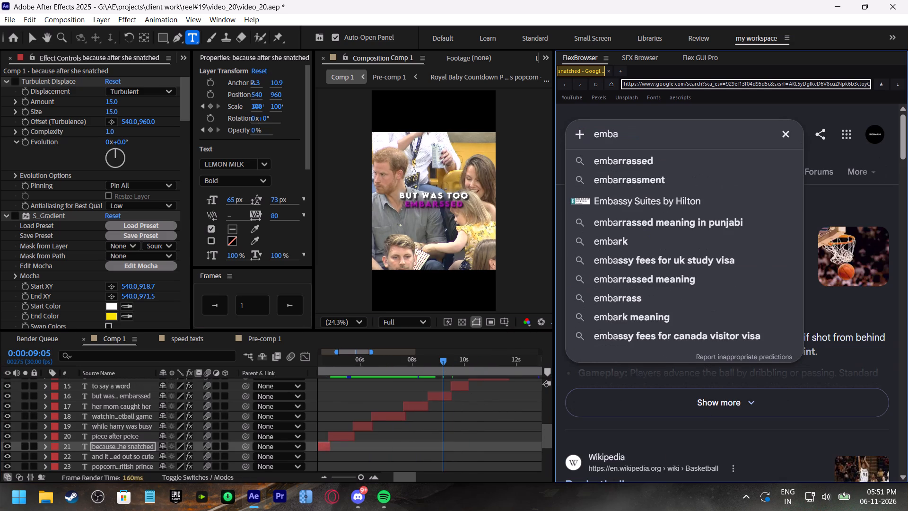
left_click(691, 157)
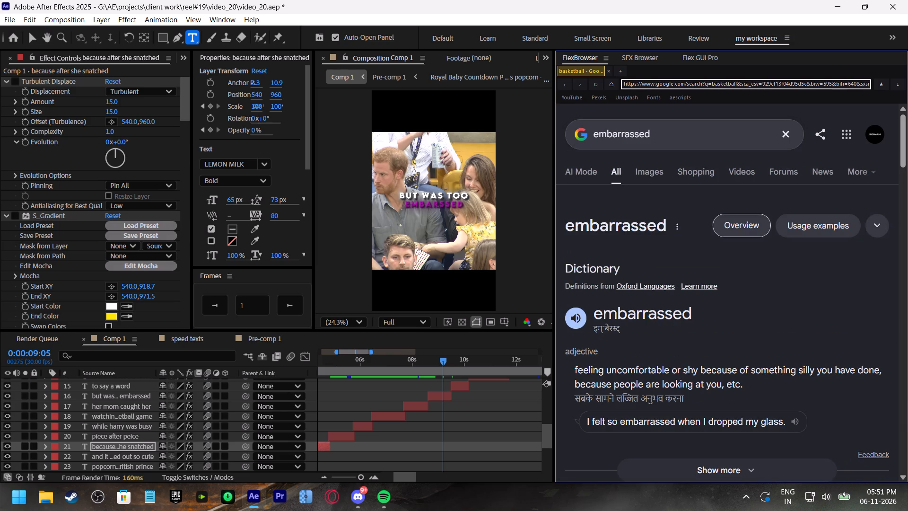
Correct EMBARSSED to EMBARRASSED in the "but was too" caption.
left_click(432, 205)
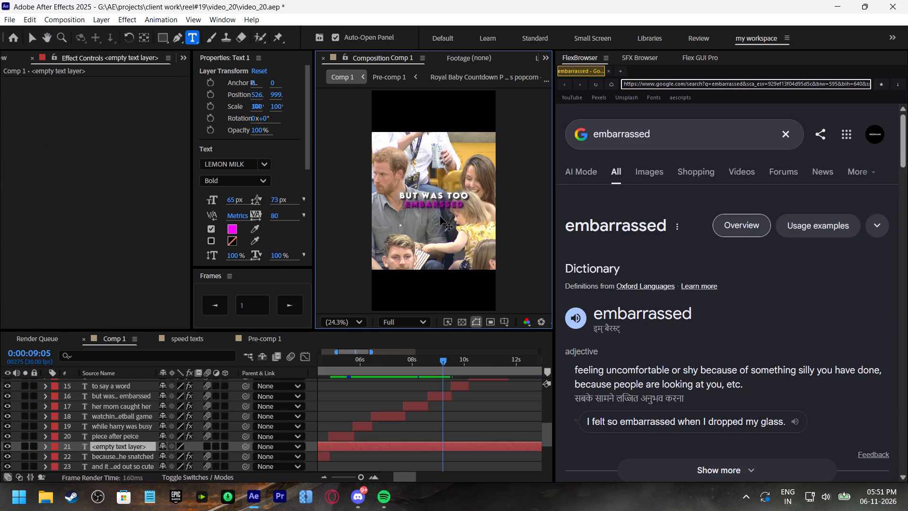
key("ctrl+z")
left_click(435, 396)
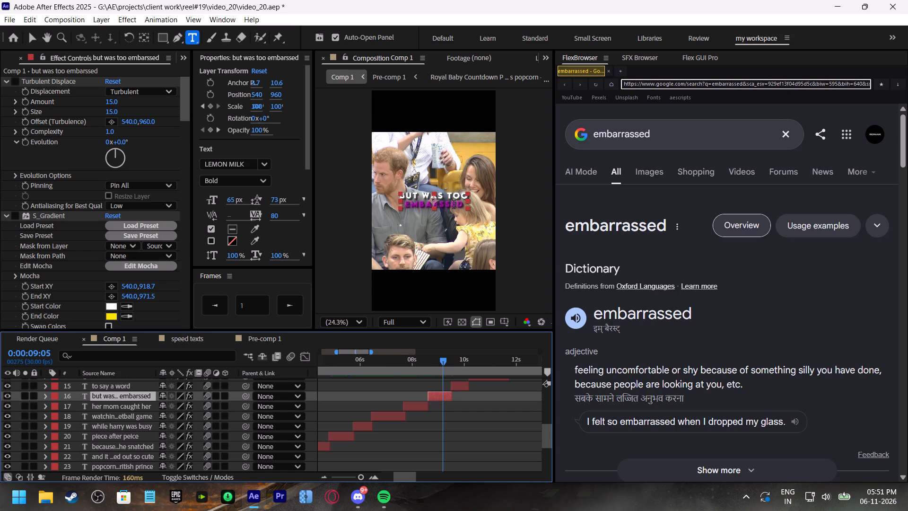
left_click(441, 201)
key("r")
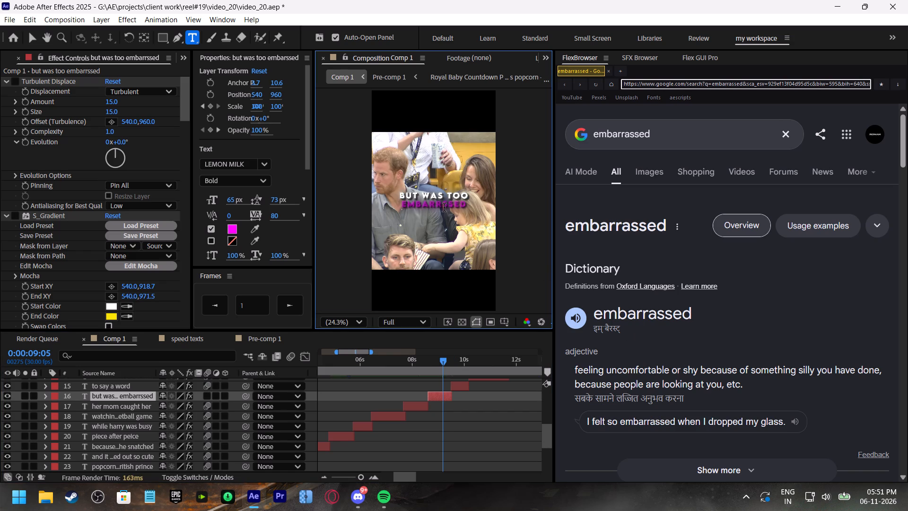
key("a")
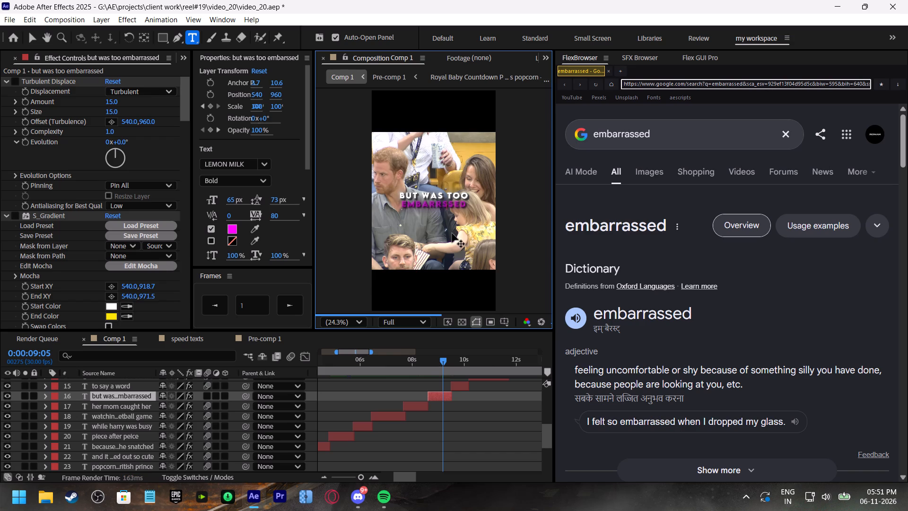
Review the captions from 0:00:09:05 up to 0:00:17:21 for spelling mistakes.
left_click_drag(448, 356, 457, 361)
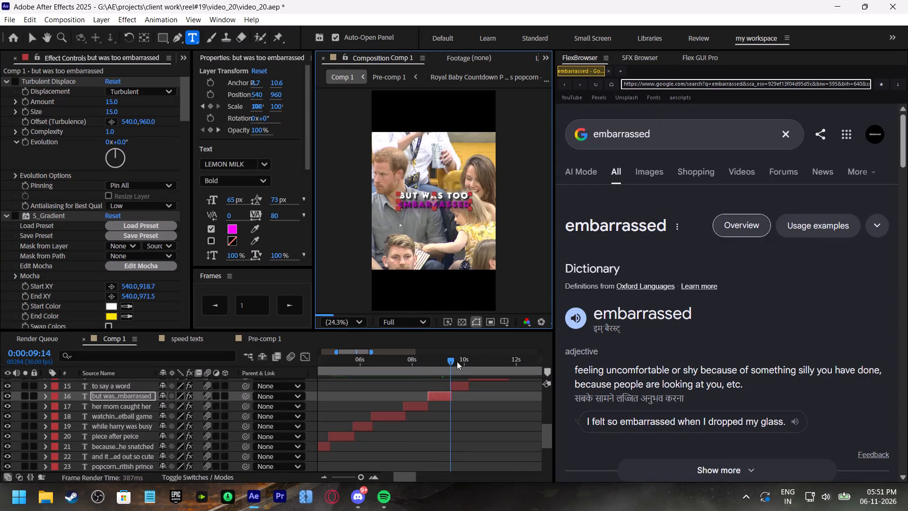
left_click_drag(457, 361, 465, 368)
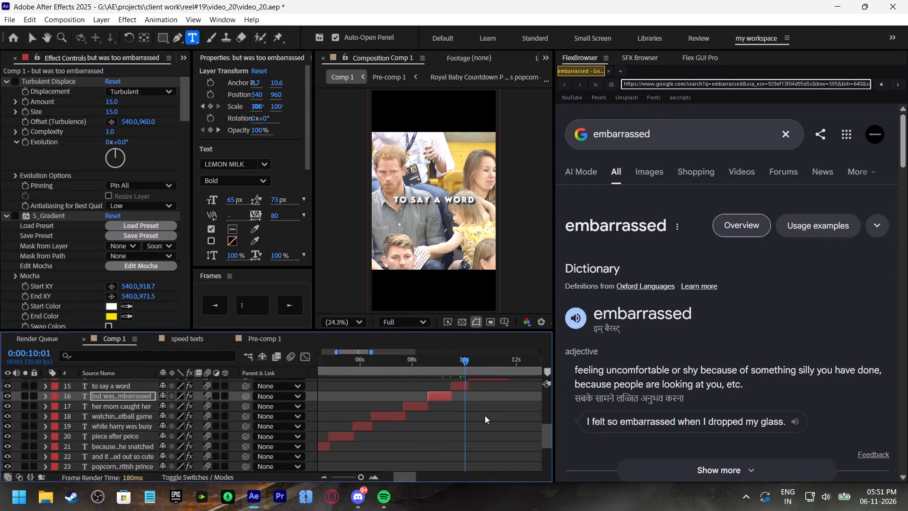
scroll(483, 414, "up", 1, "shift")
scroll(483, 414, "down", 3, "shift")
scroll(477, 407, "up", 2)
left_click_drag(450, 359, 450, 359)
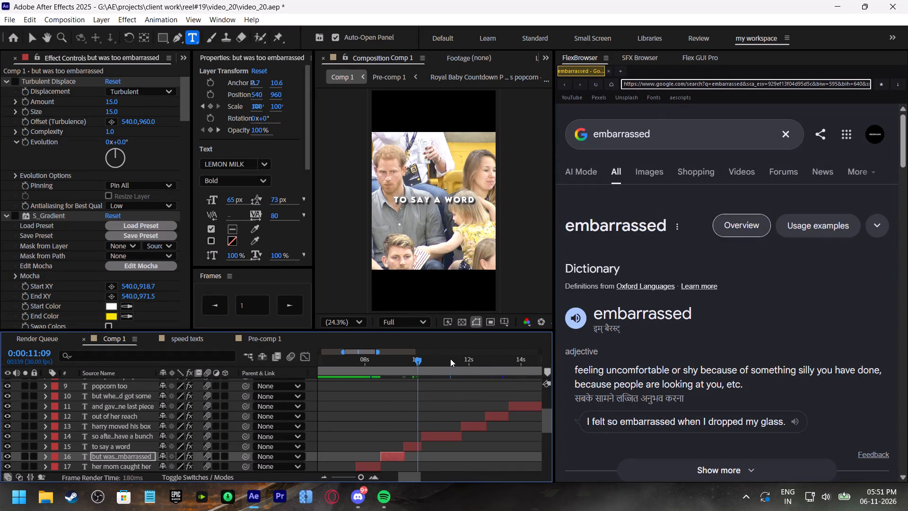
left_click_drag(450, 359, 454, 360)
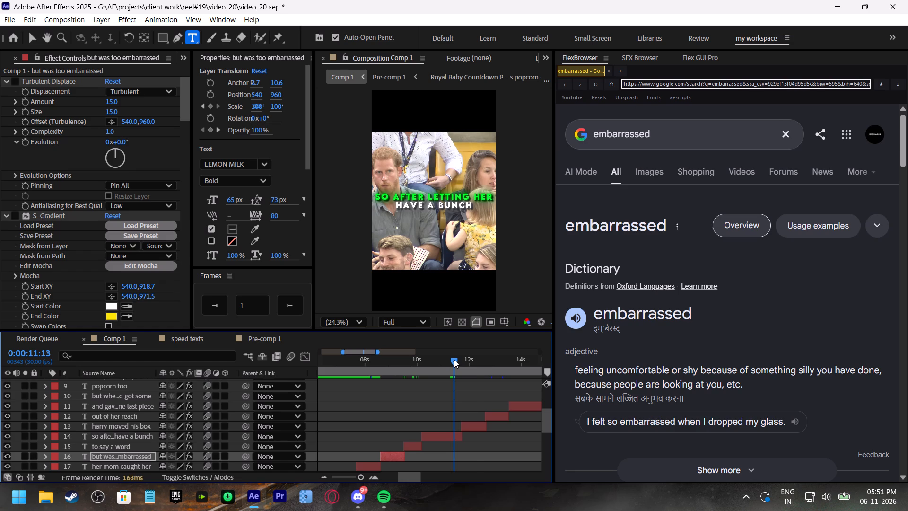
left_click_drag(454, 360, 481, 365)
scroll(499, 411, "down", 1, "shift")
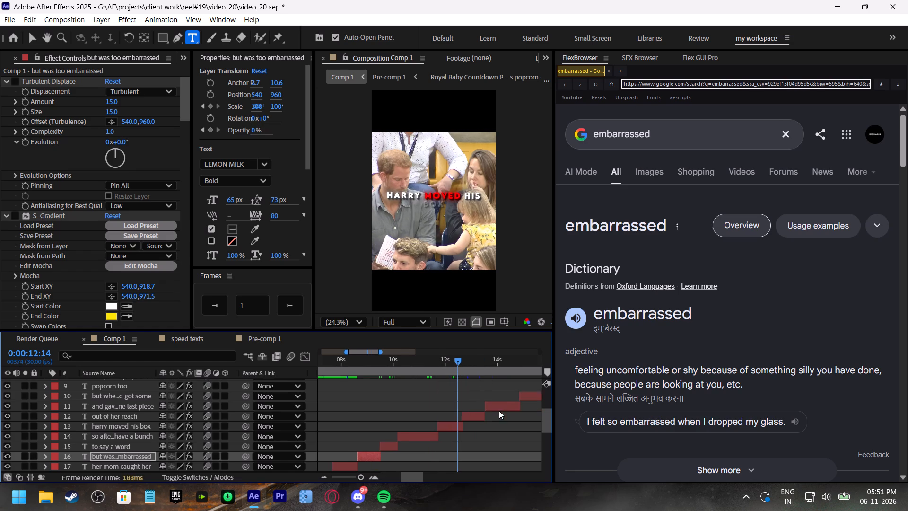
scroll(499, 411, "down", 1, "shift")
left_click(454, 362)
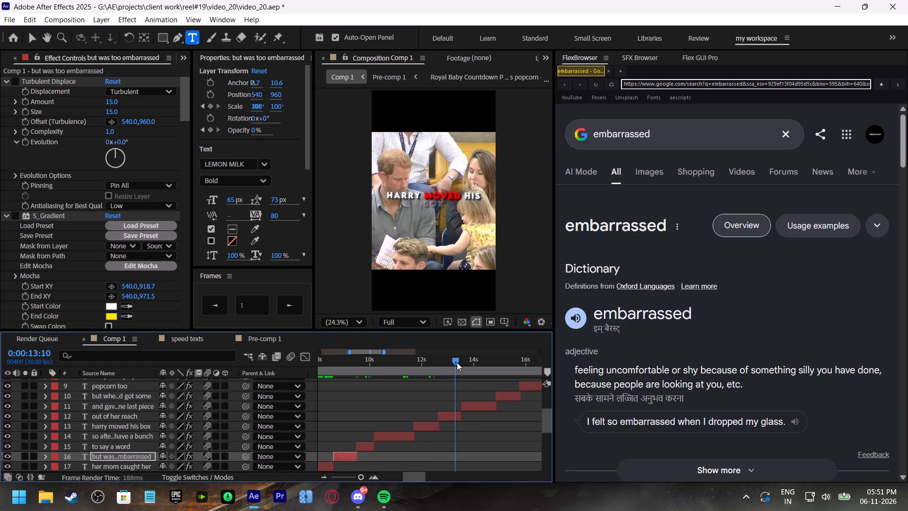
scroll(481, 412, "down", 2, "shift")
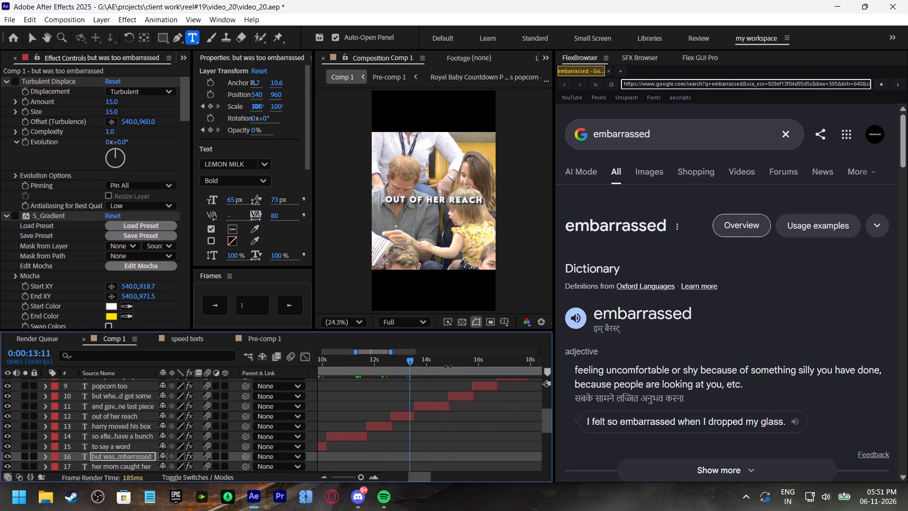
left_click(444, 363)
scroll(458, 400, "down", 2, "shift")
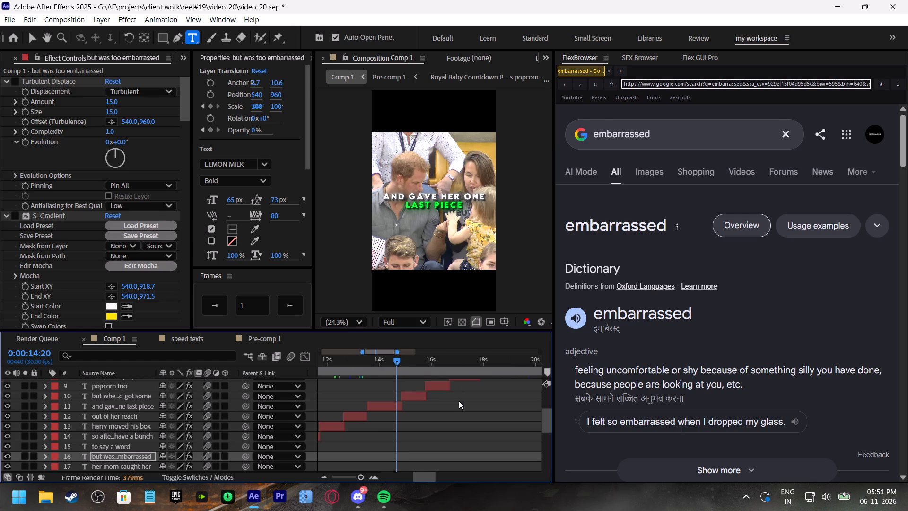
scroll(459, 401, "down", 1, "shift")
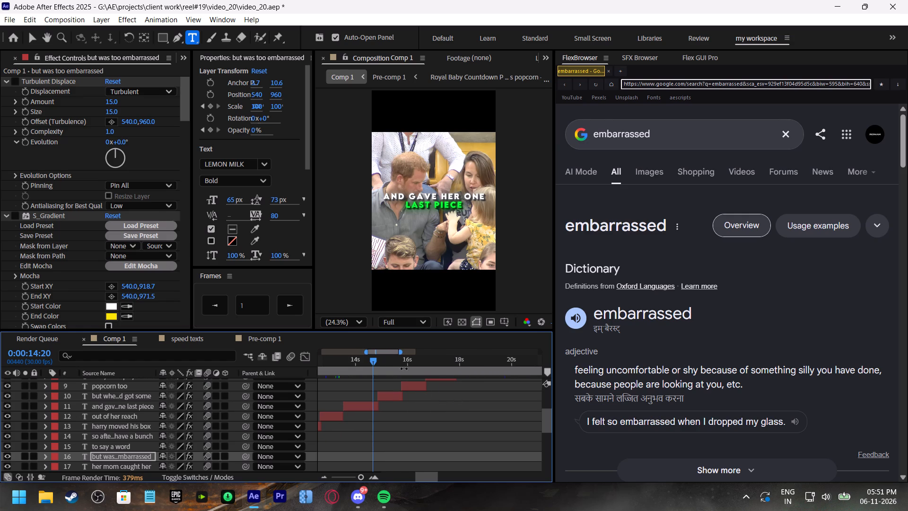
left_click(395, 358)
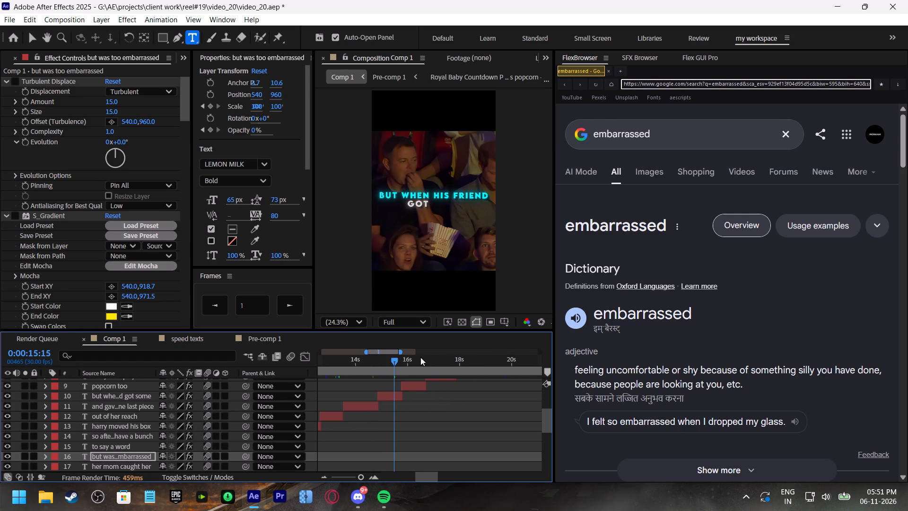
left_click(420, 357)
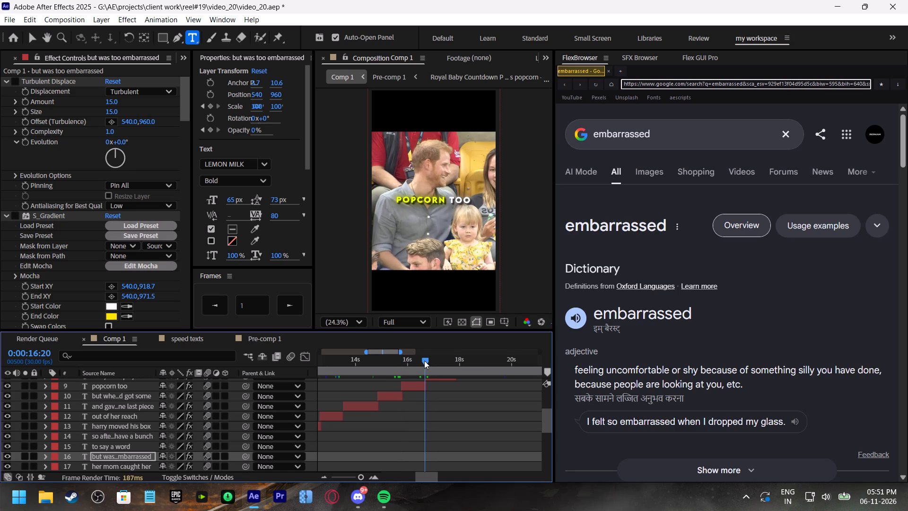
scroll(469, 405, "up", 2)
left_click(451, 356)
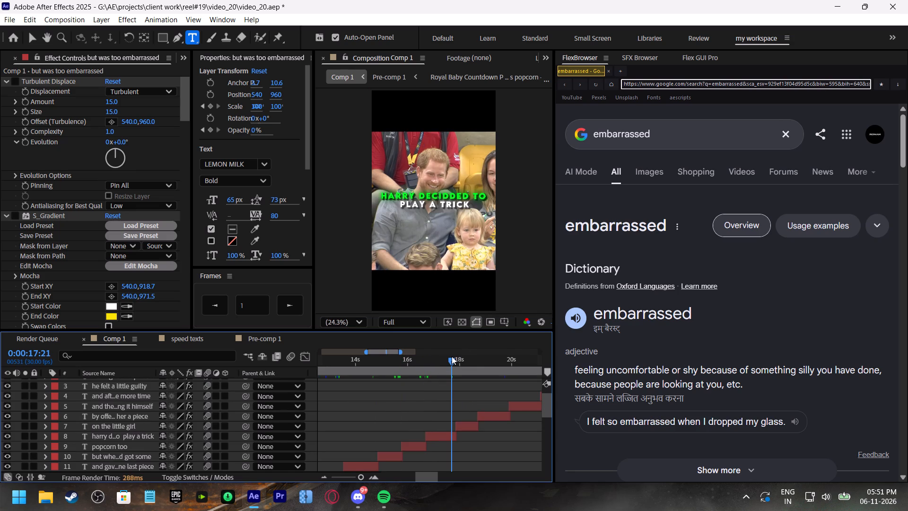
Correct DECIDDED to DECIDED in the "harry decided to play a trick" caption and search the web for "decided" to check it.
left_click(452, 194)
key("BackSpace")
double_click(616, 132)
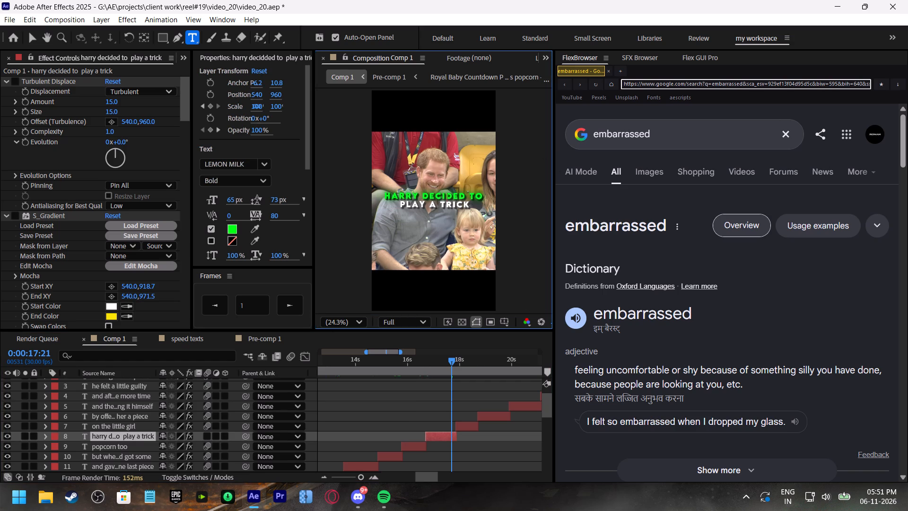
type("decided")
key("Return")
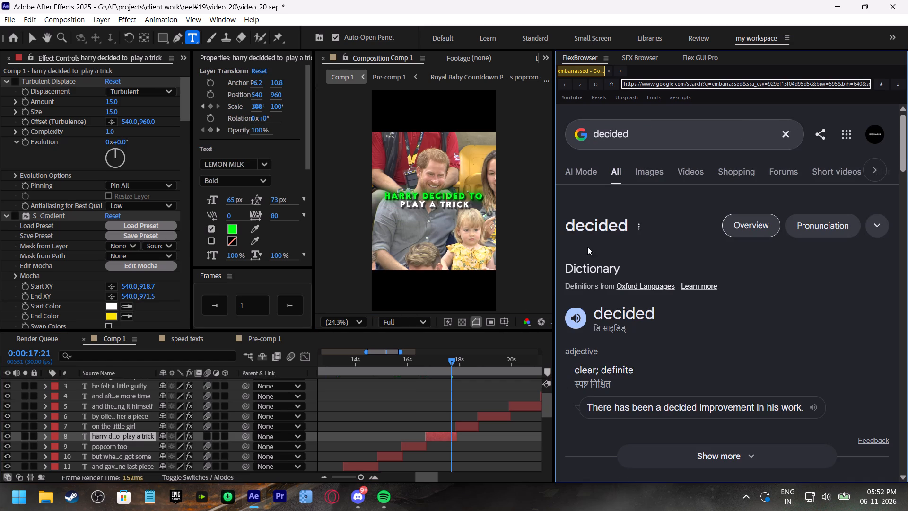
Review the following captions up to 0:00:22:06 and correct DONG to DOING in the "and after doing it one more time" caption.
left_click_drag(472, 357, 496, 367)
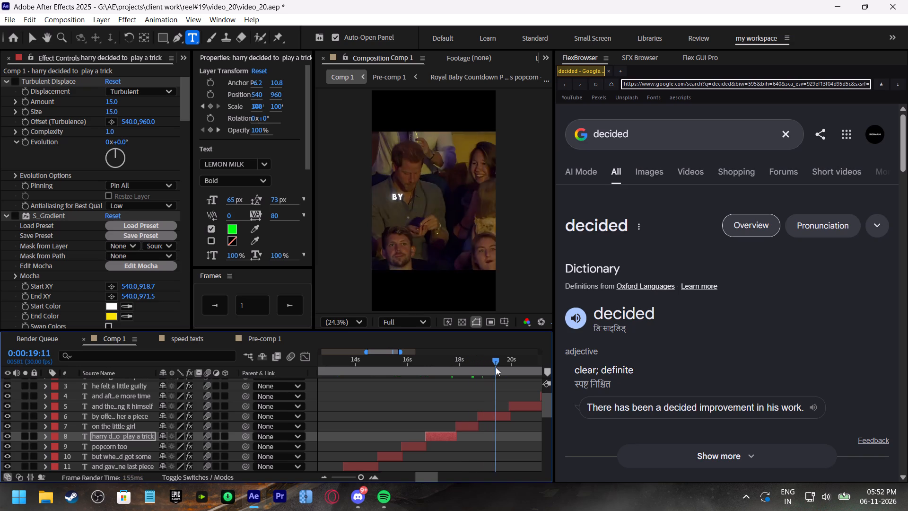
left_click_drag(496, 367, 504, 373)
scroll(499, 420, "down", 3, "shift")
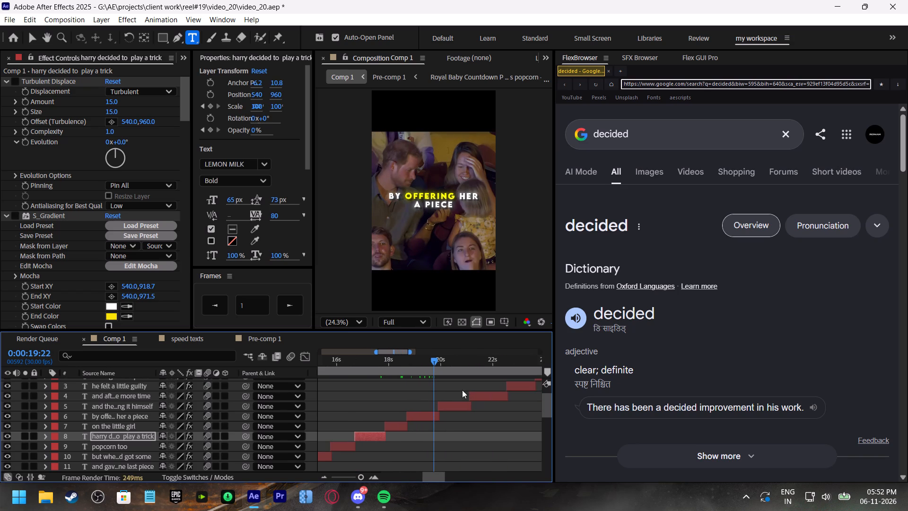
left_click(464, 359)
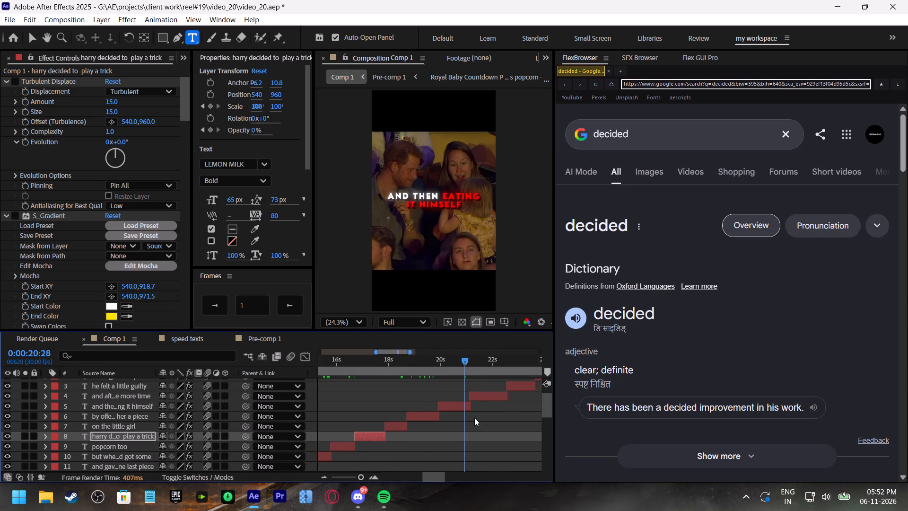
scroll(474, 418, "down", 2, "shift")
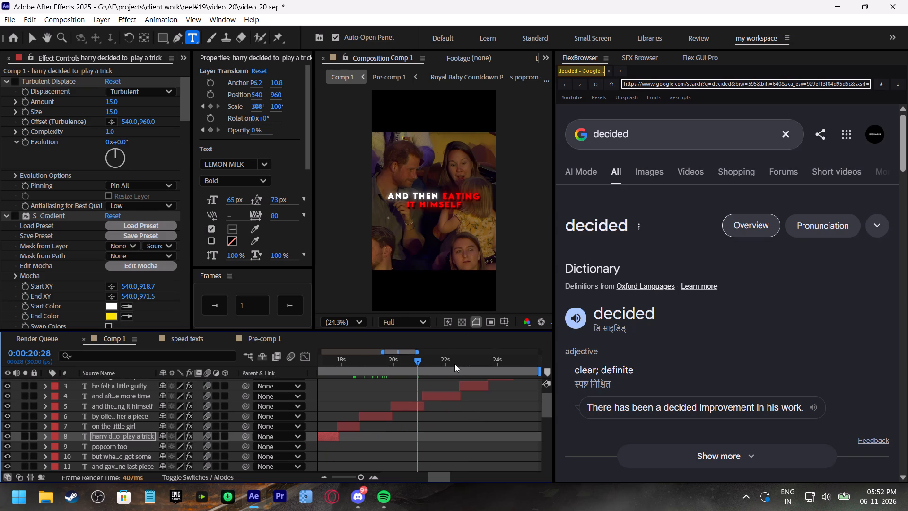
left_click(450, 359)
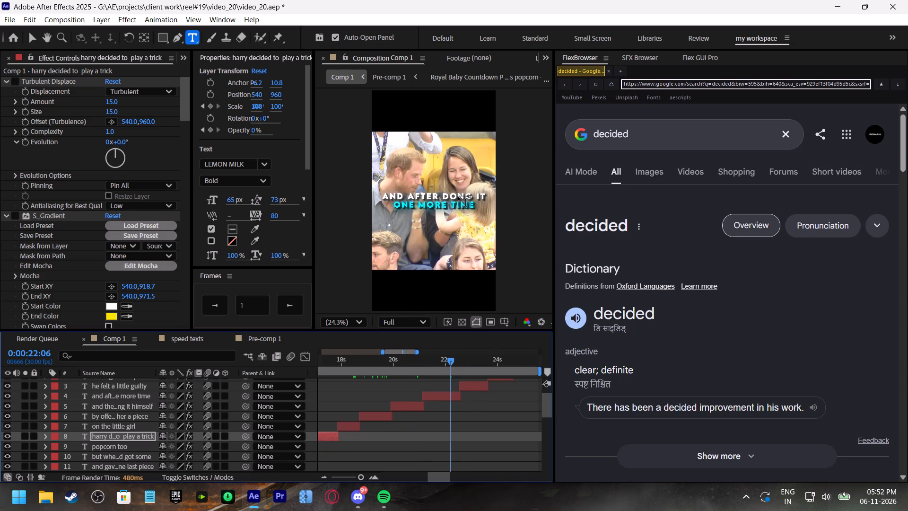
left_click(461, 394)
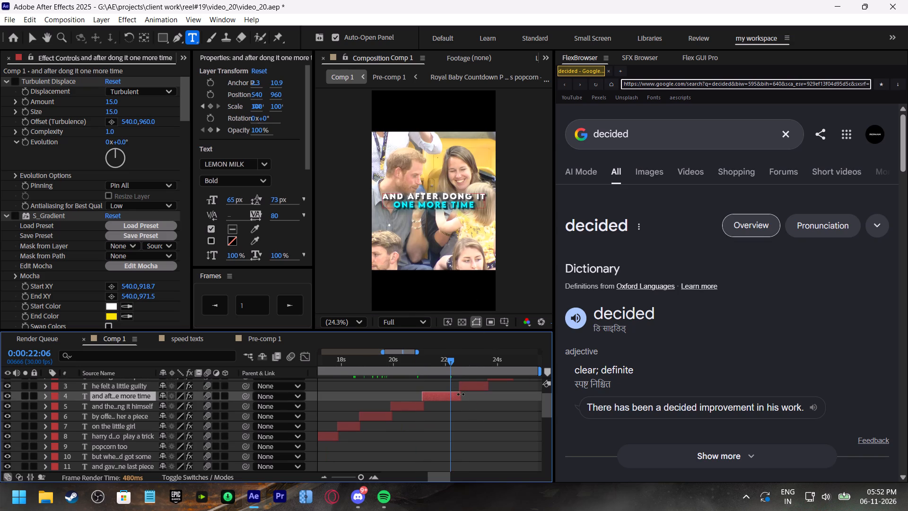
left_click(457, 196)
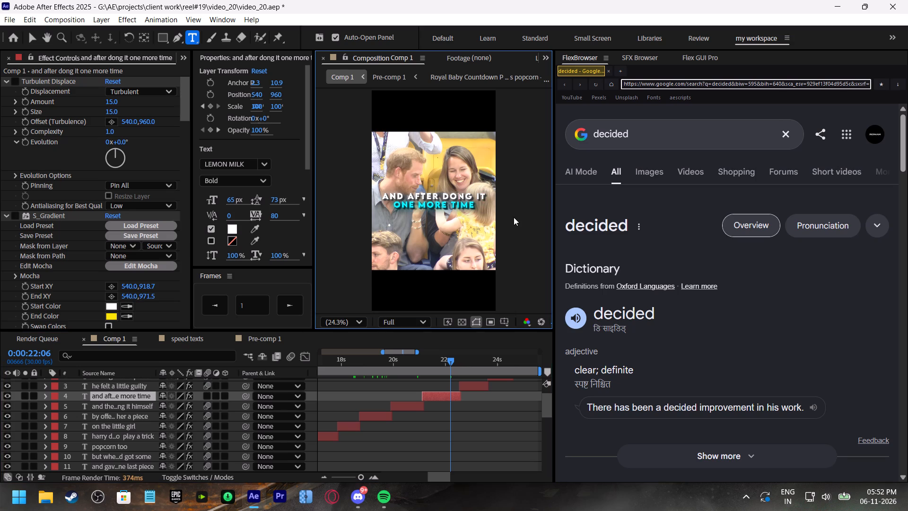
key("i")
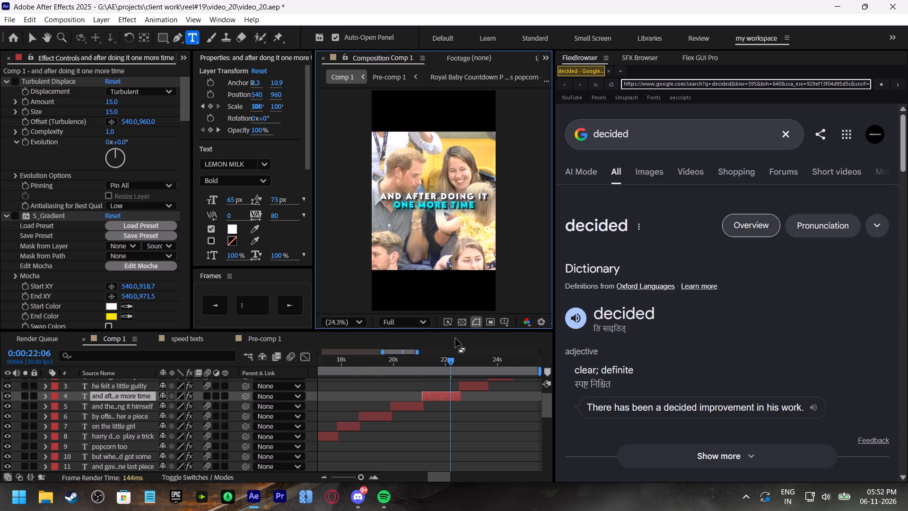
Review the last three captions up to 0:00:25:13, searching the web for "guilty" to check its spelling.
left_click_drag(466, 359, 482, 363)
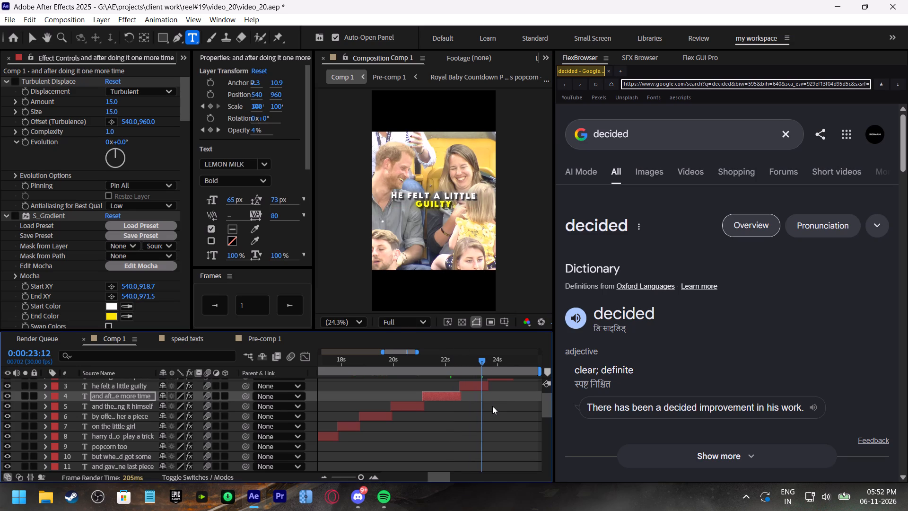
scroll(492, 406, "down", 2, "shift")
scroll(486, 405, "up", 2)
double_click(603, 129)
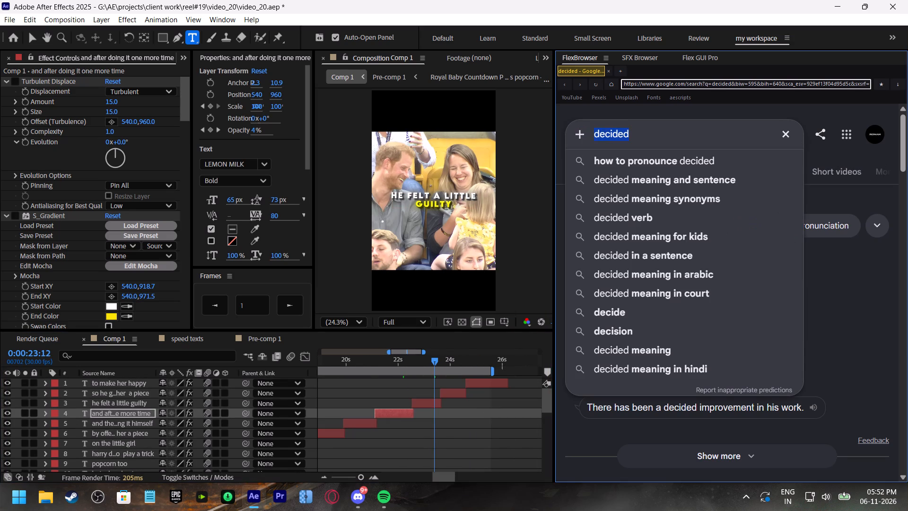
type("guilty")
key("Return")
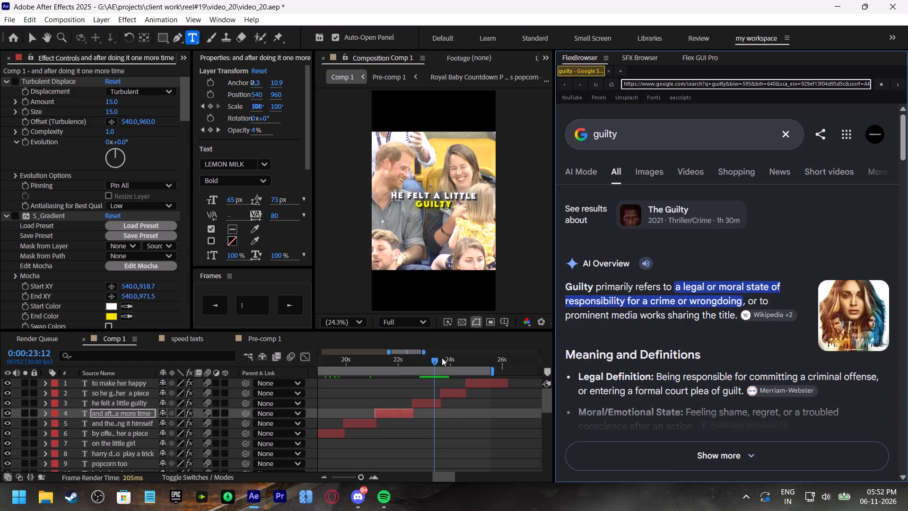
left_click_drag(458, 359, 460, 358)
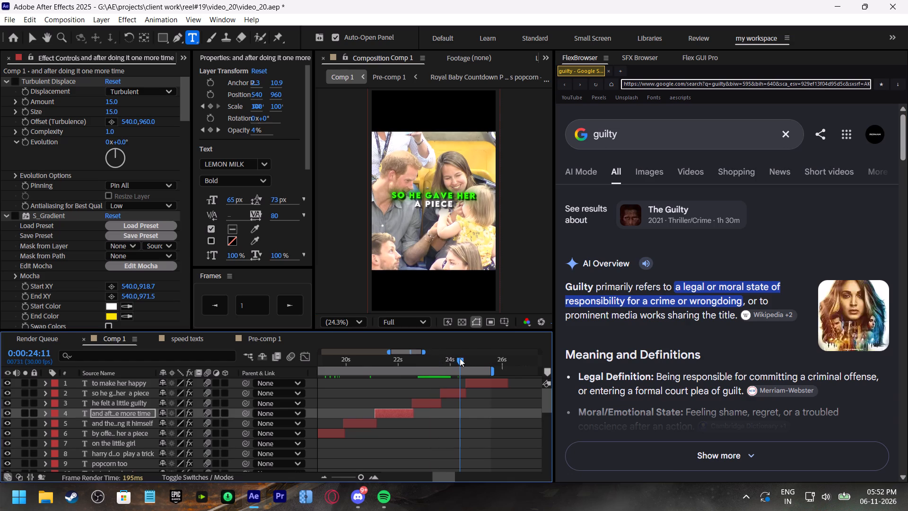
left_click_drag(460, 358, 487, 356)
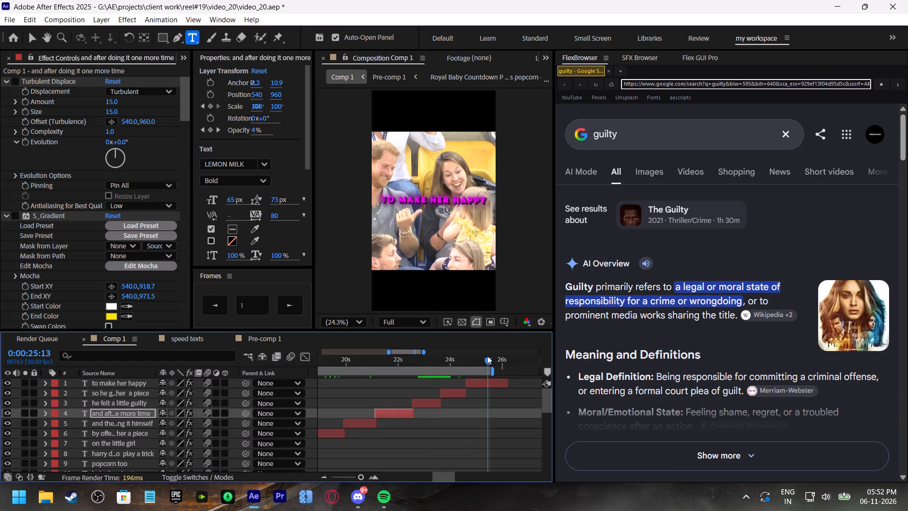
Return to the start of the timeline and save the project.
left_click_drag(487, 356, 339, 370)
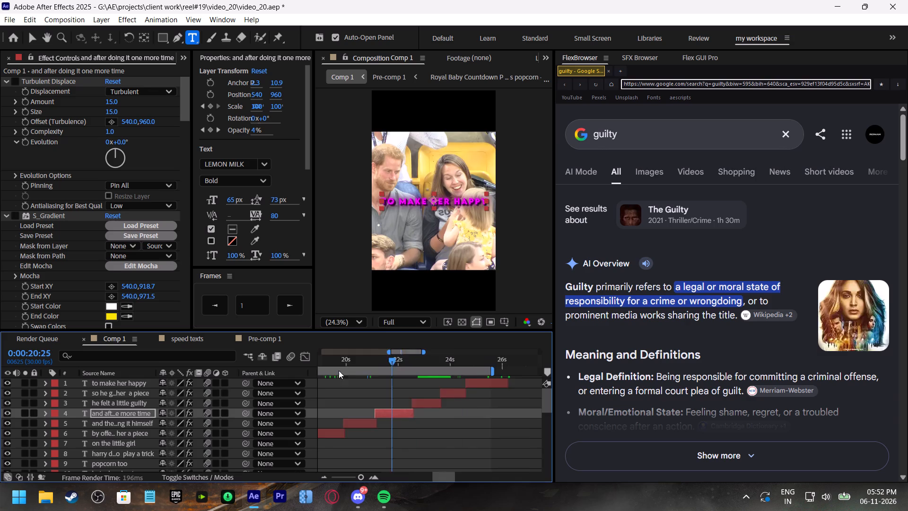
left_click_drag(339, 370, 132, 378)
key("ctrl+s")
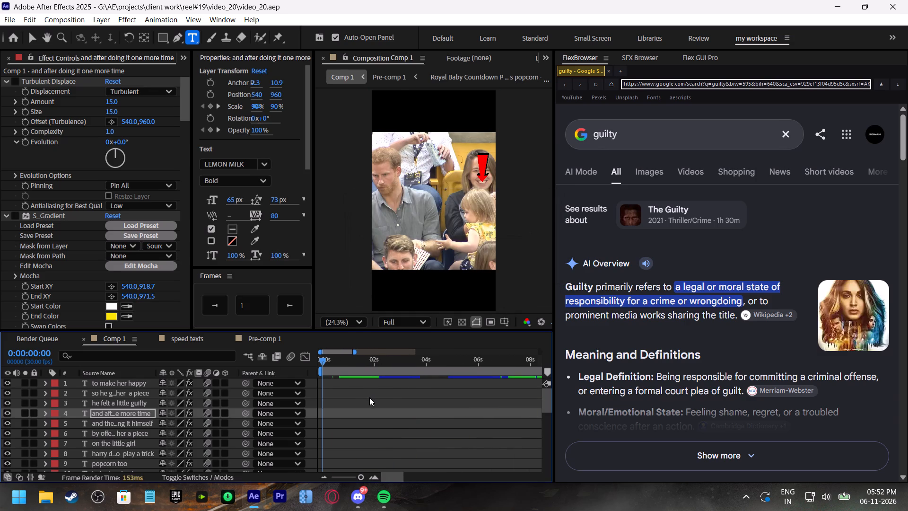
Play back the captioned reel from the start to check it, return to the first frame and save the project again.
scroll(371, 405, "down", 6)
left_click_drag(335, 360, 301, 372)
key("space")
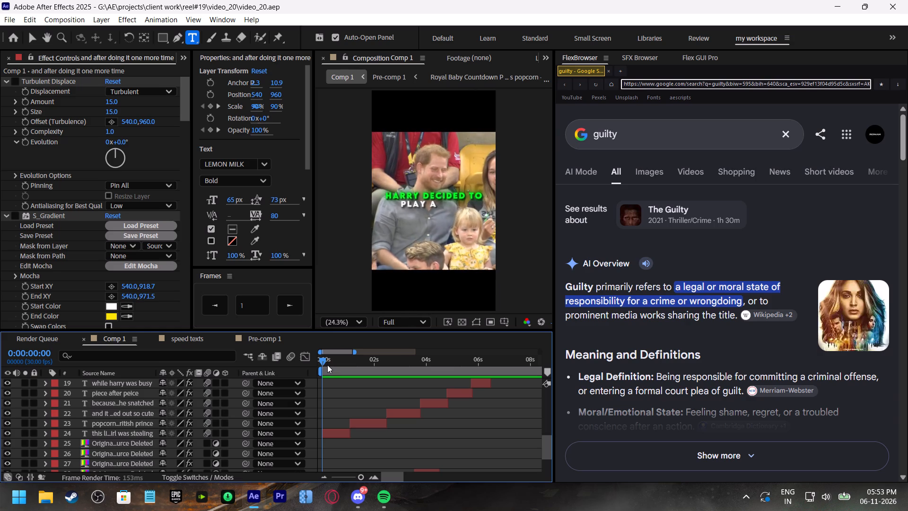
left_click_drag(332, 360, 301, 371)
key("ctrl+s")
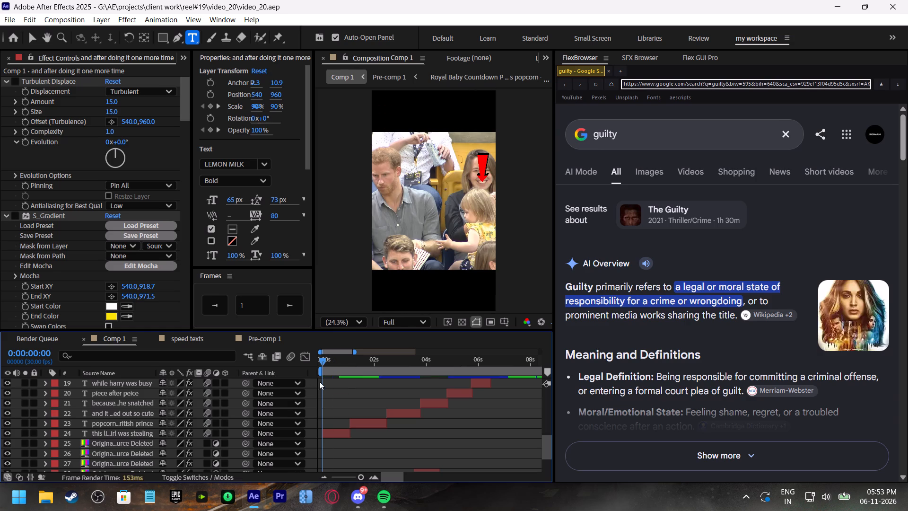
Pre-compose all the layers of Comp 1 into a single composition and select the resulting layer.
left_click(339, 408)
key("ctrl+a")
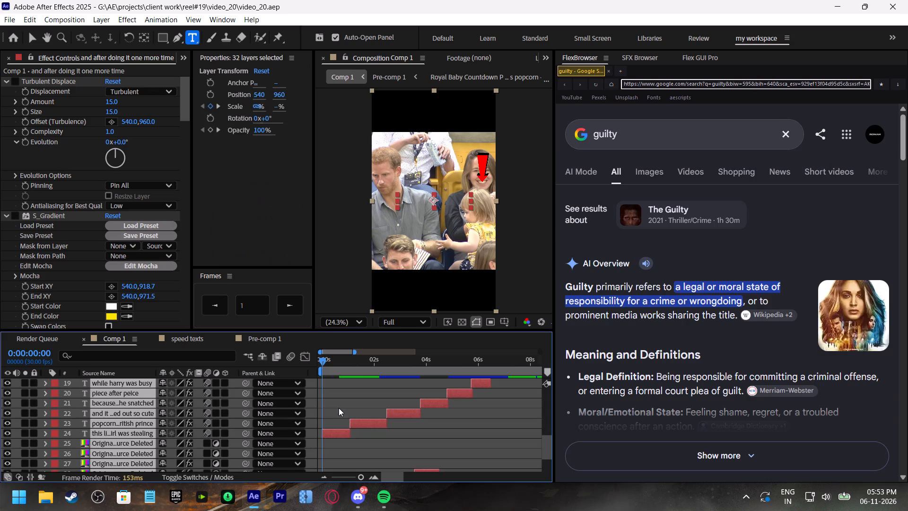
right_click(342, 425)
left_click(373, 349)
left_click(377, 252)
left_click(510, 332)
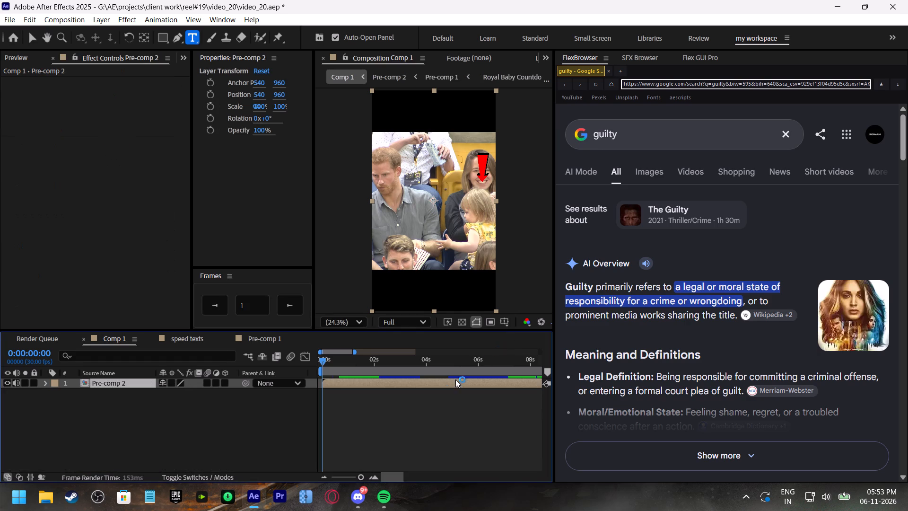
left_click(349, 393)
left_click(349, 384)
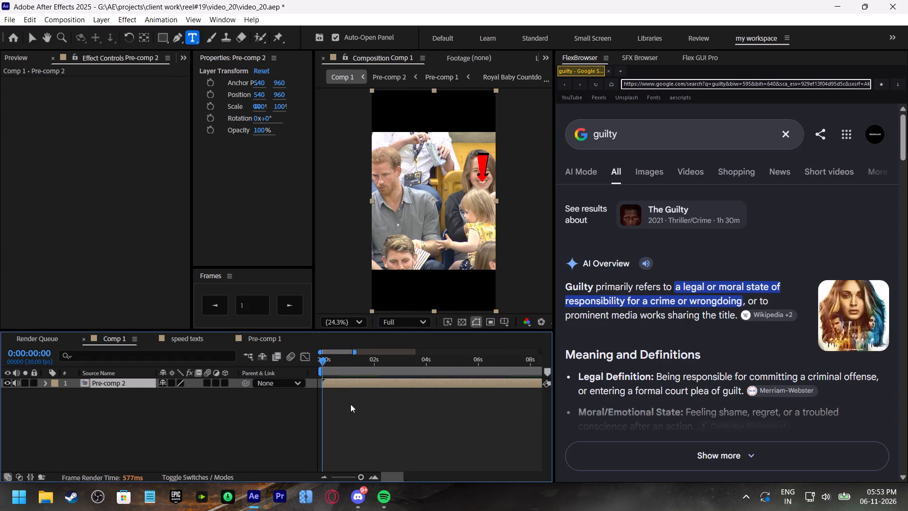
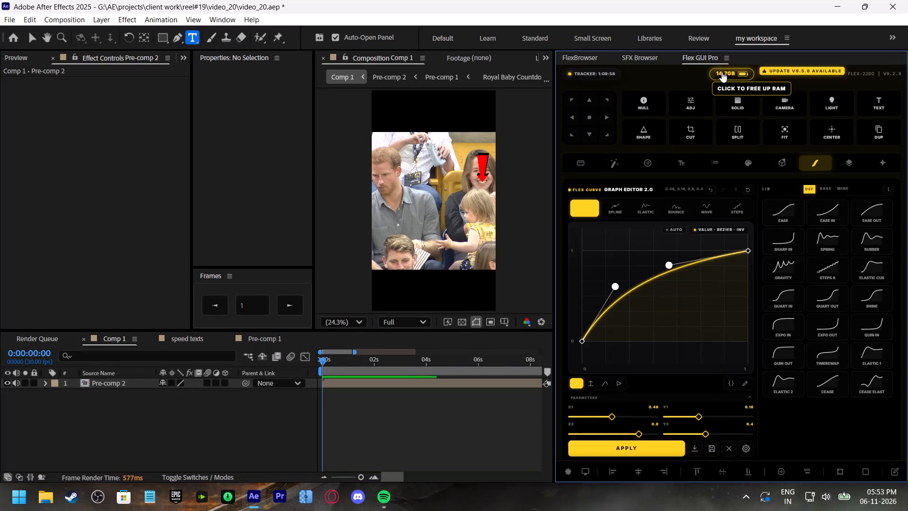
Purge the After Effects memory and disk cache to free up RAM.
left_click(722, 72)
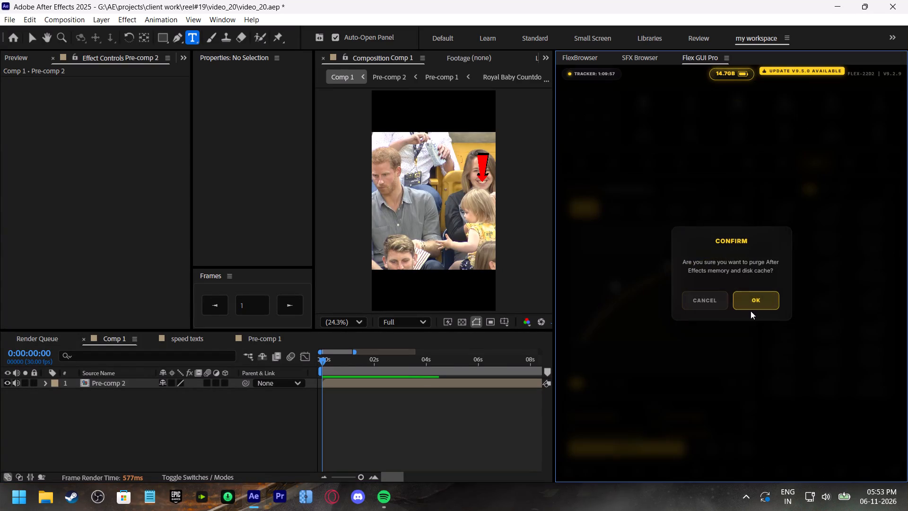
left_click(757, 298)
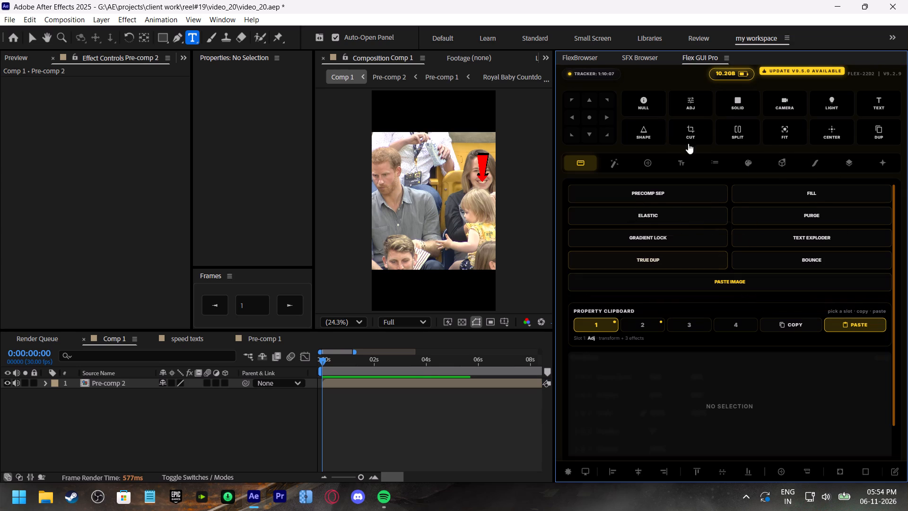
Open the copied YouTube Shorts link in FlexBrowser, skip ahead to watch the end of the reference reel, and pause it.
left_click(642, 61)
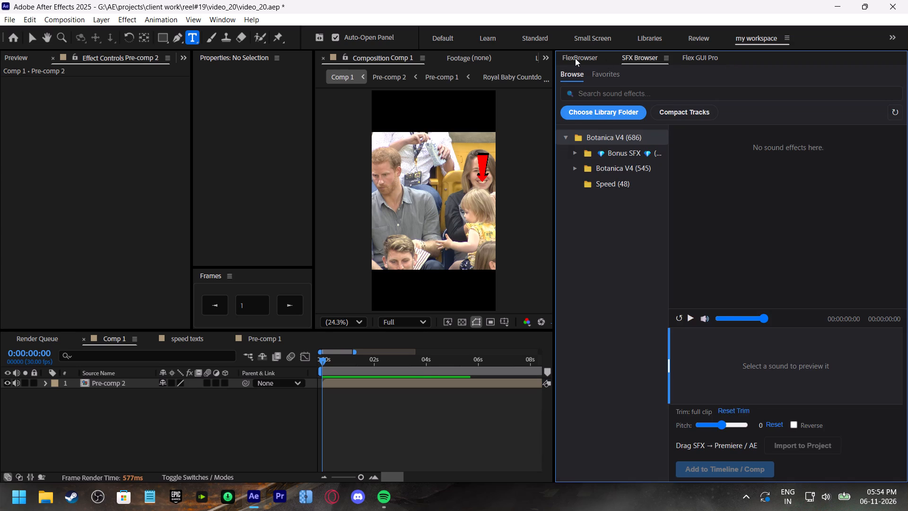
left_click(575, 58)
double_click(648, 86)
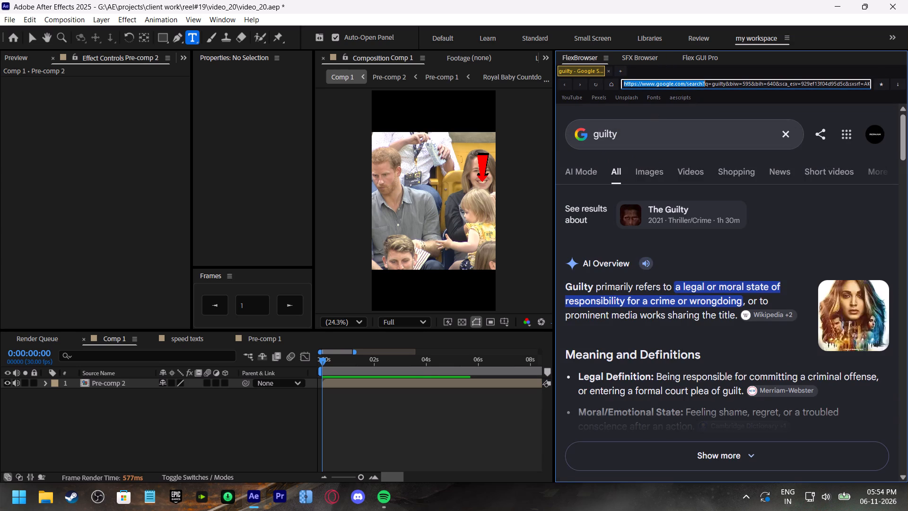
left_click(608, 71)
left_click(645, 82)
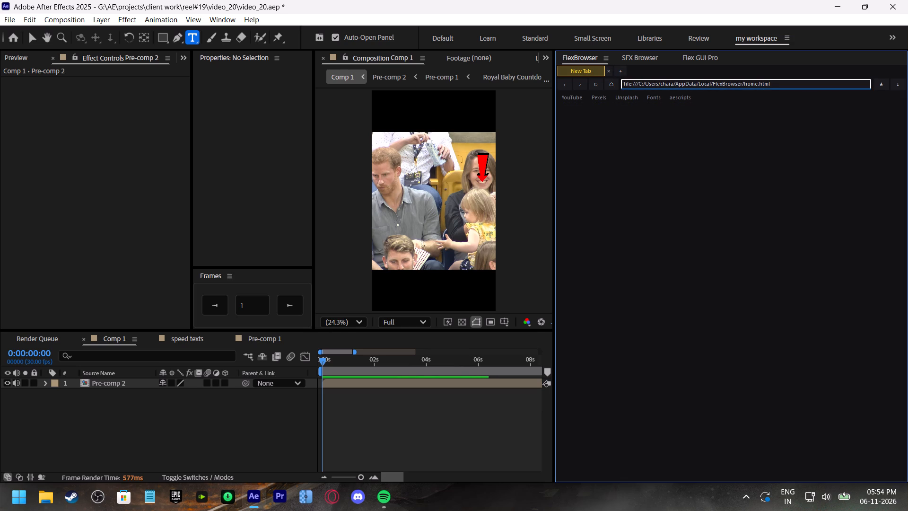
left_click(655, 84)
key("ctrl+v")
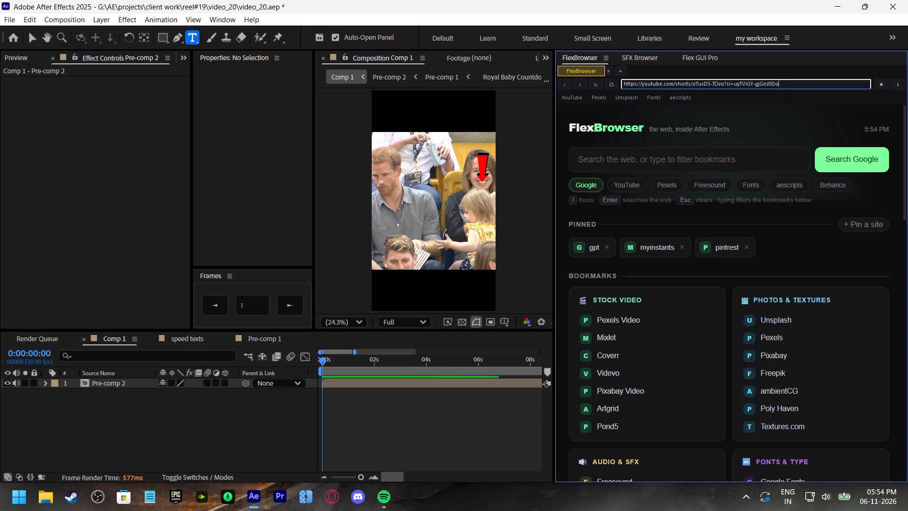
key("Return")
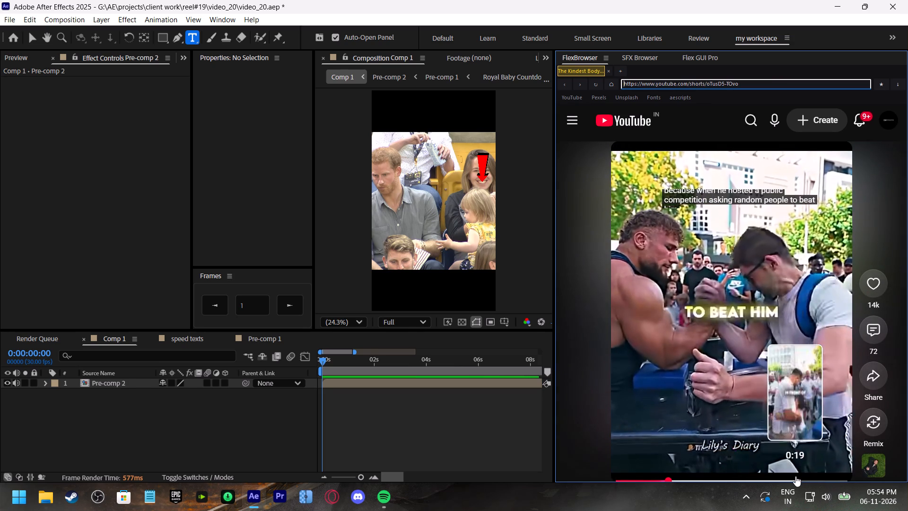
left_click(803, 477)
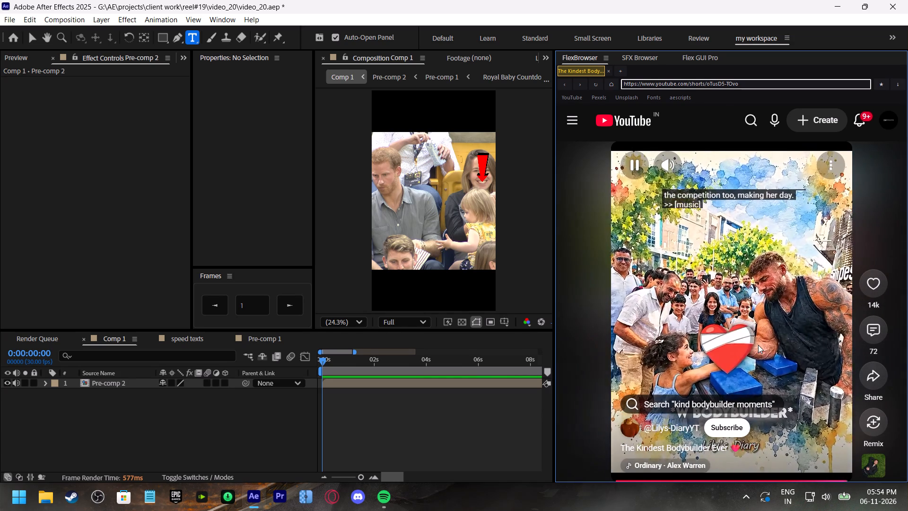
left_click(768, 331)
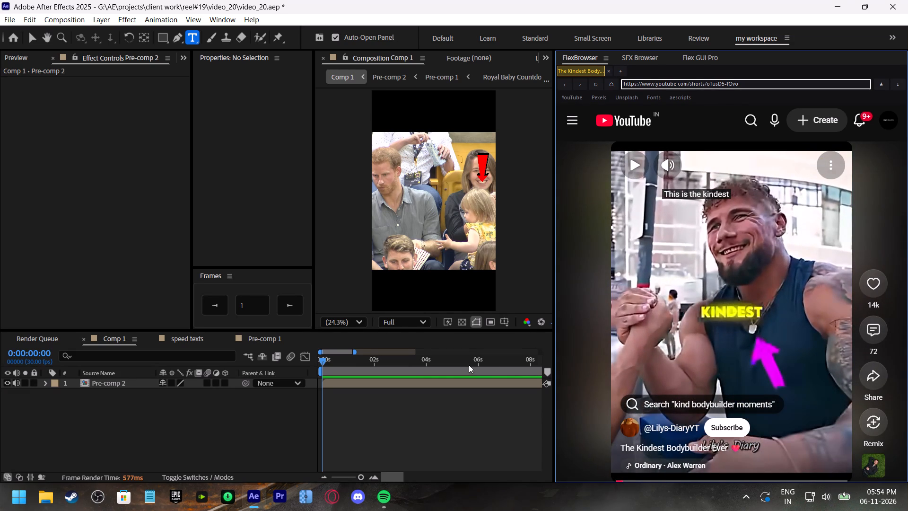
Add the Alex Warren MP3 to Comp 1 beneath Pre-comp 2 and solo the music layer.
scroll(75, 52, "up", 5)
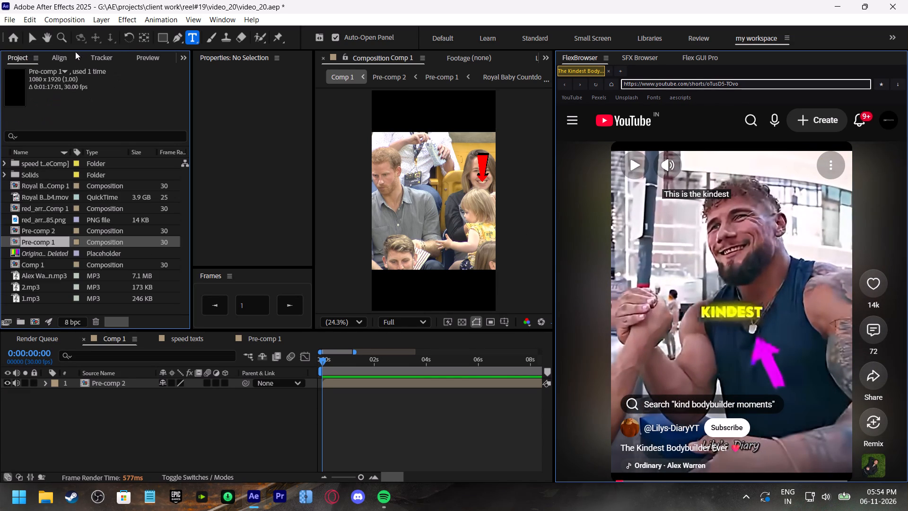
scroll(82, 53, "up", 4)
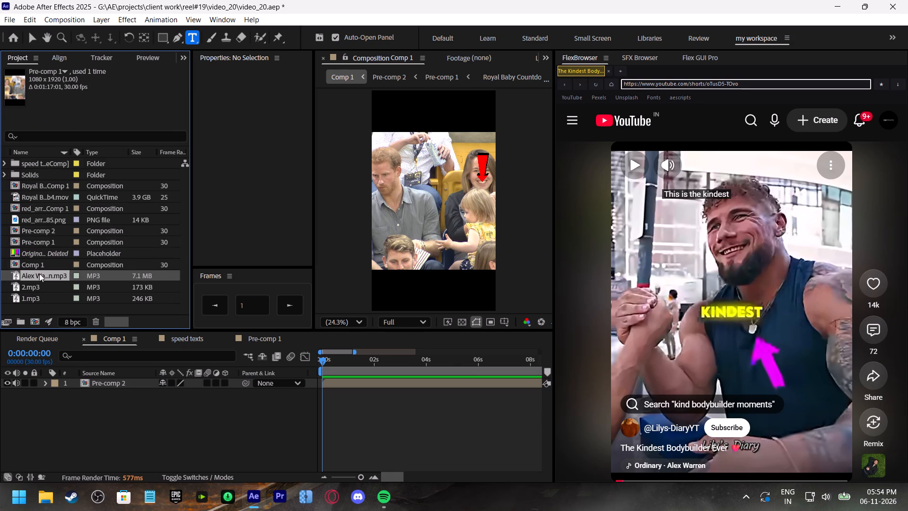
left_click(39, 273)
left_click_drag(45, 274, 144, 415)
left_click(23, 394)
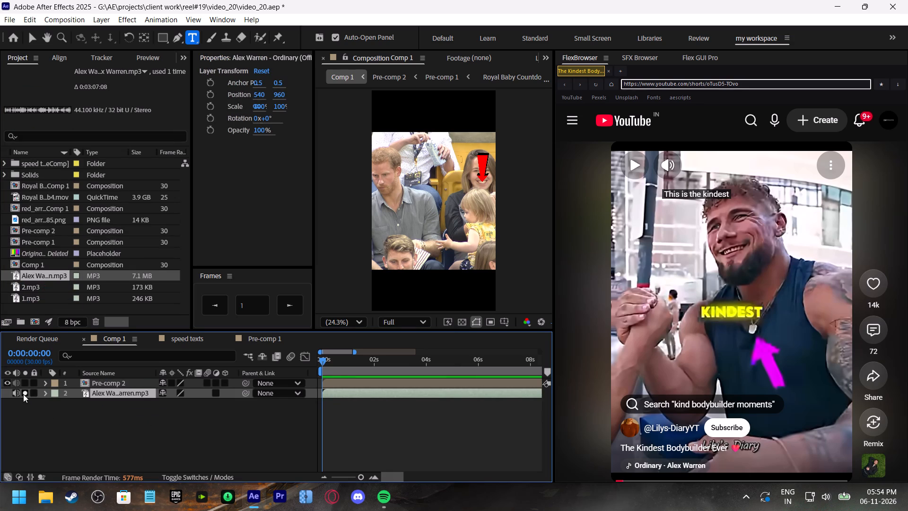
Play the soloed music and slide its layer progressively earlier to bring a later section of the song to the start.
key("space")
left_click_drag(424, 394, 330, 403)
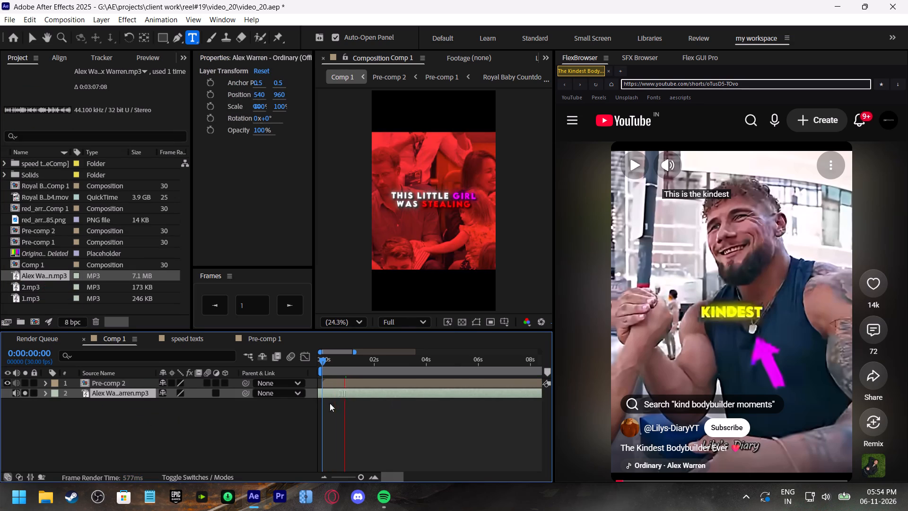
left_click_drag(330, 403, 84, 416)
left_click_drag(484, 391, 324, 399)
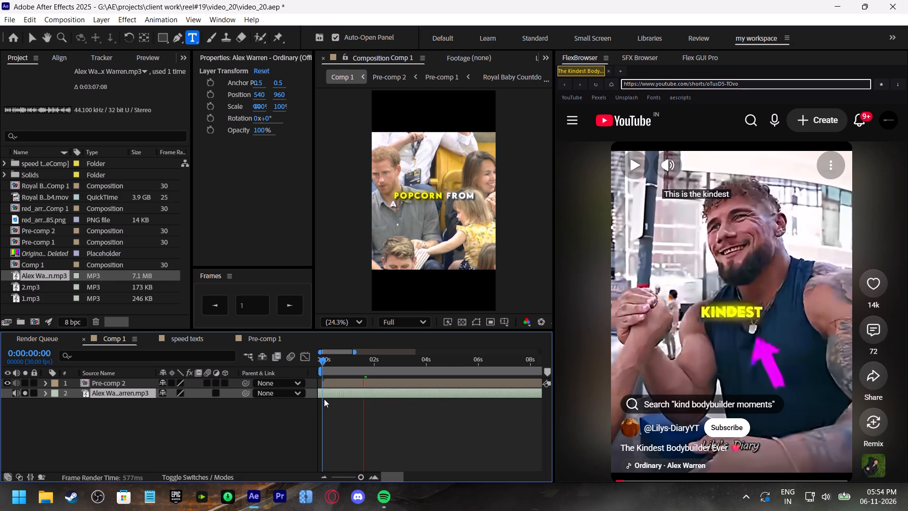
left_click_drag(324, 399, 47, 407)
left_click_drag(519, 395, 454, 396)
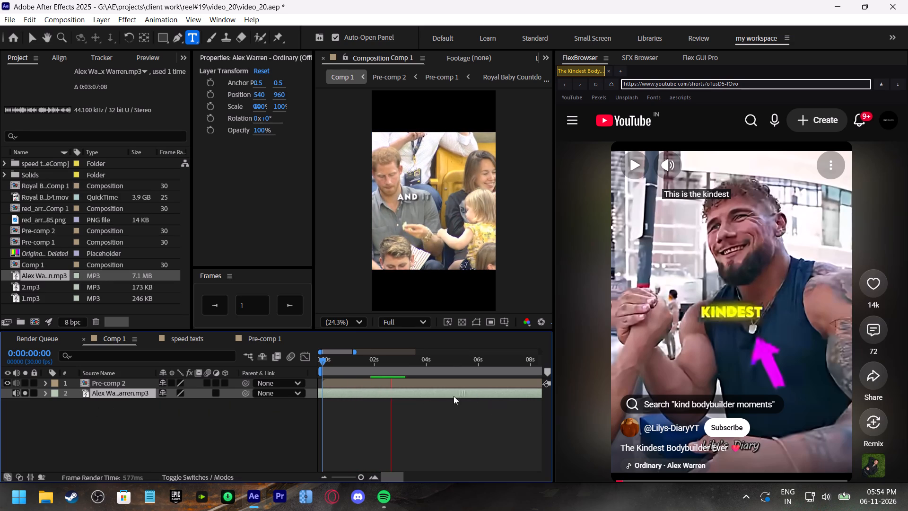
left_click_drag(454, 396, 152, 403)
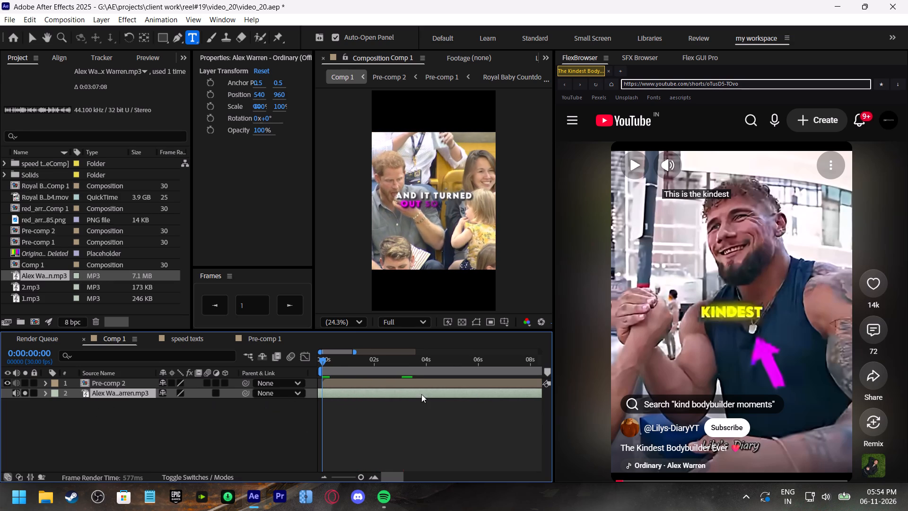
left_click_drag(498, 393, 417, 398)
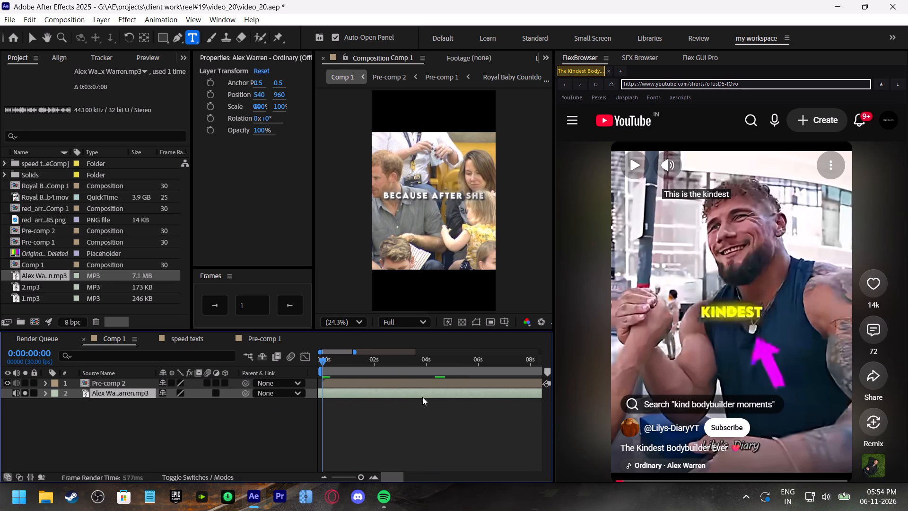
Listen to the music from 0:00:04:01 and add a layer marker on its beat at about 0:00:05:09.
left_click(428, 360)
key("space")
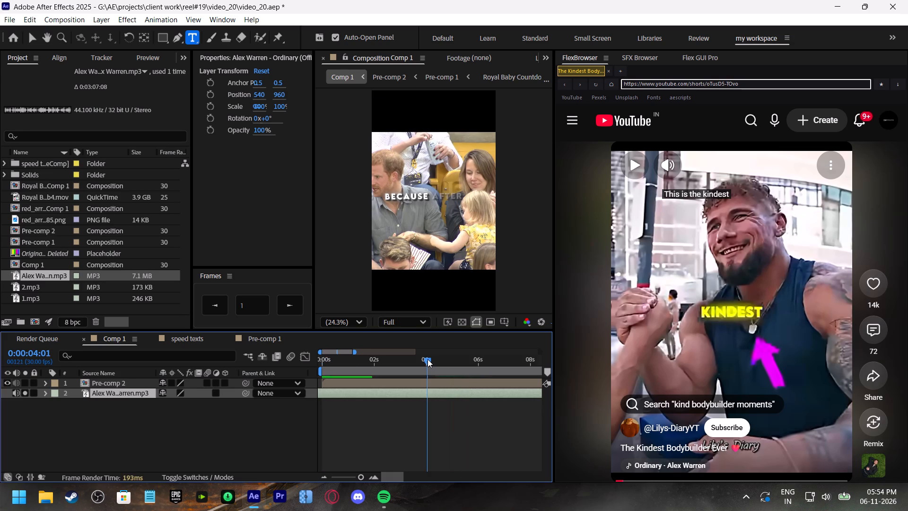
key("space")
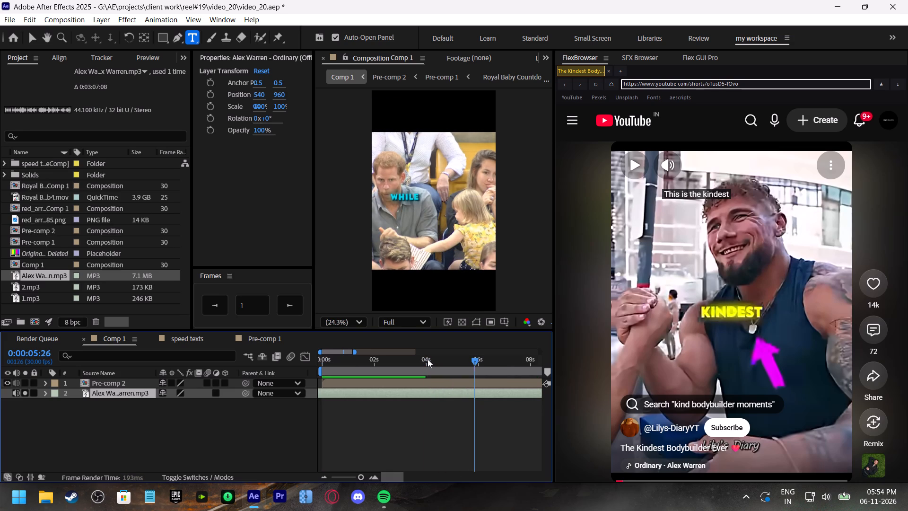
key("space")
left_click(428, 359)
key("space")
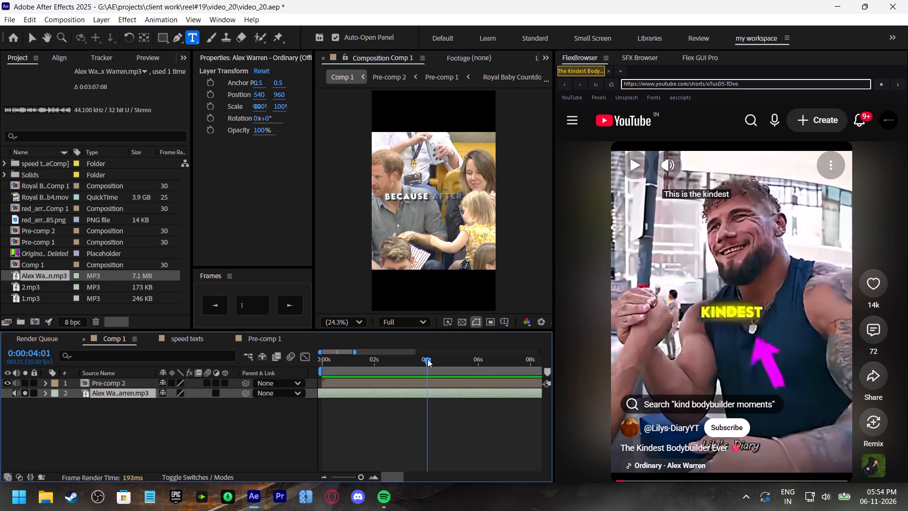
key("asterisk")
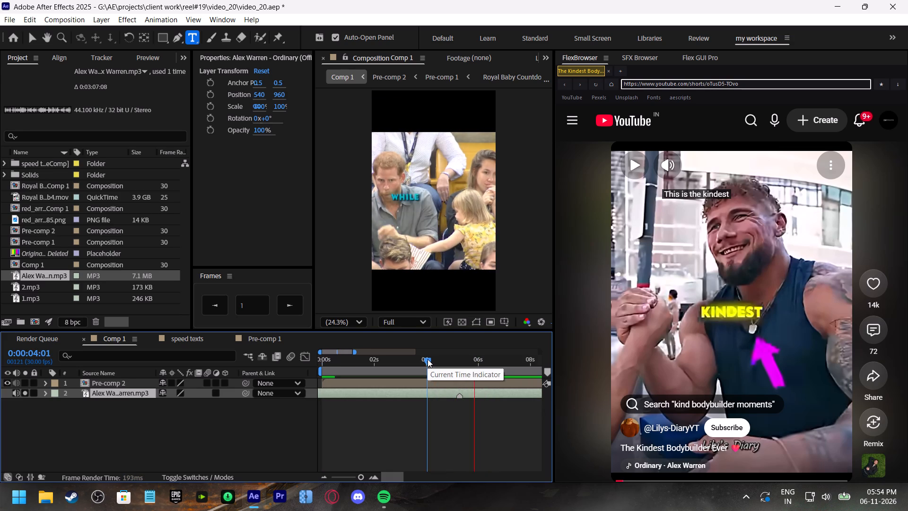
left_click(452, 361)
left_click(452, 361)
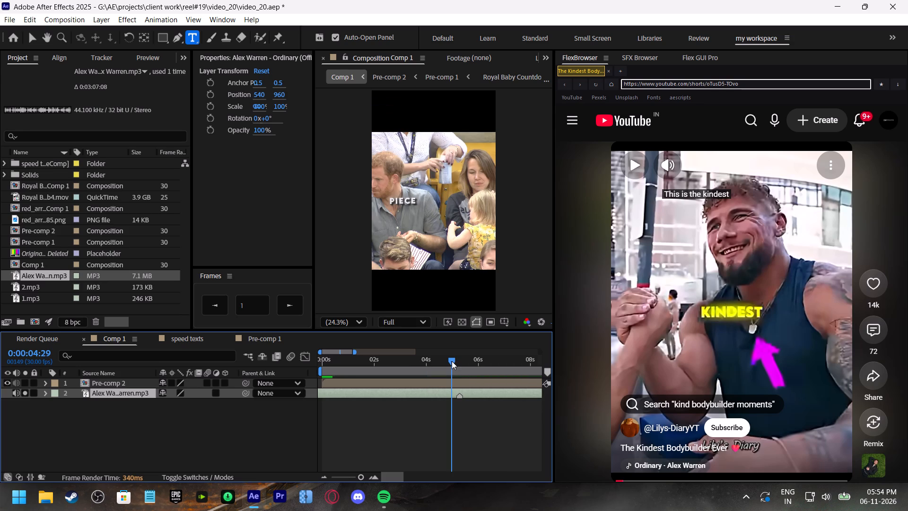
Slide the music layer later so its beat marker sits at about 0:00:26:00, near the reel's end.
left_click_drag(470, 394, 401, 409)
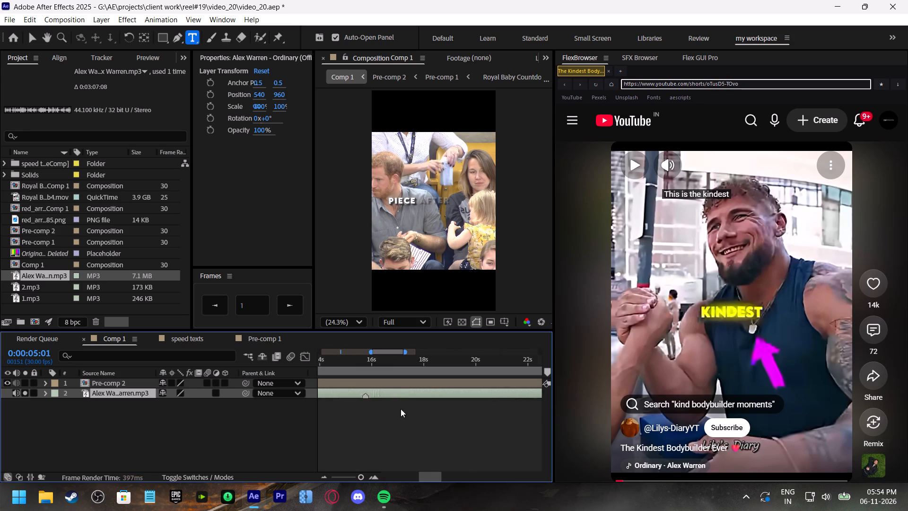
left_click_drag(401, 409, 397, 414)
scroll(423, 423, "up", 2, "shift")
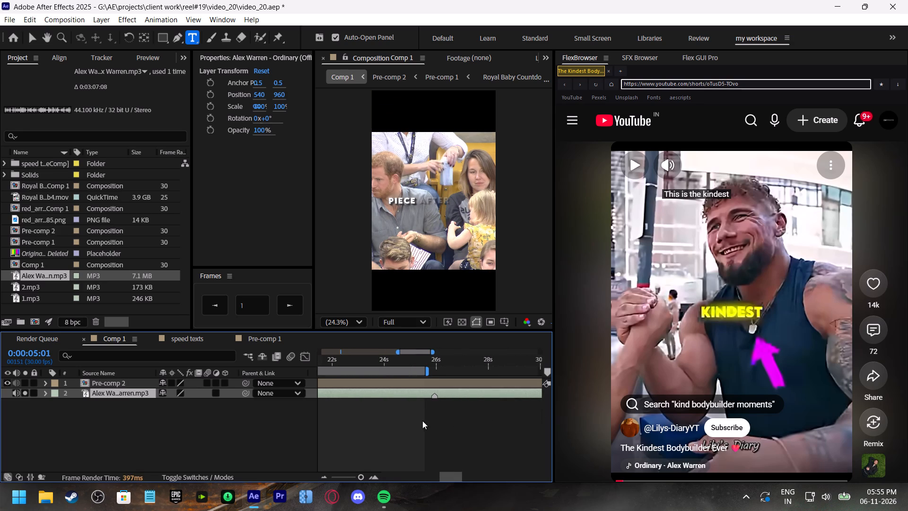
Solo Pre-comp 2 to play the ending from 0:00:23:16, align the music layer's marker with 0:00:24:28, and turn soloing off.
left_click(24, 394)
left_click(24, 384)
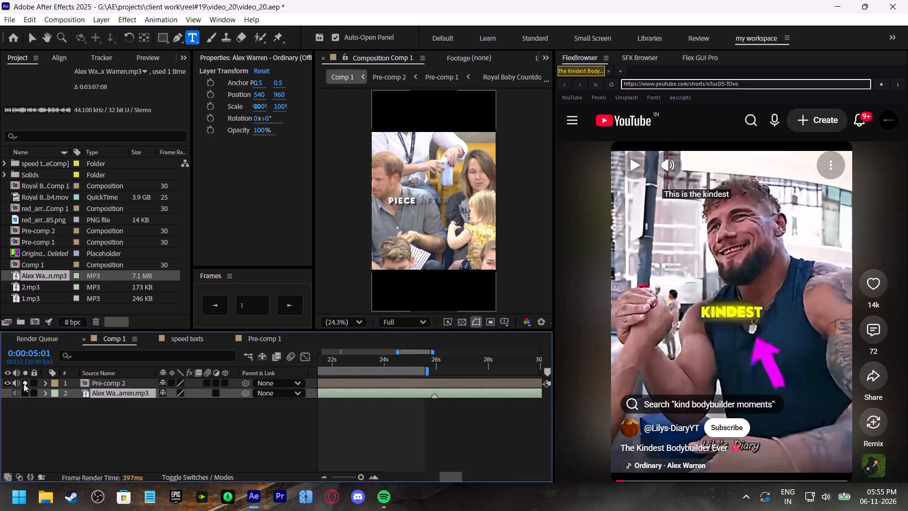
key("space")
left_click(380, 353)
left_click(372, 364)
key("space")
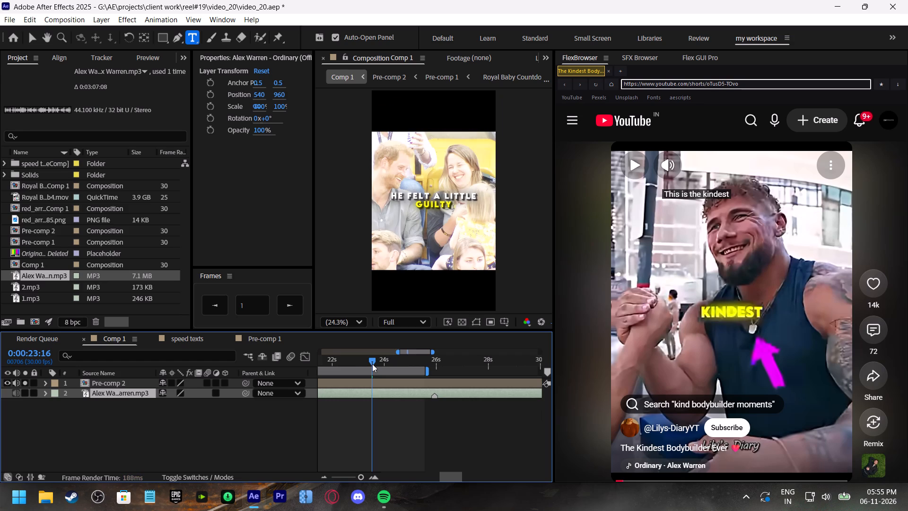
left_click(405, 361)
left_click_drag(446, 396, 420, 392)
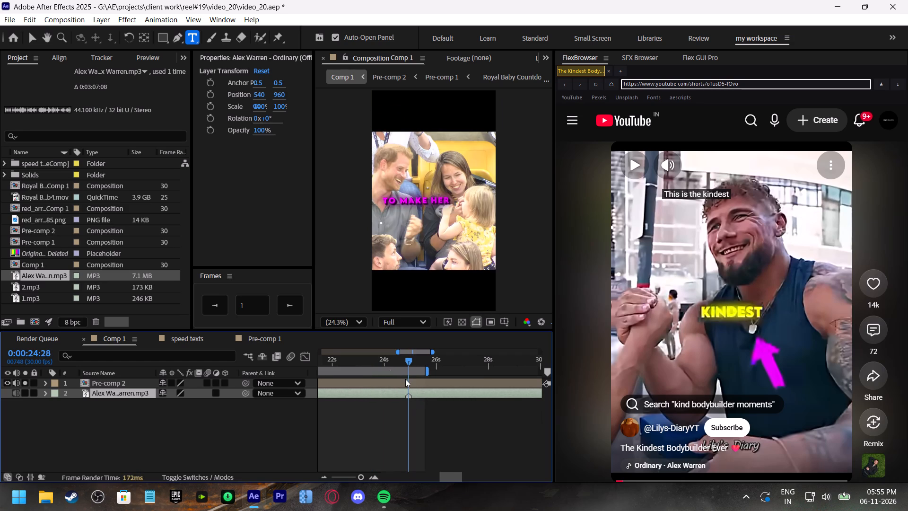
left_click(26, 382)
Play the ending with music from 0:00:23:03 and slide the music layer earlier so its marker sits at about 0:00:23:11.
left_click(360, 361)
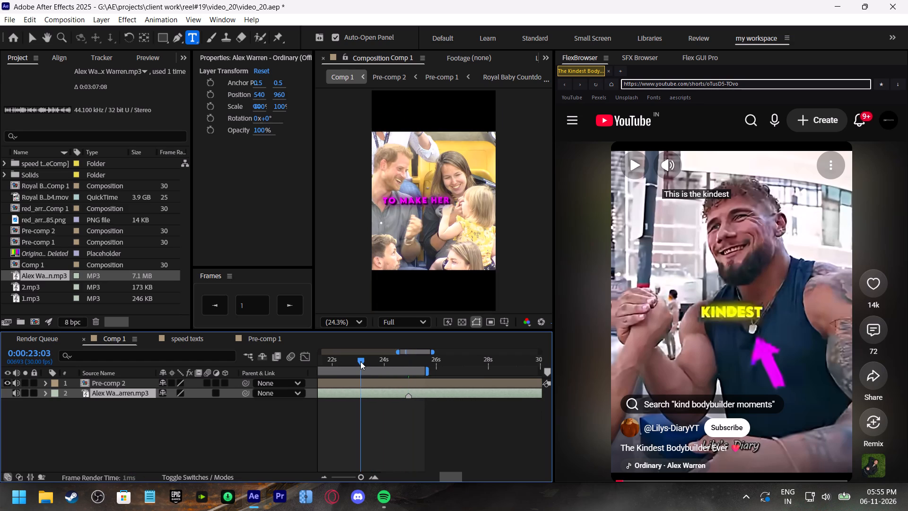
key("space")
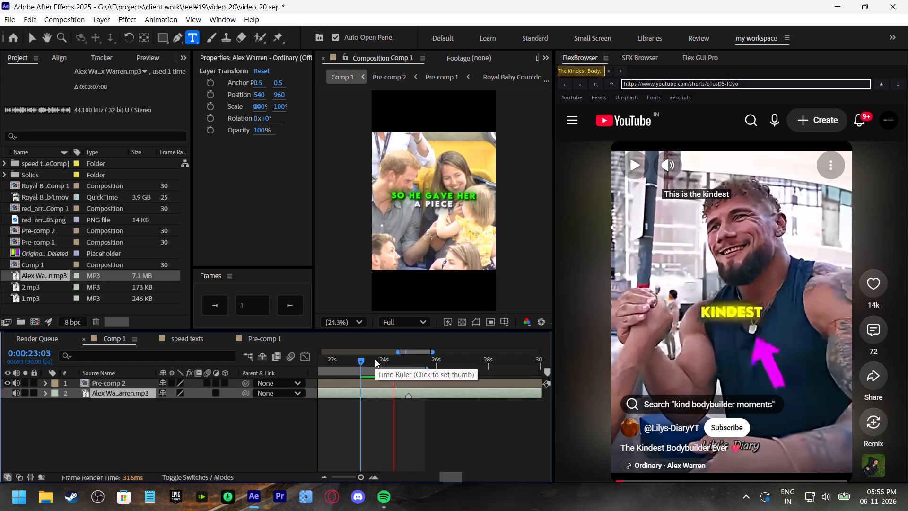
left_click(375, 359)
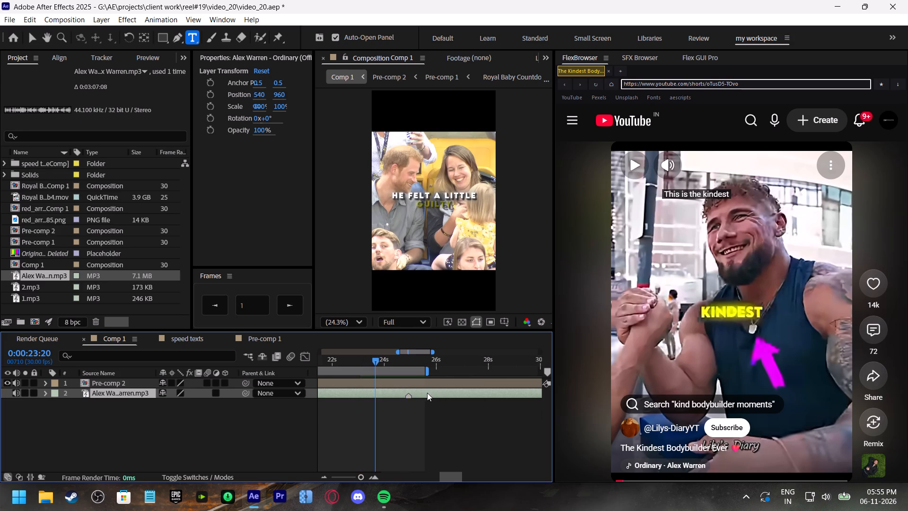
left_click_drag(427, 393, 386, 390)
scroll(429, 397, "up", 2, "shift")
Replay the ending, shift the music marker to about 0:00:24:00, check the timing from 0:00:23:22, and return towards the timeline start.
left_click(382, 361)
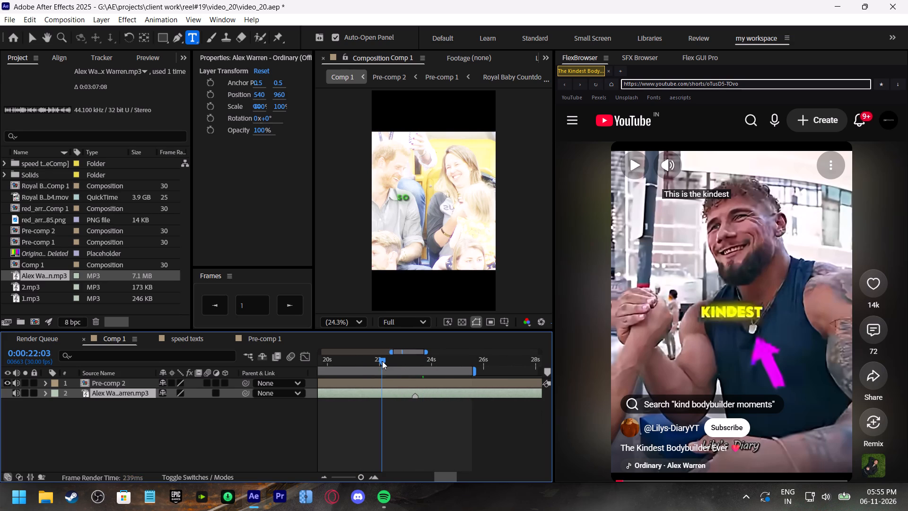
key("space")
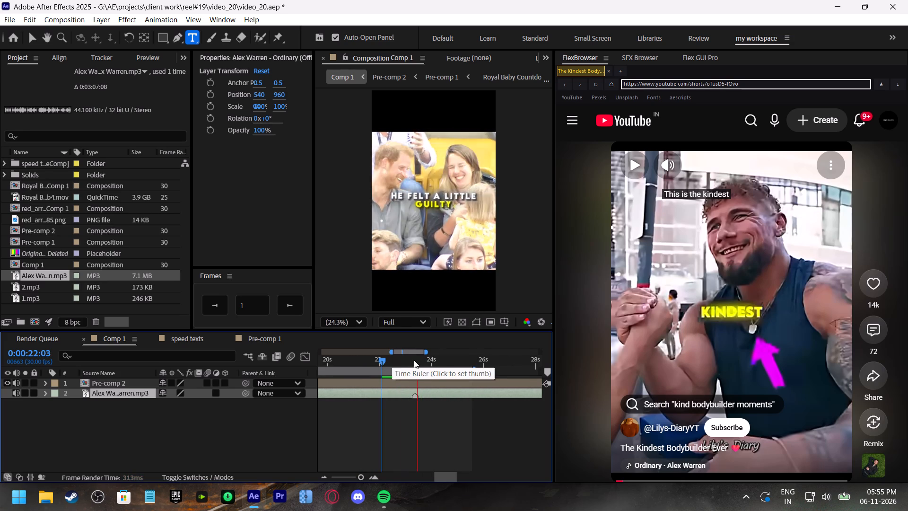
left_click(436, 357)
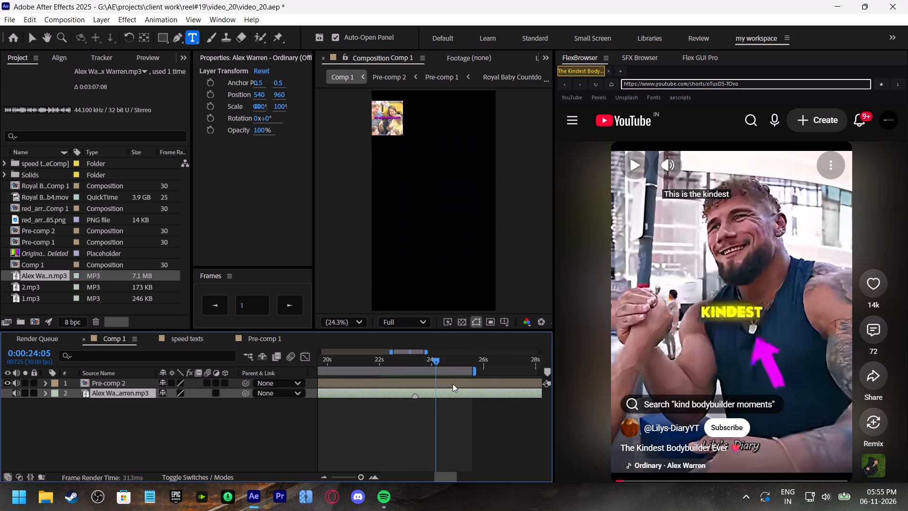
left_click_drag(447, 393, 463, 396)
left_click(424, 360)
key("space")
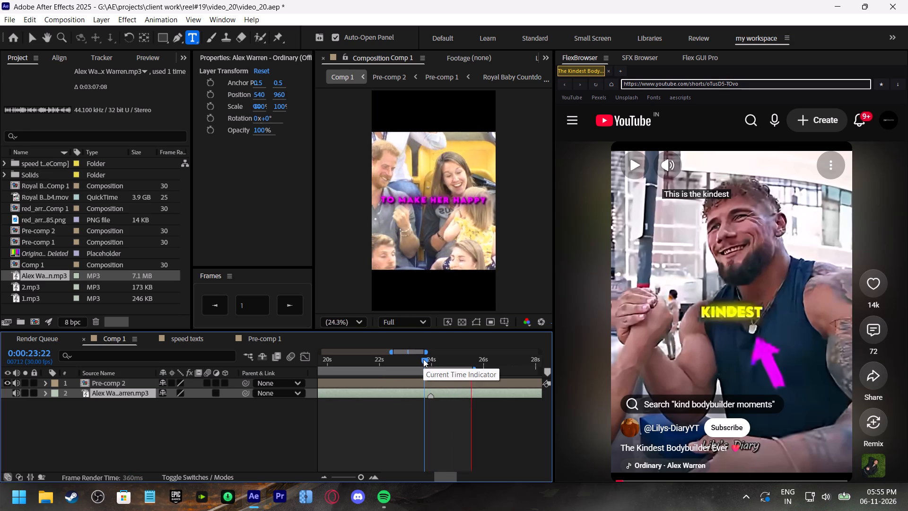
left_click_drag(423, 359, 165, 393)
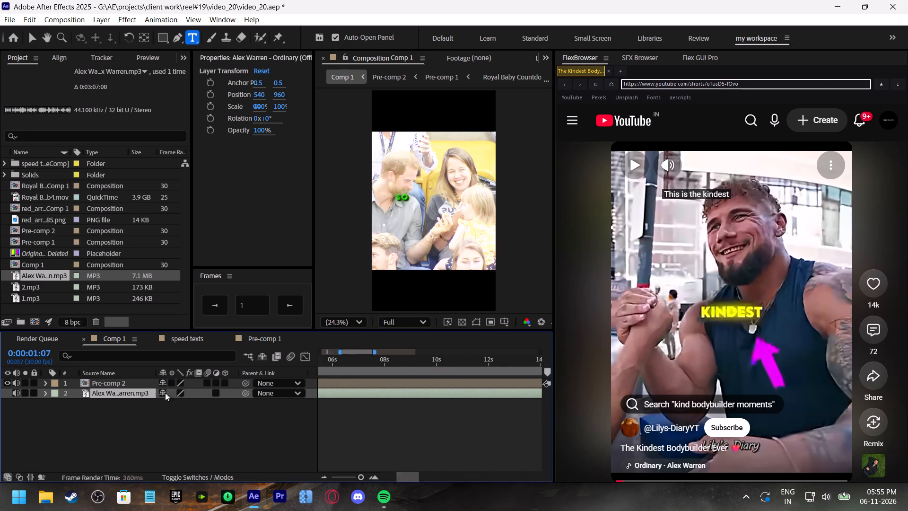
Play the opening of Comp 1 from 0:00:00:00 with the music, return to the start and save the project.
left_click_drag(165, 393, 138, 395)
key("space")
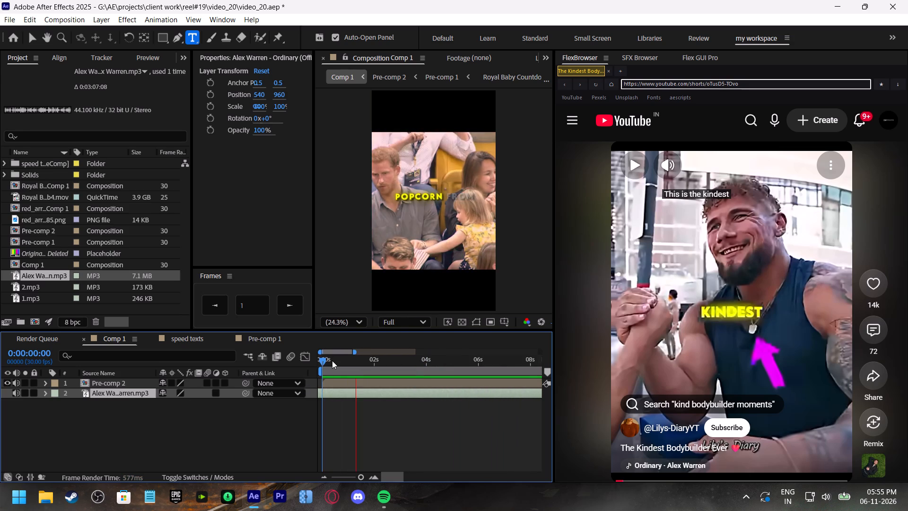
left_click_drag(332, 361, 301, 364)
key("ctrl+s")
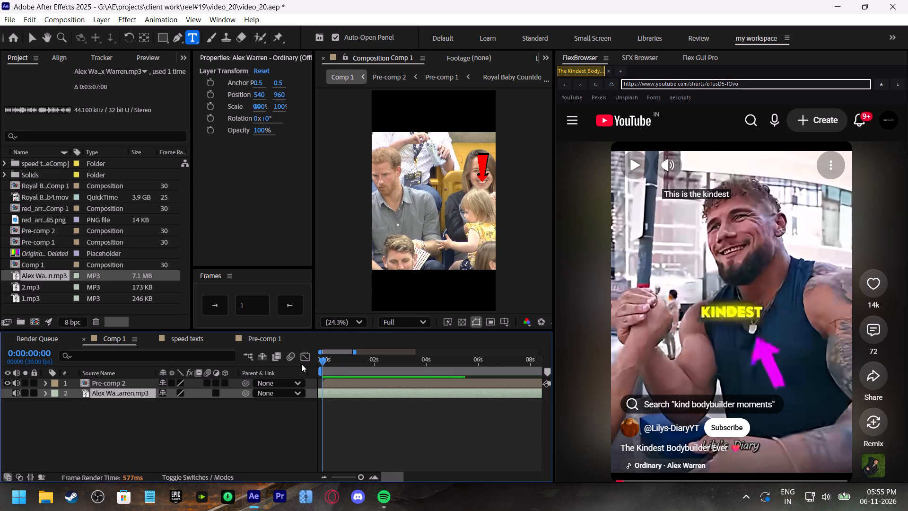
Reveal the Audio Levels of the Alex Warren music layer and lower them to -13 dB, keeping the playhead at the start.
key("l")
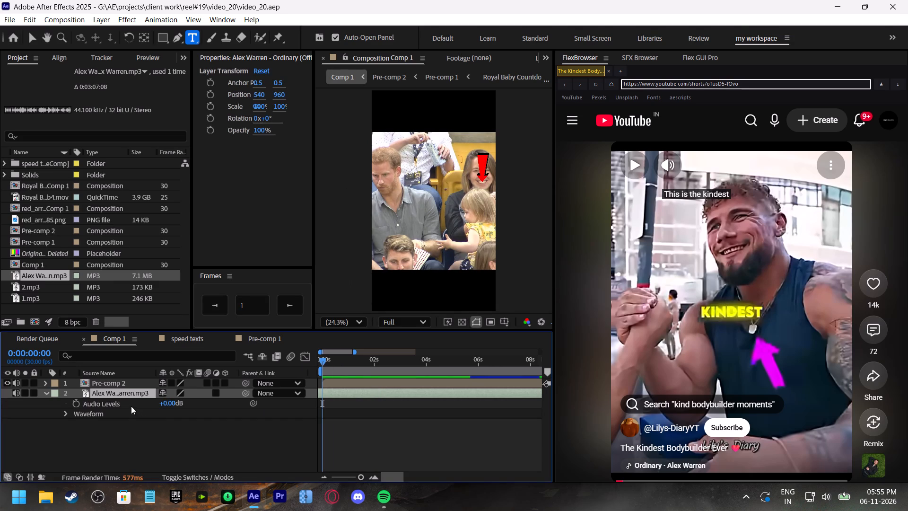
left_click_drag(163, 403, 159, 403)
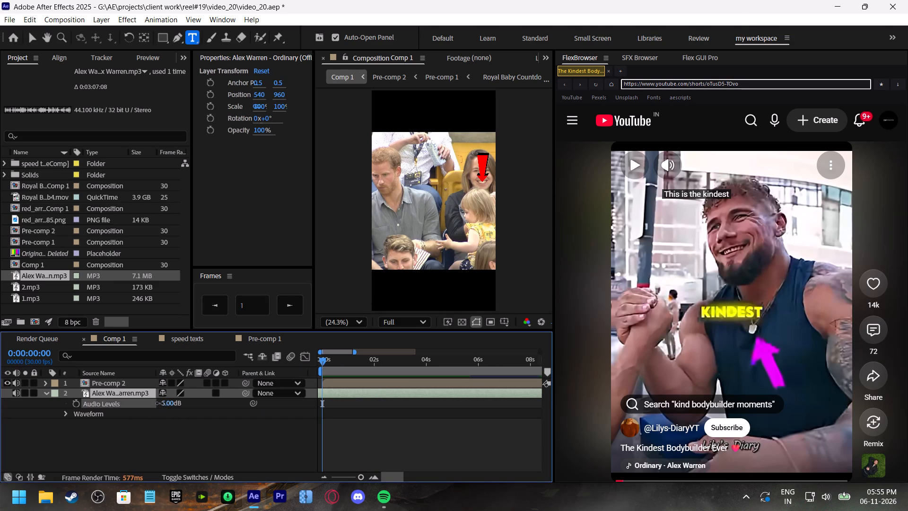
left_click_drag(159, 403, 155, 403)
left_click_drag(155, 403, 155, 403)
left_click_drag(349, 362, 292, 371)
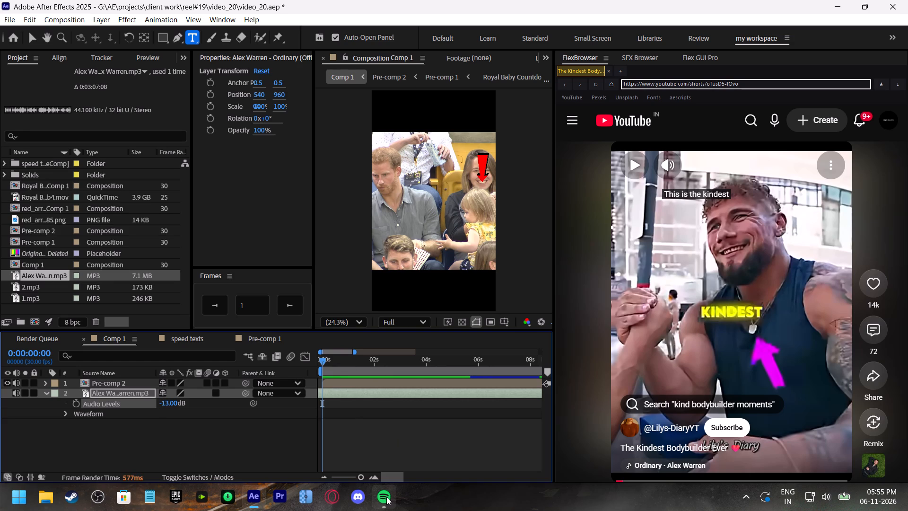
Switch to Spotify, pause the song Chicago, and return to After Effects with Comp 1 at its start.
left_click(386, 497)
left_click(452, 452)
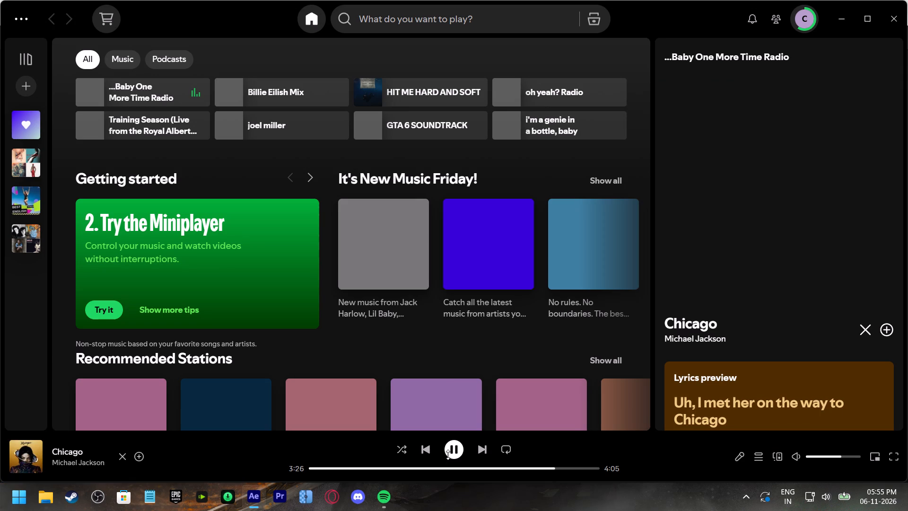
left_click(250, 501)
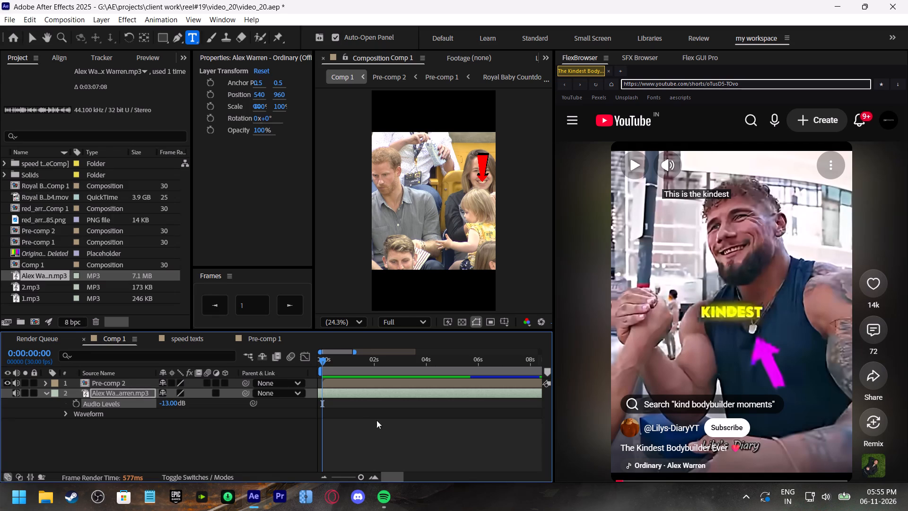
left_click_drag(348, 362, 308, 373)
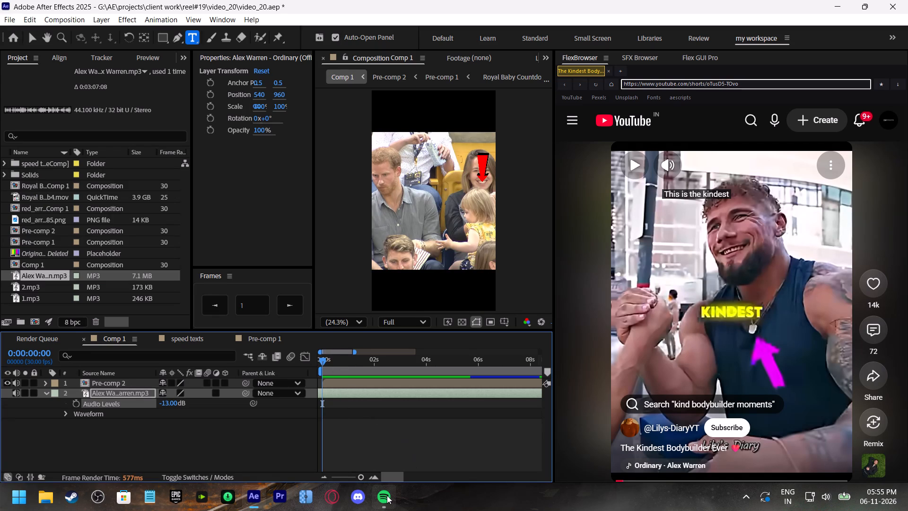
left_click(390, 466)
left_click(386, 493)
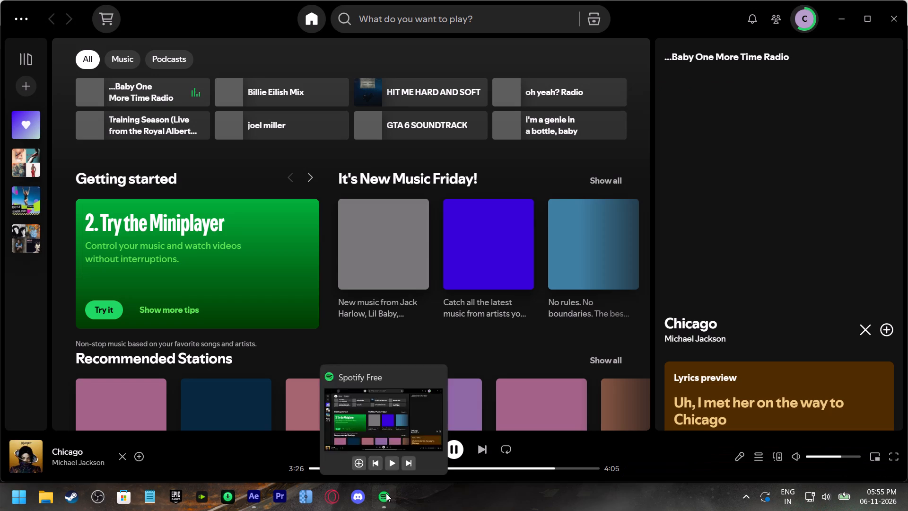
left_click(260, 499)
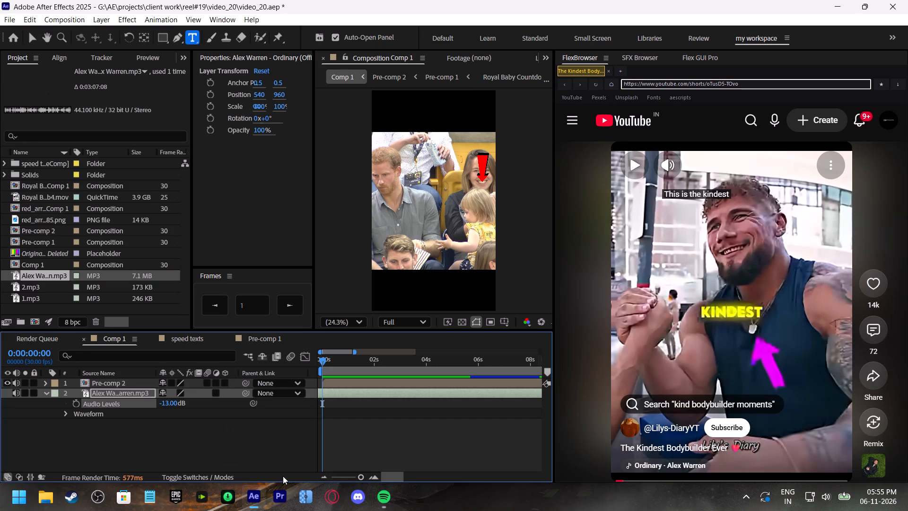
Play Comp 1 from 0:00:00:00 and from 0:00:20:15 to check the music volume, stopping at 0:00:22:24.
left_click_drag(342, 358, 299, 366)
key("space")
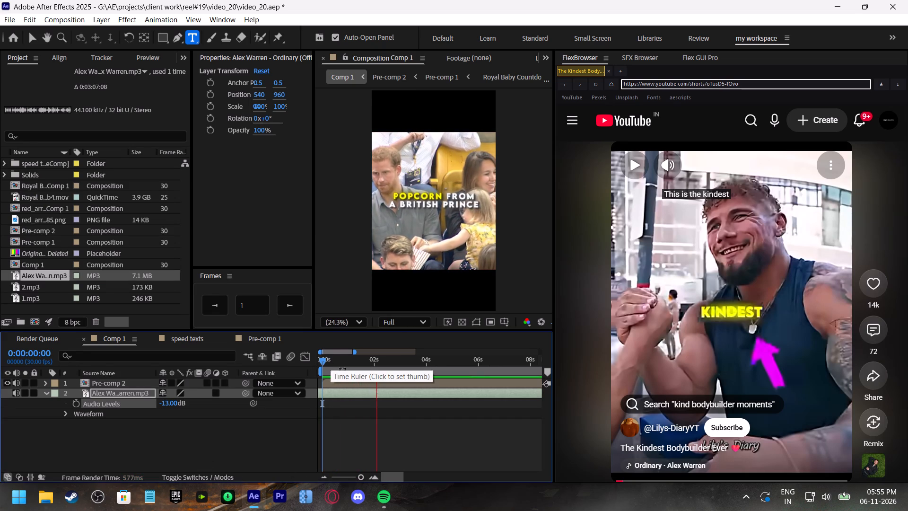
scroll(423, 424, "down", 15, "shift")
scroll(438, 406, "down", 6, "shift")
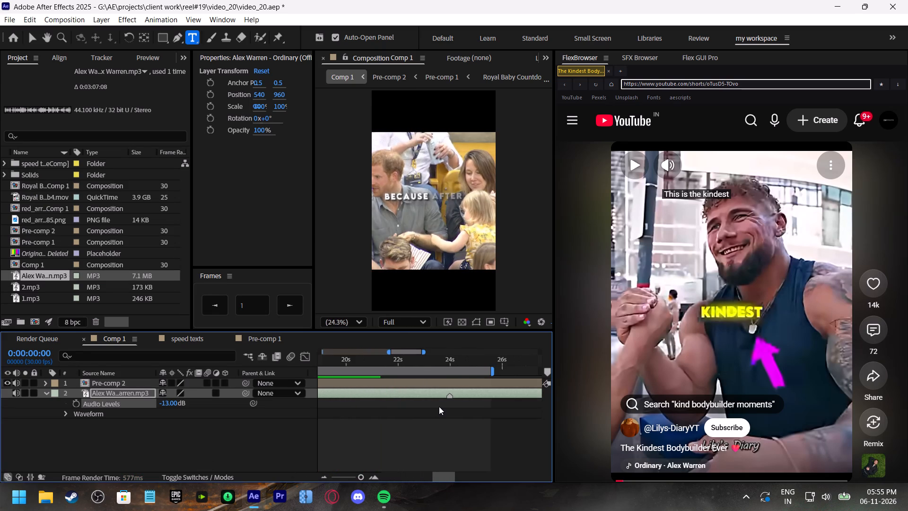
left_click(359, 360)
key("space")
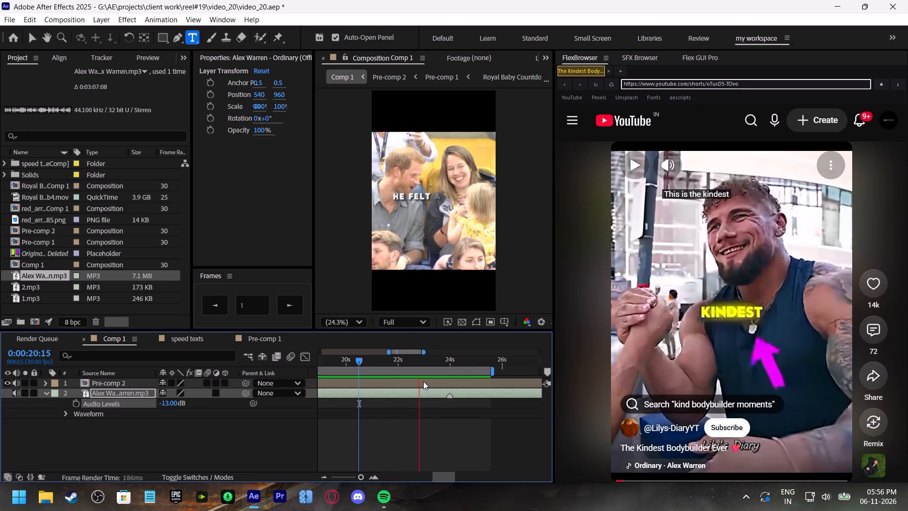
left_click(419, 359)
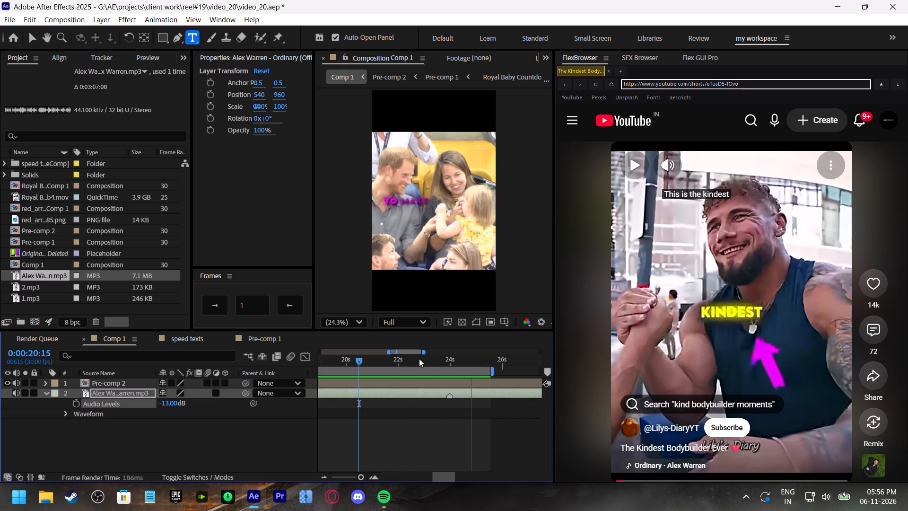
Lower the music layer's Audio Levels further to -15.10 dB.
left_click_drag(171, 407, 166, 408)
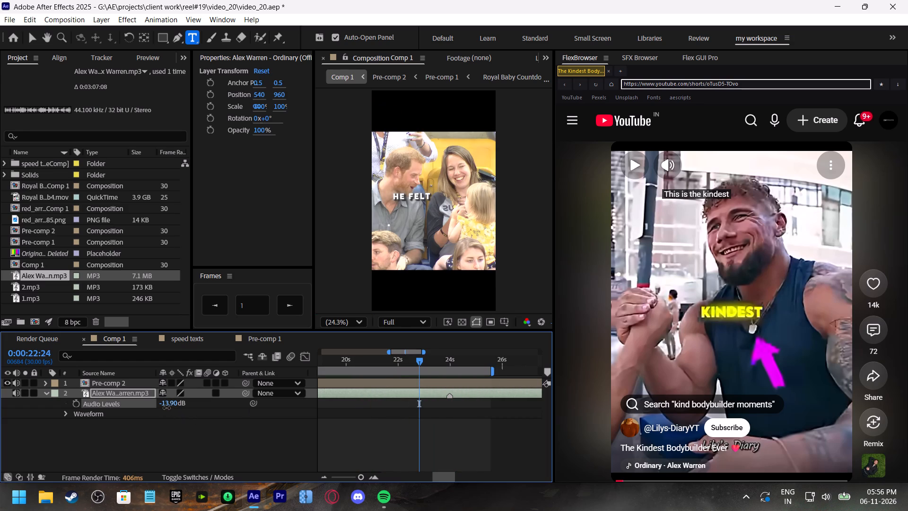
left_click_drag(166, 408, 163, 411)
Play Comp 1 from 0:00:00:00 to about 0:00:09:03 to check the music's loudness against the reel's audio.
key("space")
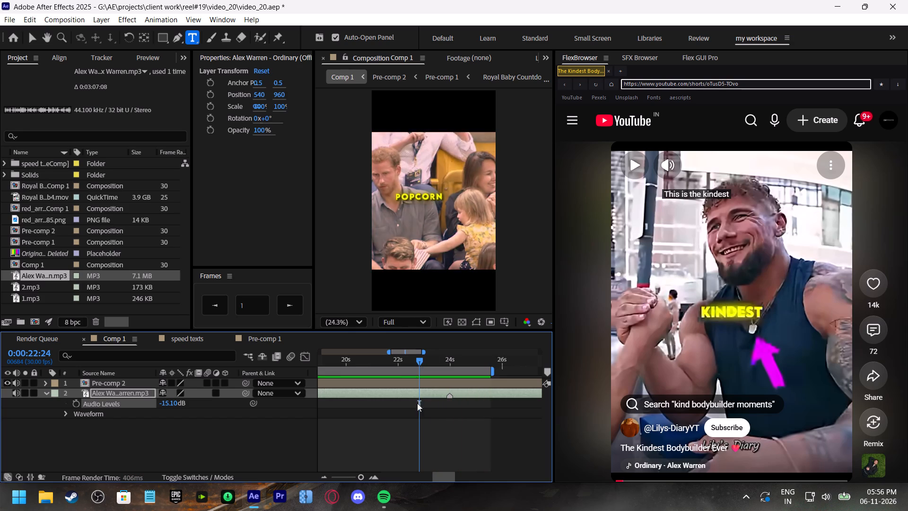
scroll(416, 409, "up", 20, "shift")
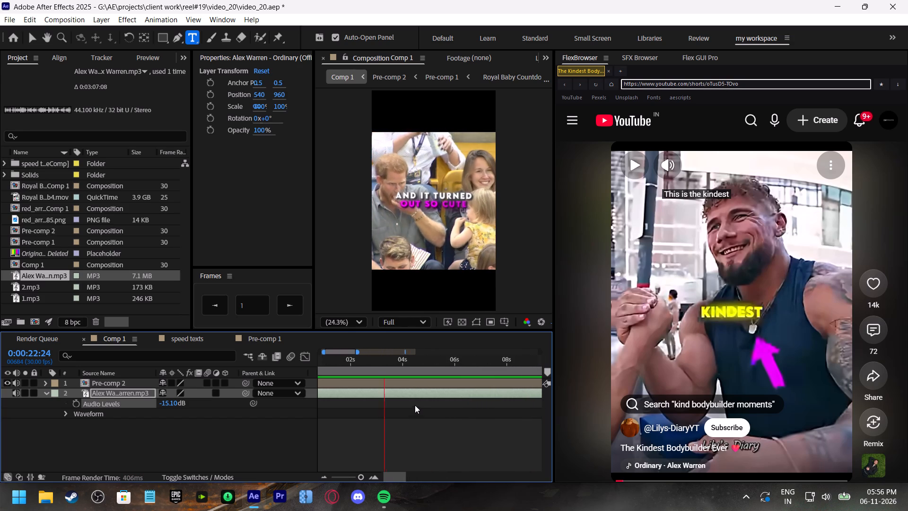
left_click_drag(366, 367, 254, 385)
left_click_drag(363, 357, 264, 375)
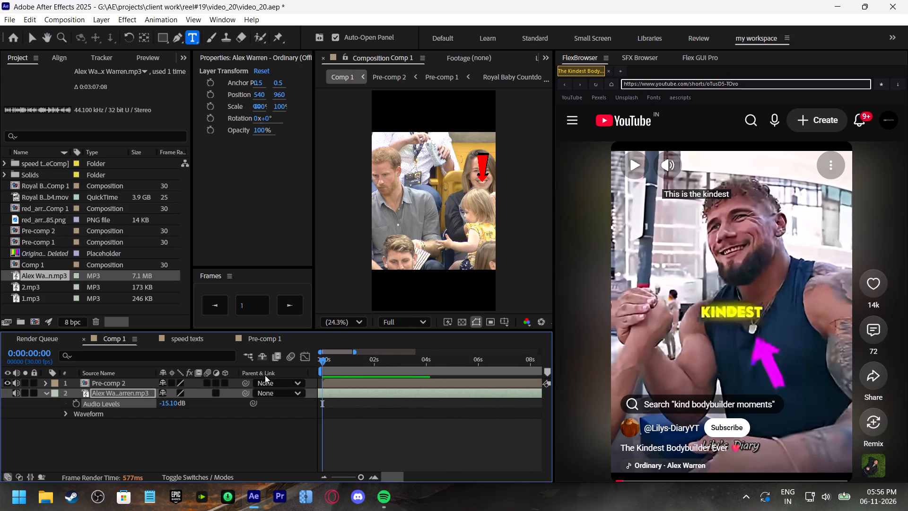
key("space")
left_click(355, 477)
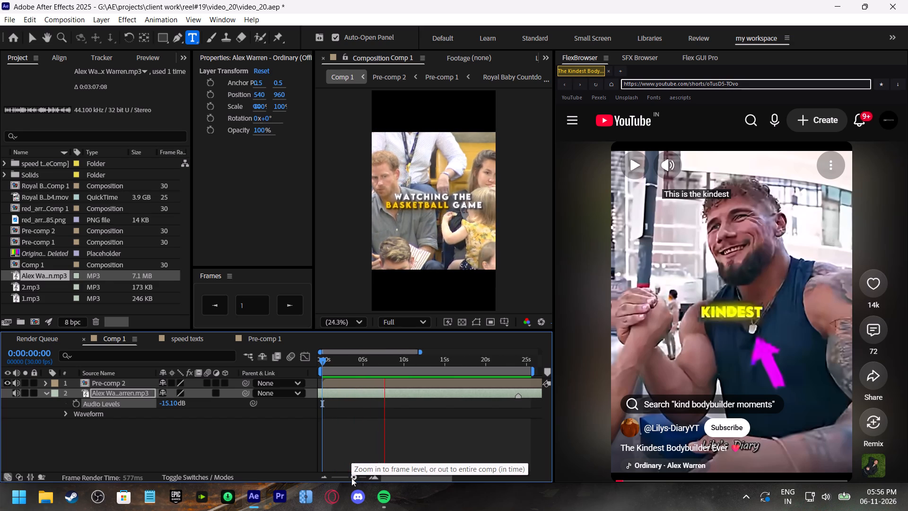
key("space")
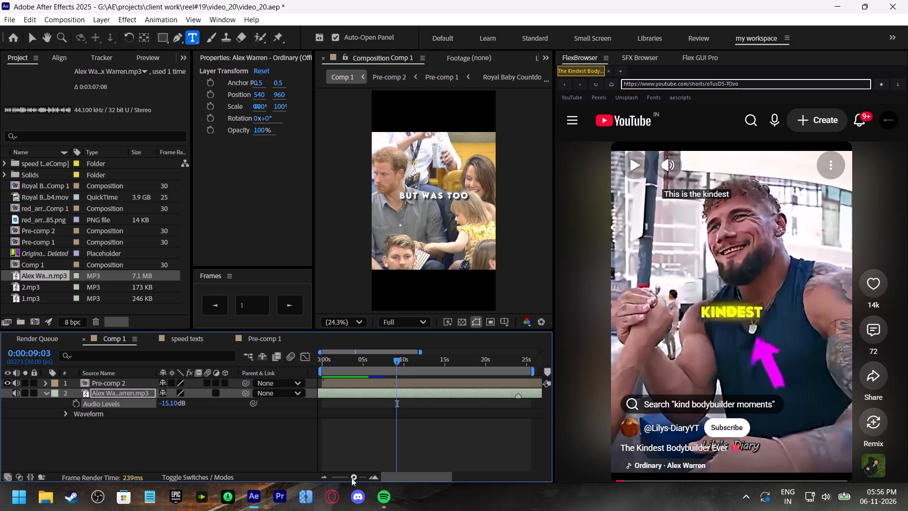
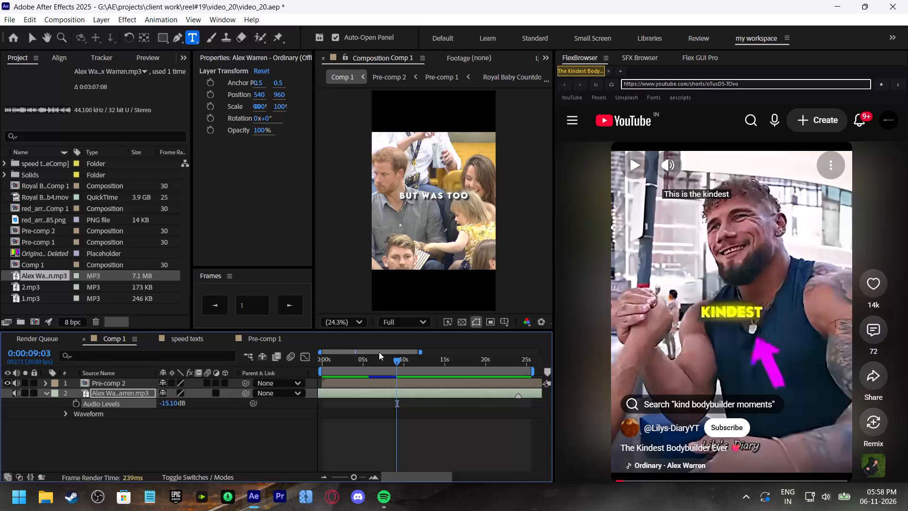
Replay Comp 1 from 0:00:00:00 to check the music level, return to the start and save the project.
left_click_drag(376, 362, 310, 389)
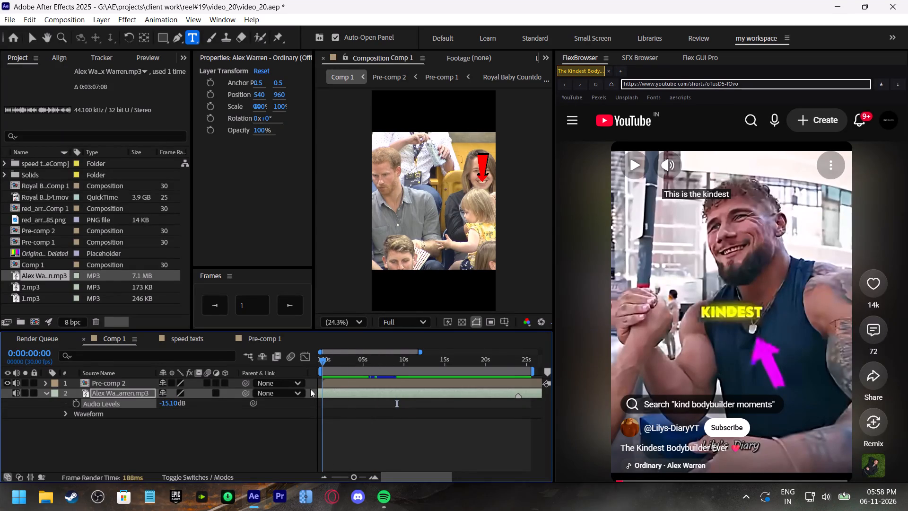
left_click_drag(310, 389, 308, 389)
key("space")
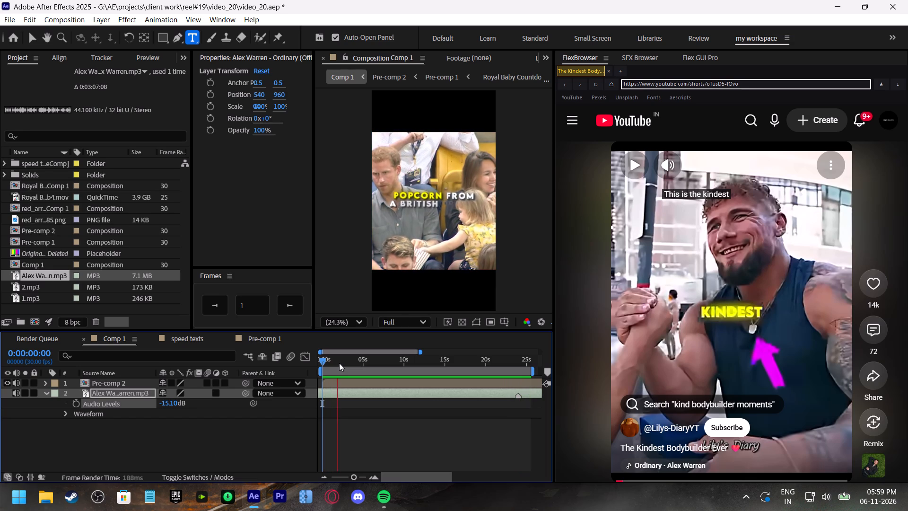
left_click_drag(339, 363, 301, 367)
key("ctrl+s")
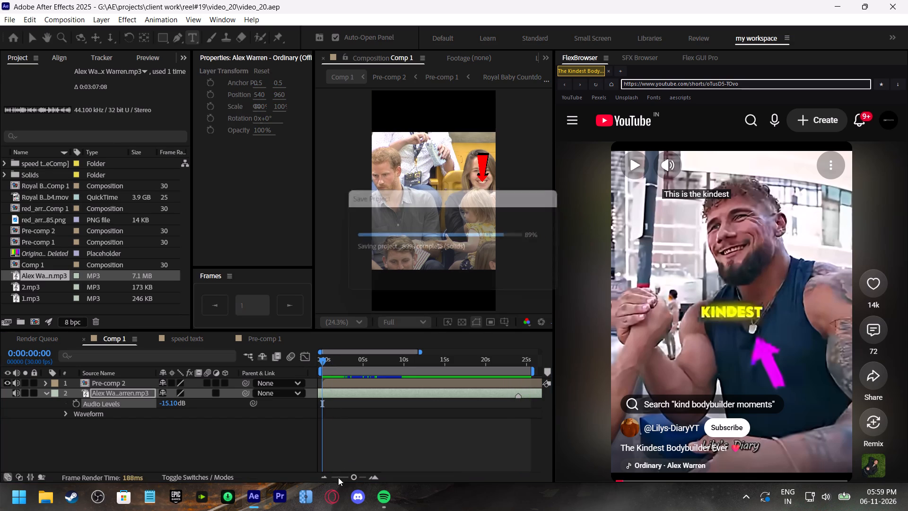
Zoom in on Comp 1's timeline, search the sound effects library for "ting" and select ting.mp3 for preview.
left_click_drag(343, 477, 358, 479)
left_click(658, 59)
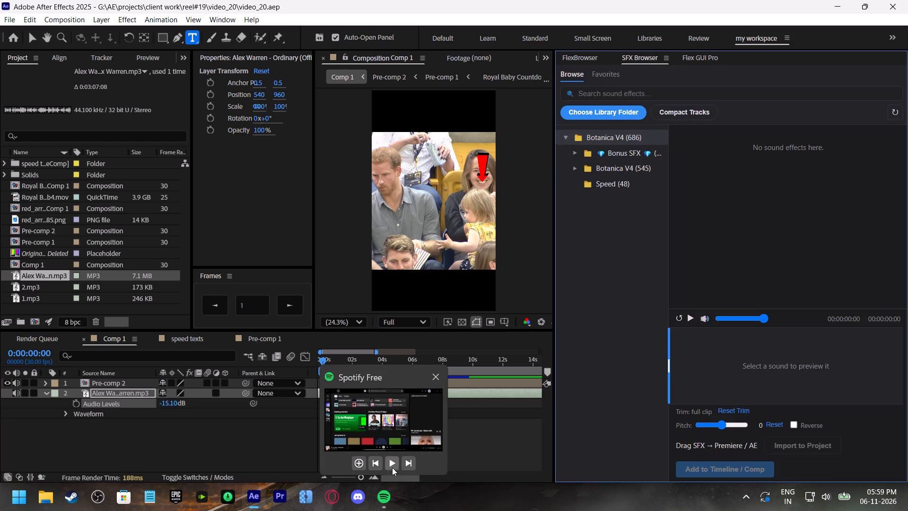
left_click(392, 467)
left_click(687, 96)
type("ting")
key("Return")
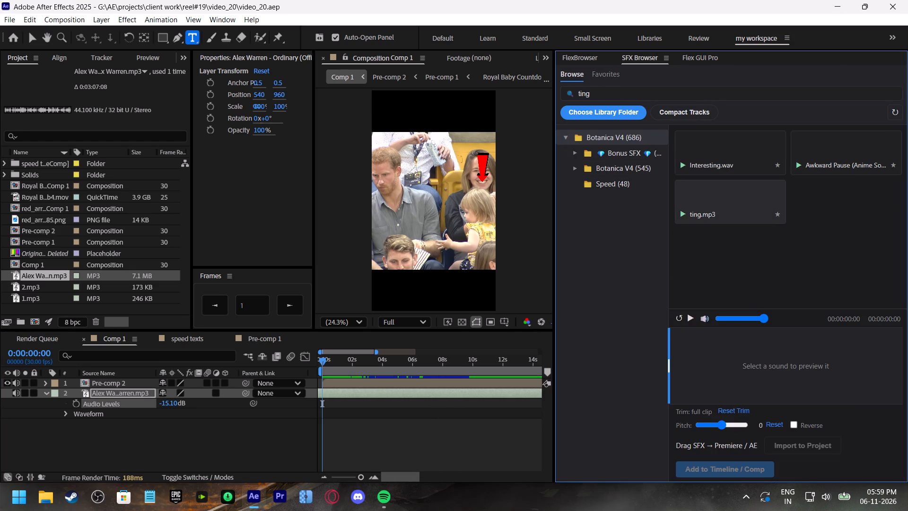
left_click(738, 209)
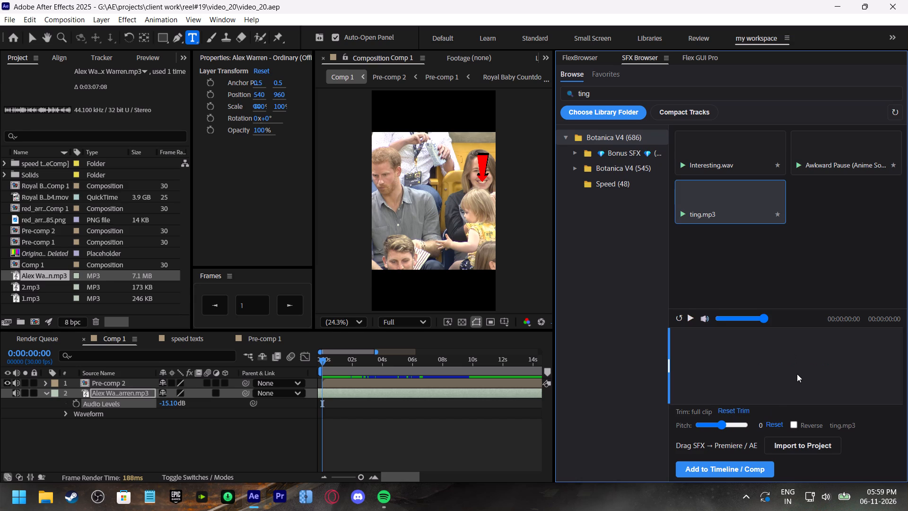
Move Comp 1's current time from the start to just before the 3-second point.
left_click_drag(337, 365, 364, 362)
left_click(363, 364)
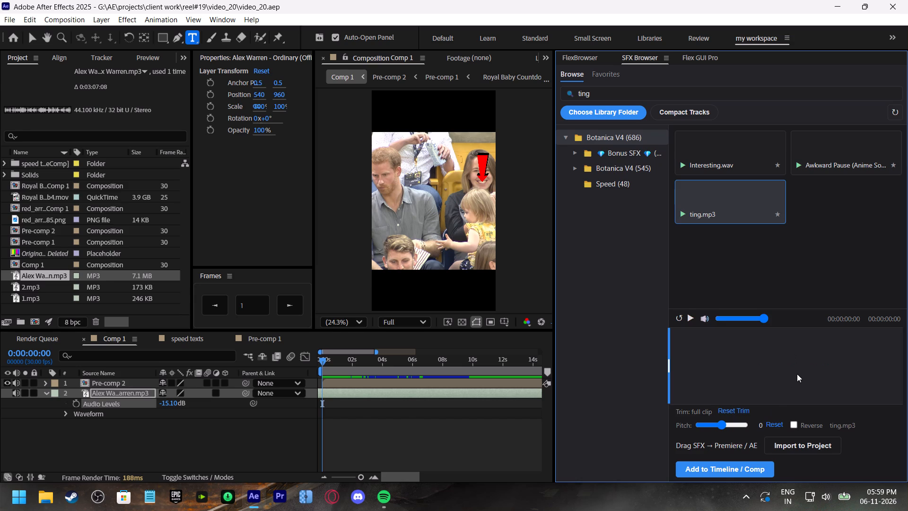